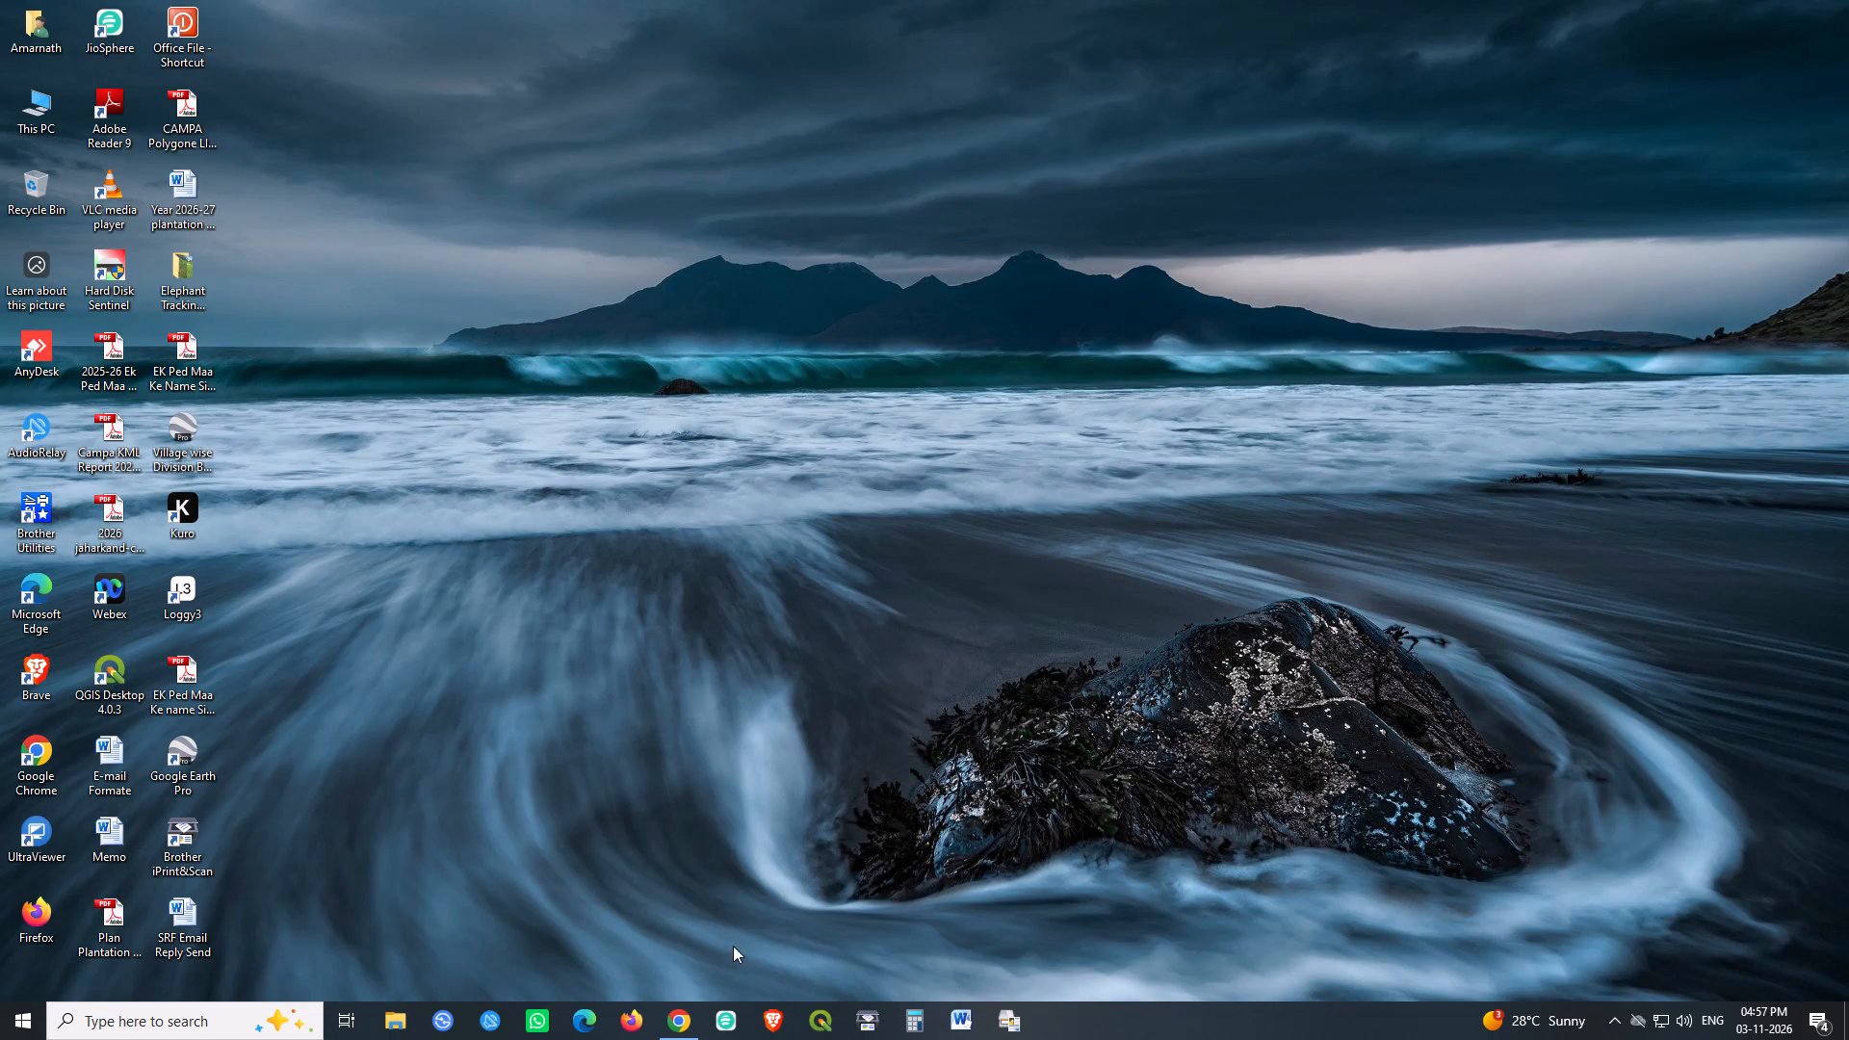
Open the Office Work 2026-27 folder through the Office File shortcut on the desktop.
double_click(199, 20)
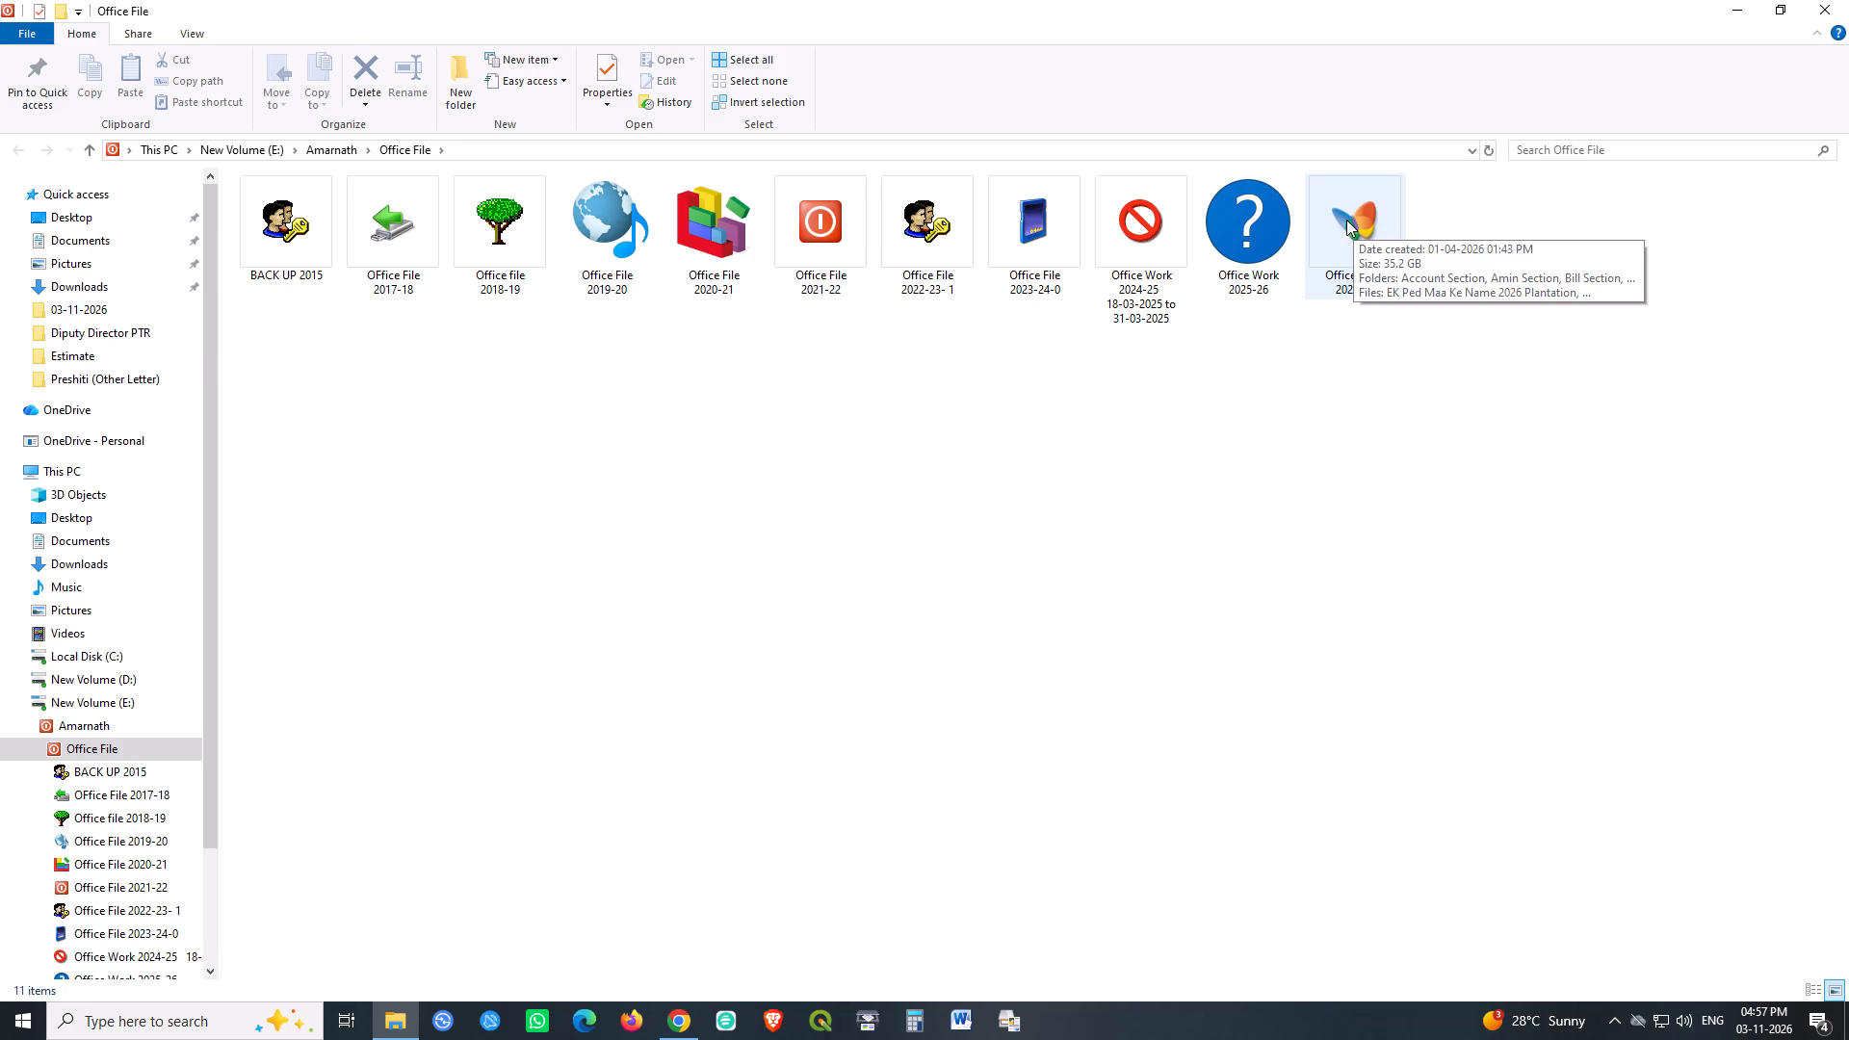
double_click(1346, 220)
key(Down)
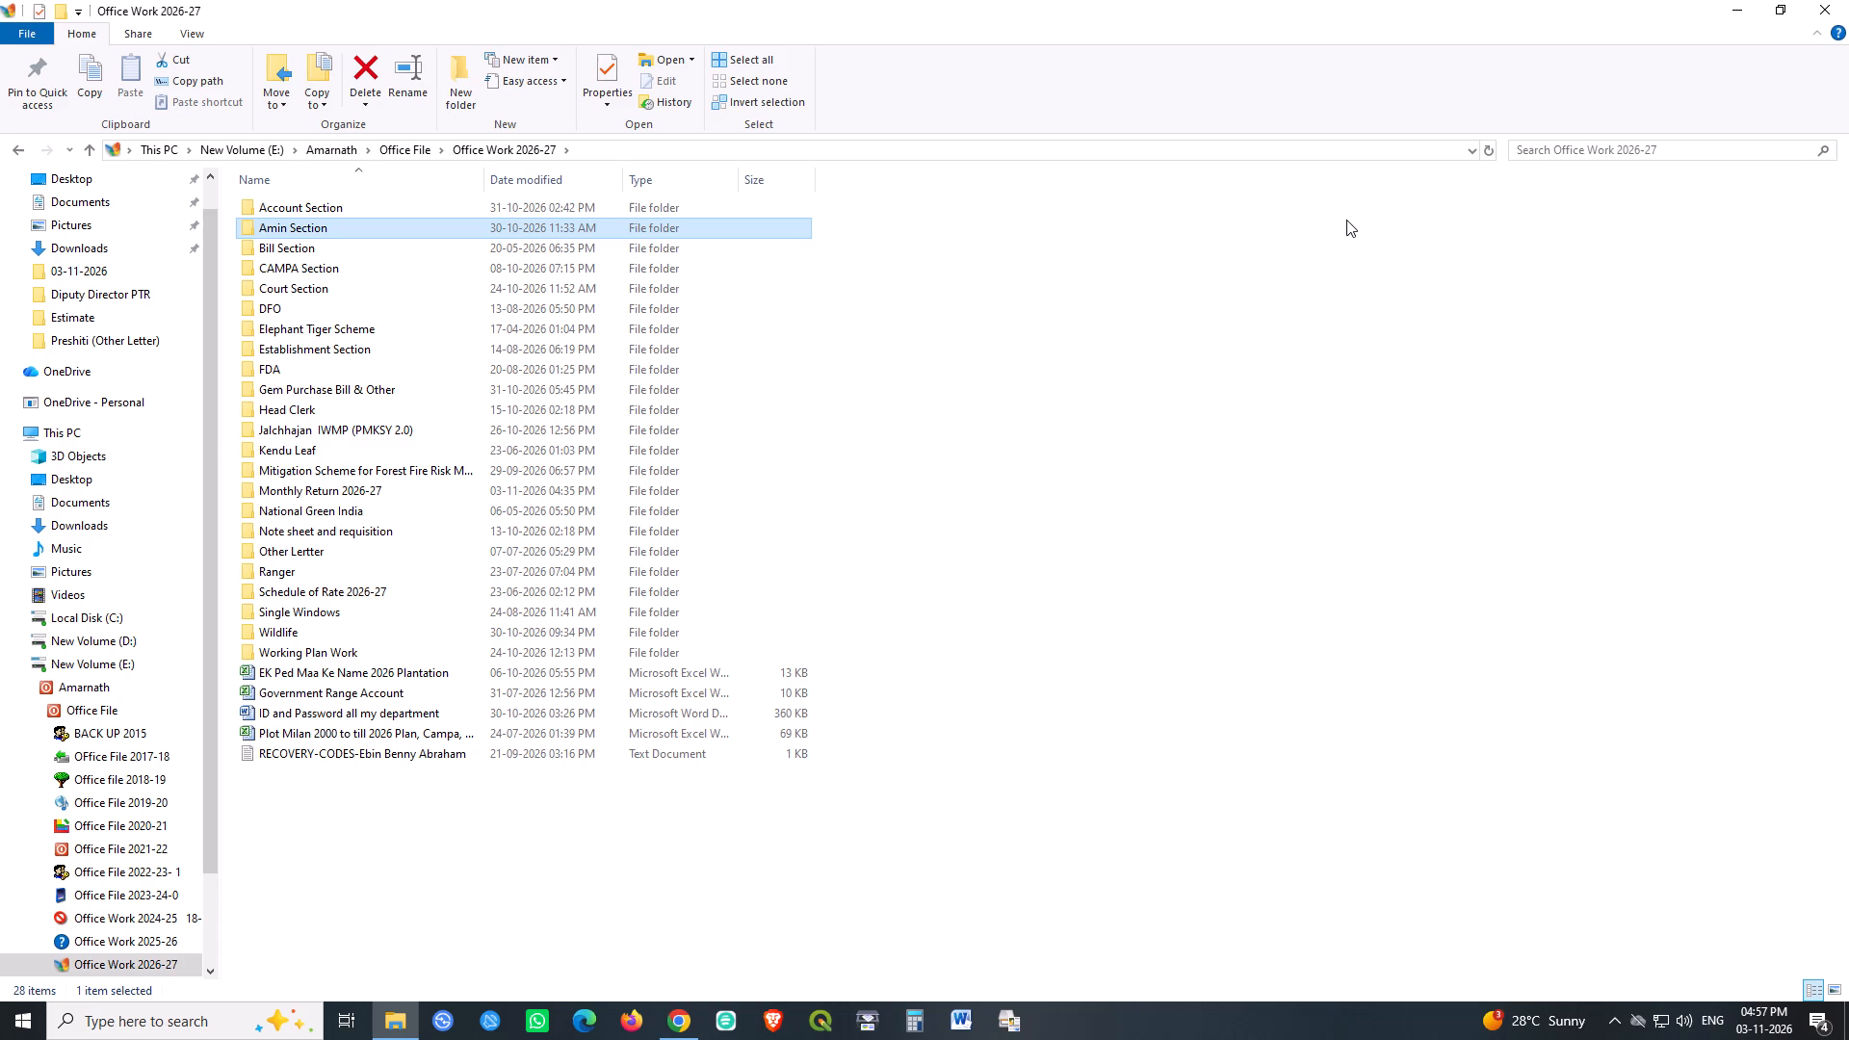
Open the Return folder inside the Account Section folder.
key(Up)
key(Return)
key(r)
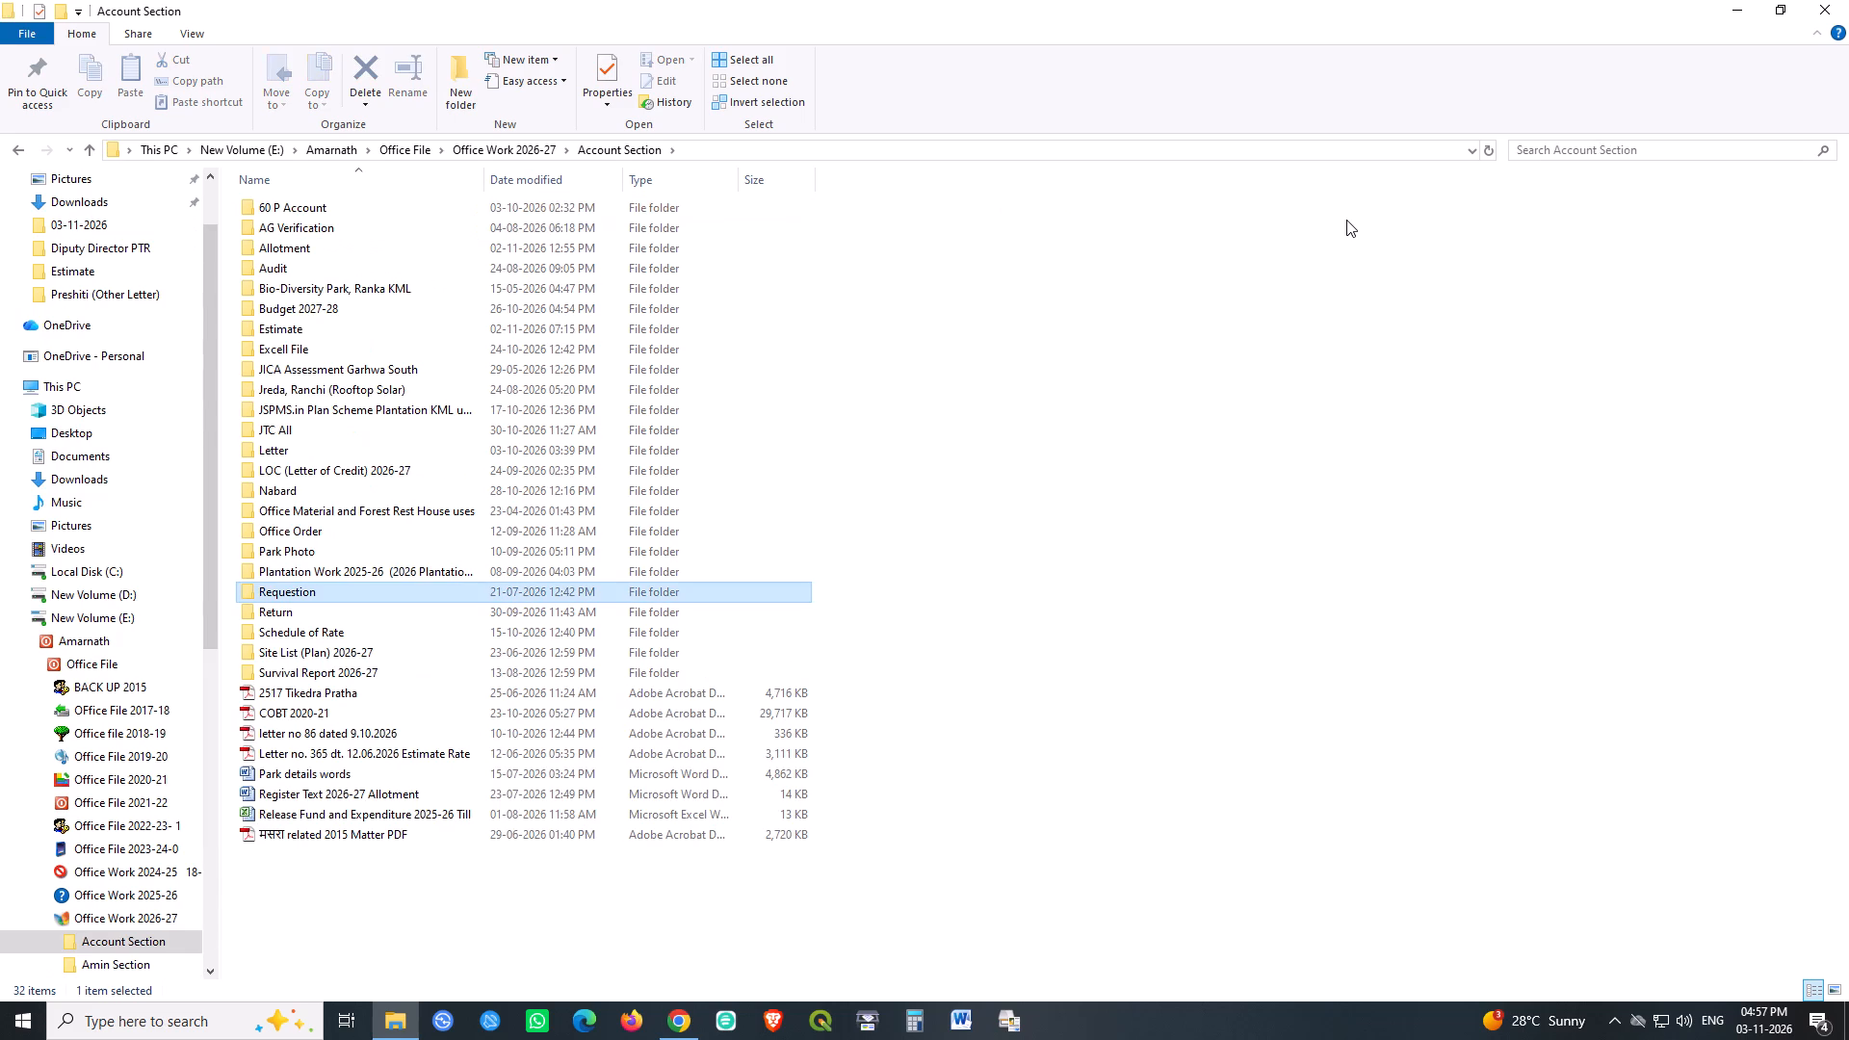
key(r)
key(Return)
Duplicate the September 2026 folder within Return and name the copy October 2026.
key(Down)
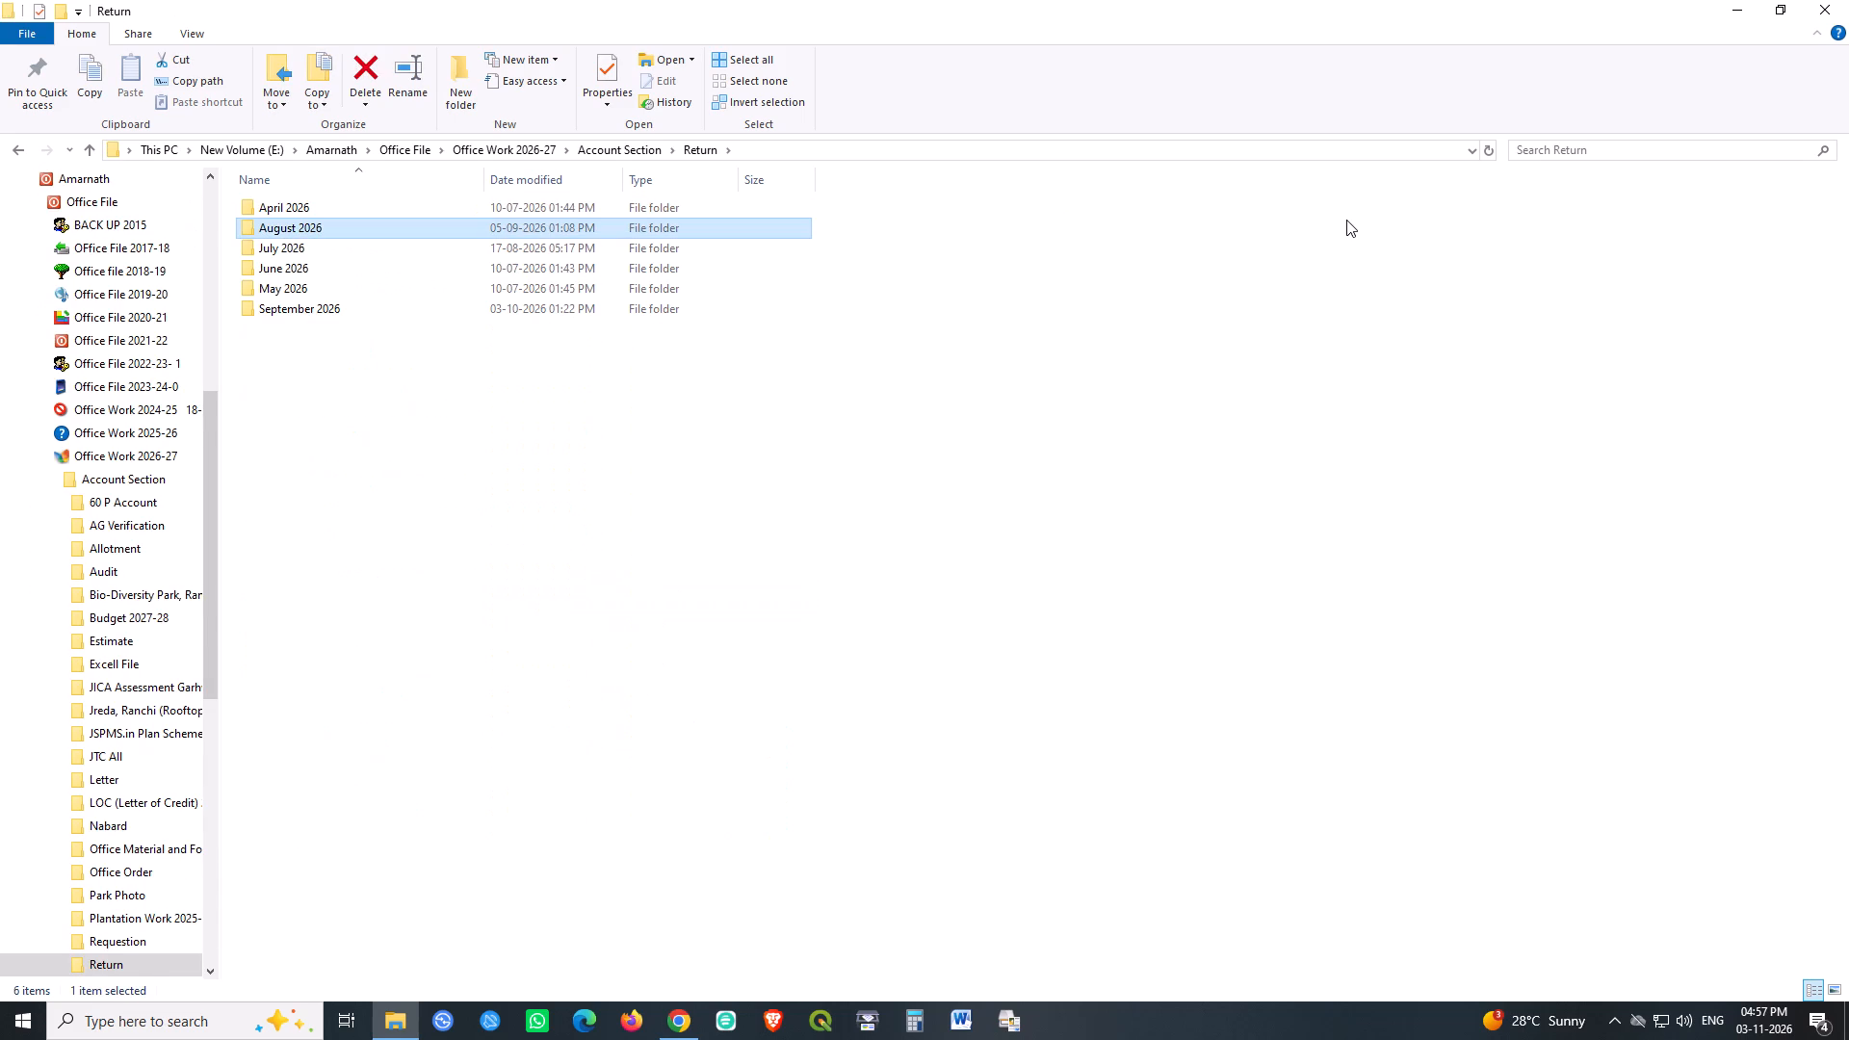
key(Down)
key(s)
key(ctrl+c)
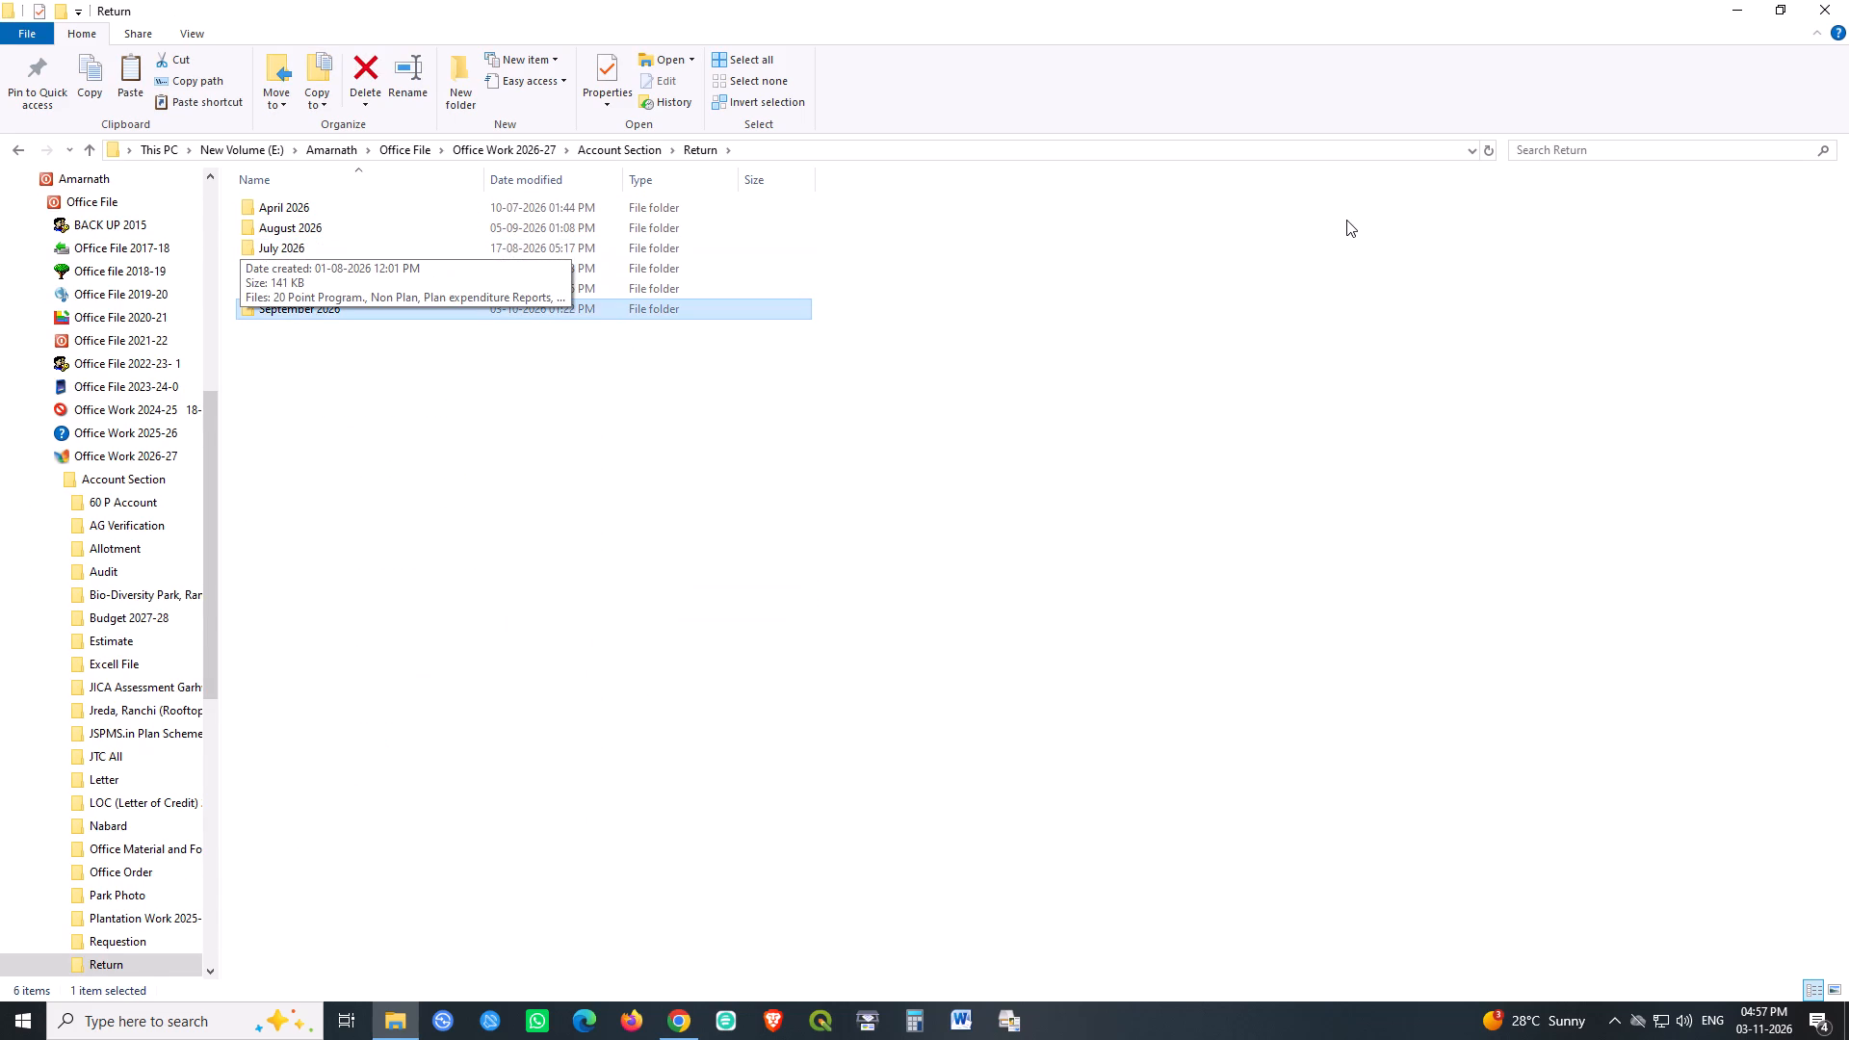
key(ctrl+v)
key(F2)
text(October 2026)
key(Return)
Open the 20 Point Program workbook from the October 2026 folder and dismiss the activation notice.
key(Return)
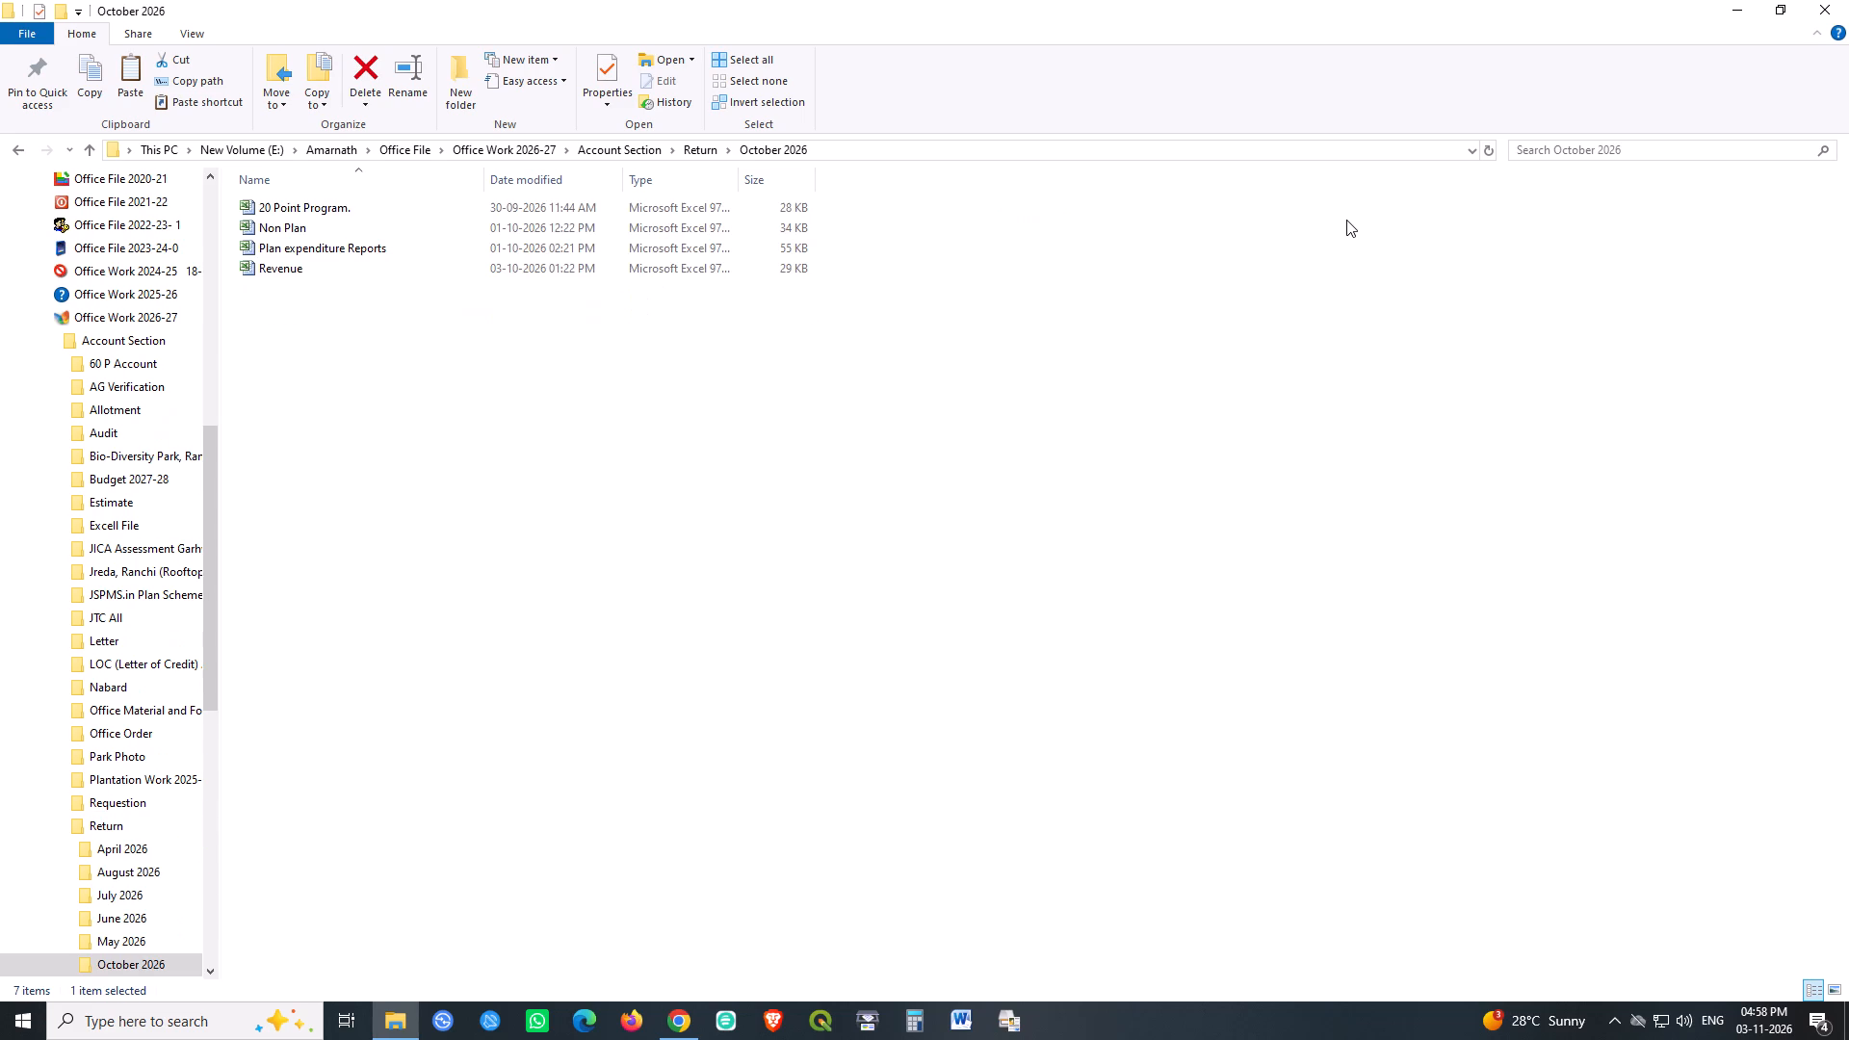
key(Down)
key(Up)
key(Return)
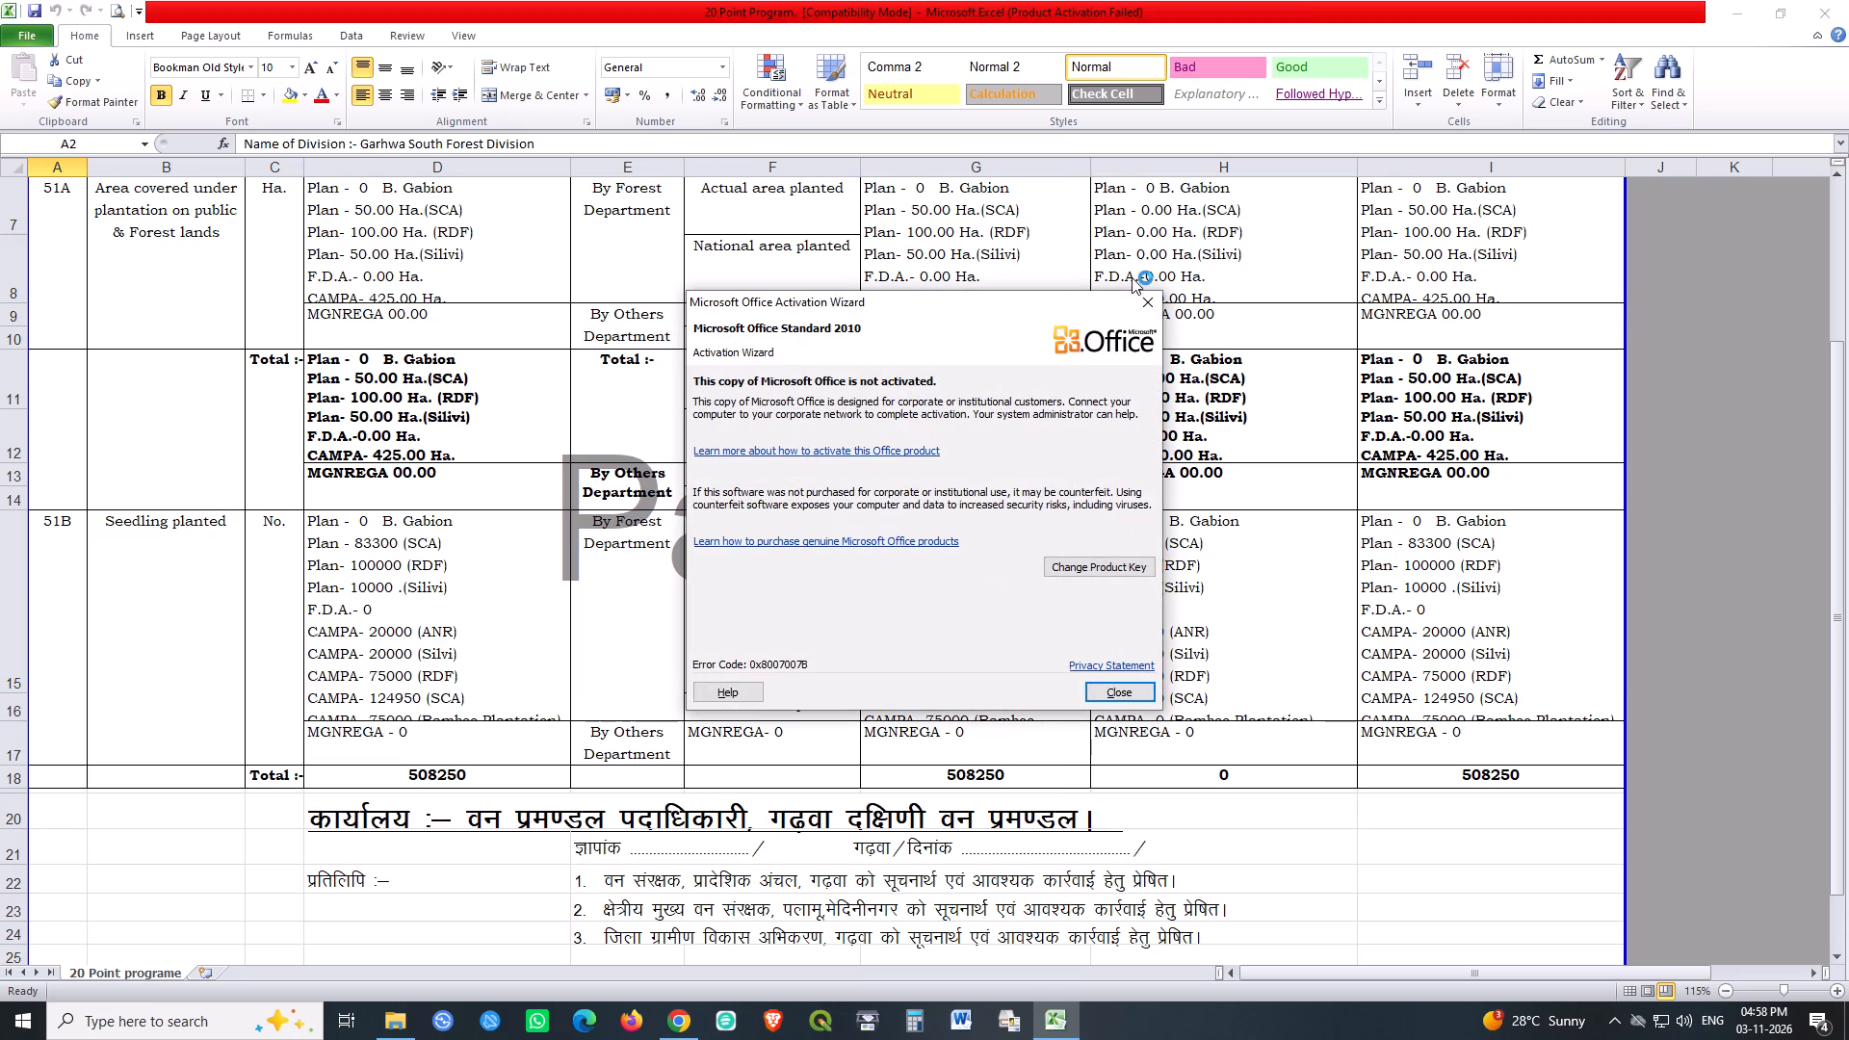
click(1111, 687)
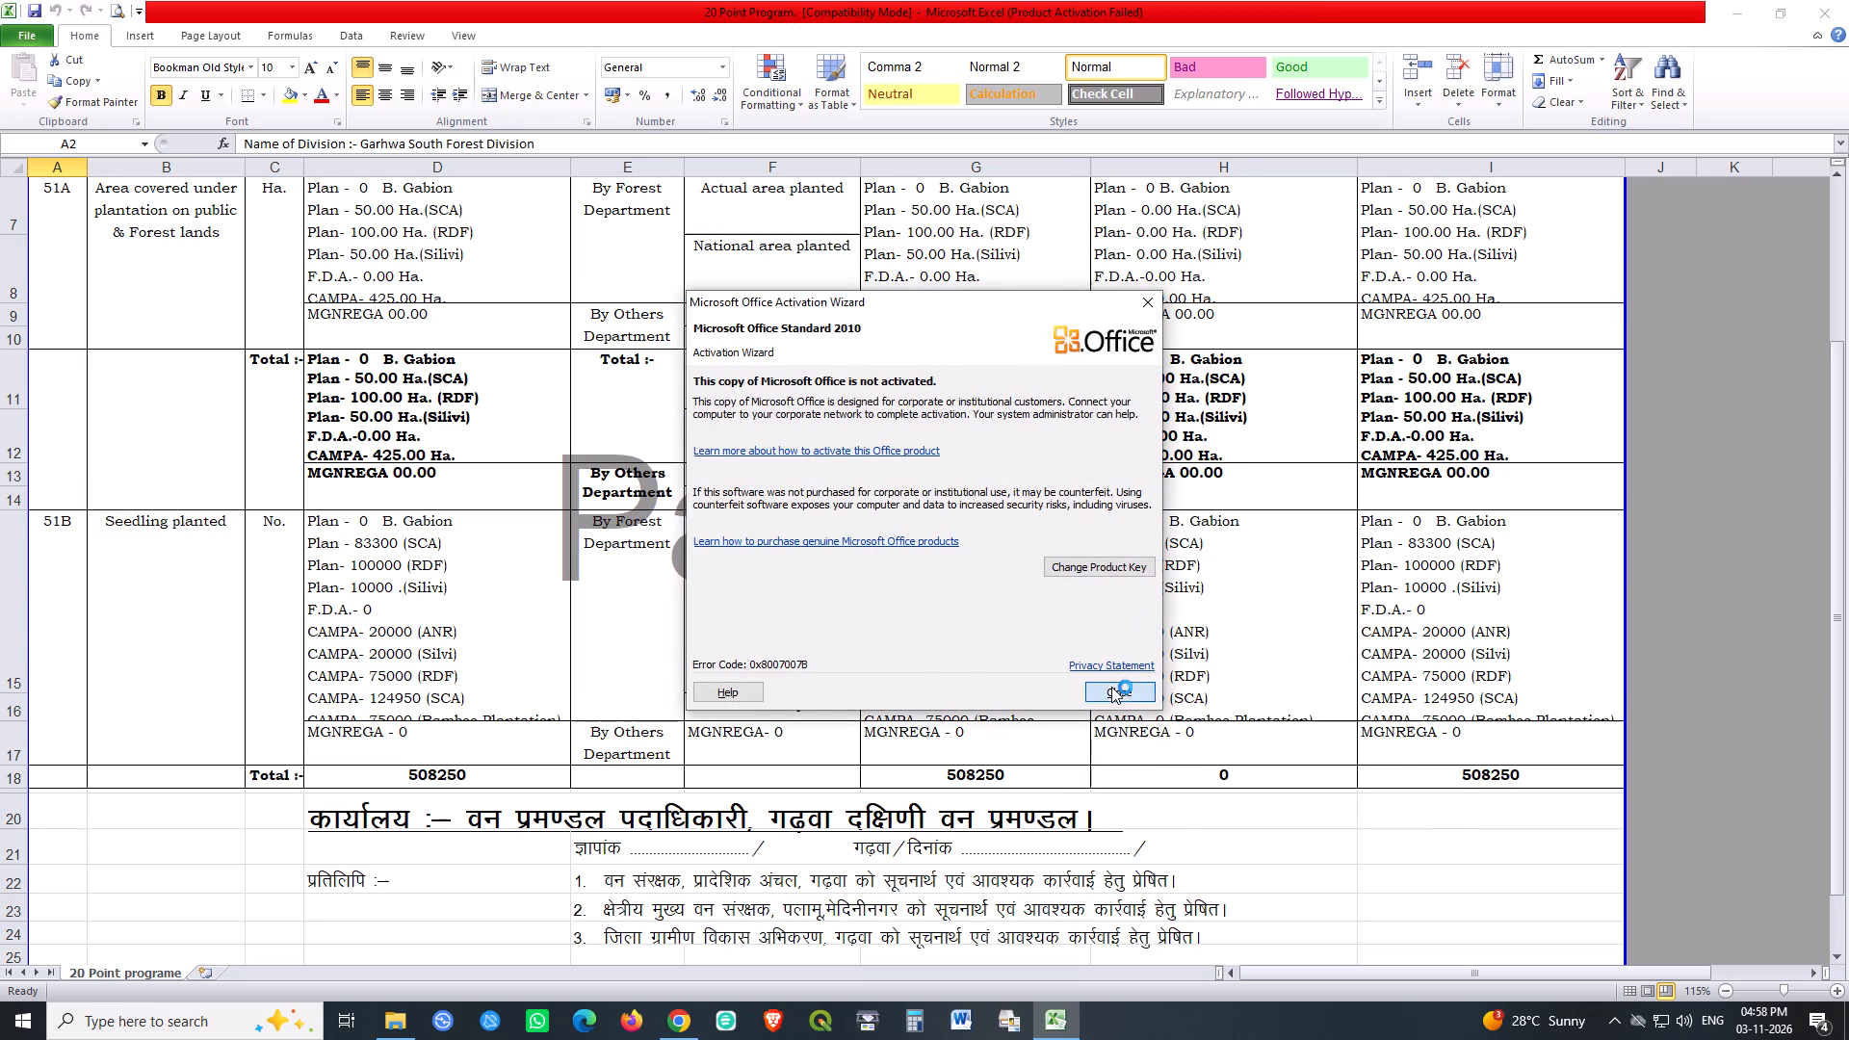
Change the month in the progress report's title to October and save the workbook.
scroll(1212, 514, up, 14)
scroll(1324, 352, up, 3)
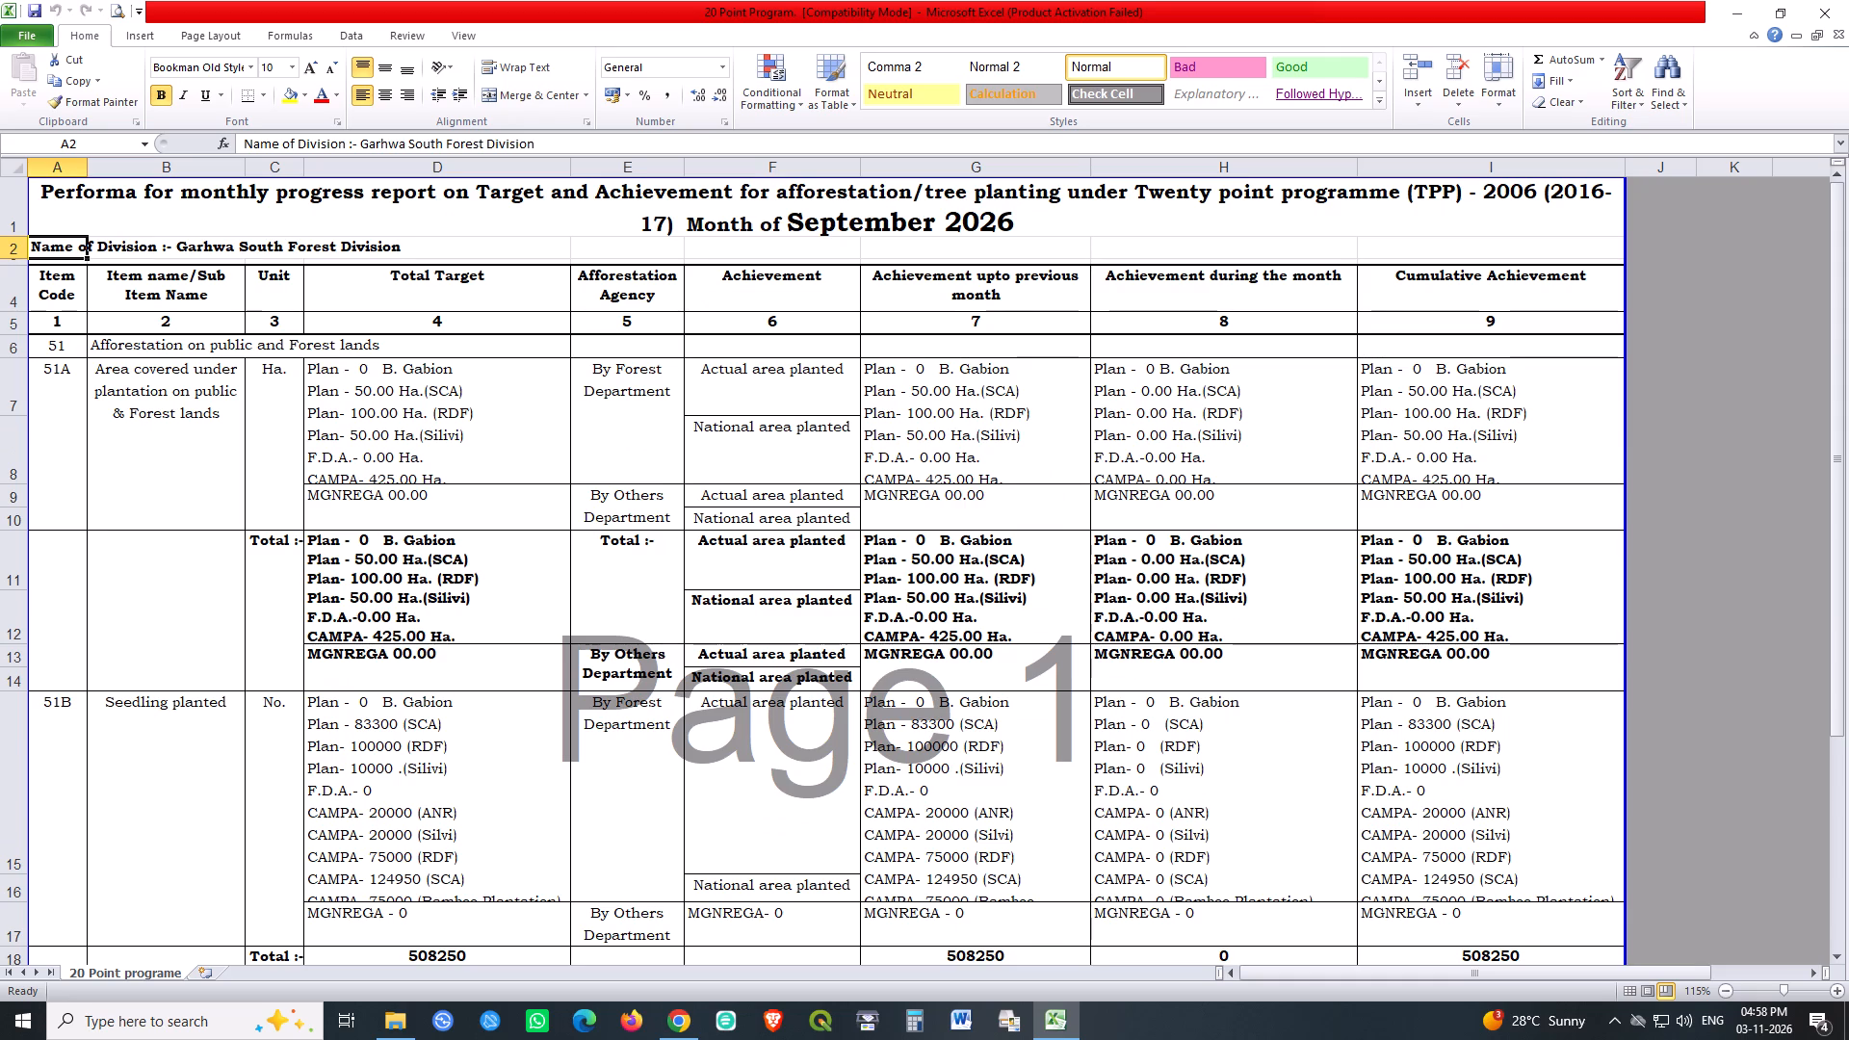
double_click(791, 219)
key(ctrl+shift+Right)
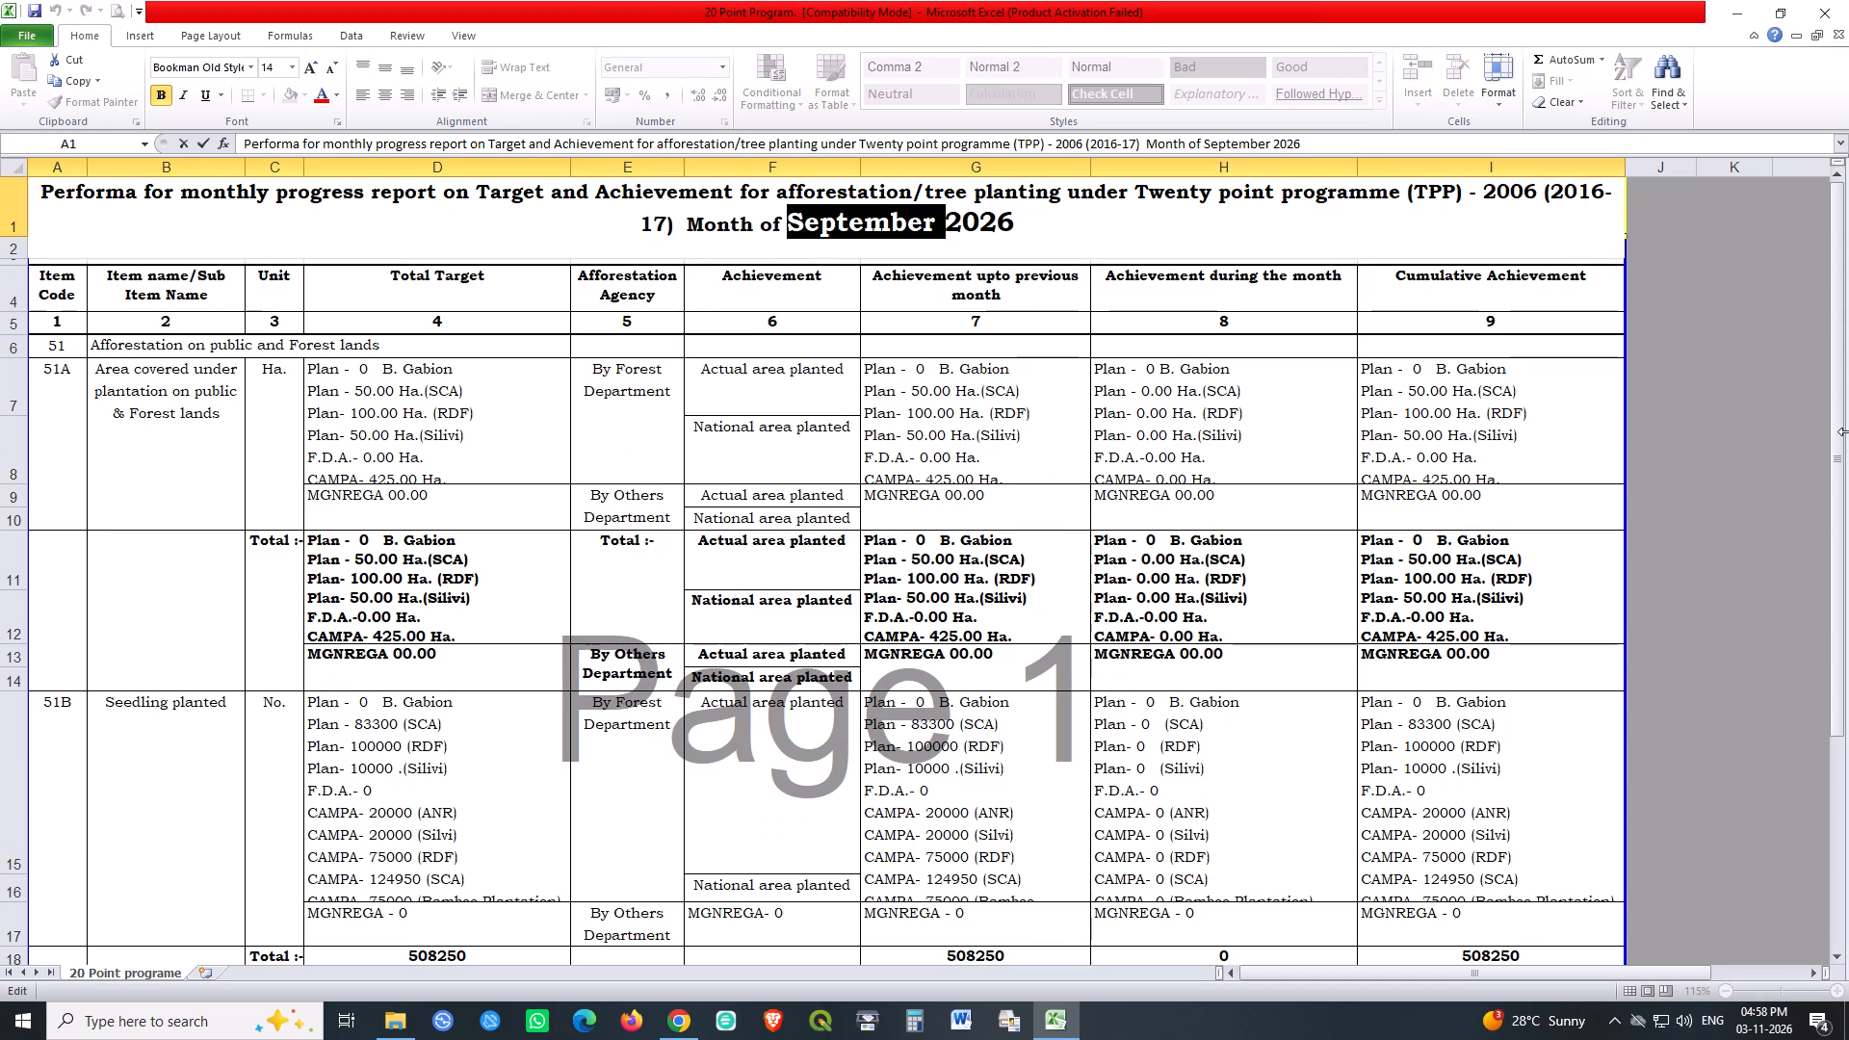
key(ctrl+shift+Left)
key(ctrl+shift+Right)
key(shift+Left)
text(October)
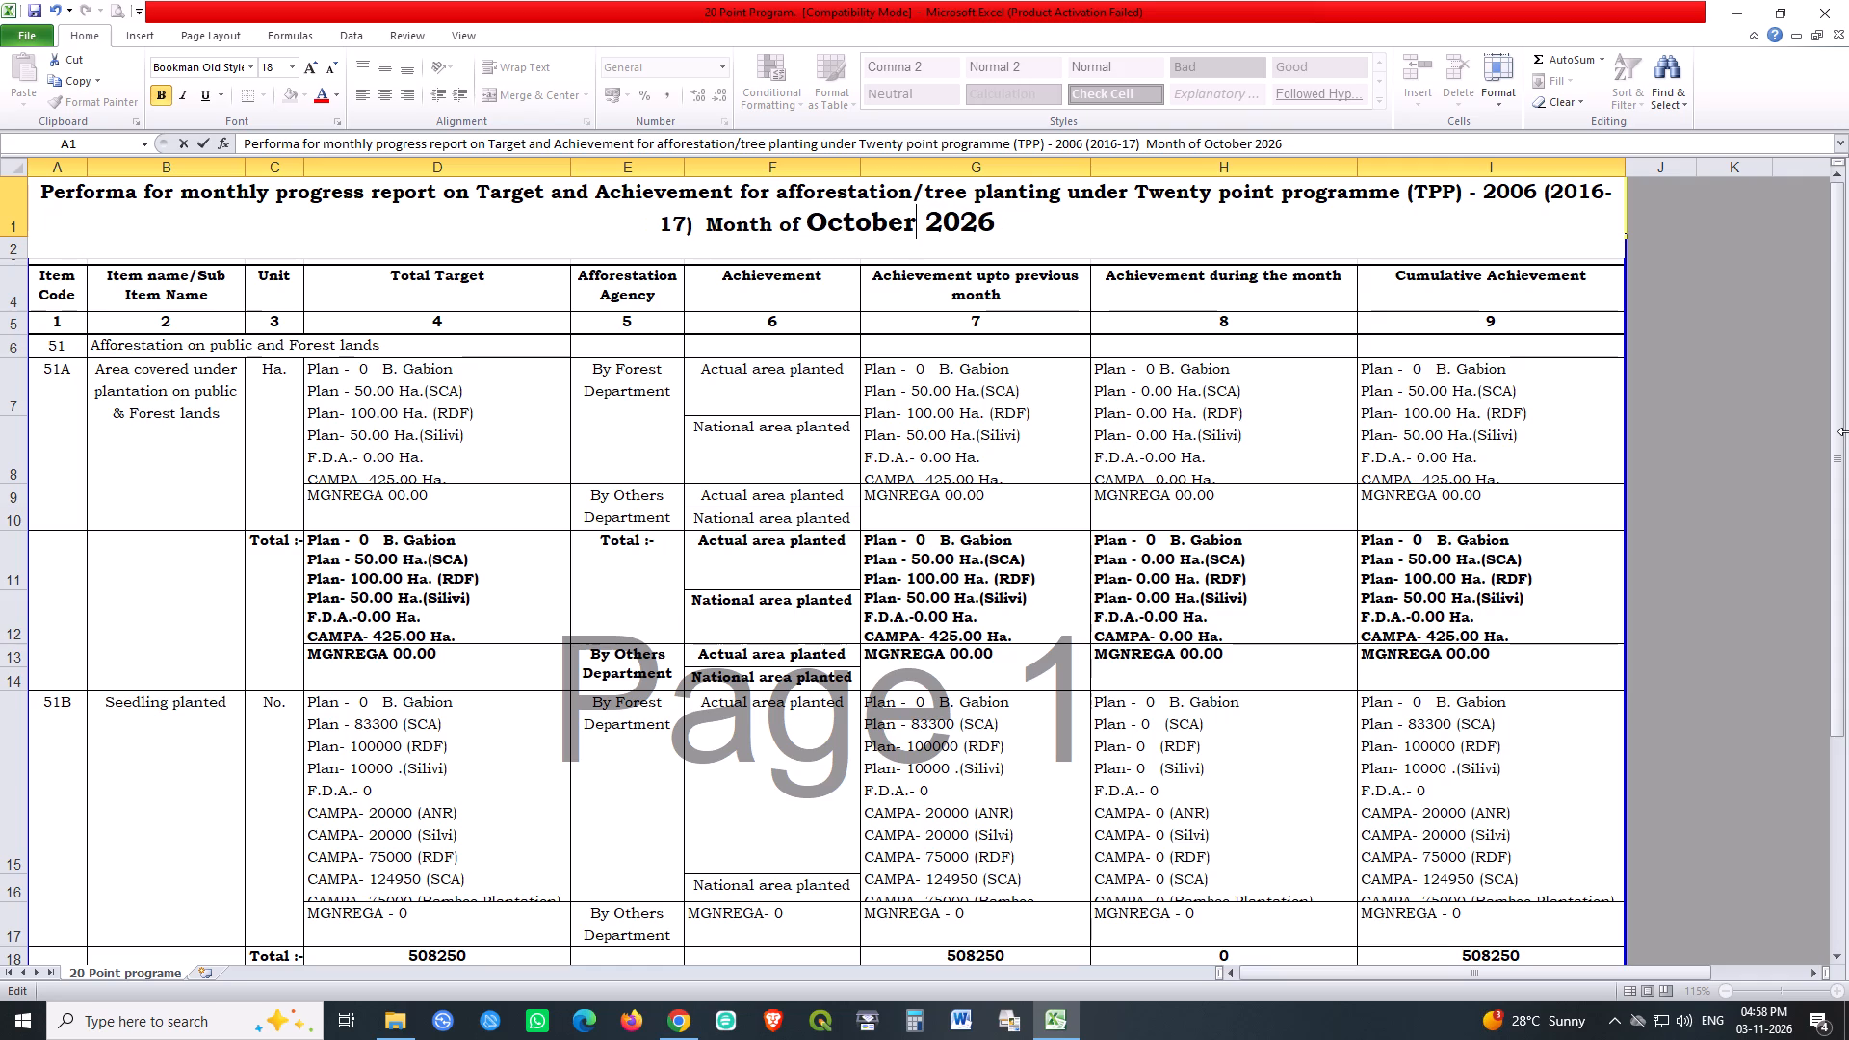
key(Return)
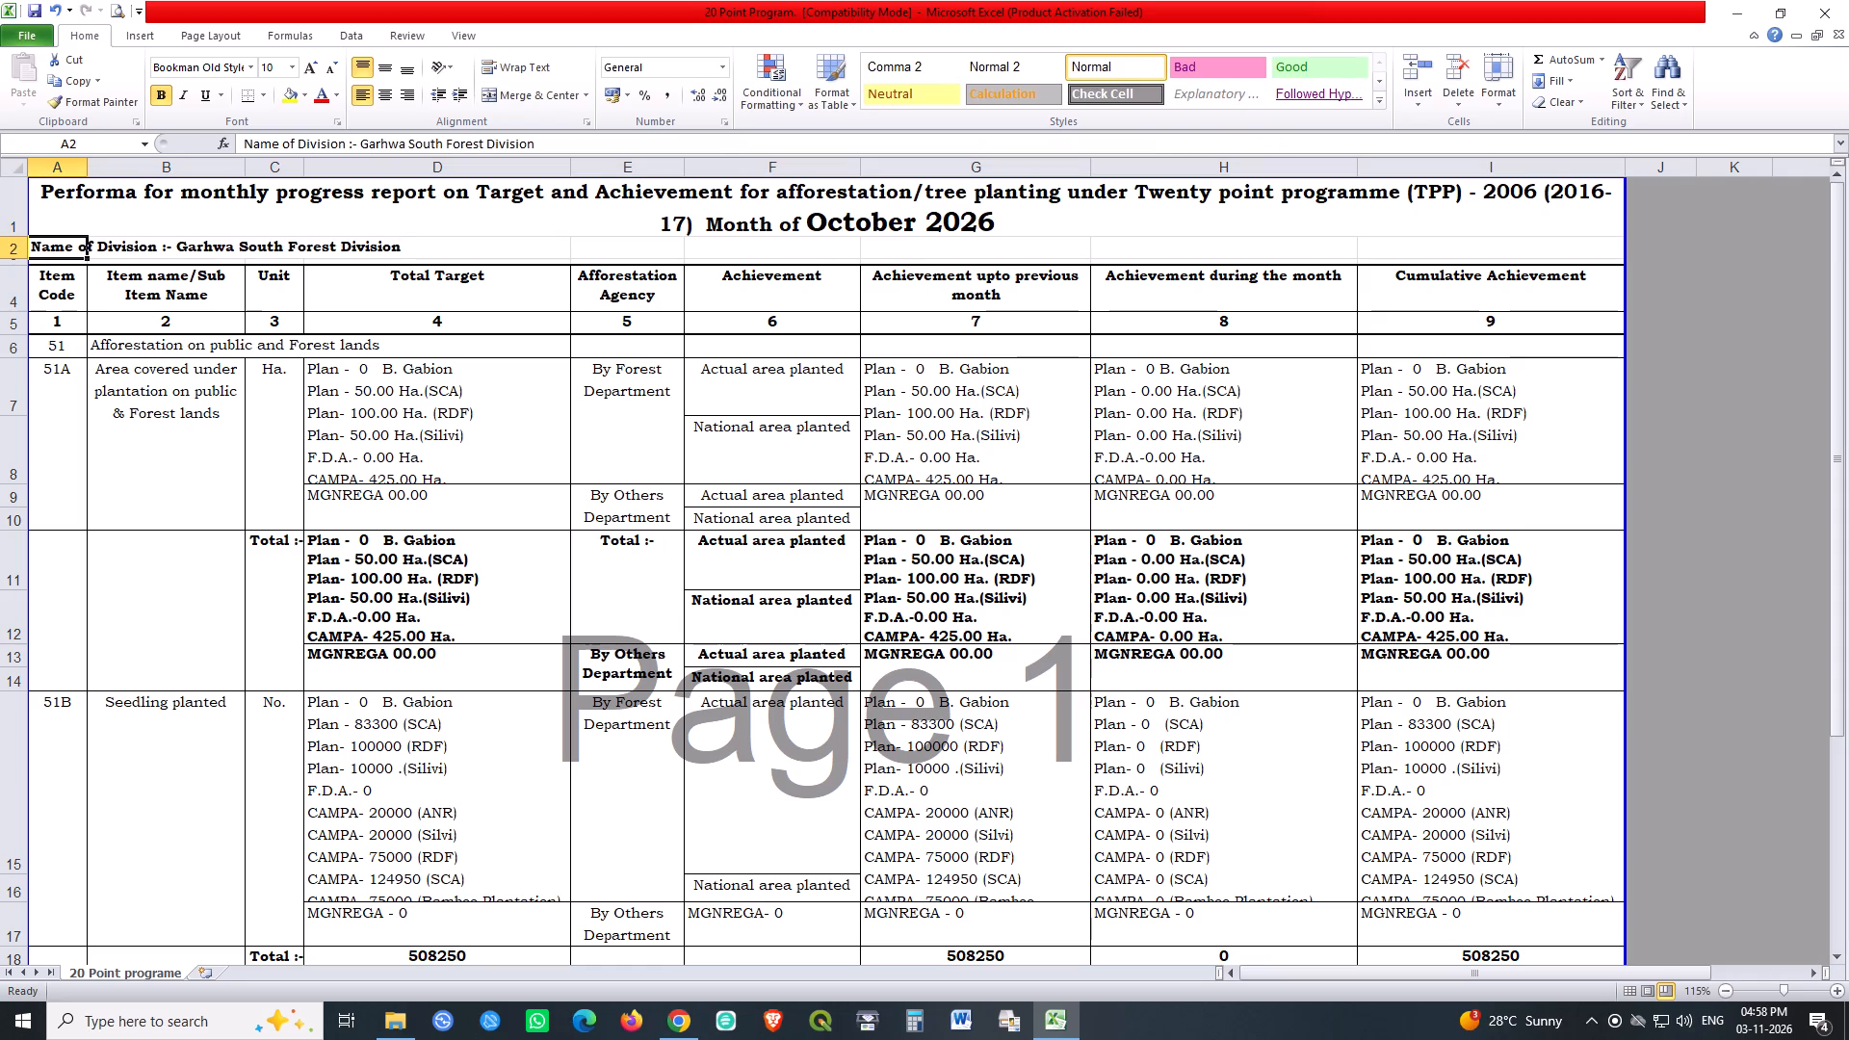
key(ctrl+s)
key(ctrl+s)
key(ctrl+s)
Print one copy of the 20 Point Program report.
key(ctrl+F2)
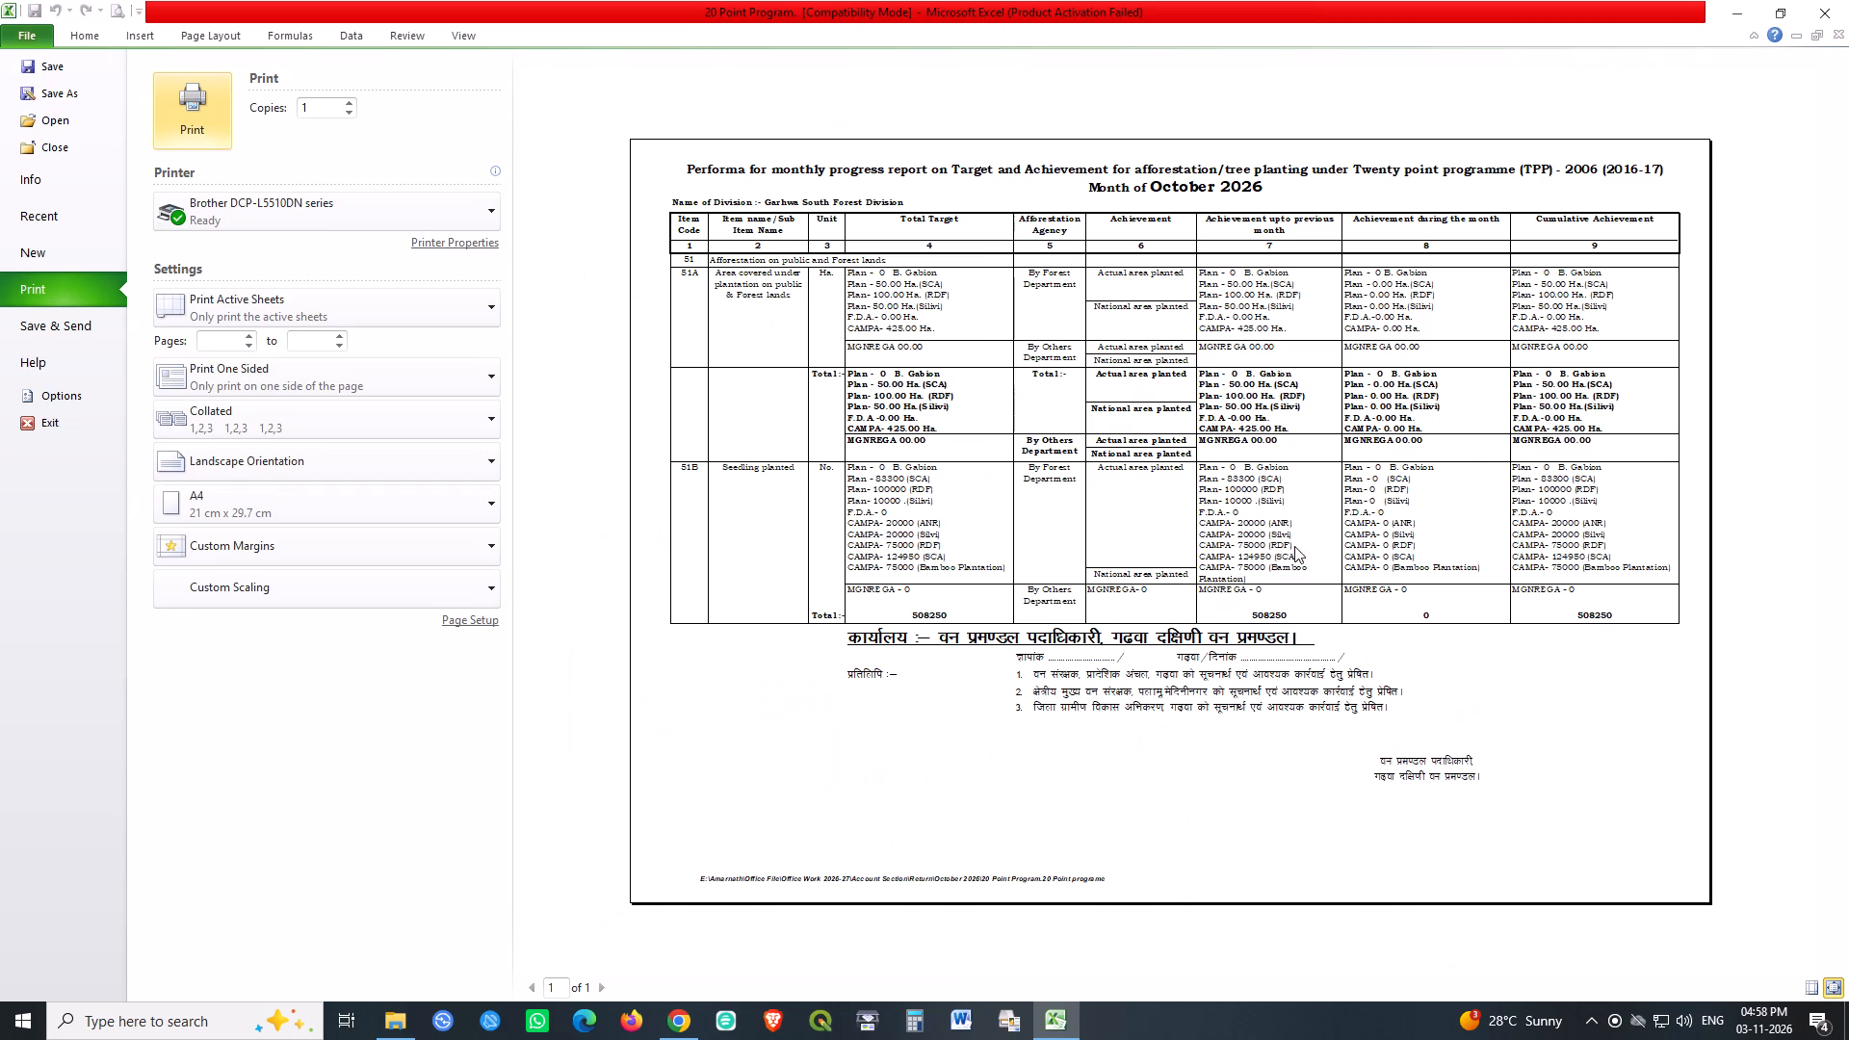
scroll(1273, 528, down, 6)
click(347, 100)
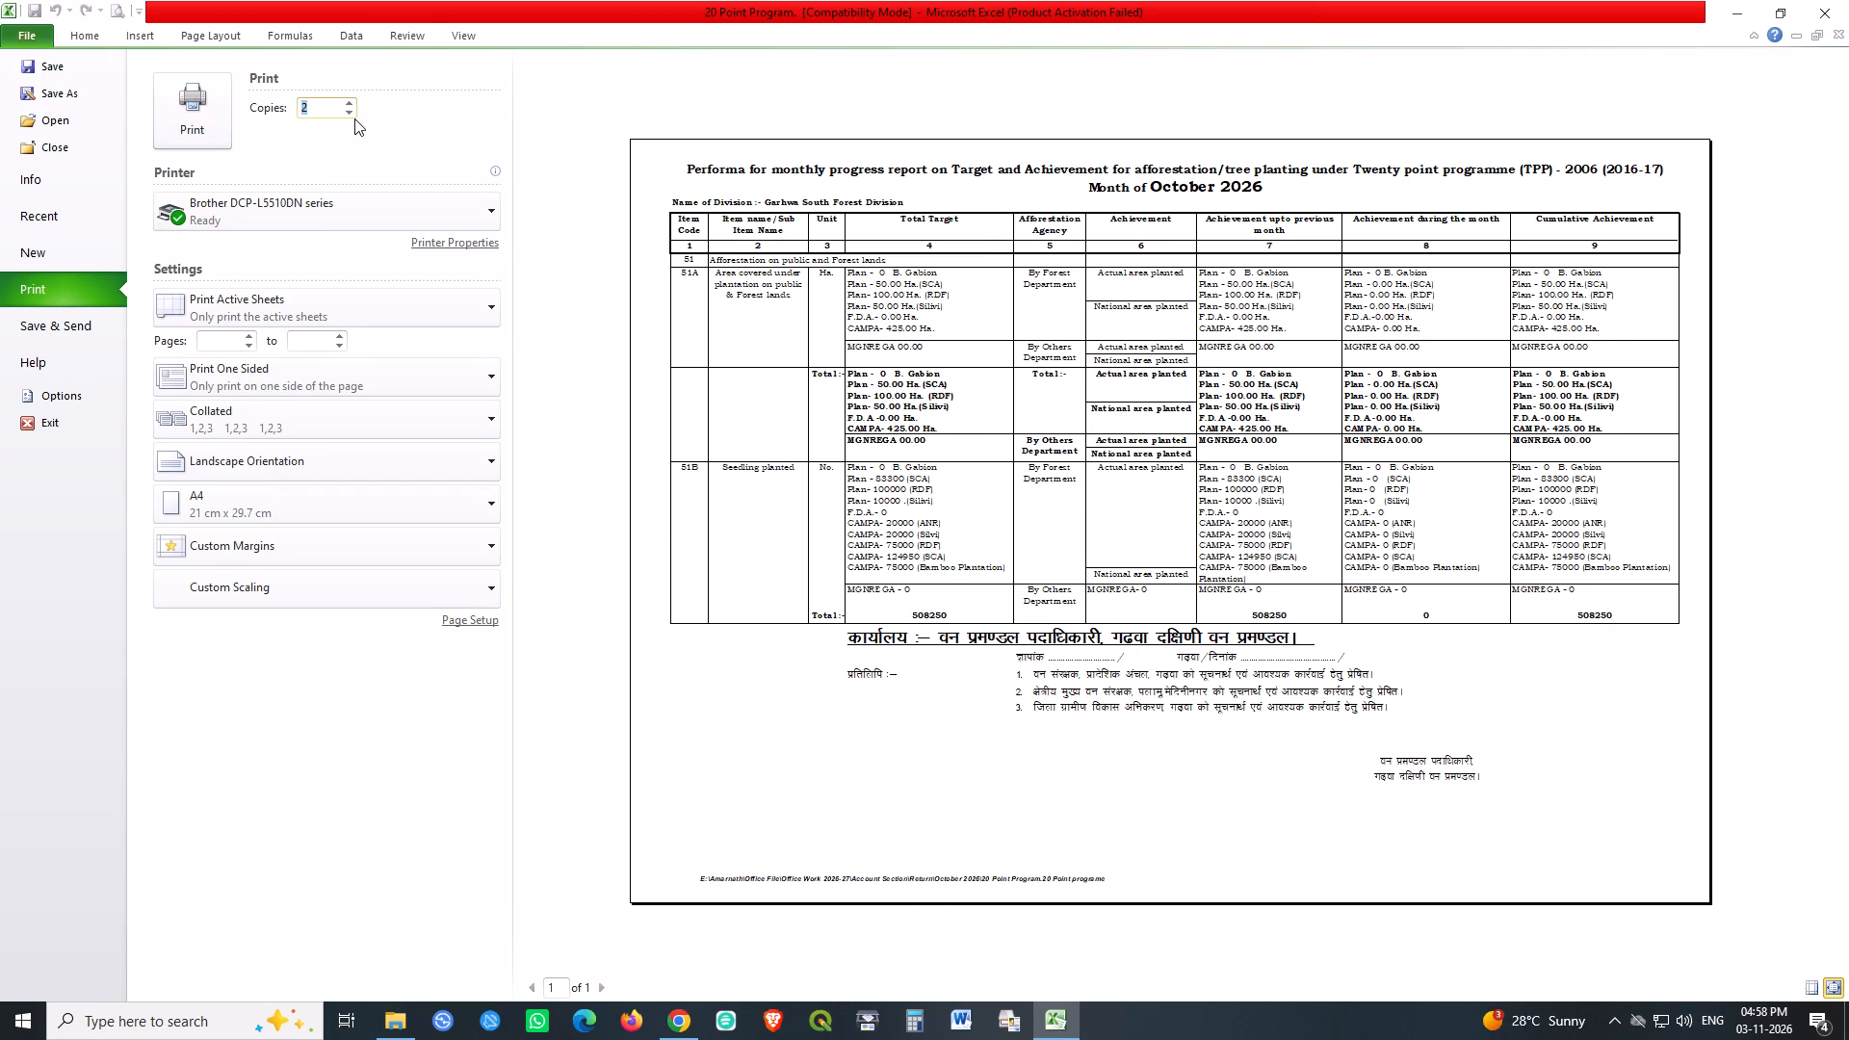
click(351, 115)
click(189, 98)
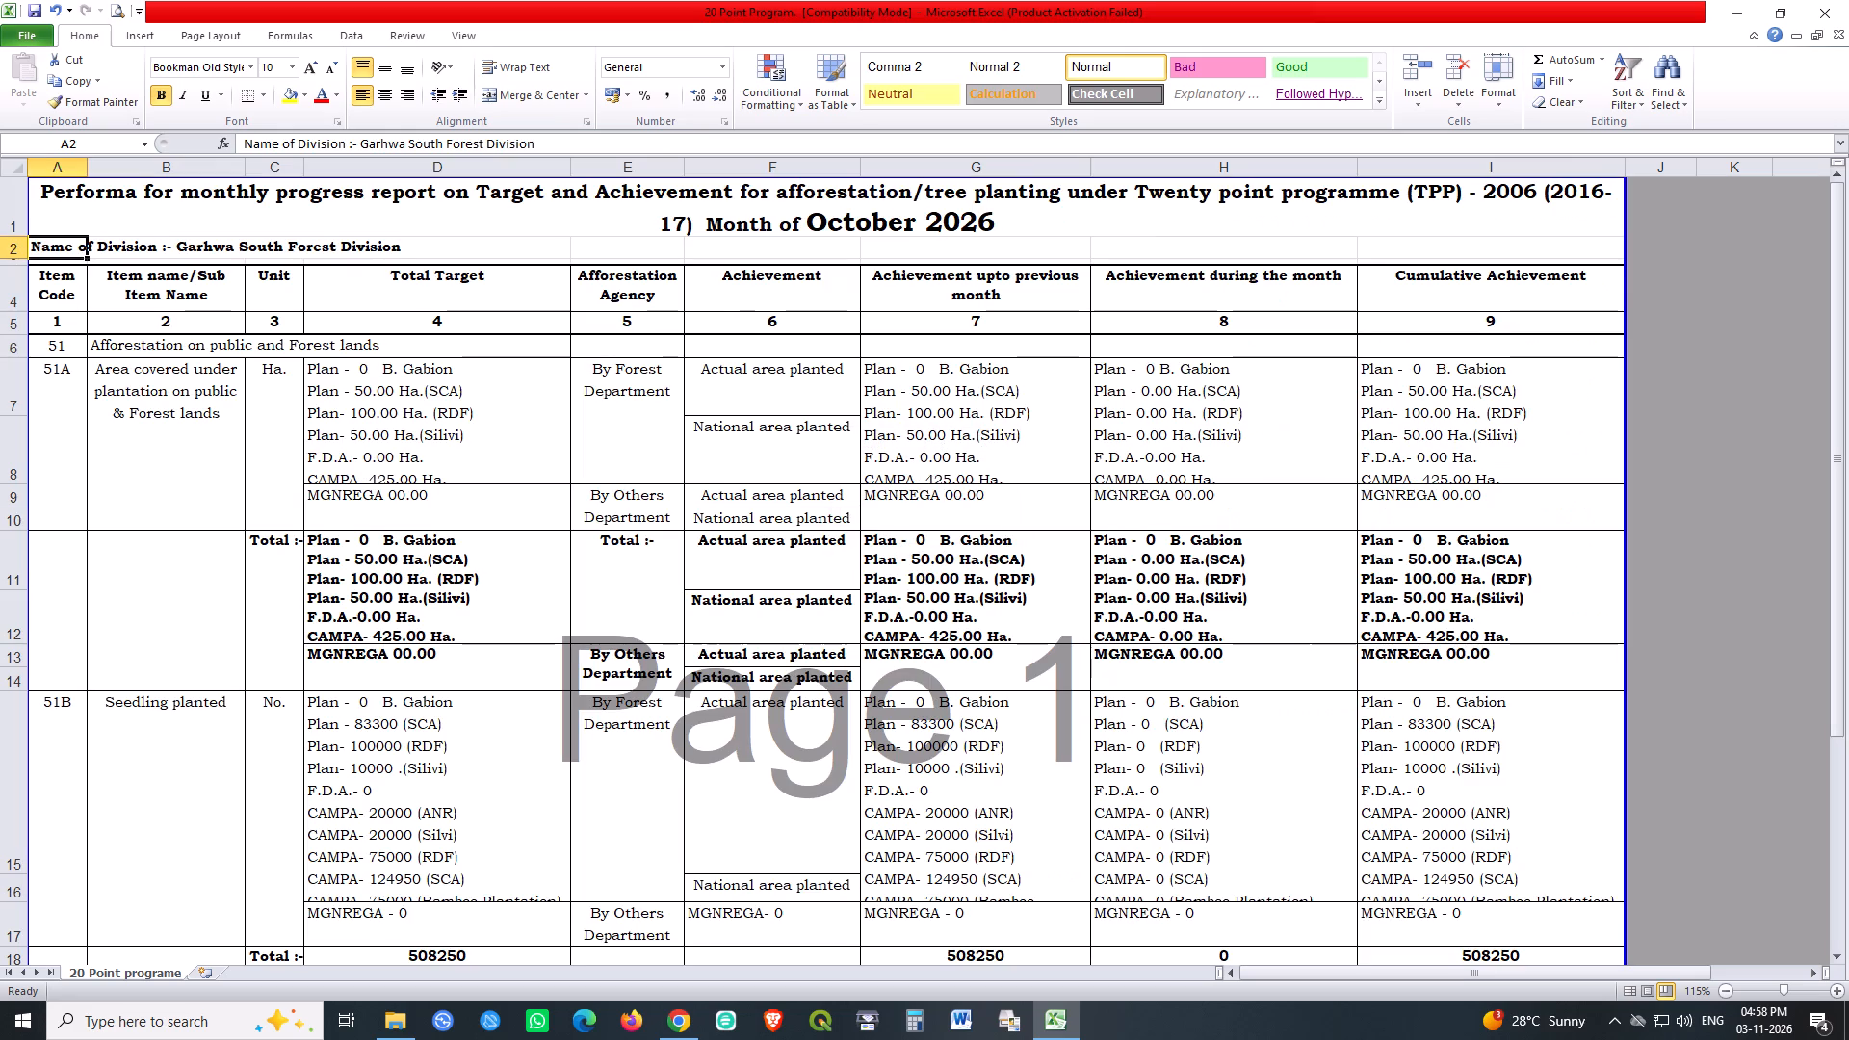
Save the 20 Point Program workbook again and close it.
key(ctrl+s)
key(ctrl+s)
key(ctrl+s)
key(ctrl+s)
key(ctrl+s)
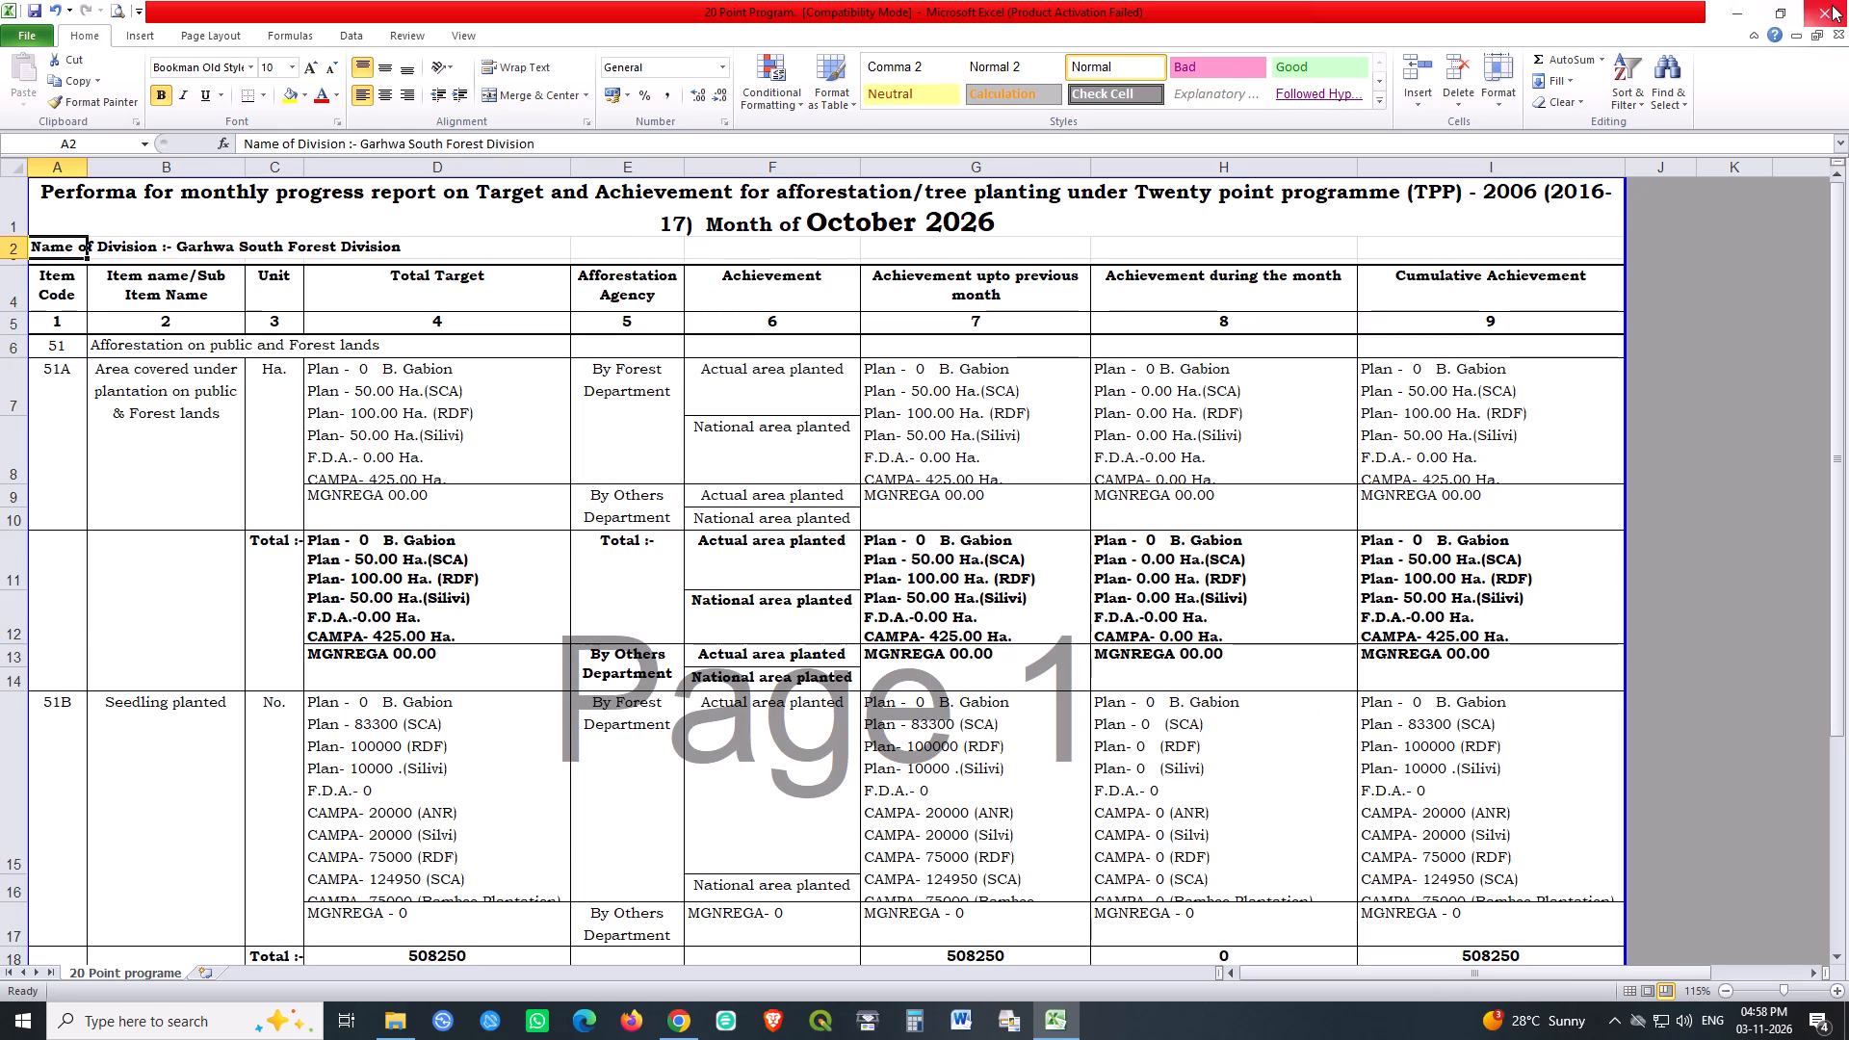
click(1832, 5)
Open the Revenue workbook from the October 2026 folder and dismiss the activation notice.
key(Down)
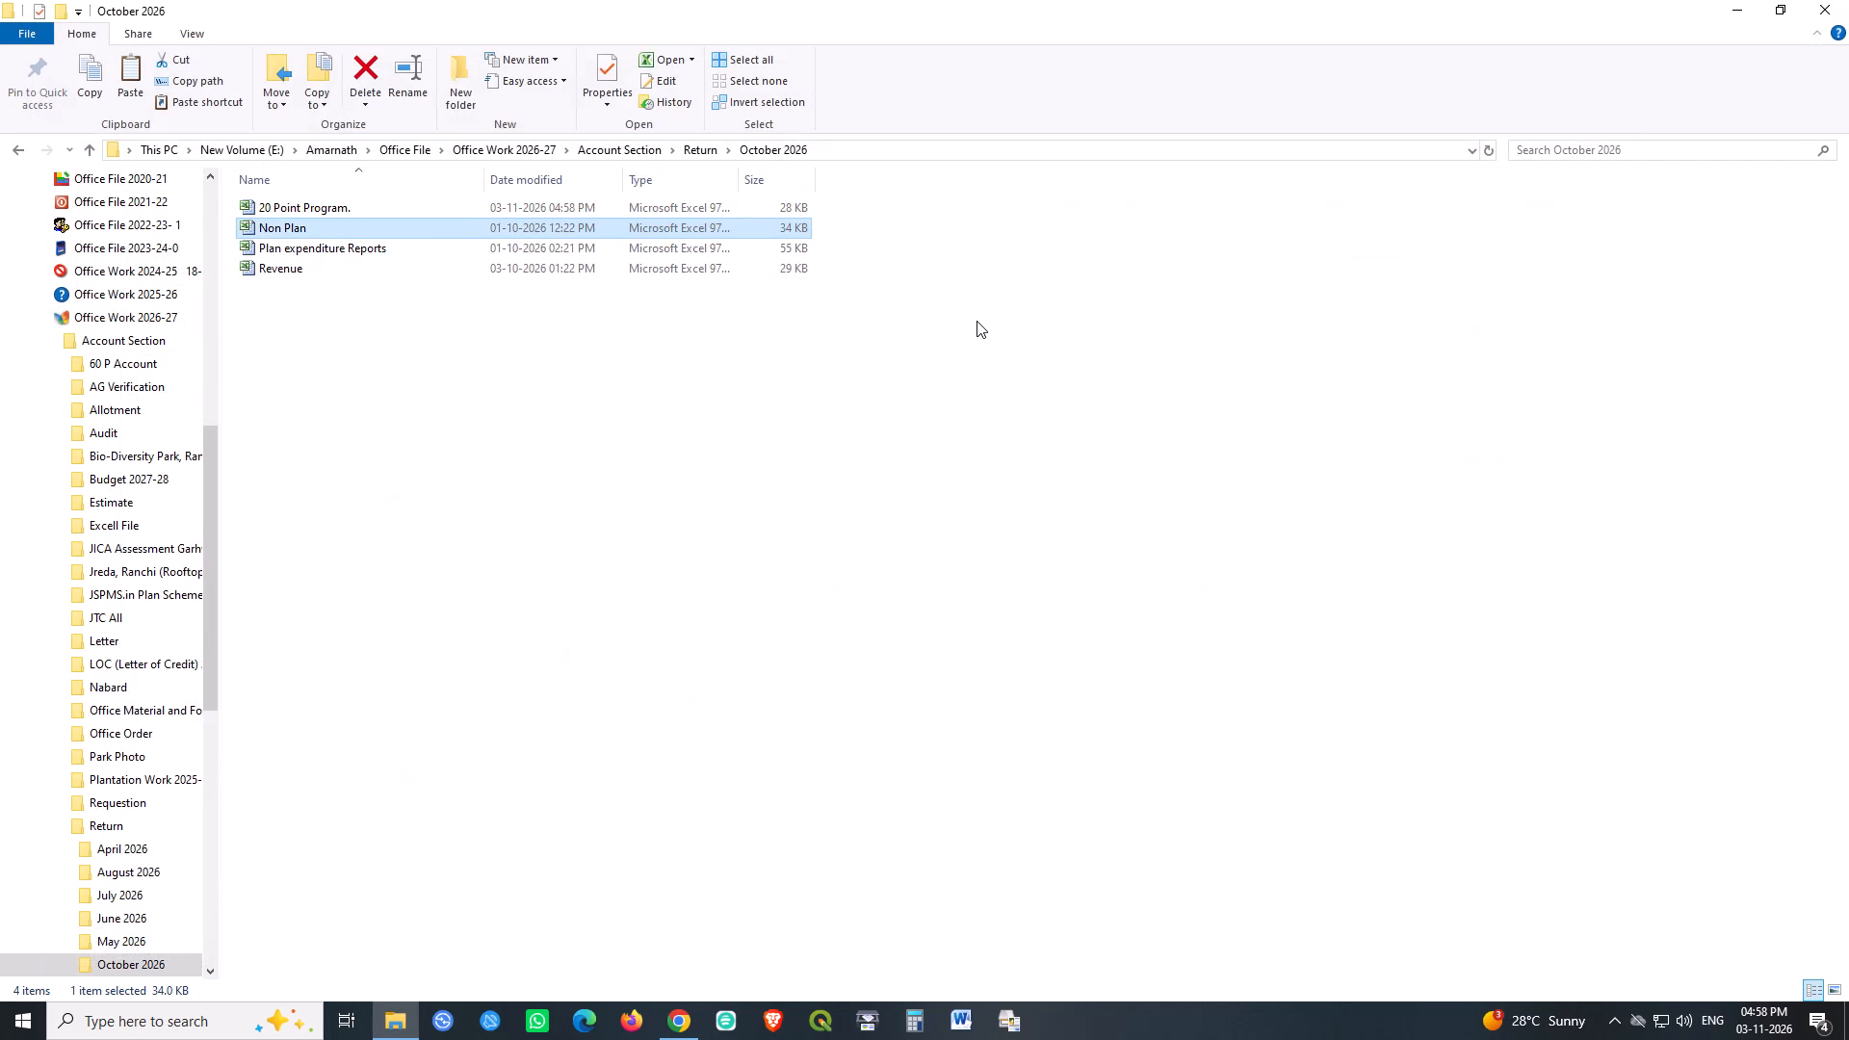
key(Down)
key(Down)
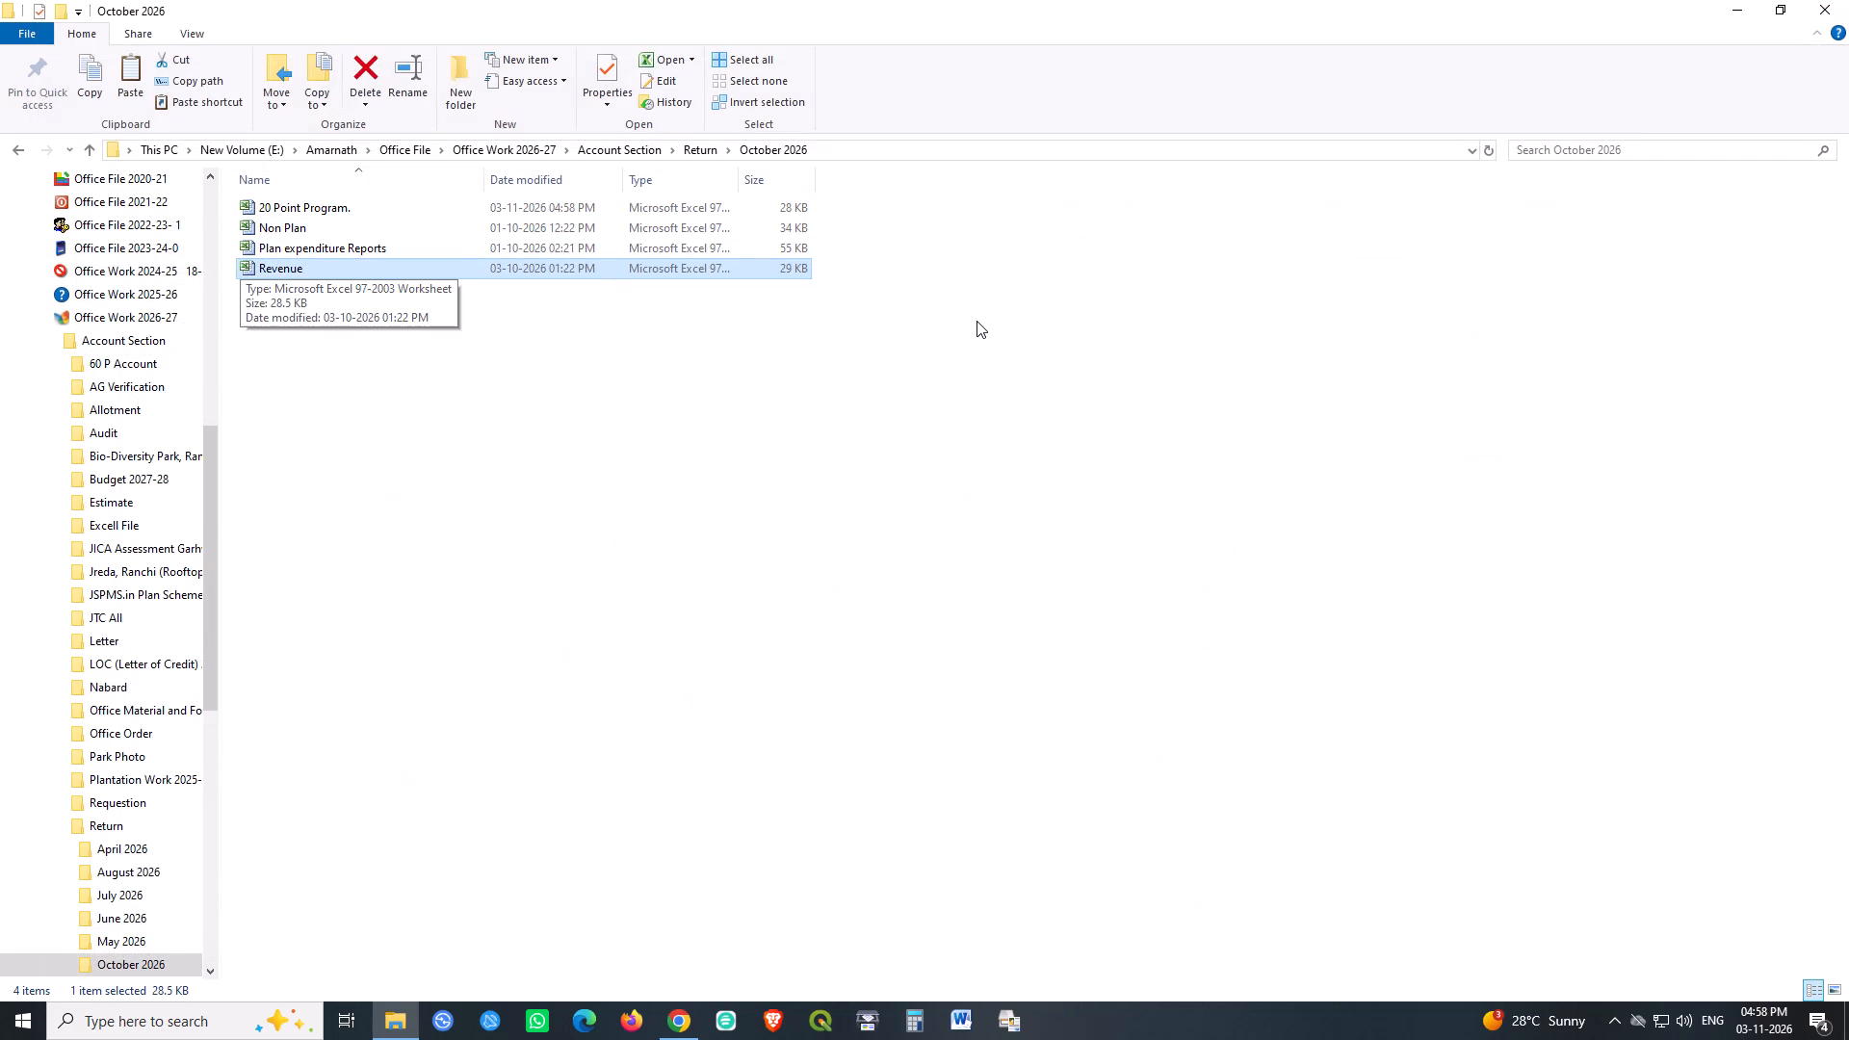
key(Return)
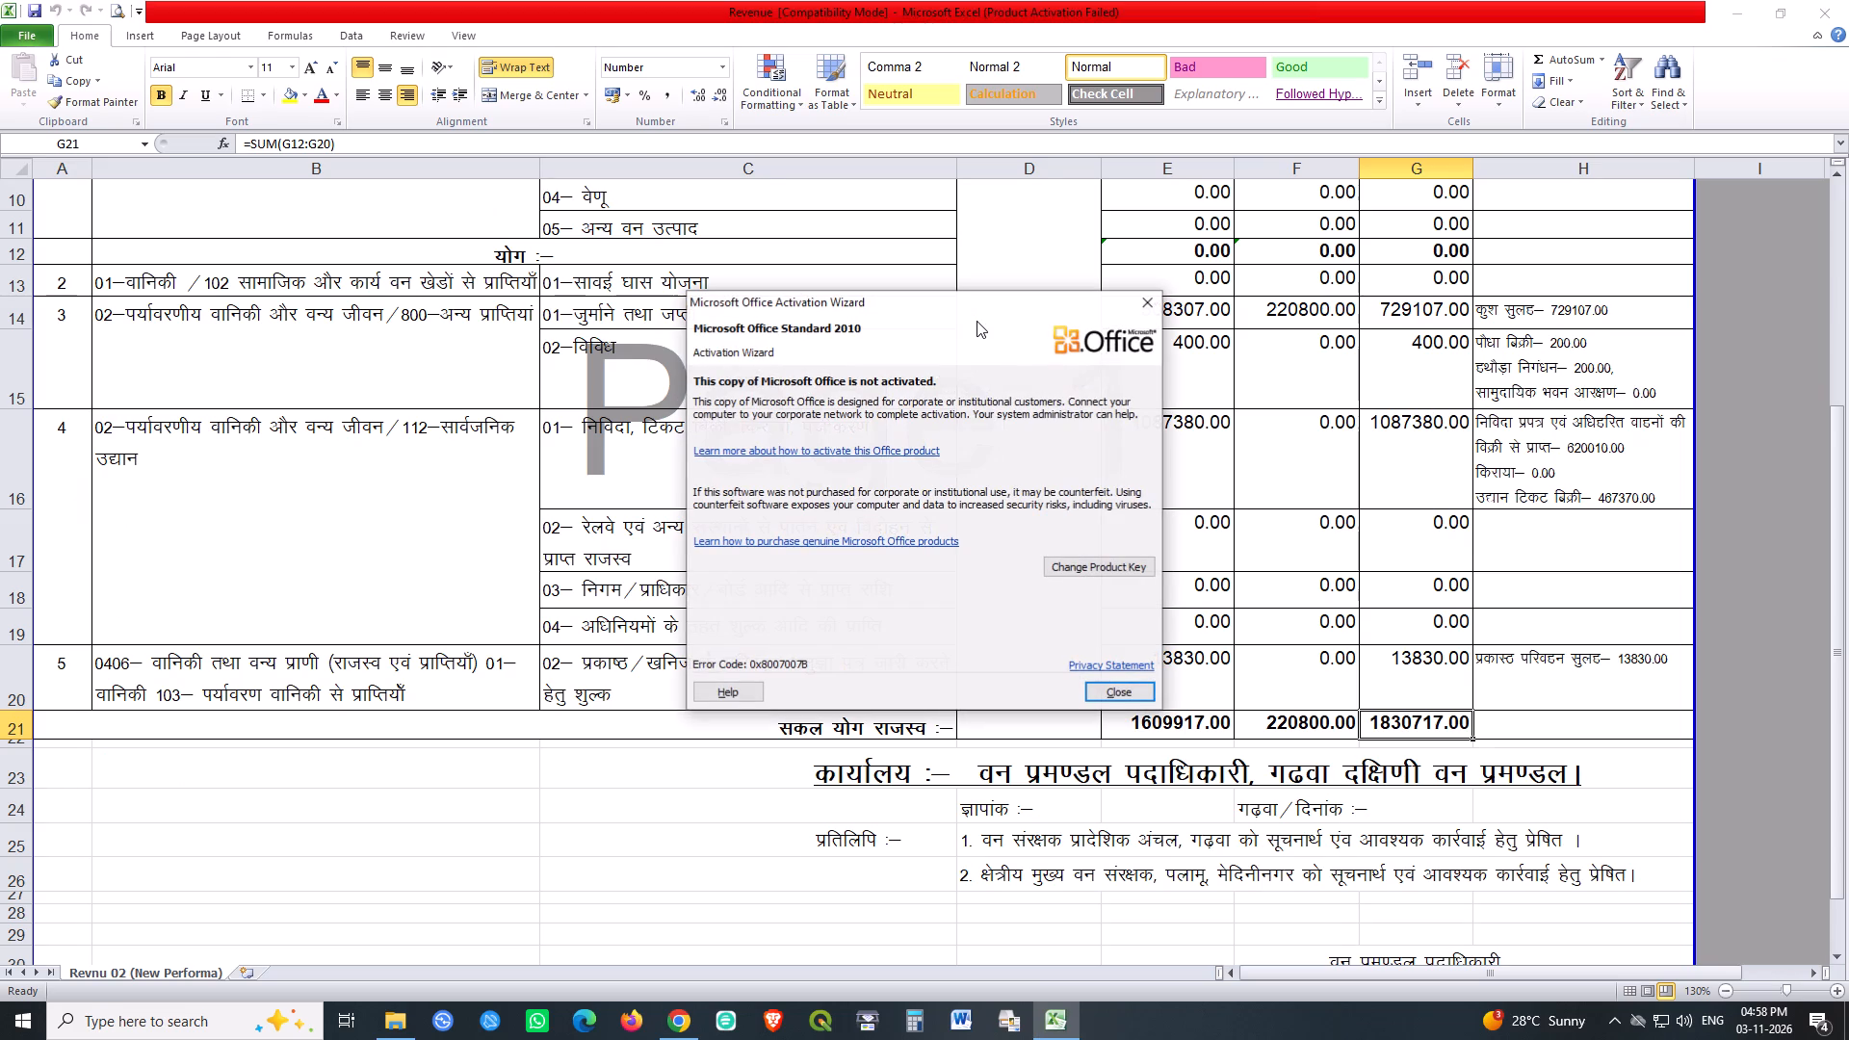
click(1125, 690)
Change the month name in the revenue report's heading to अक्टूबर.
scroll(1230, 425, up, 11)
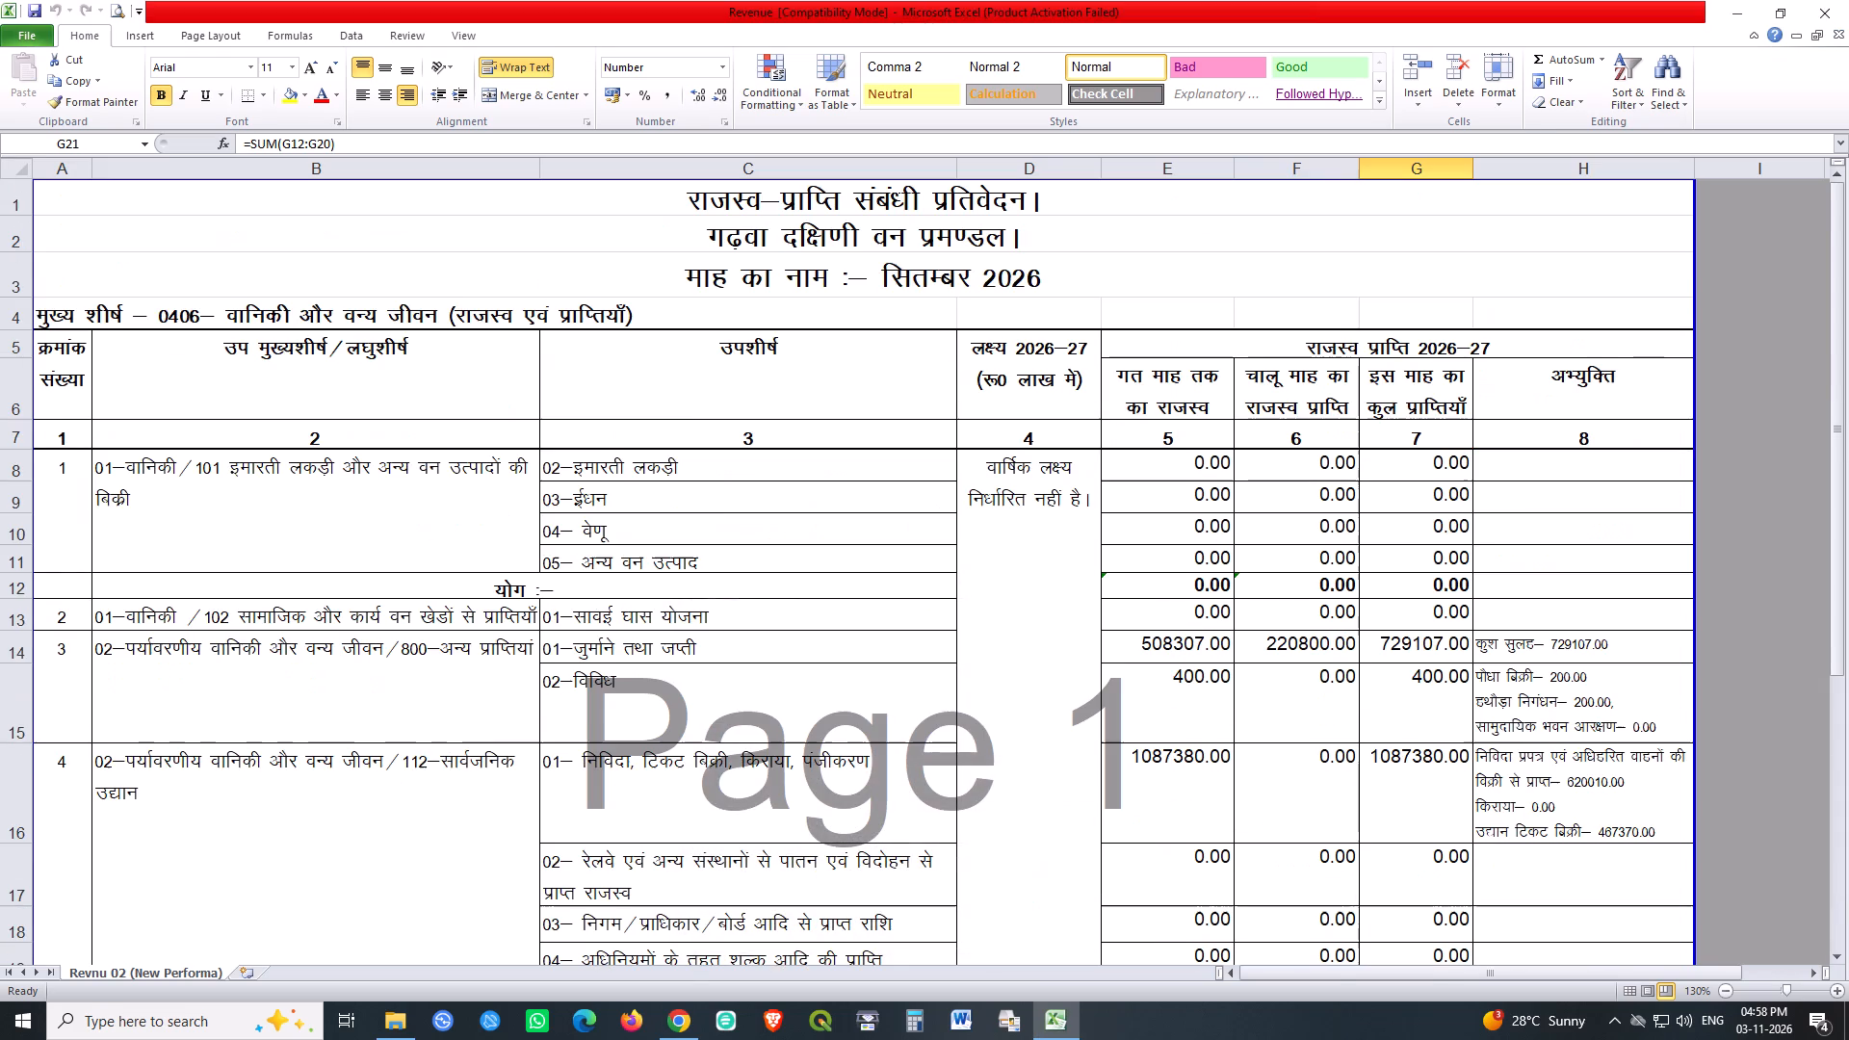
scroll(1230, 425, up, 3)
double_click(880, 269)
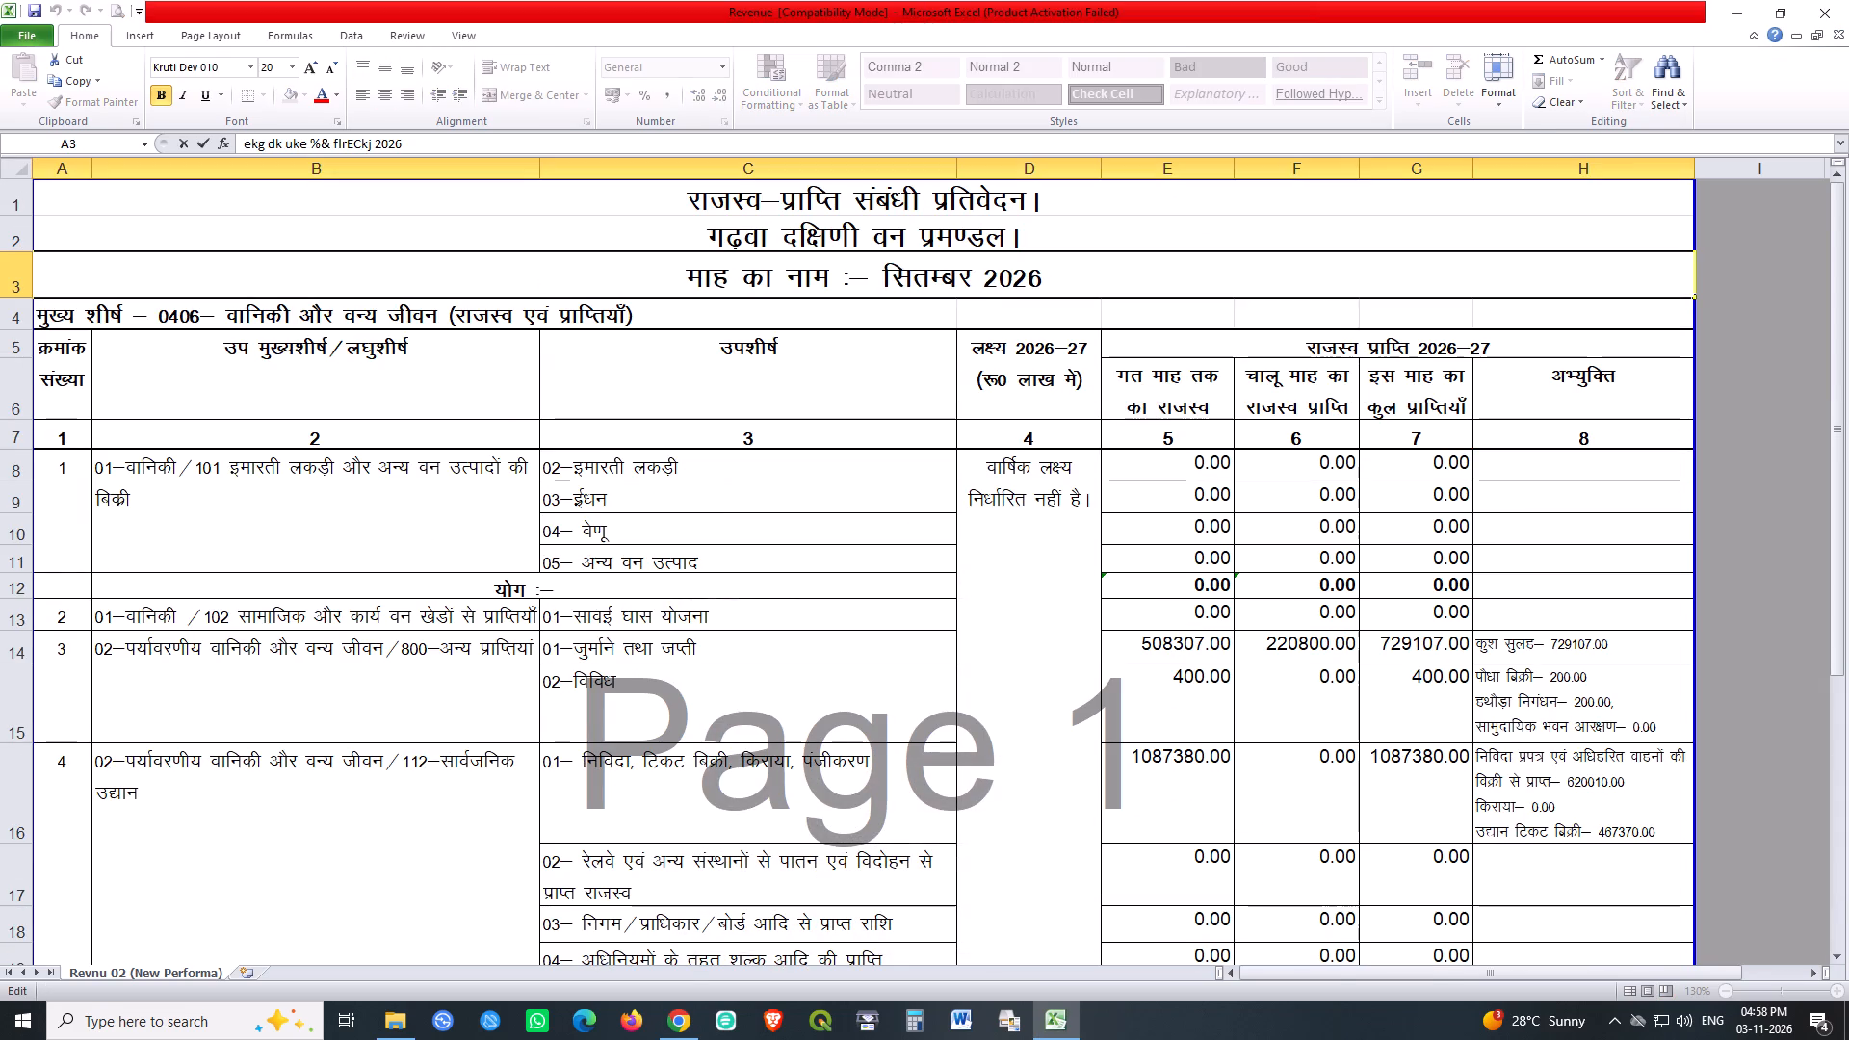
key(ctrl+shift+Right)
key(ctrl+shift+Left)
key(ctrl+shift+Right)
key(shift+Left)
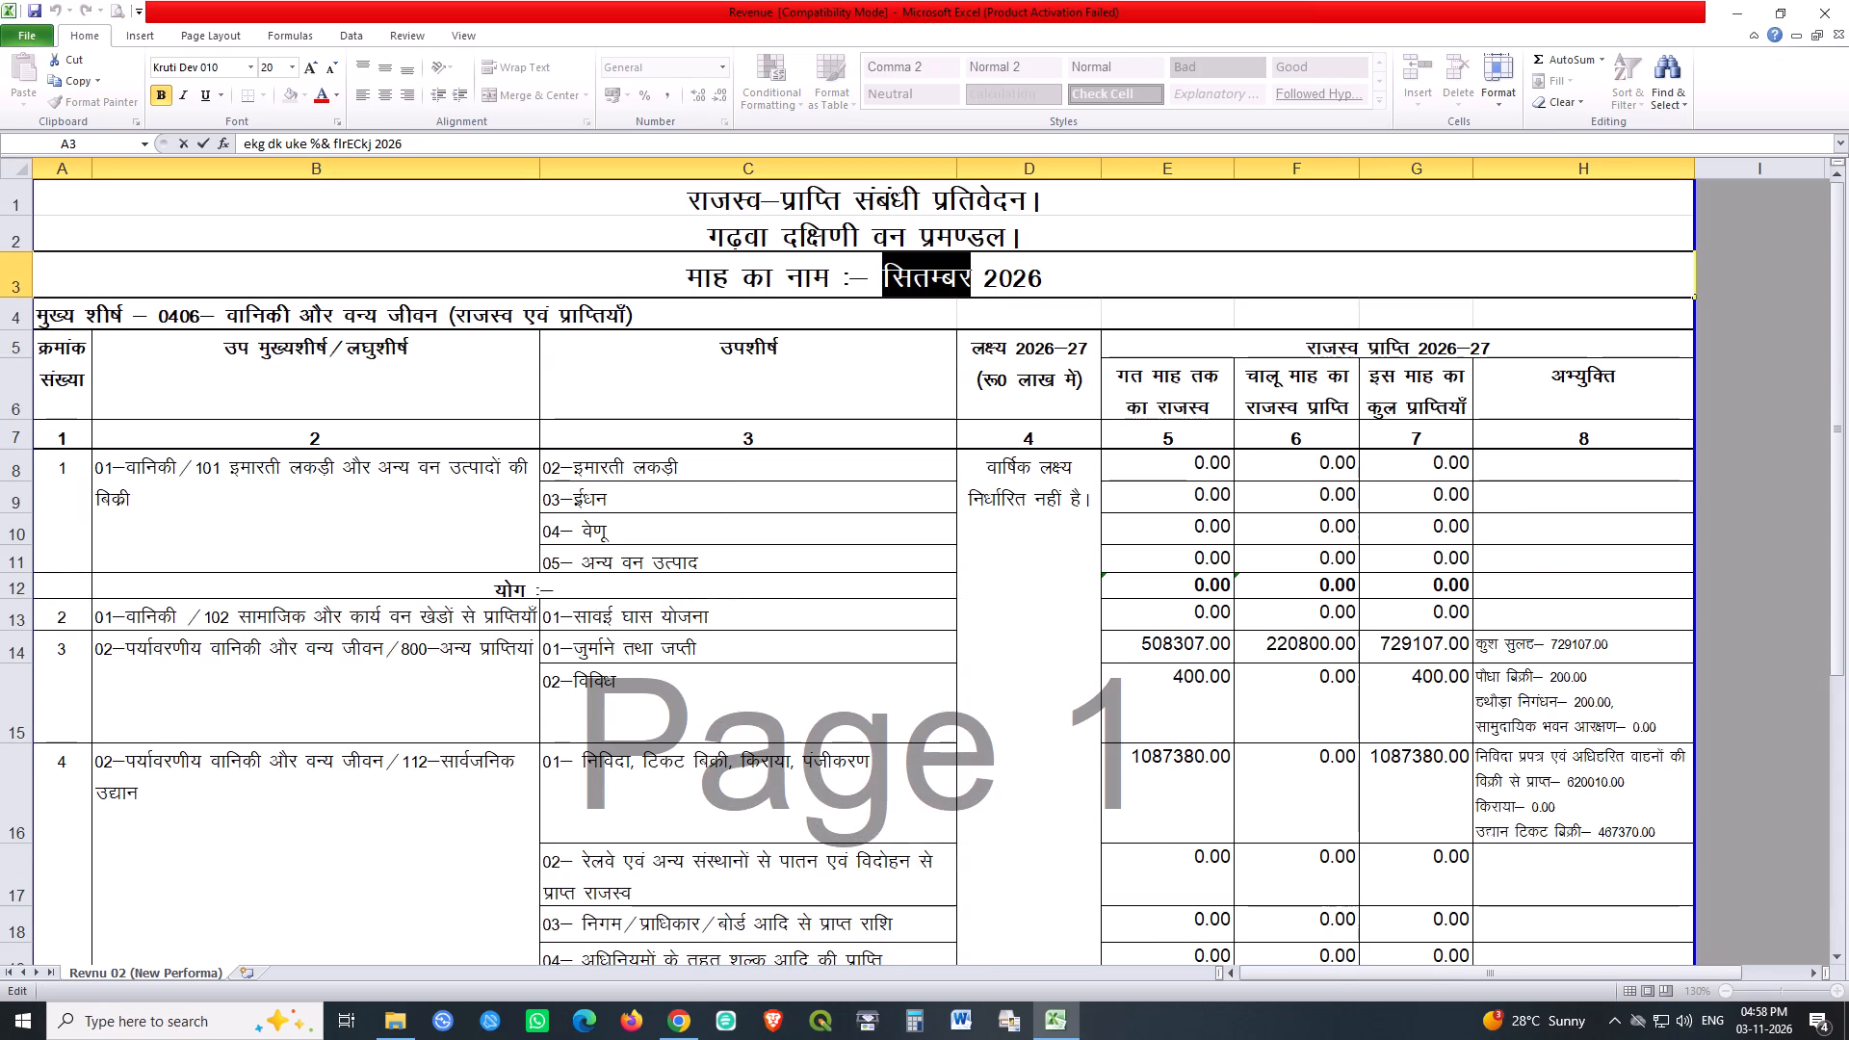
text(vDVwcj)
key(Return)
Copy the cumulative revenue of the जुर्माने तथा जप्ती row (G14) into its previous-months cell E14 using Paste Special.
scroll(1497, 334, up, 1)
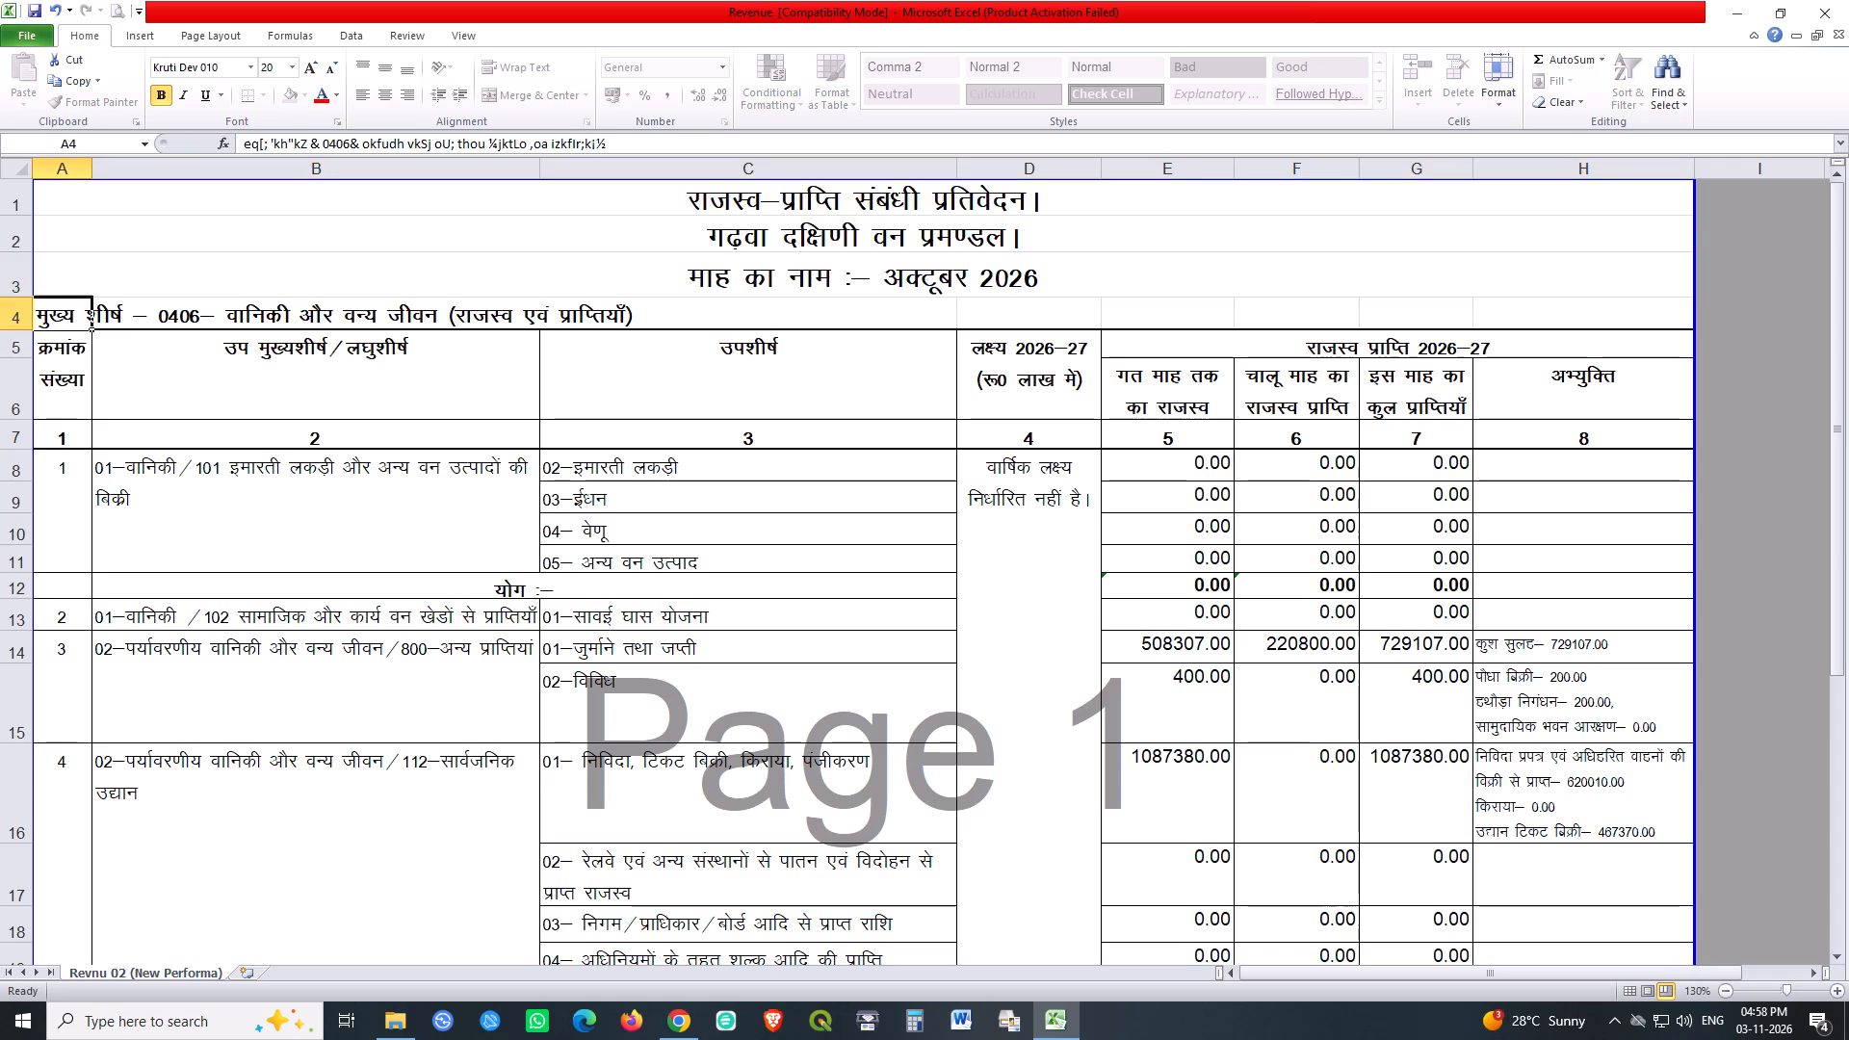
click(1423, 642)
key(ctrl+c)
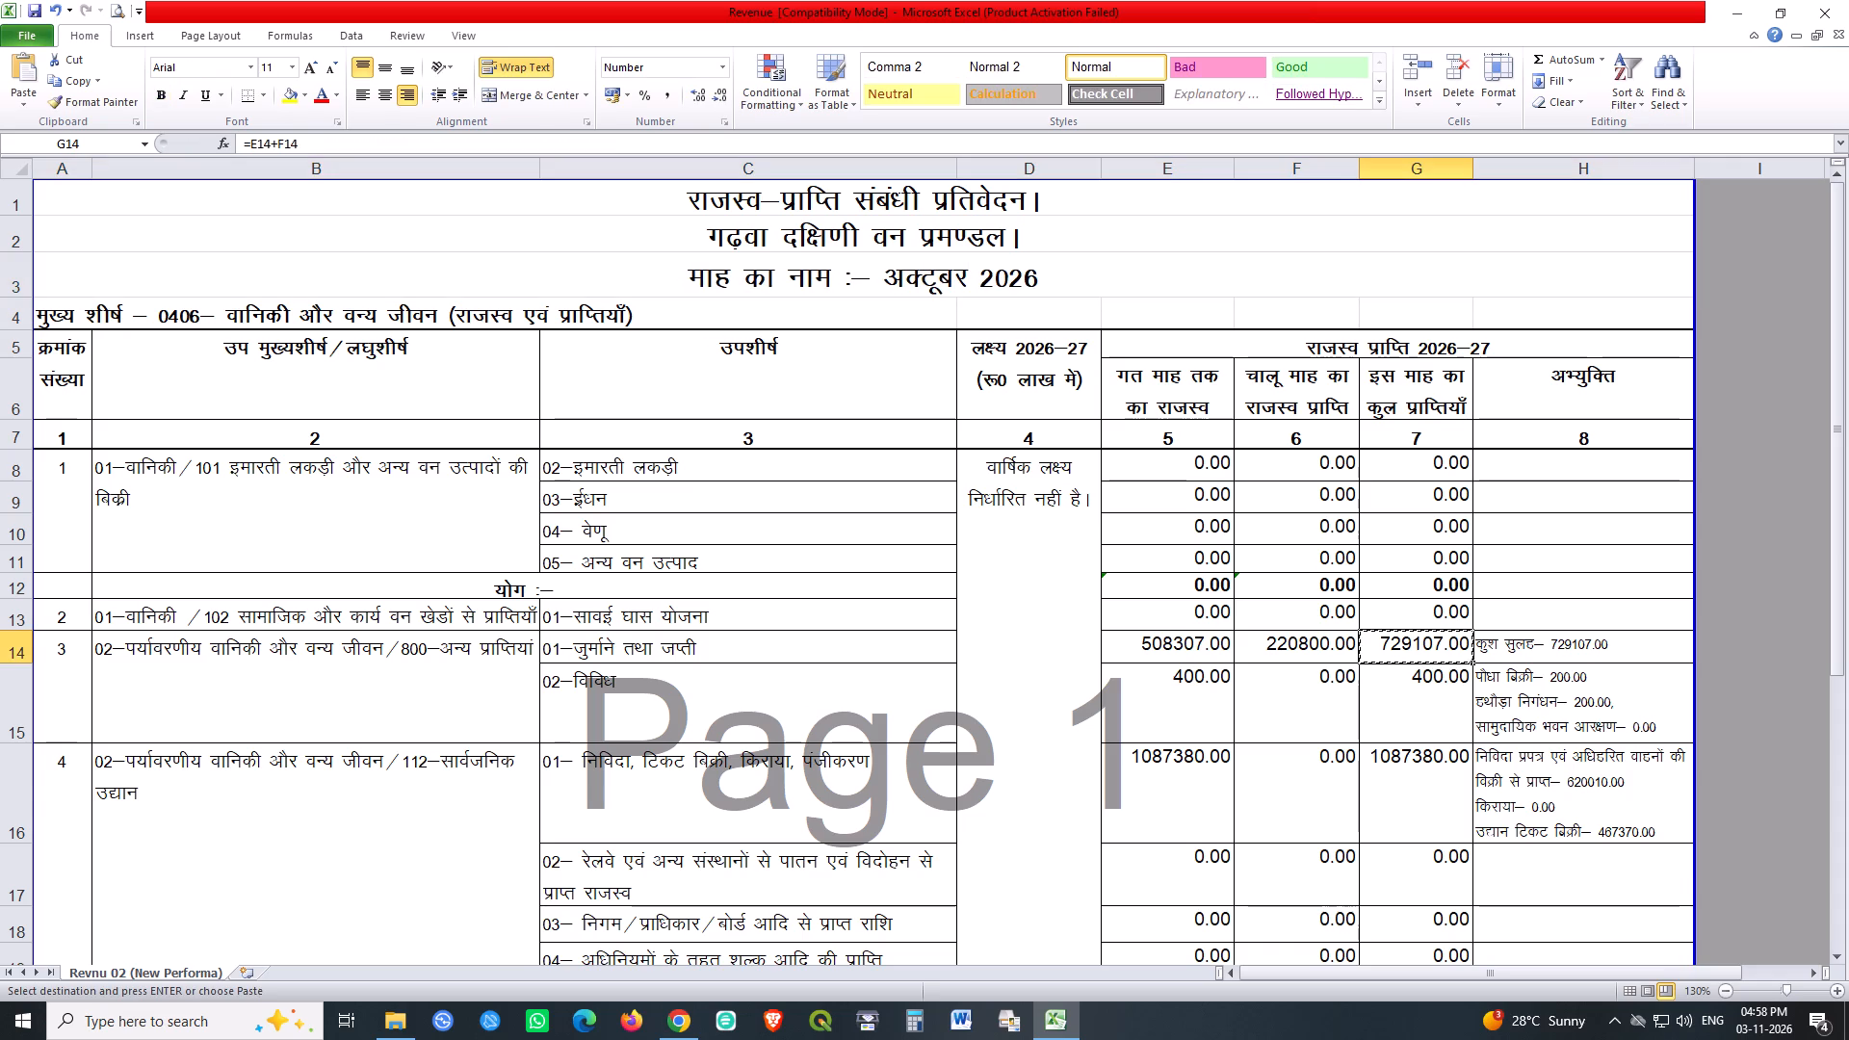
click(1180, 648)
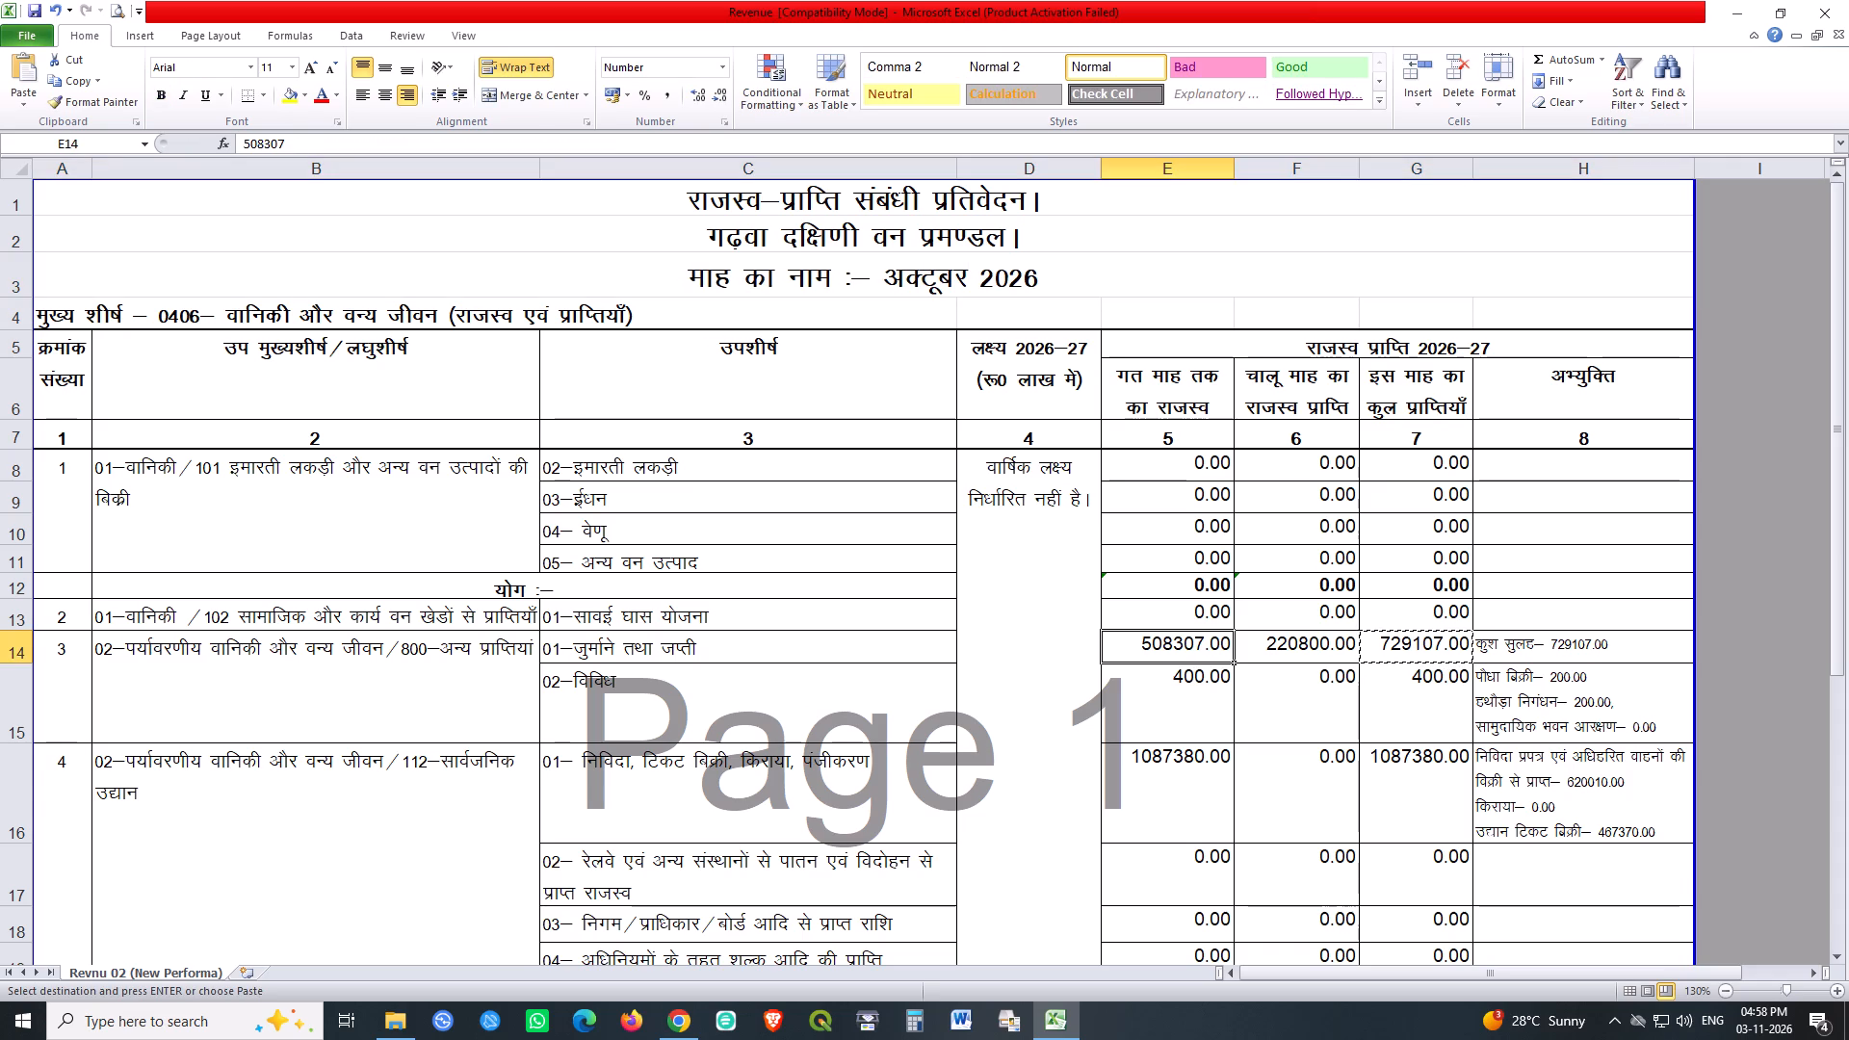
key(ctrl+alt+v)
click(328, 343)
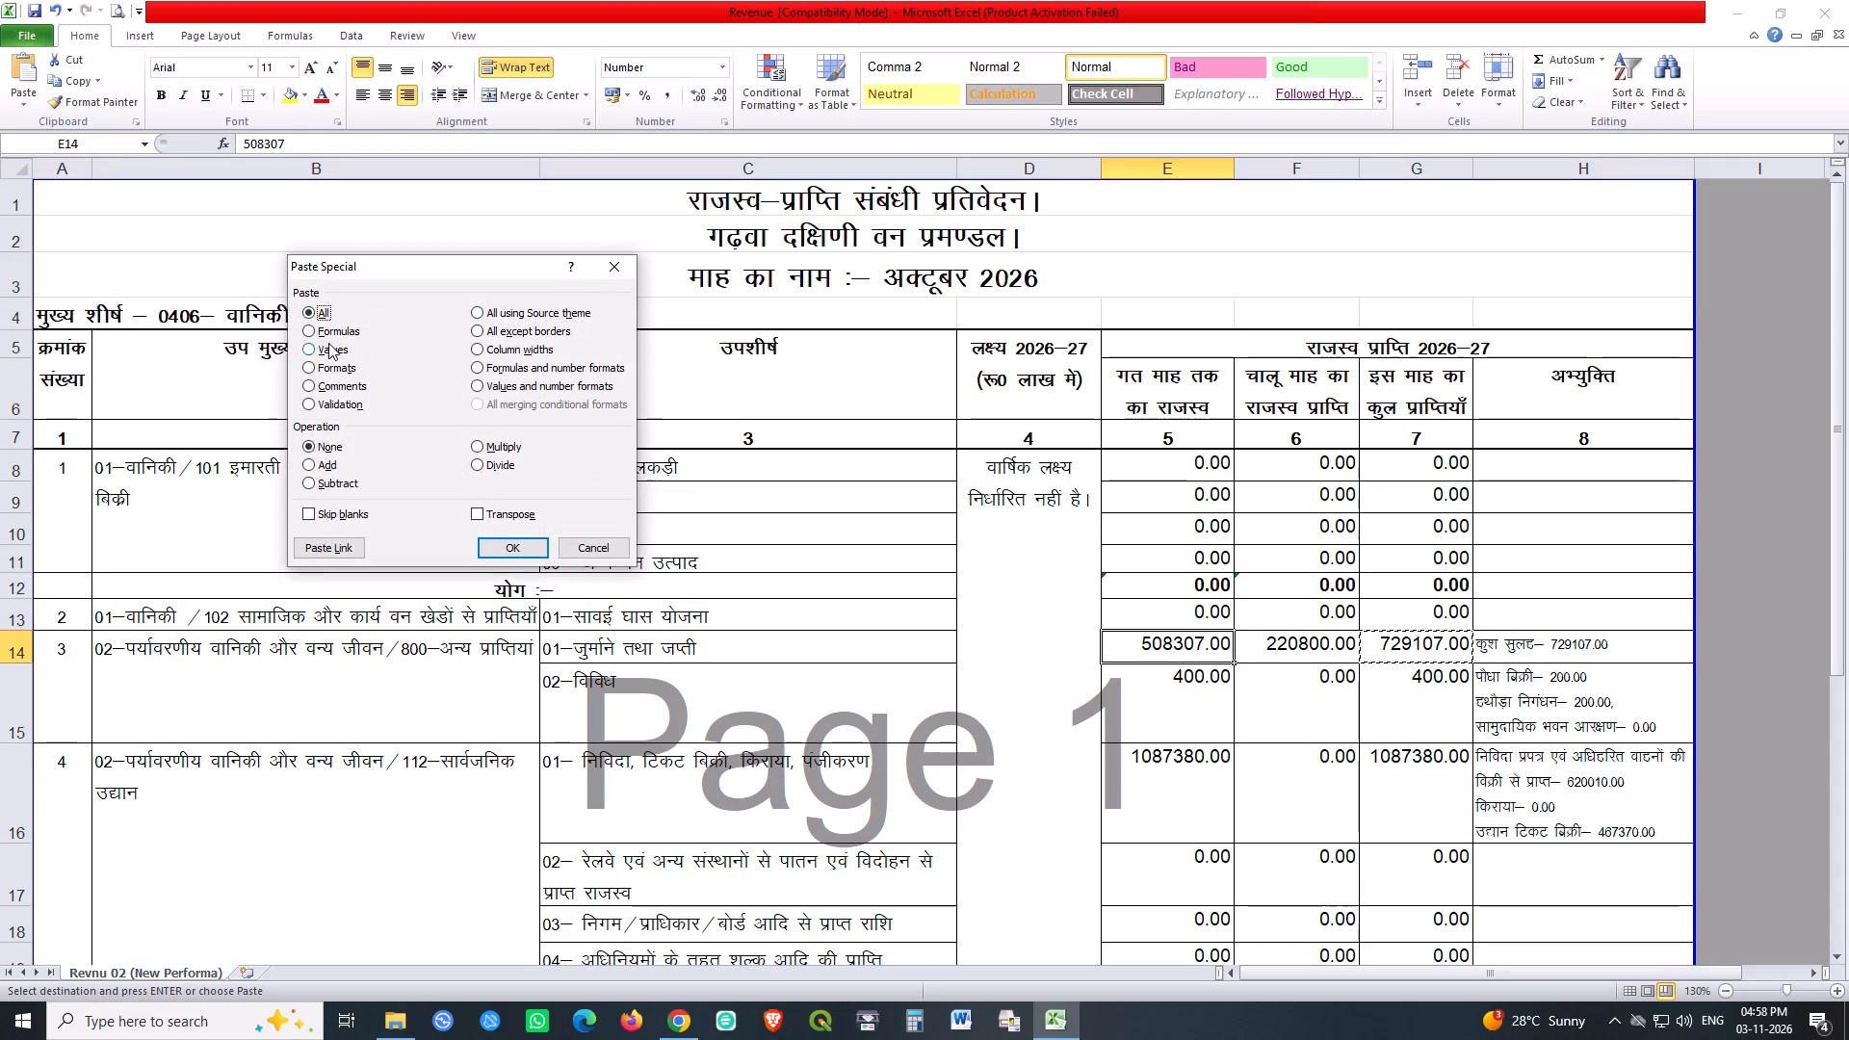
click(522, 542)
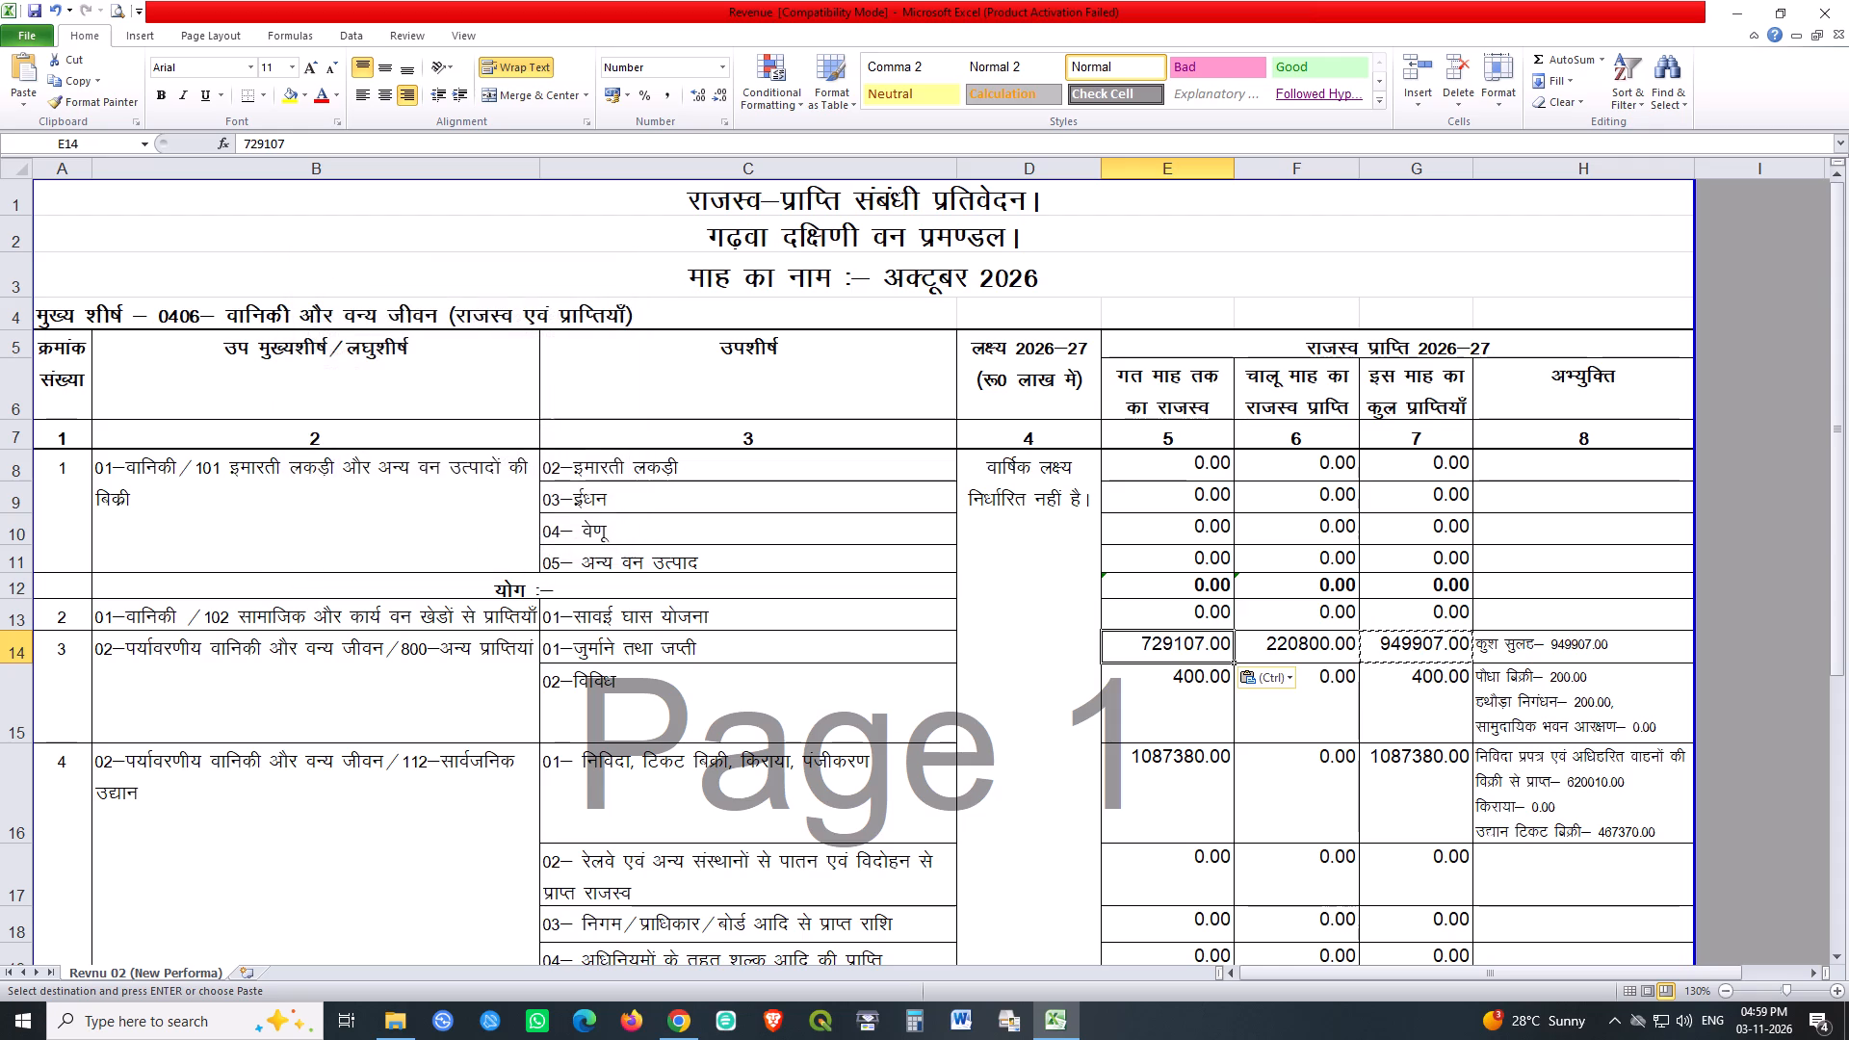
Set the current-month revenue of the जुर्माने तथा जप्ती row (F14) to 0 and save the workbook.
click(1311, 637)
key(0)
key(Return)
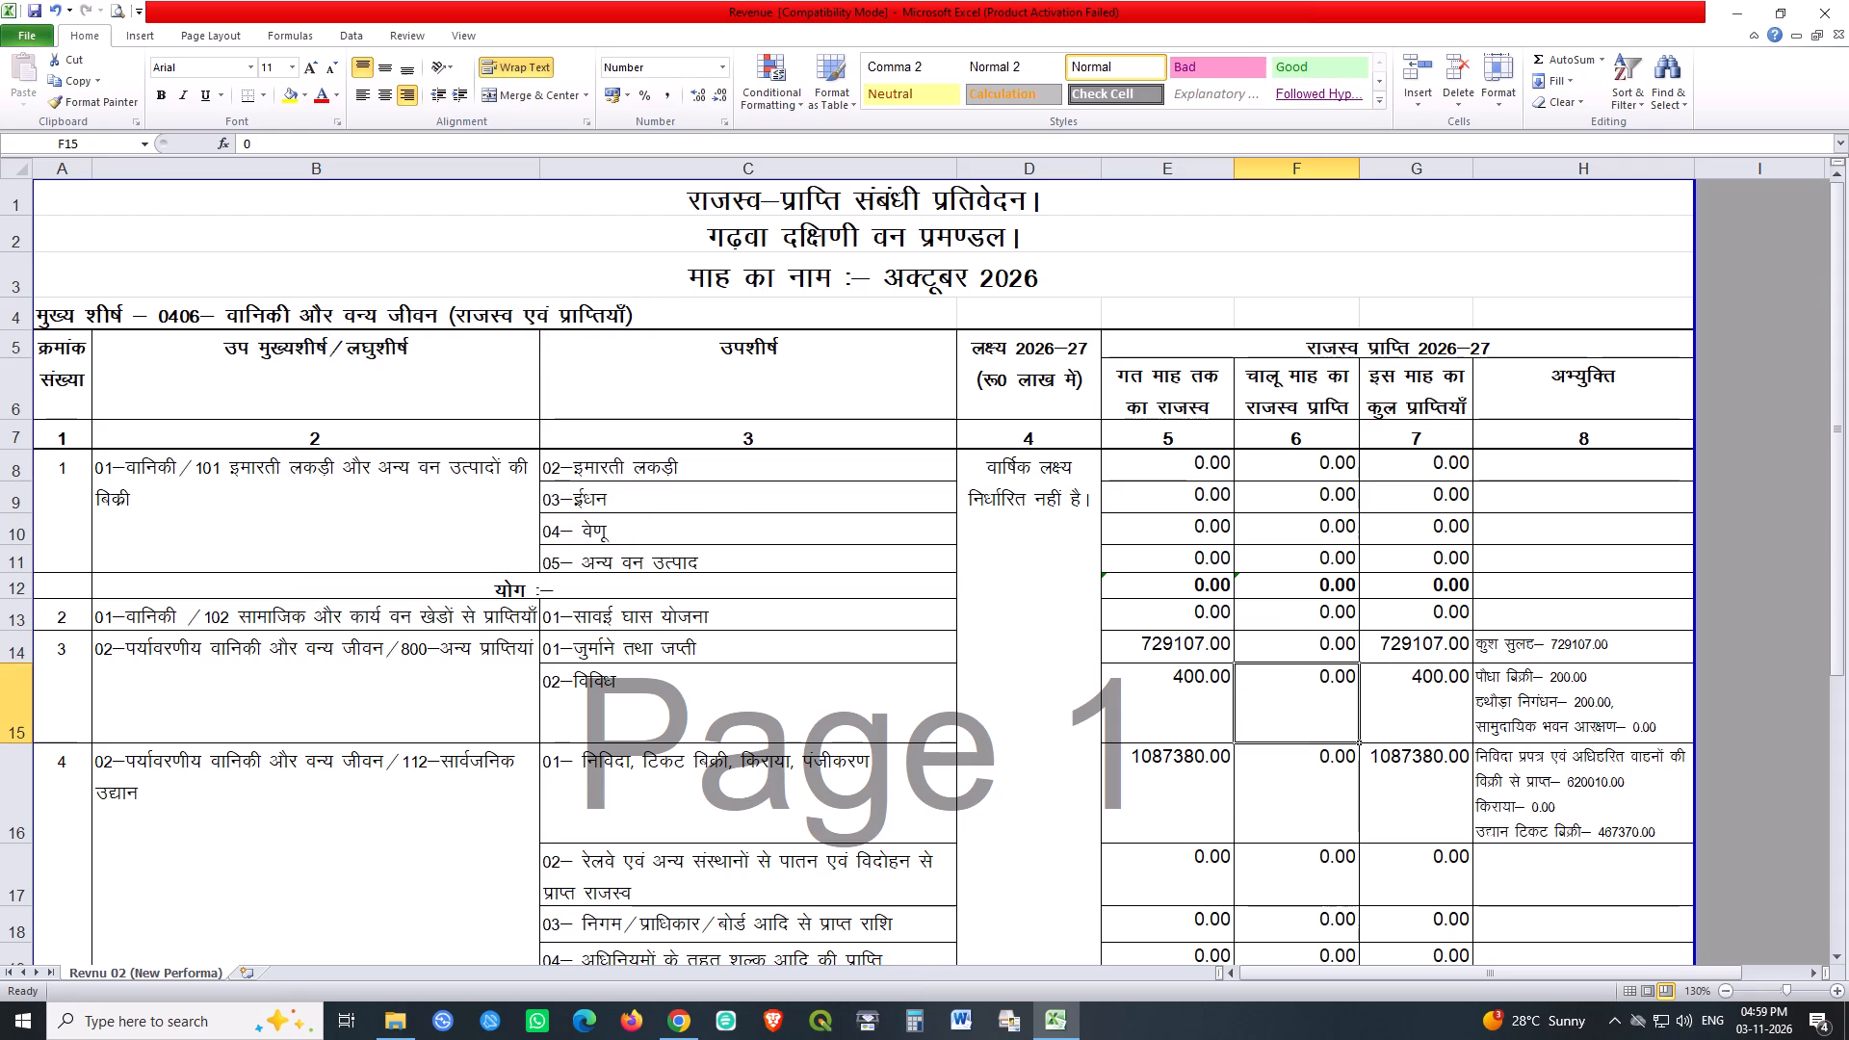
scroll(1337, 695, down, 2)
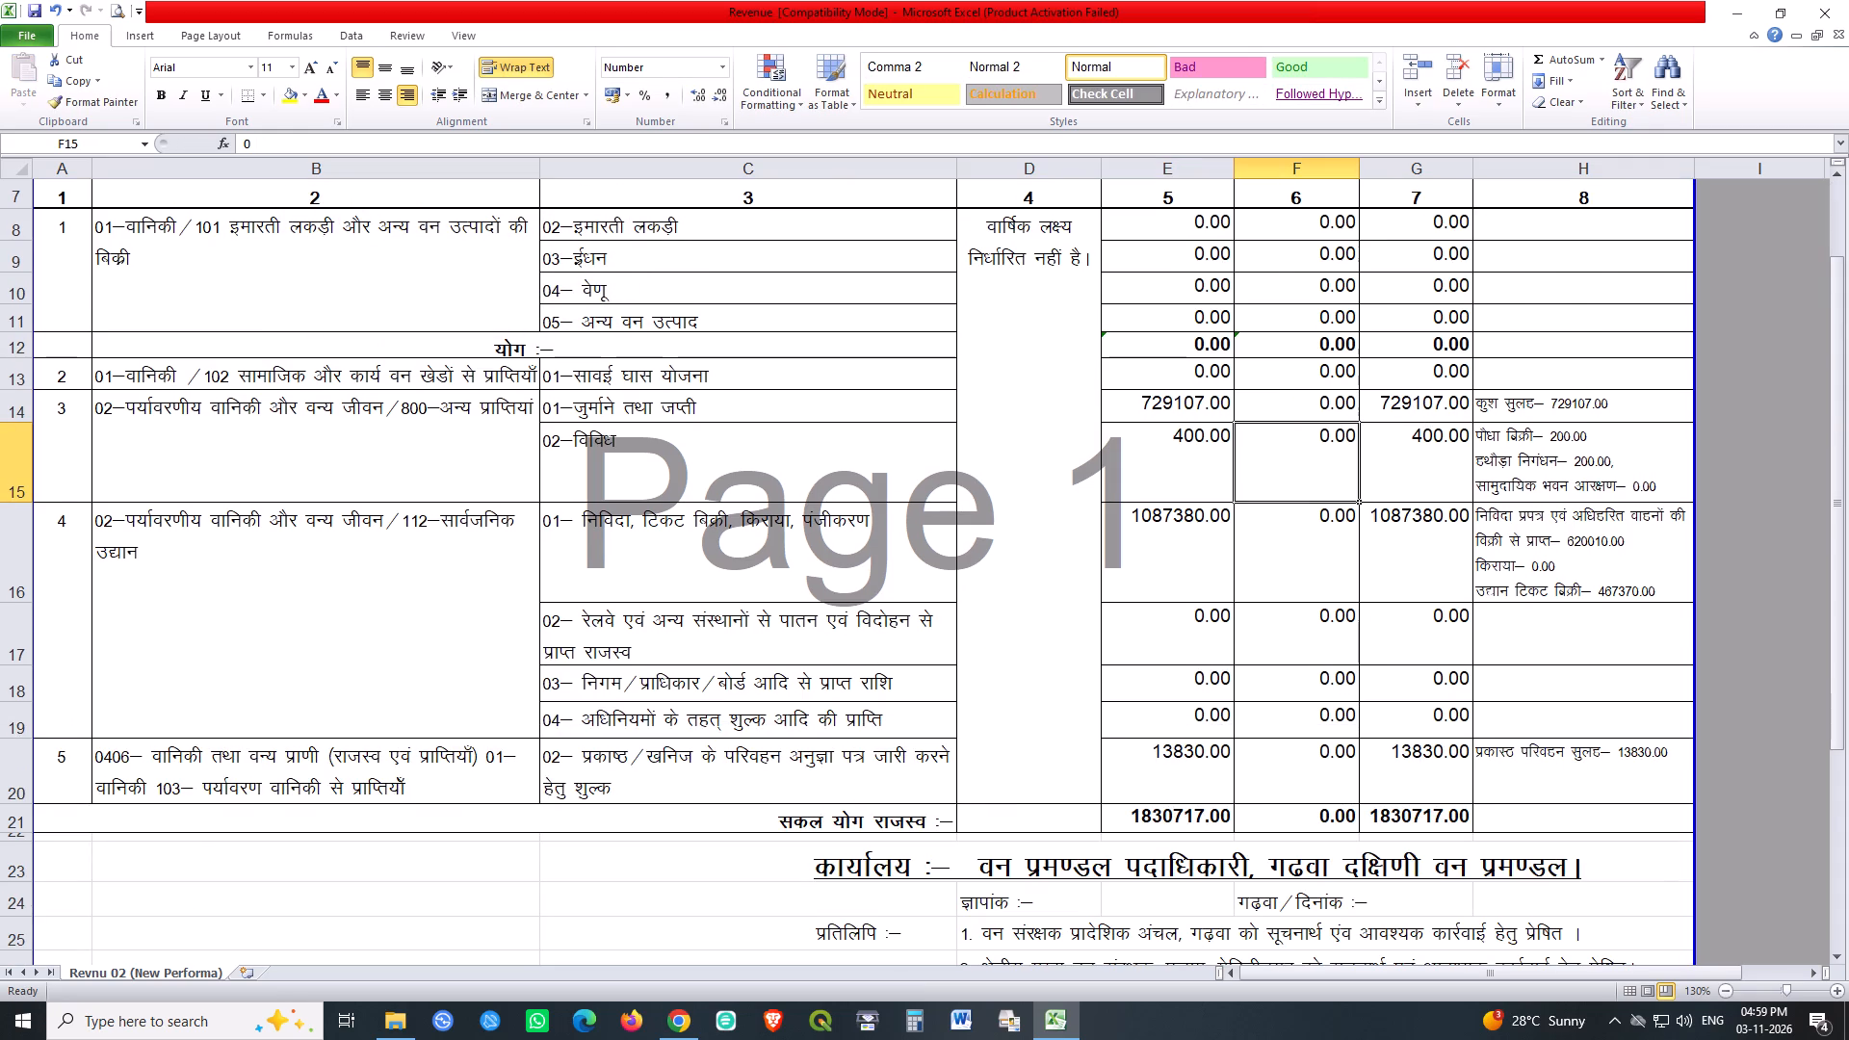
key(ctrl+s)
key(ctrl+s)
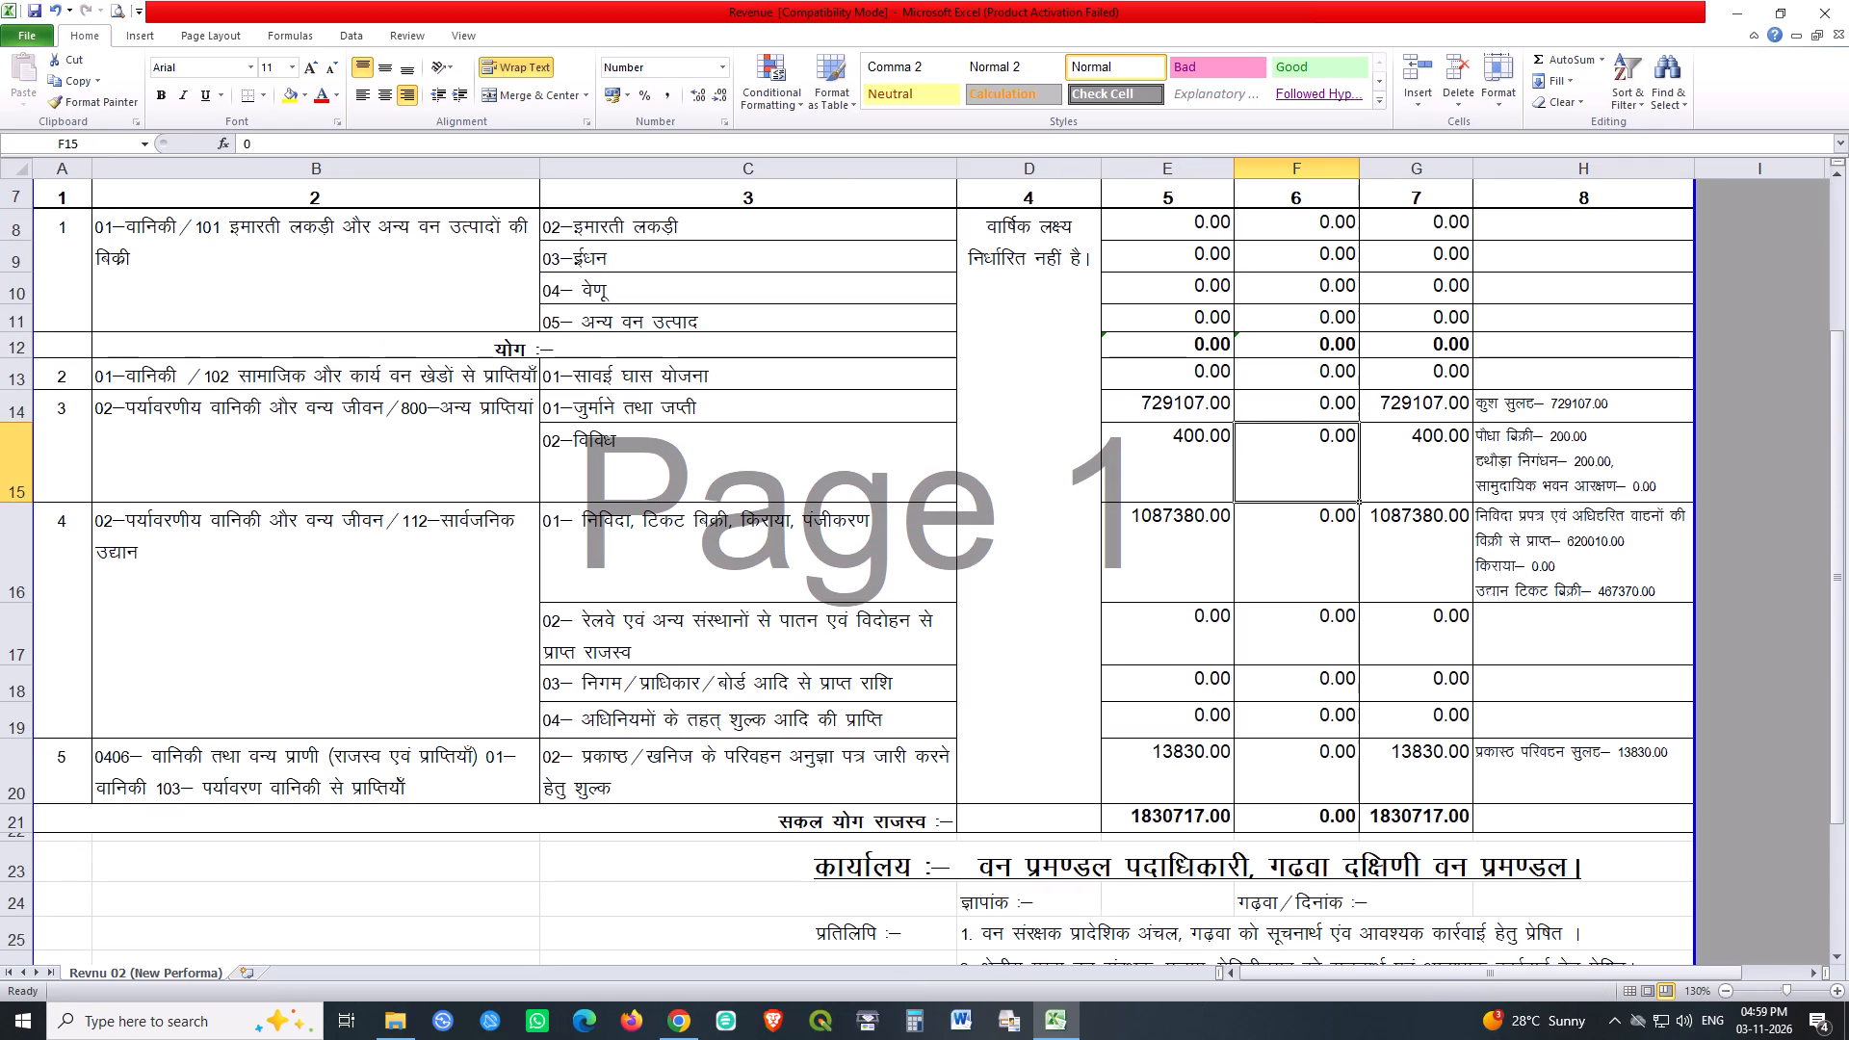
Enter the current-month revenue as 3700 for जुर्माने तथा जप्ती (F14) and 286485 for विविध (F15).
click(1291, 377)
click(1290, 397)
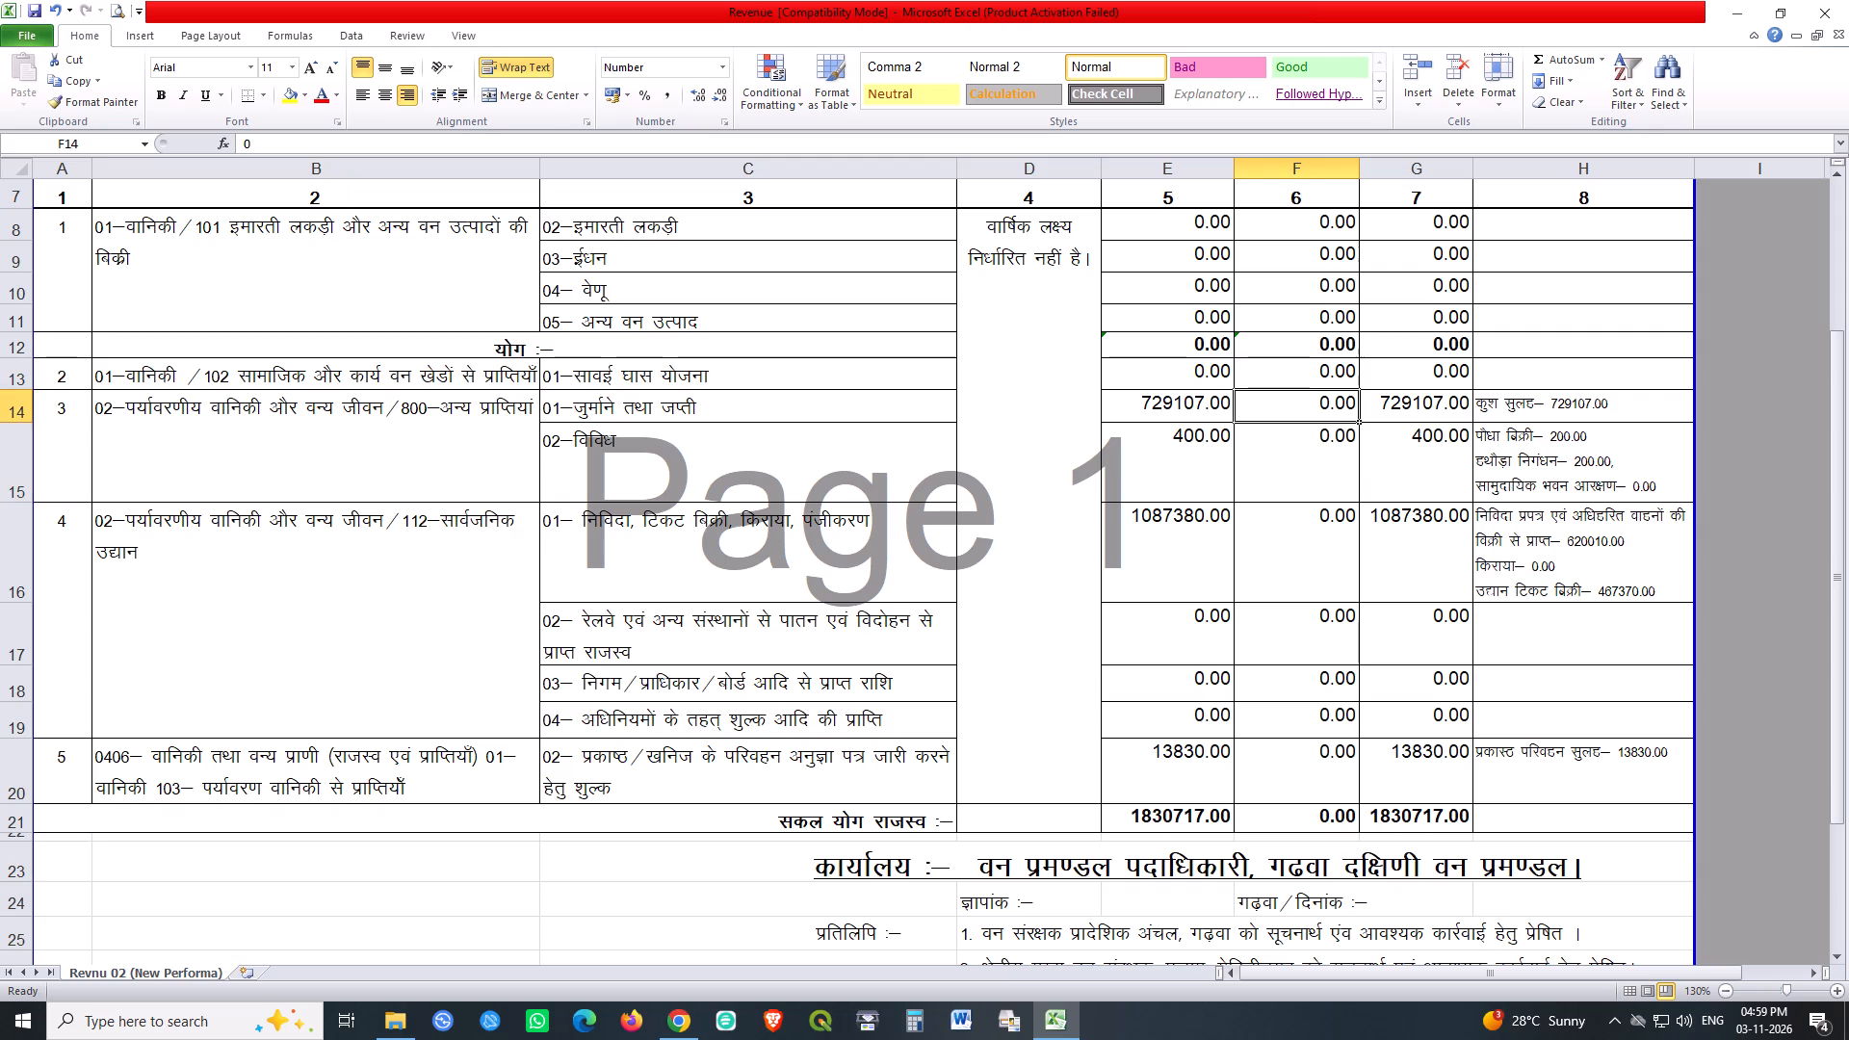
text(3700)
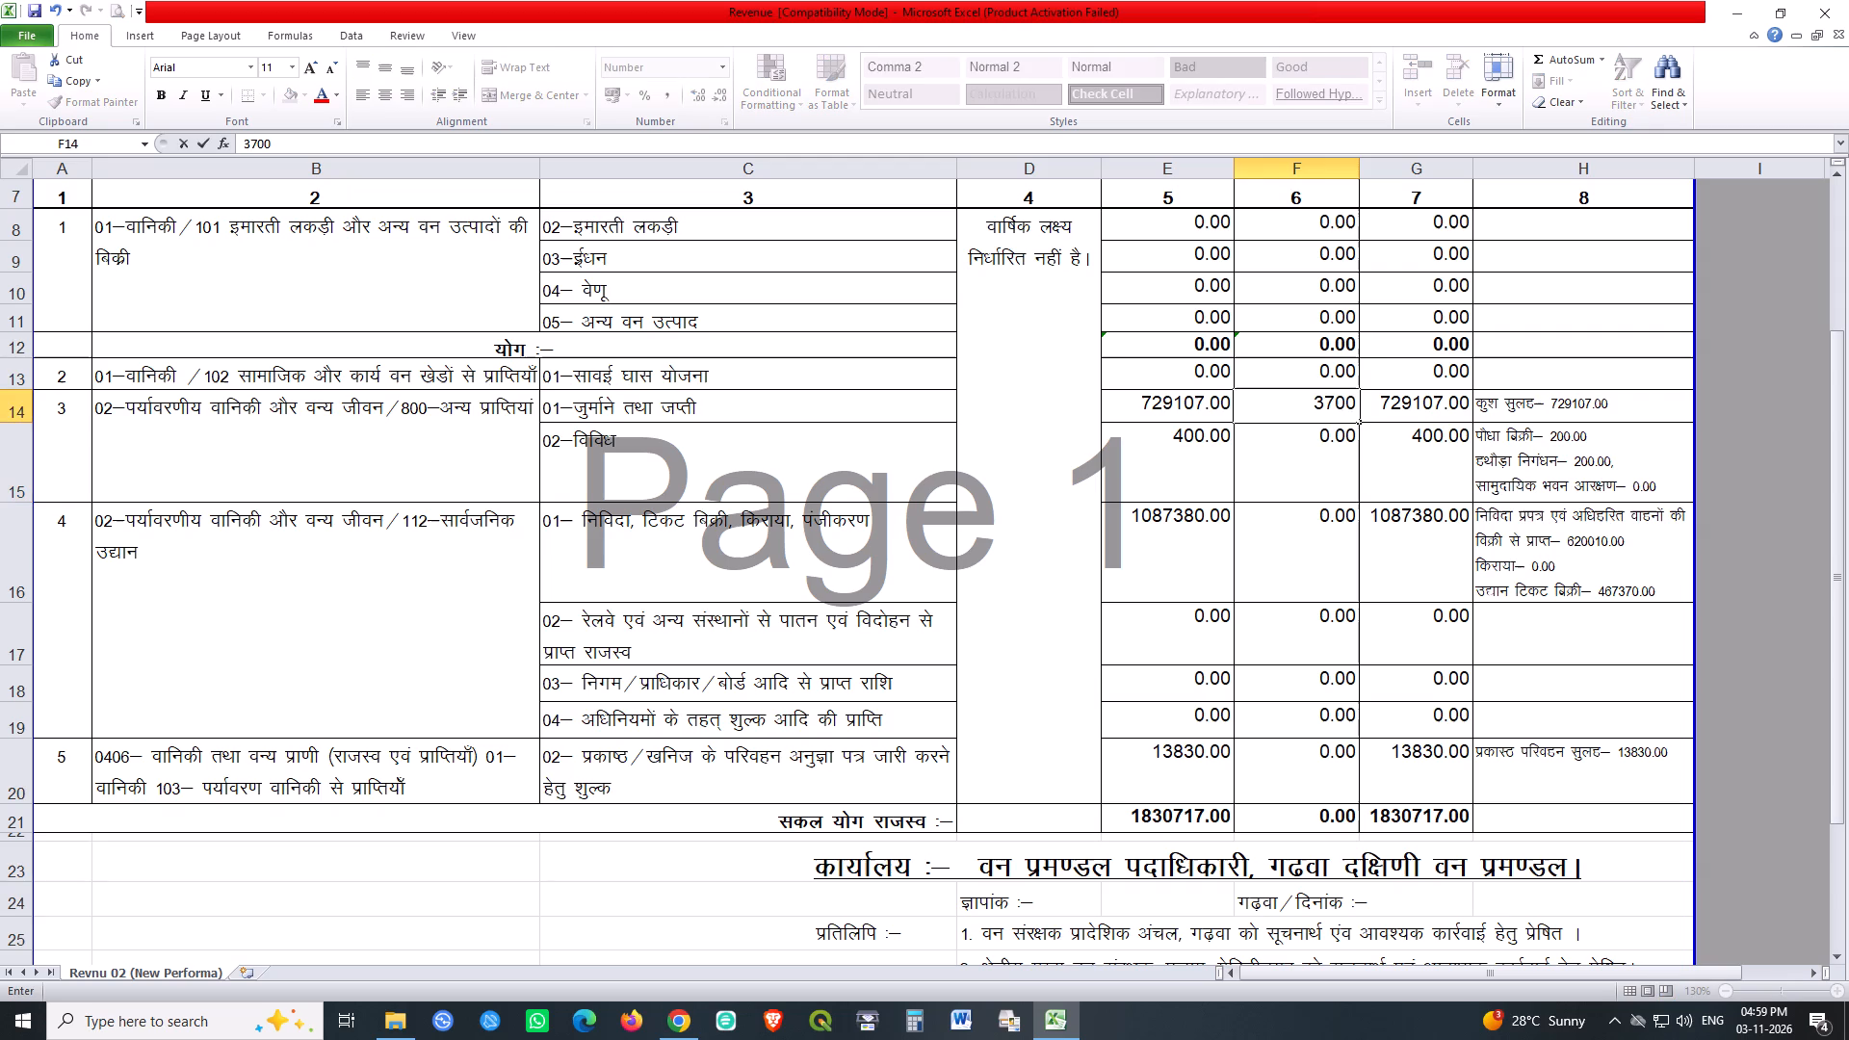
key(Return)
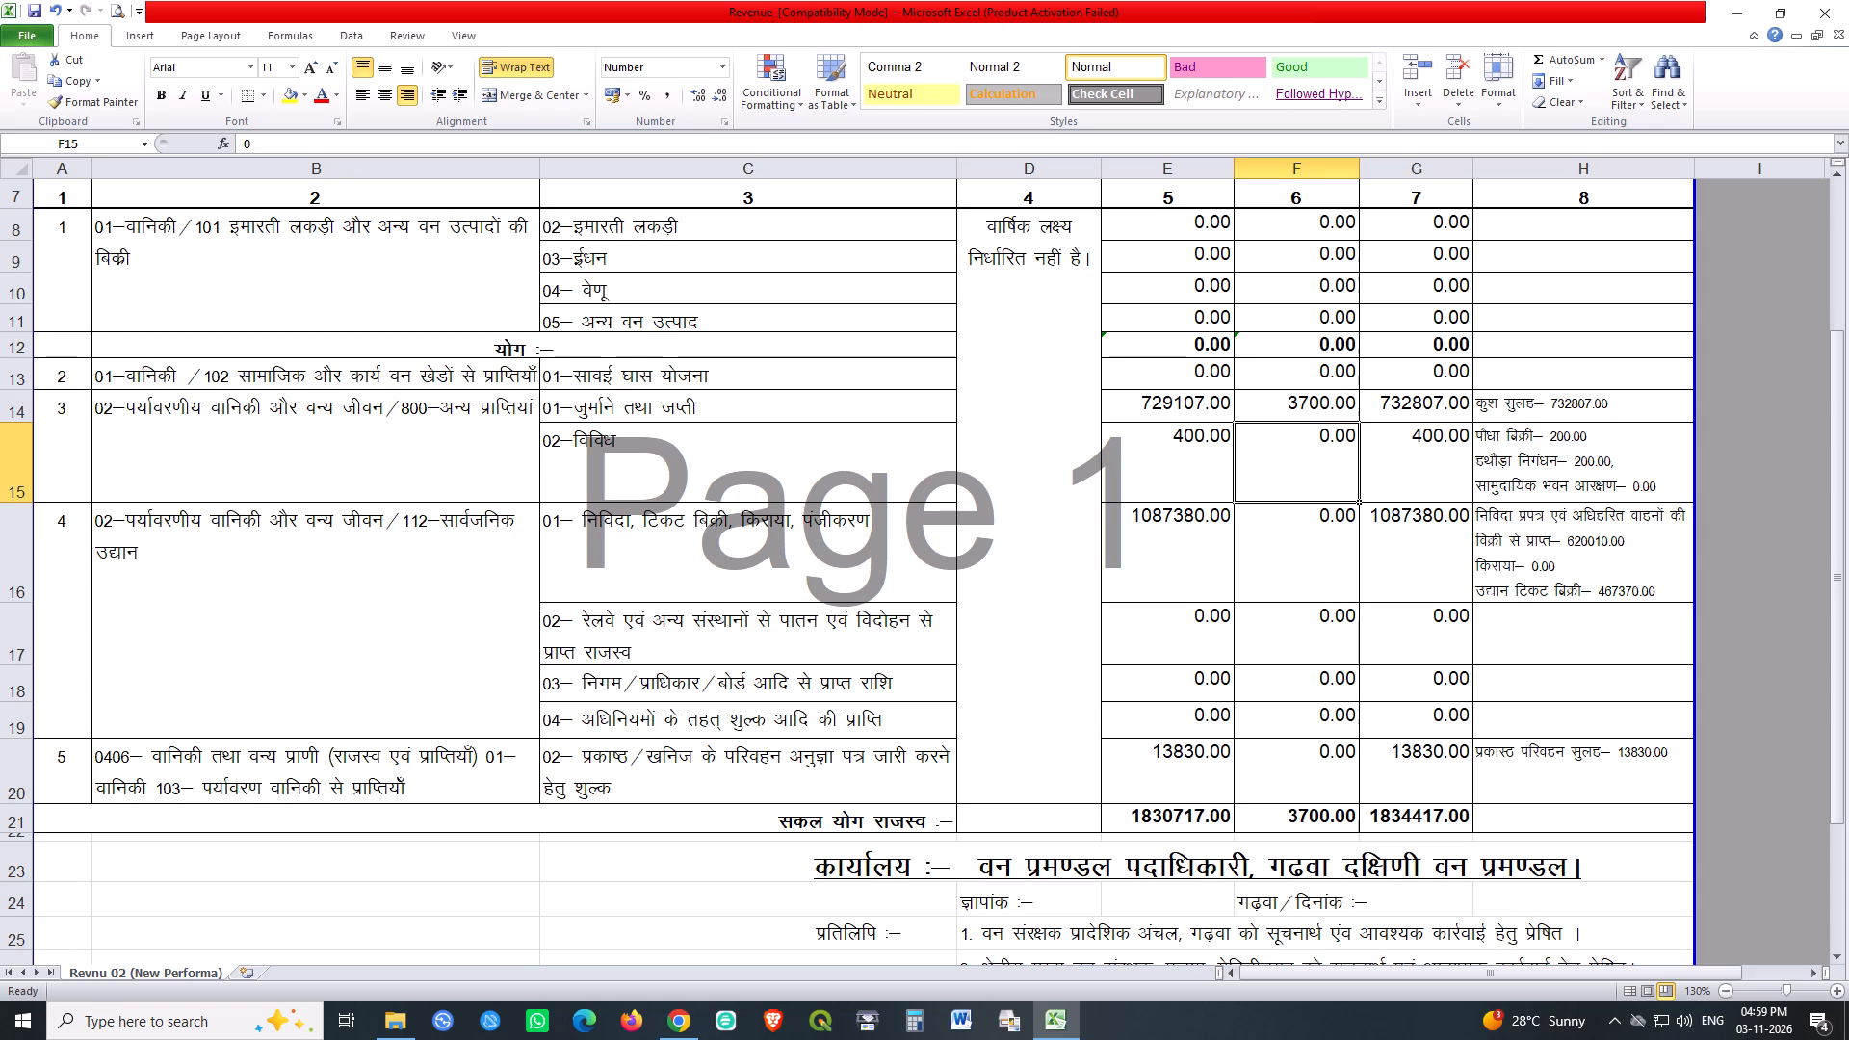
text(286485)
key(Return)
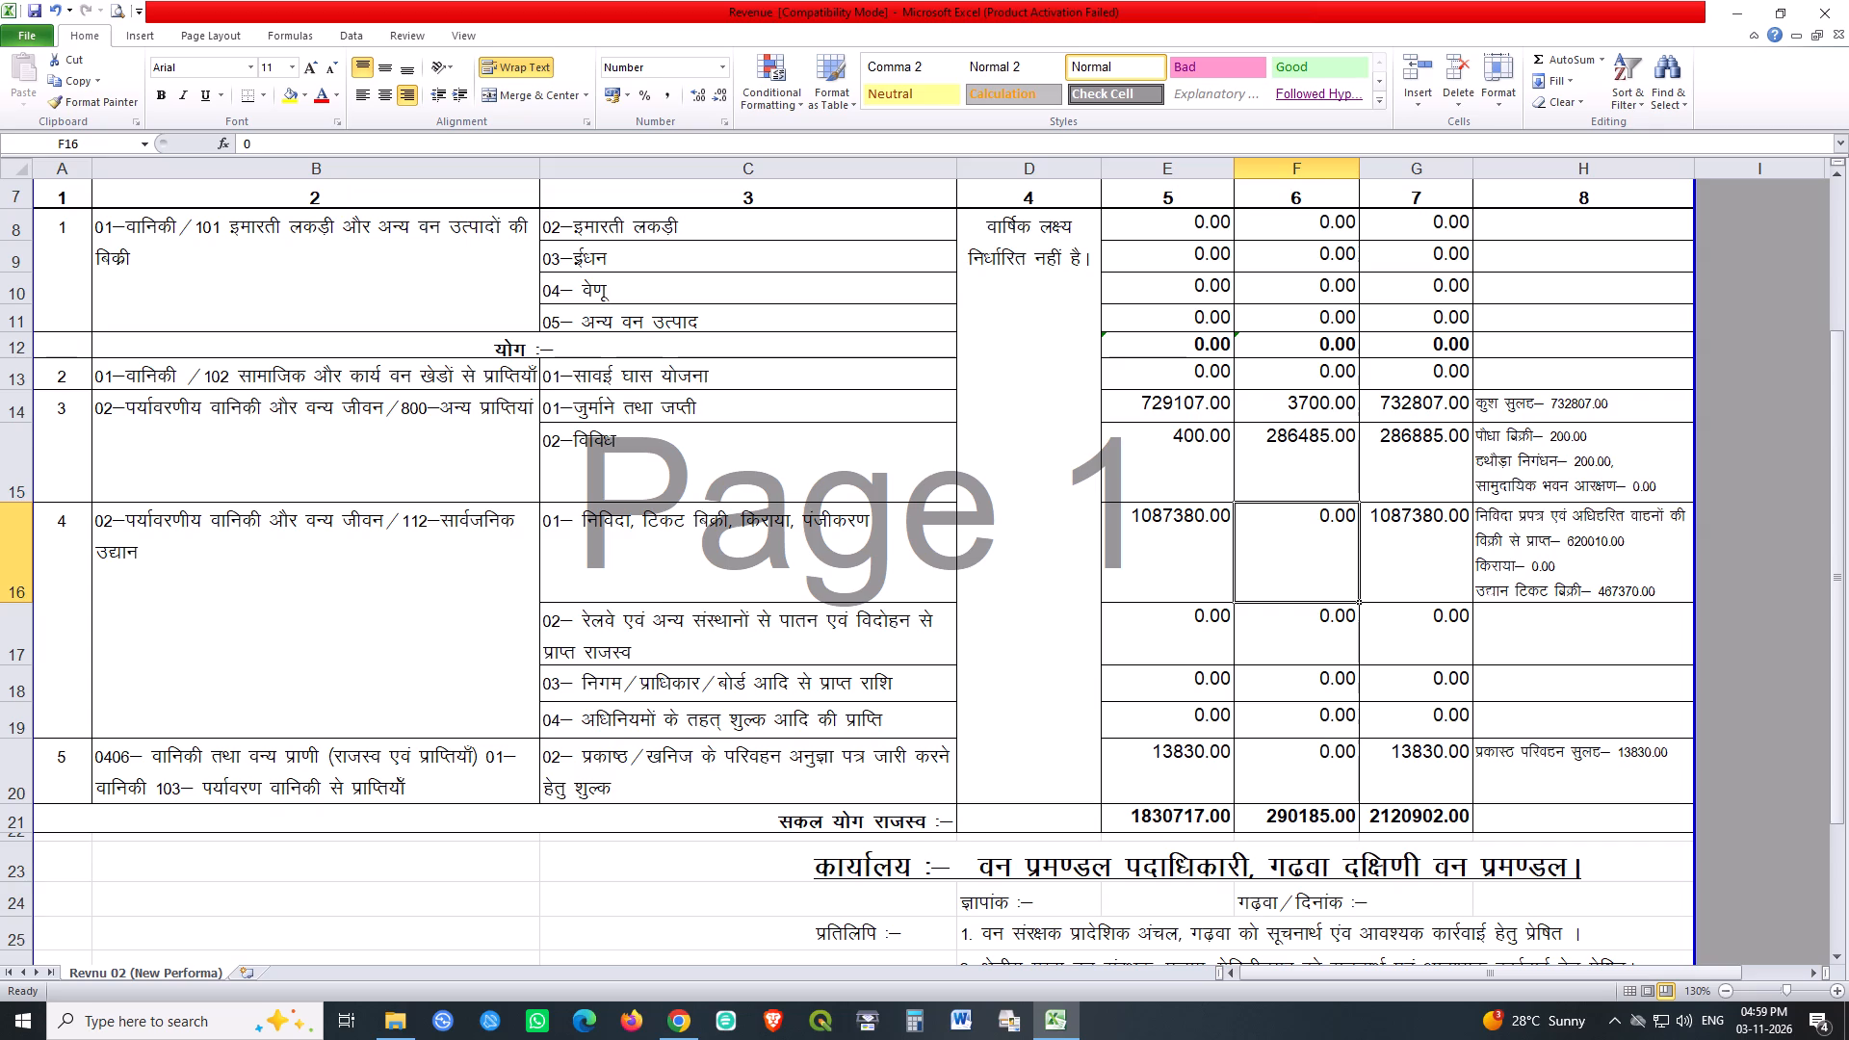
Set the पौधा बिक्री amount in the विविध row's remarks (H15) to 286685.
double_click(1558, 440)
drag(1550, 439, 1571, 441)
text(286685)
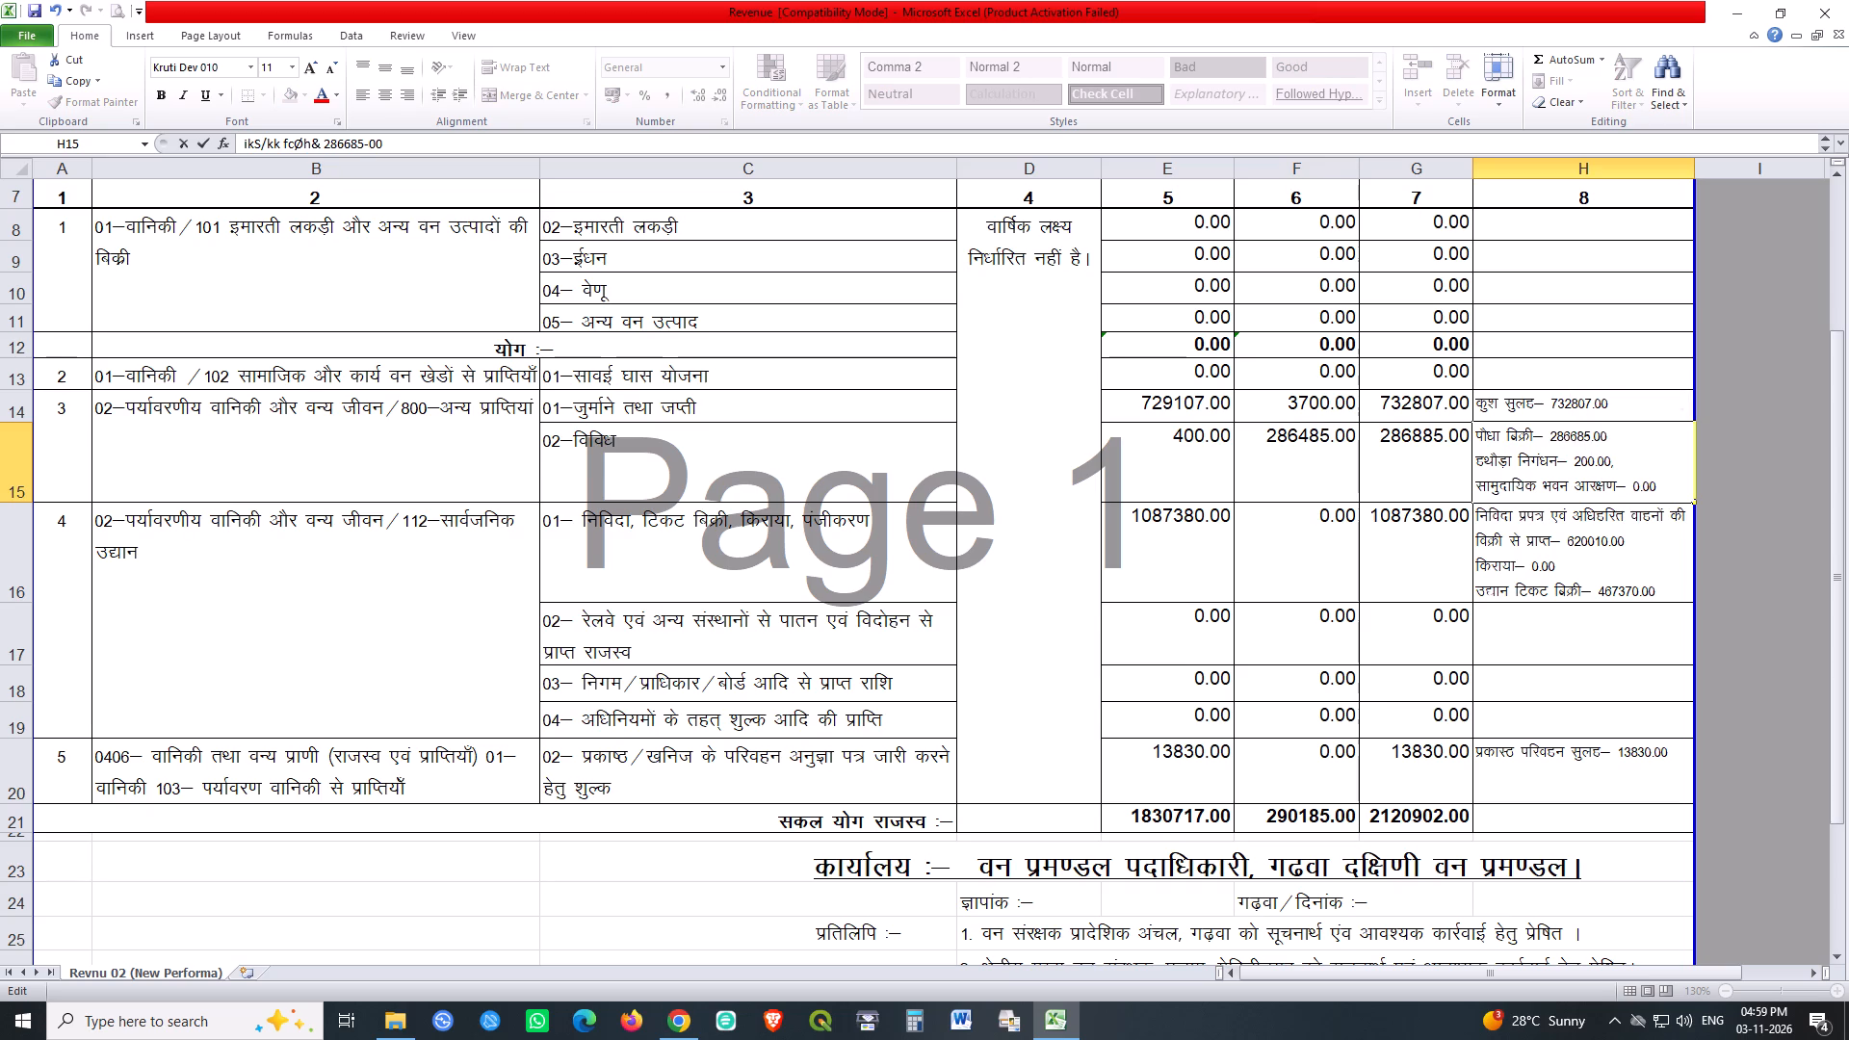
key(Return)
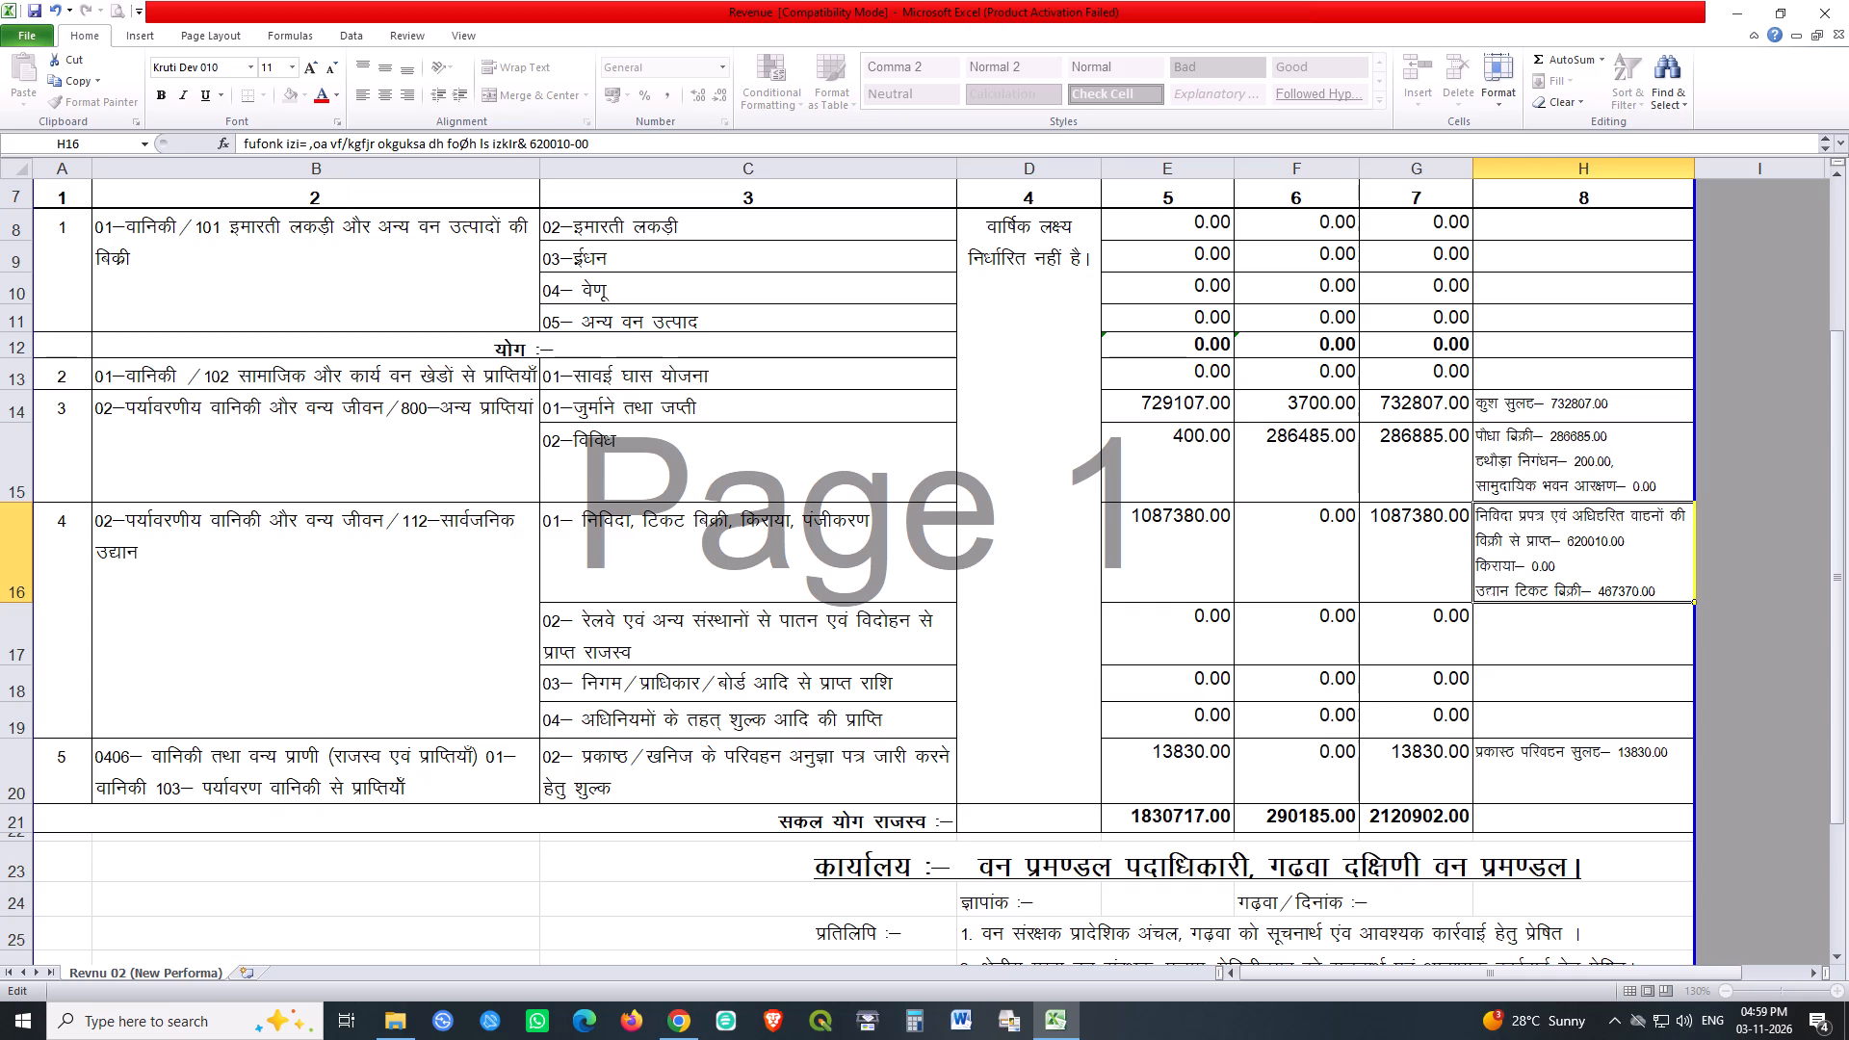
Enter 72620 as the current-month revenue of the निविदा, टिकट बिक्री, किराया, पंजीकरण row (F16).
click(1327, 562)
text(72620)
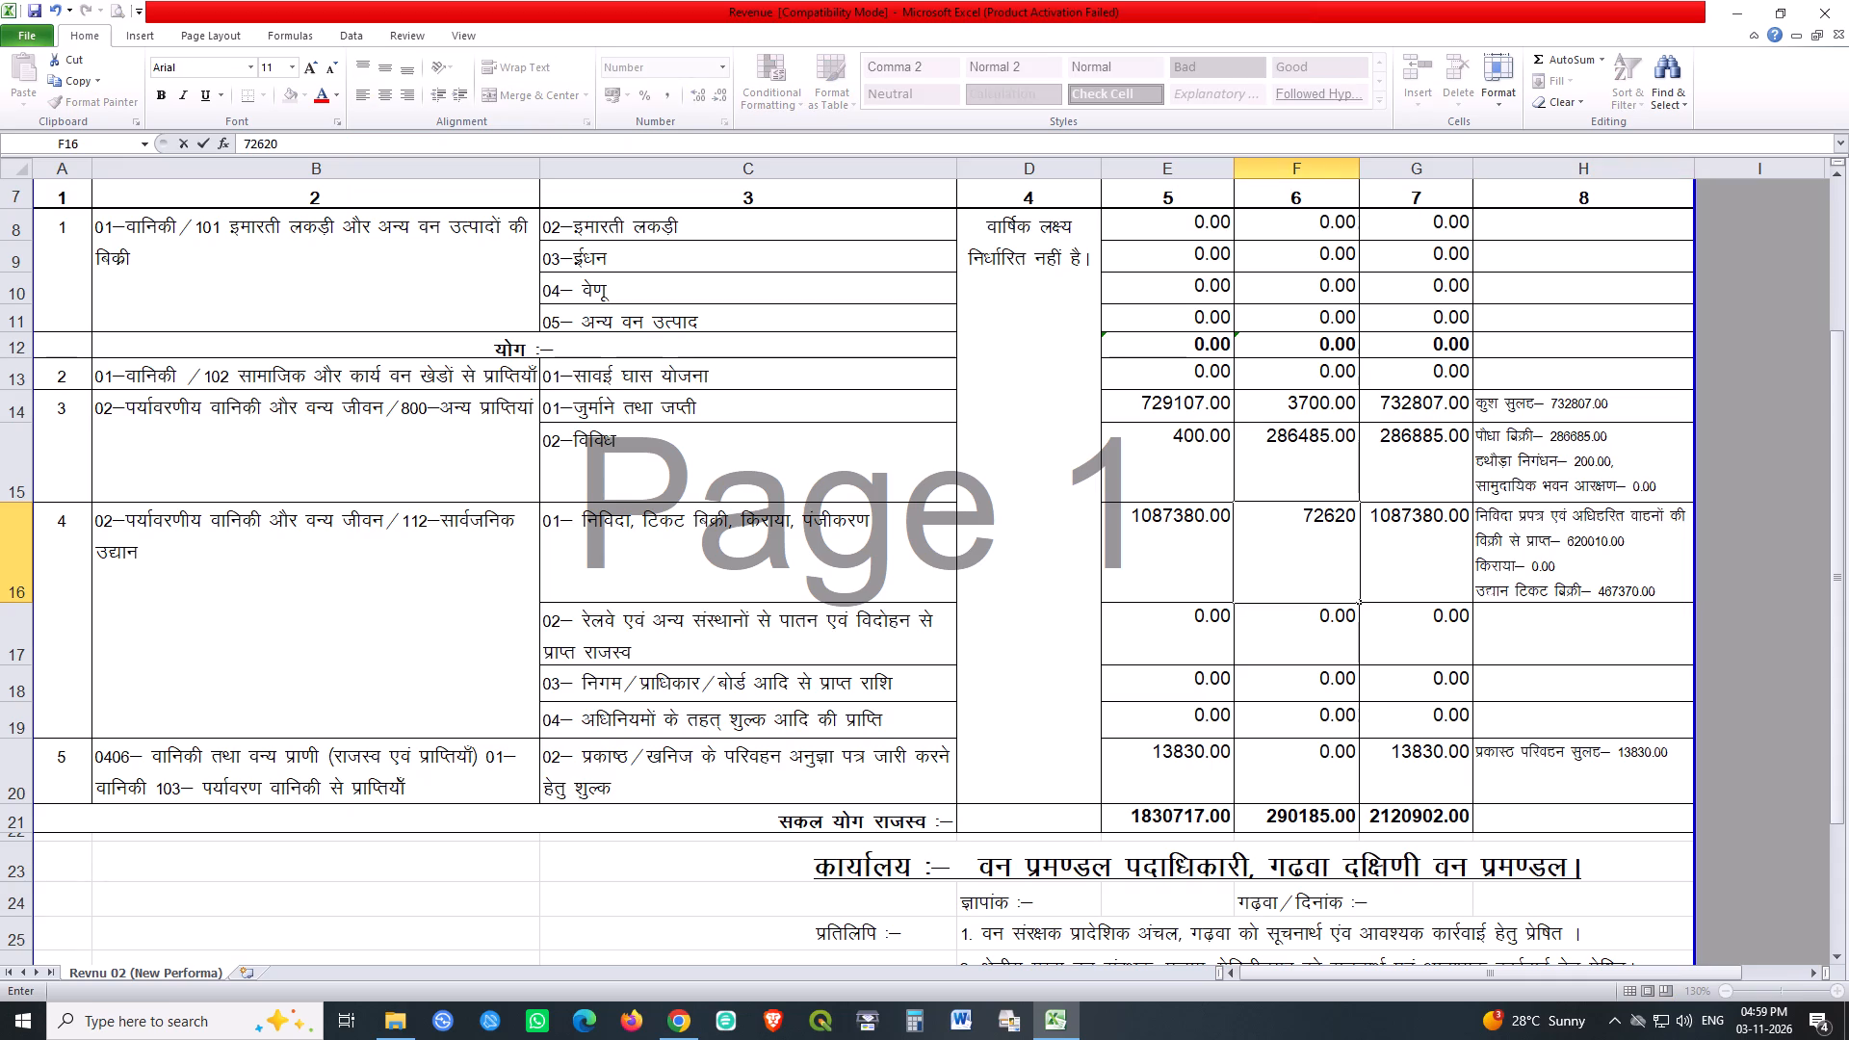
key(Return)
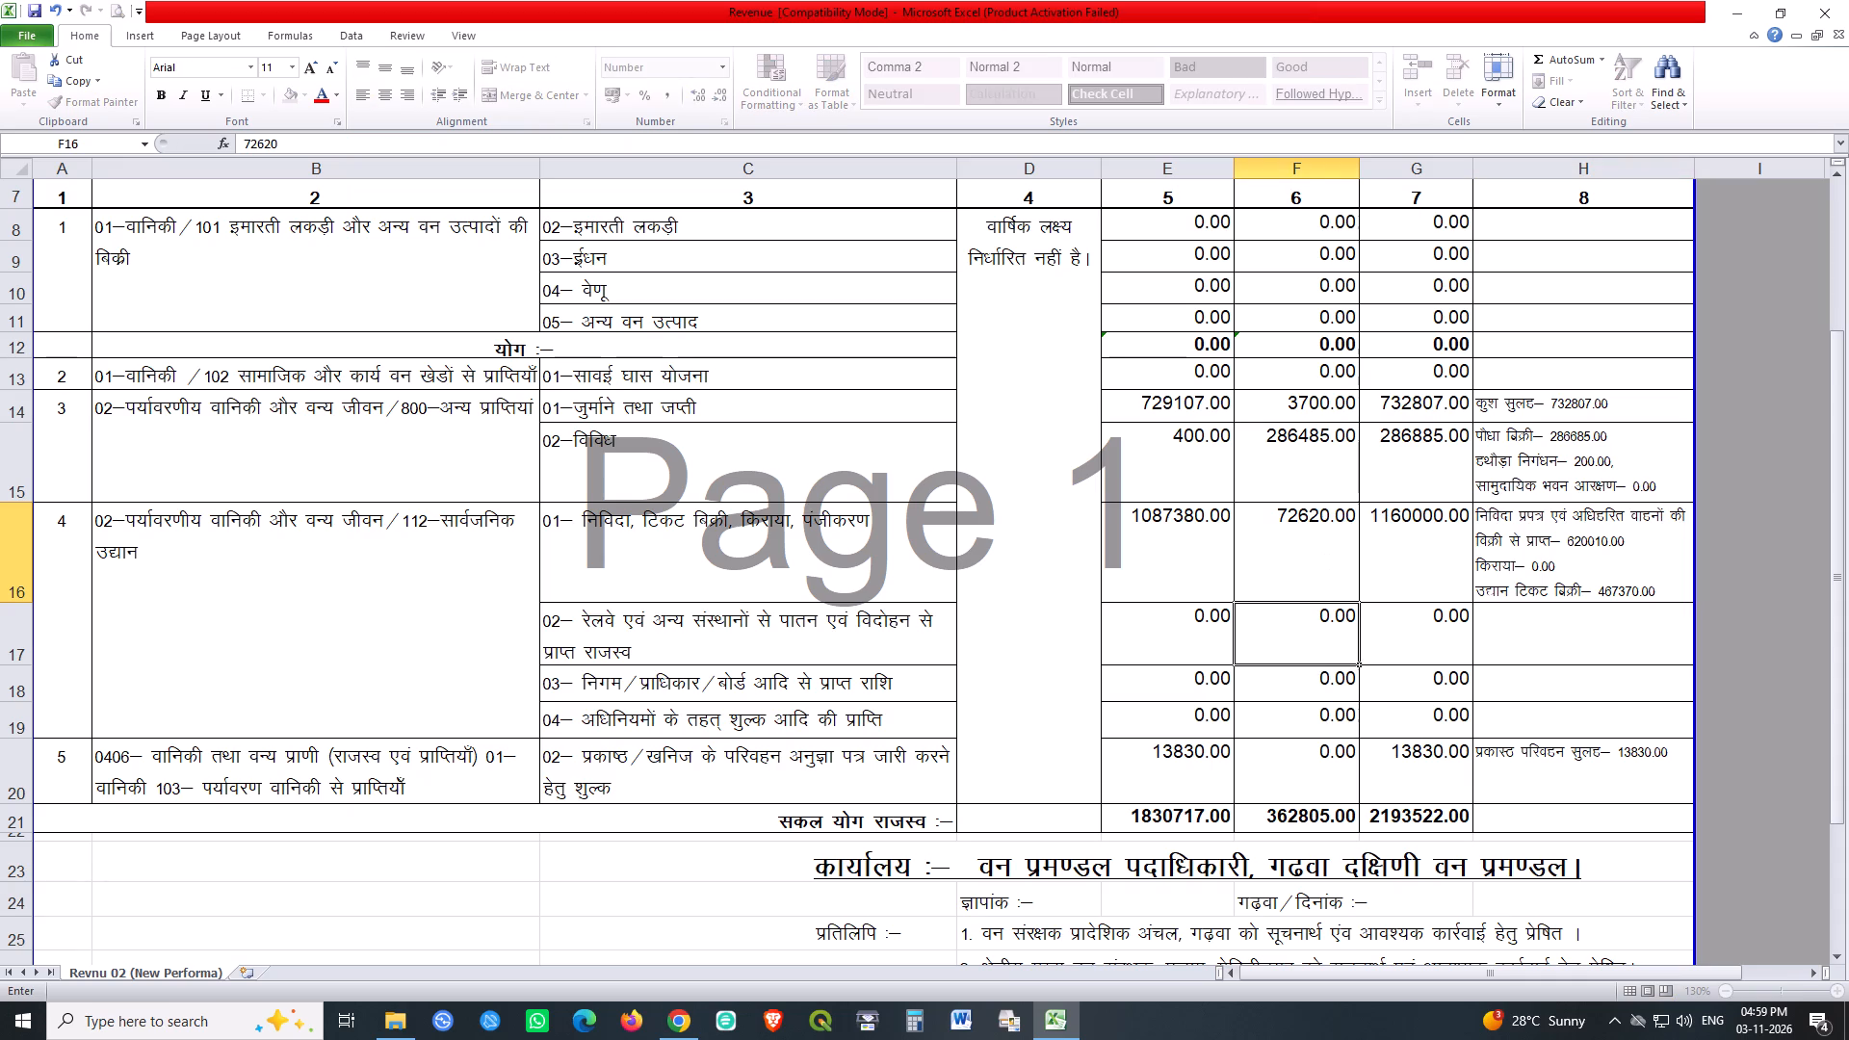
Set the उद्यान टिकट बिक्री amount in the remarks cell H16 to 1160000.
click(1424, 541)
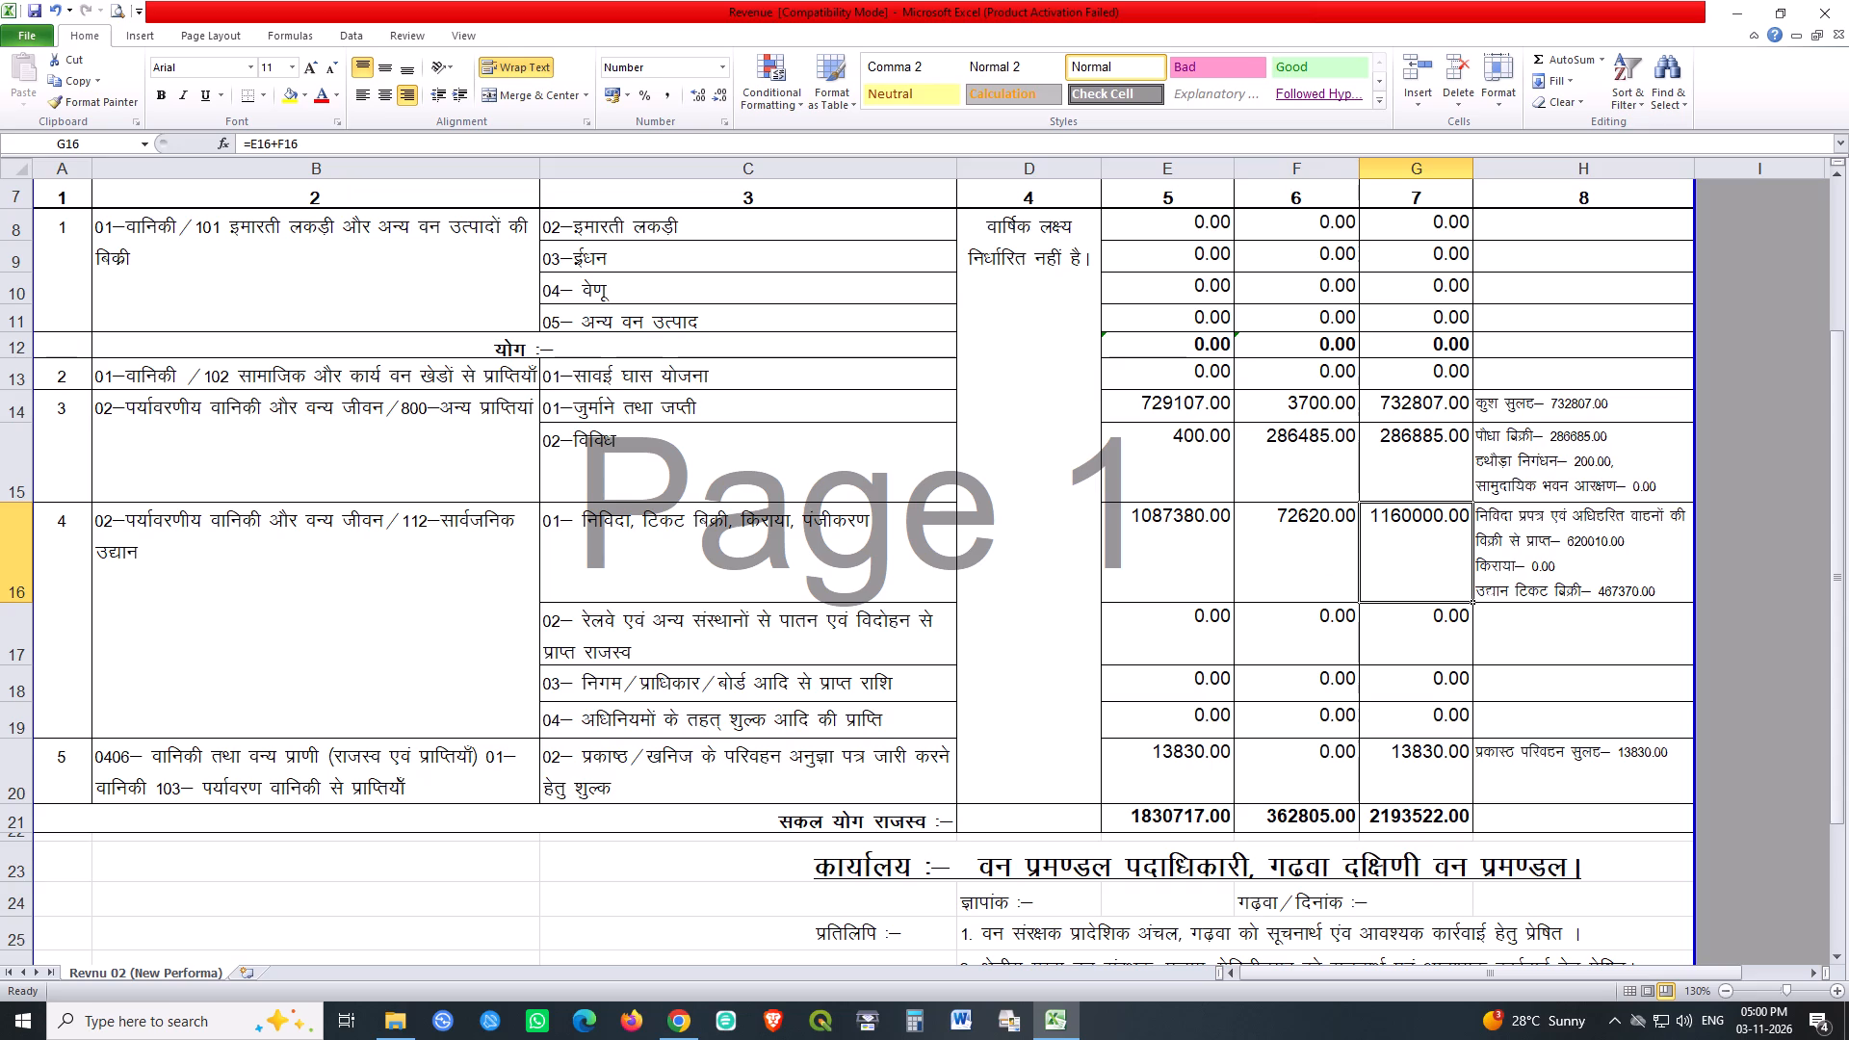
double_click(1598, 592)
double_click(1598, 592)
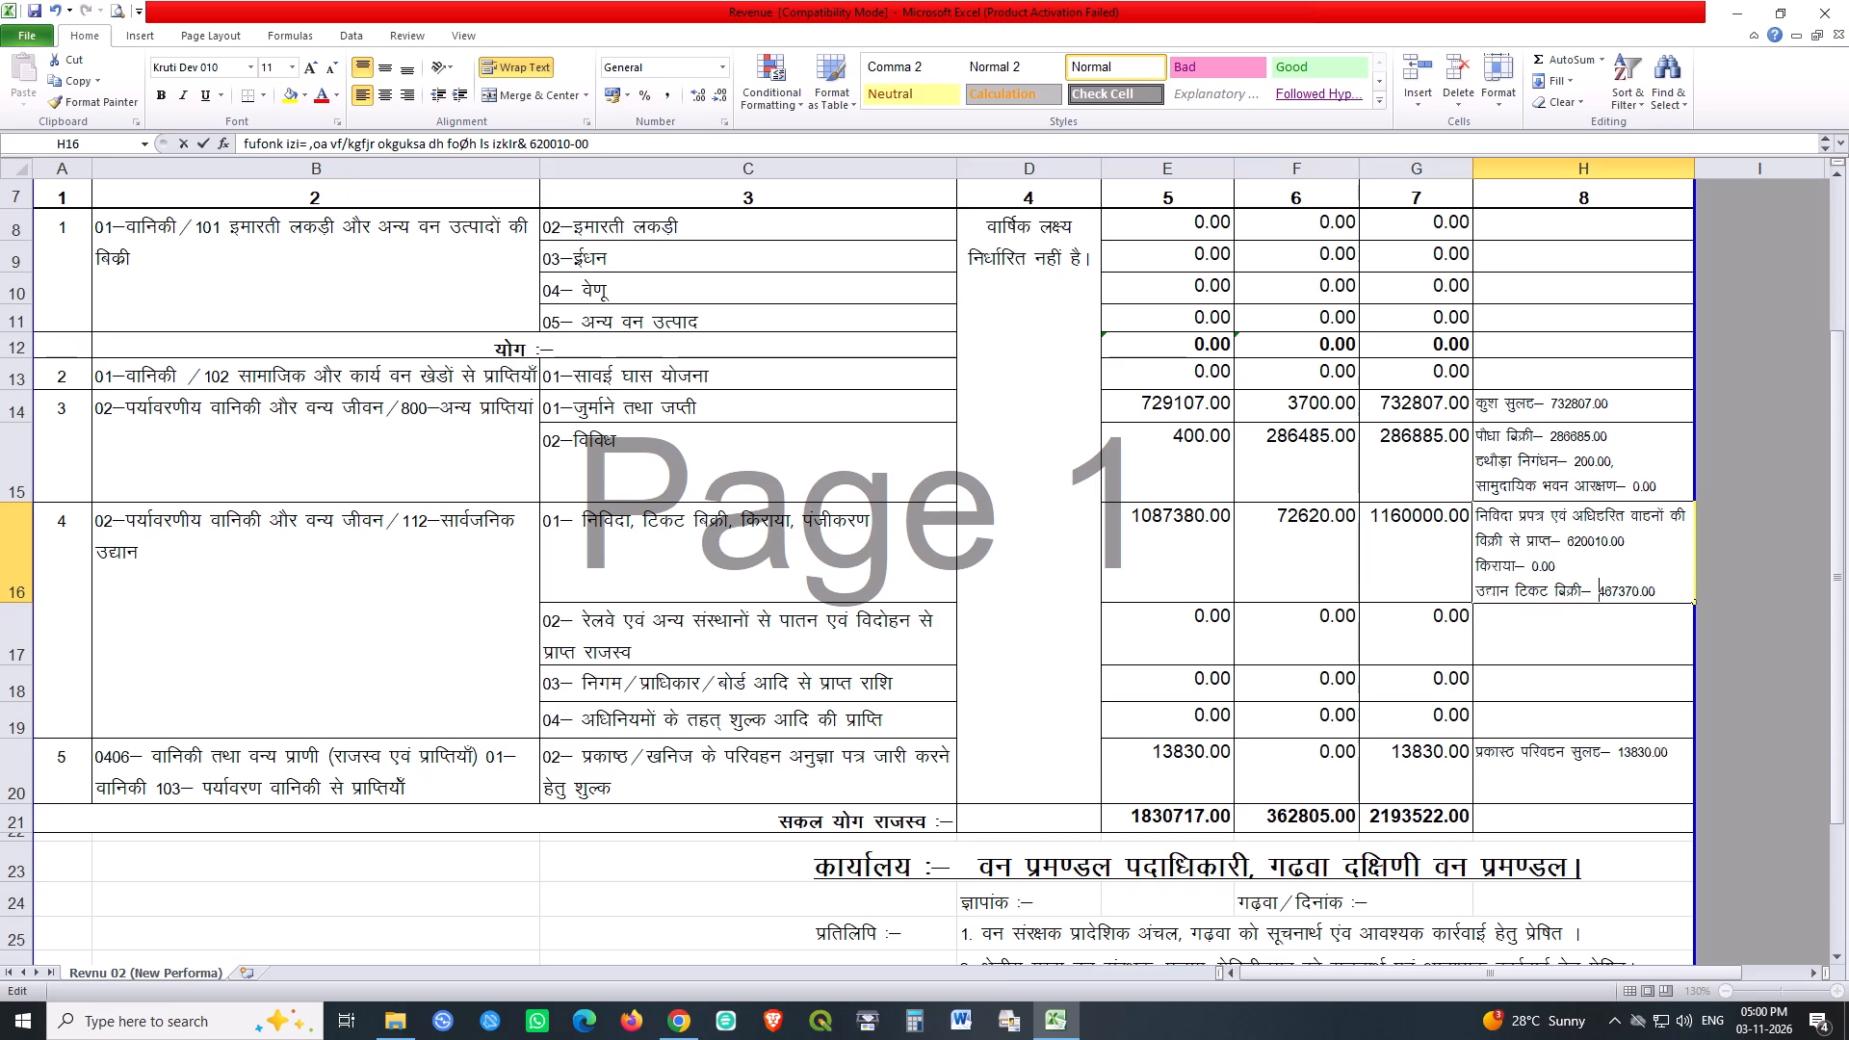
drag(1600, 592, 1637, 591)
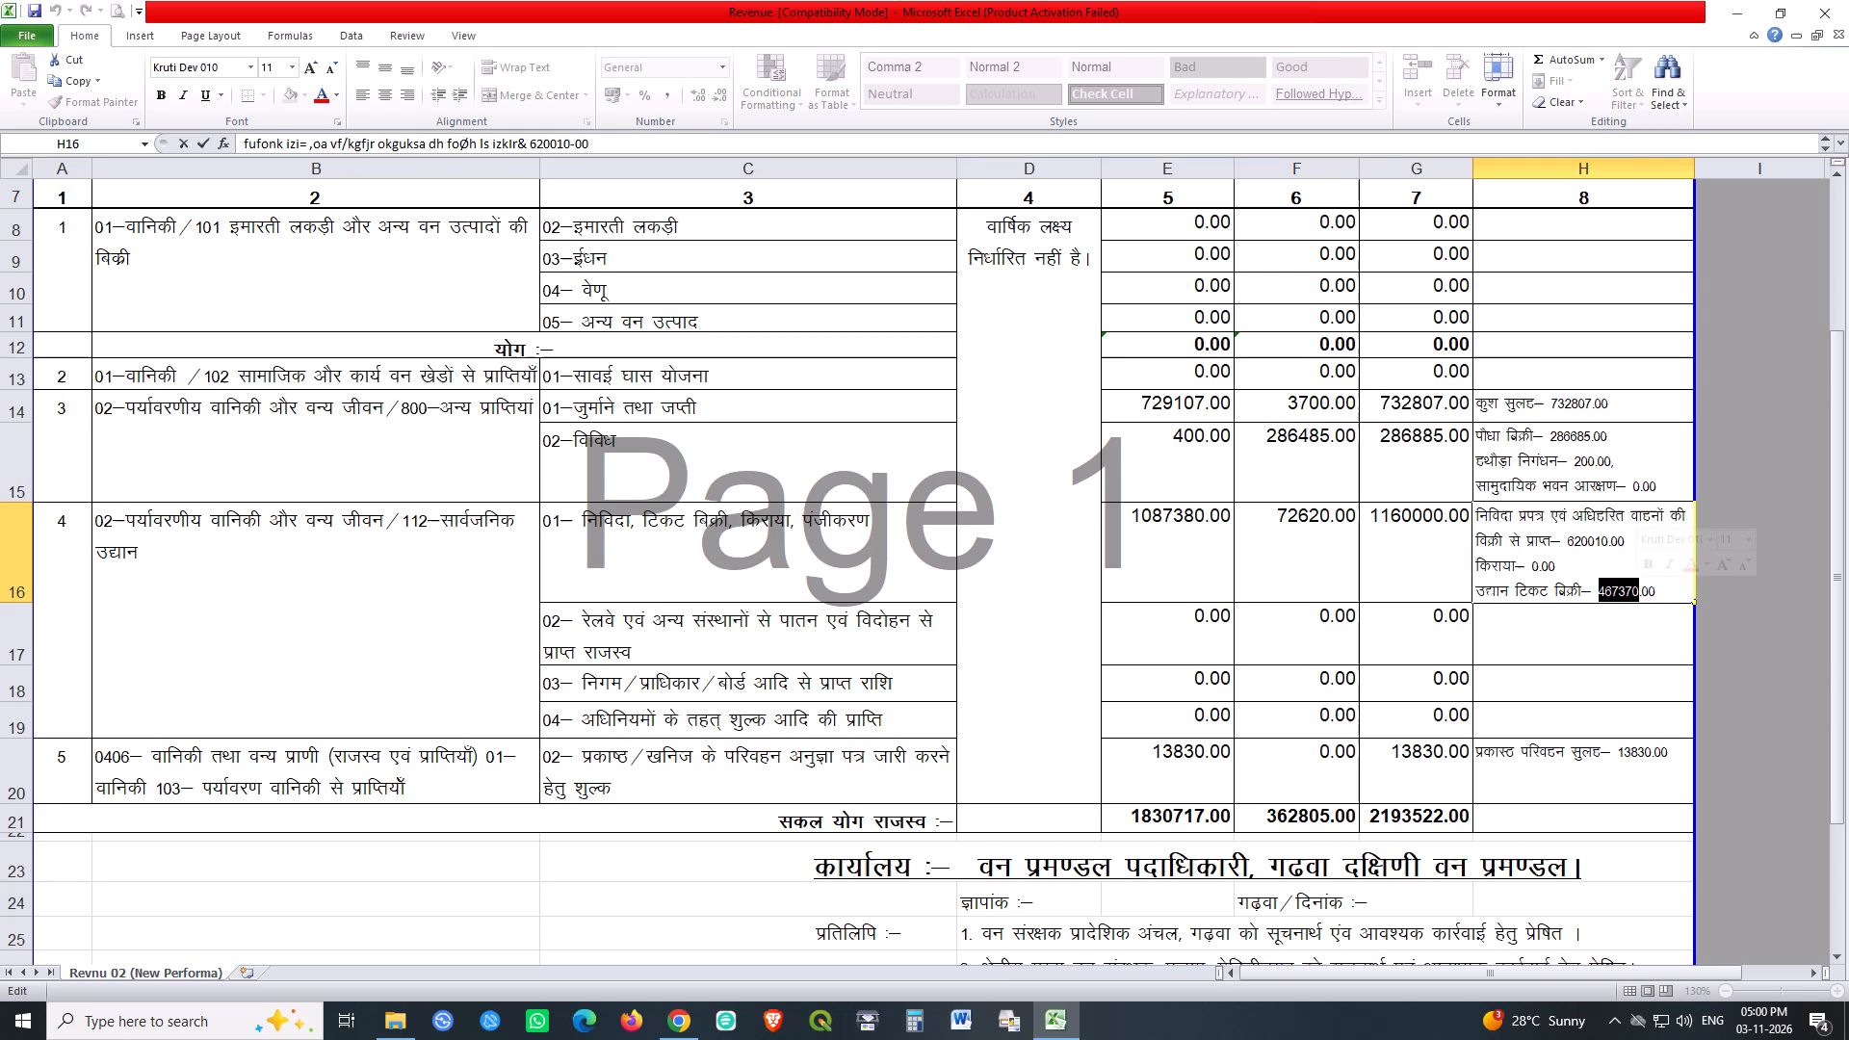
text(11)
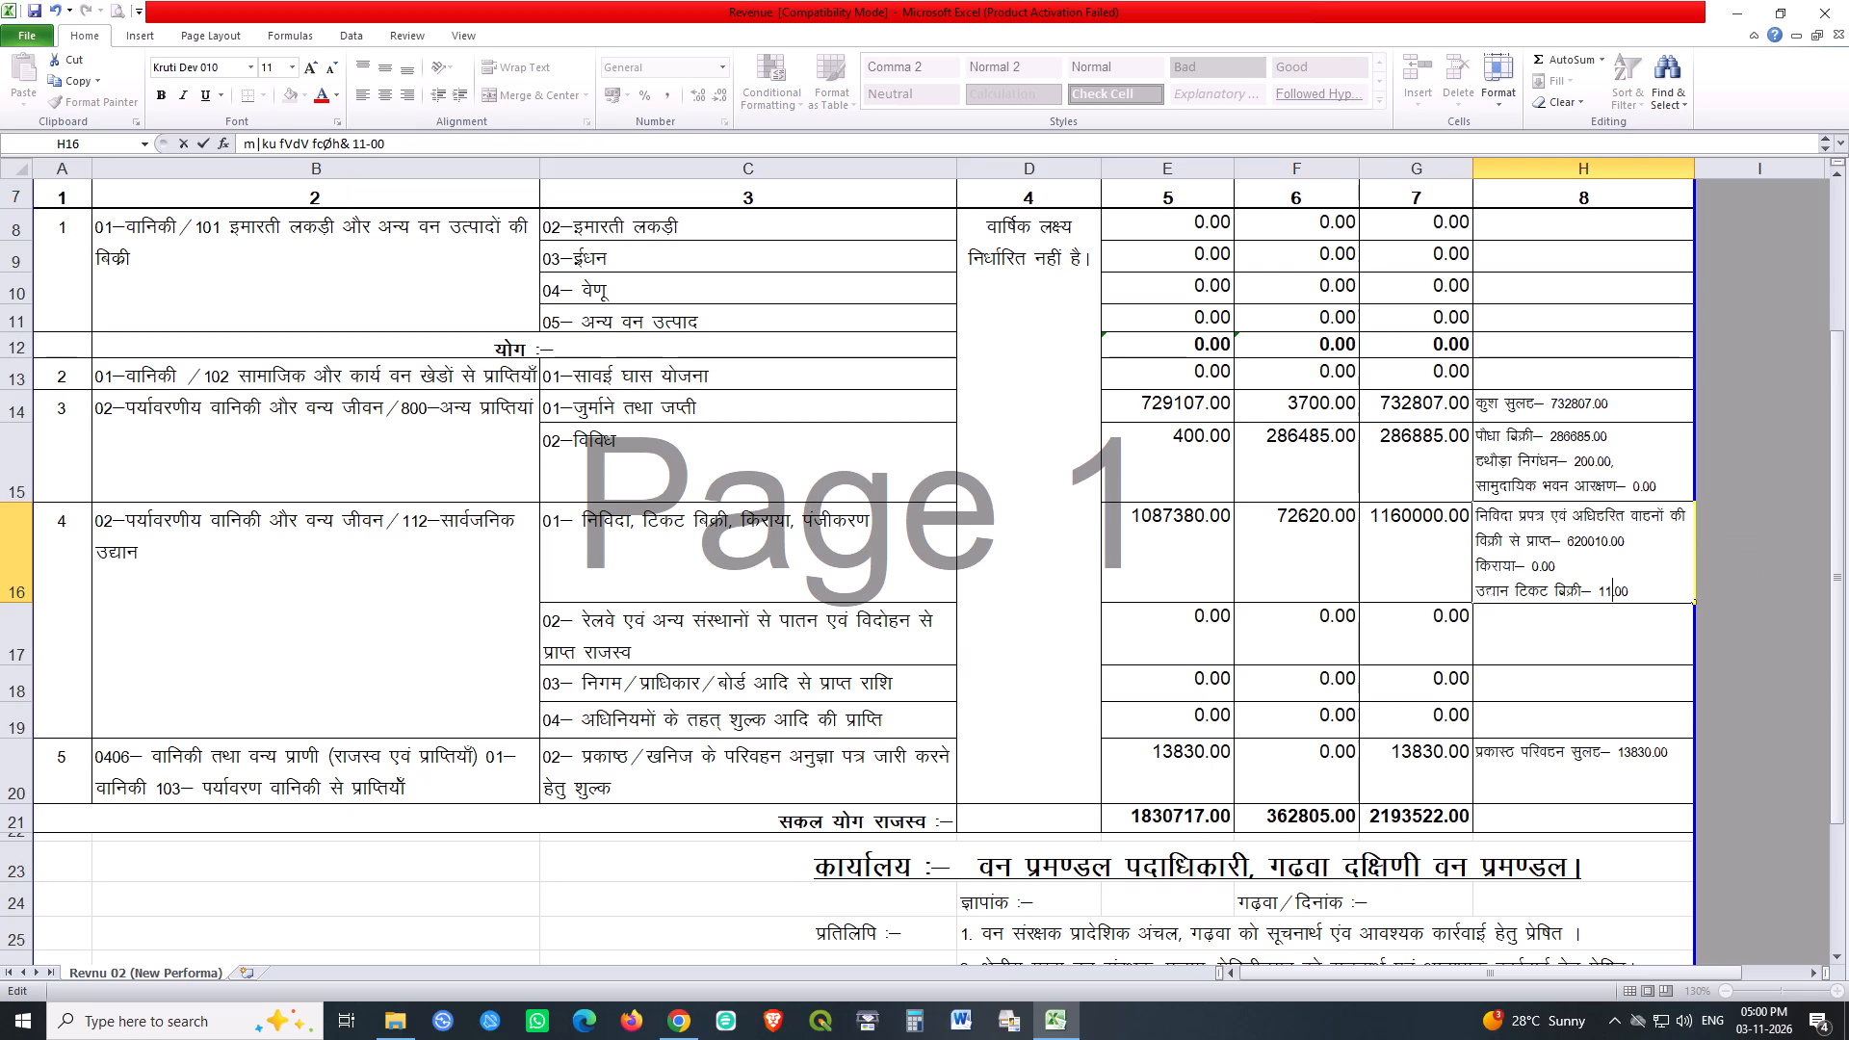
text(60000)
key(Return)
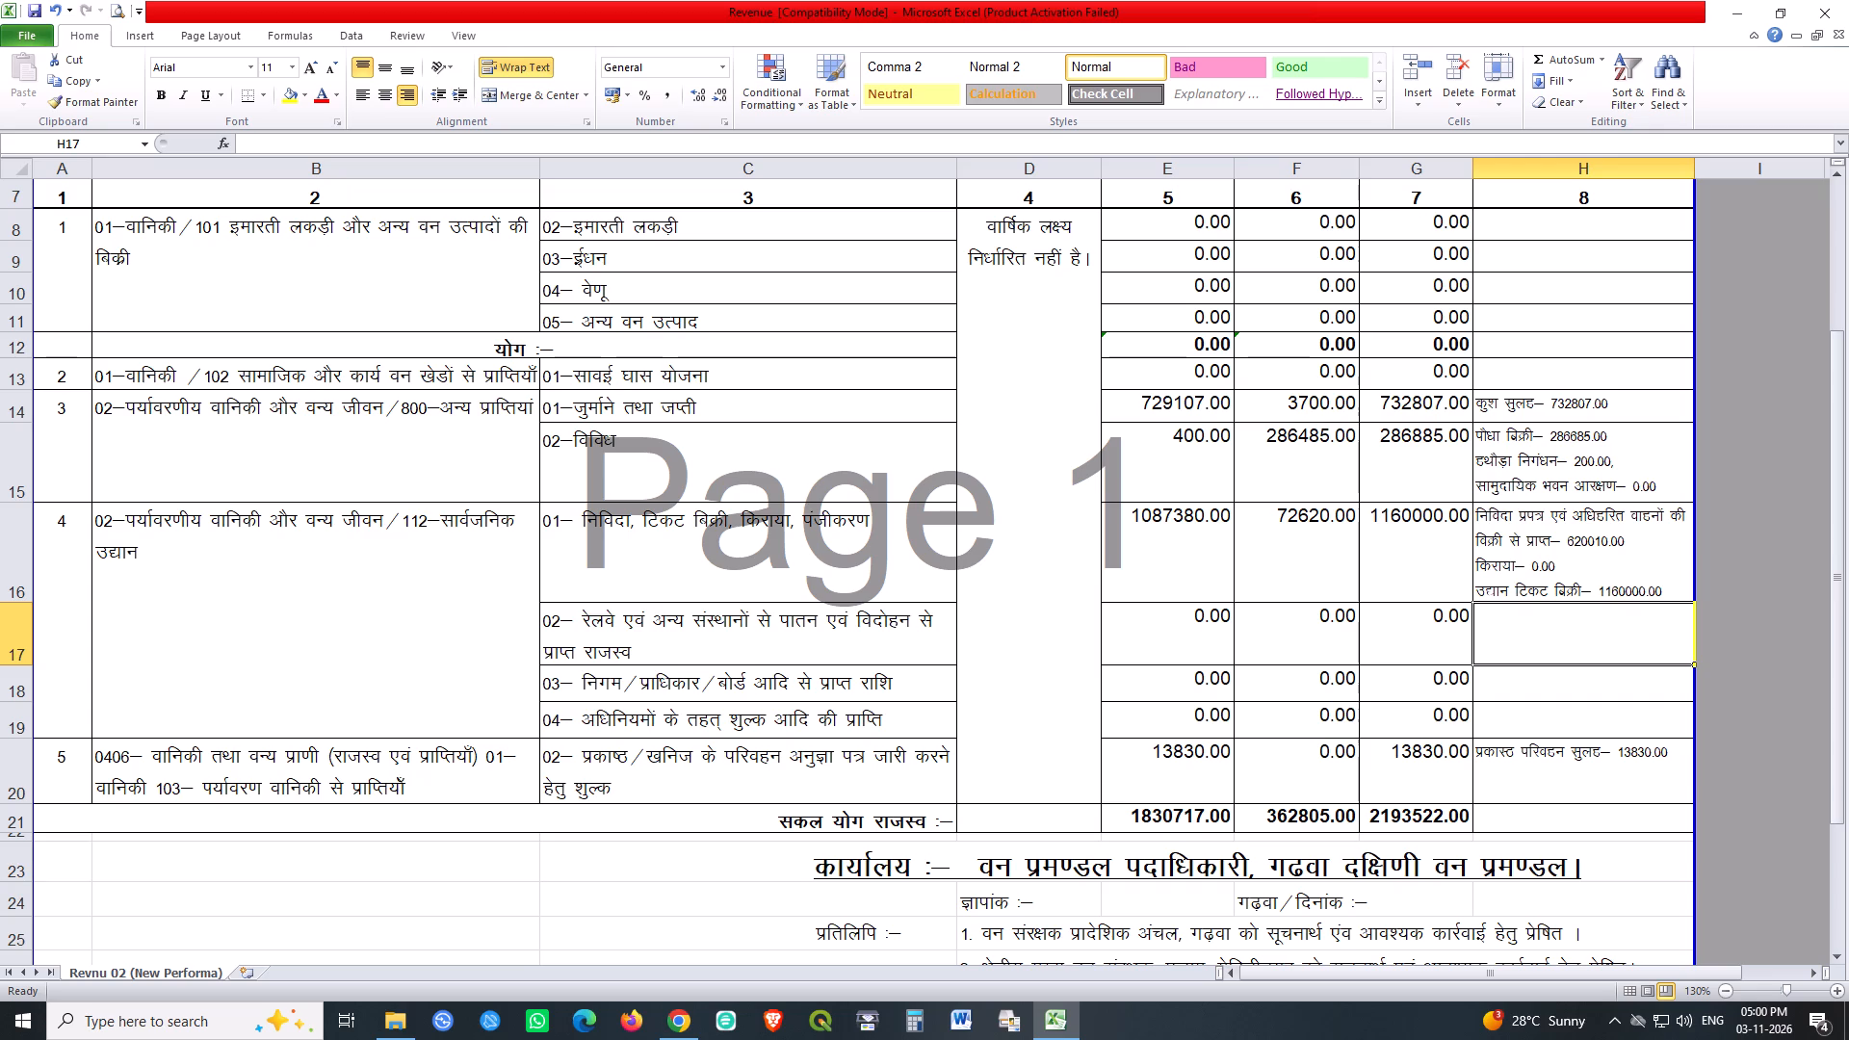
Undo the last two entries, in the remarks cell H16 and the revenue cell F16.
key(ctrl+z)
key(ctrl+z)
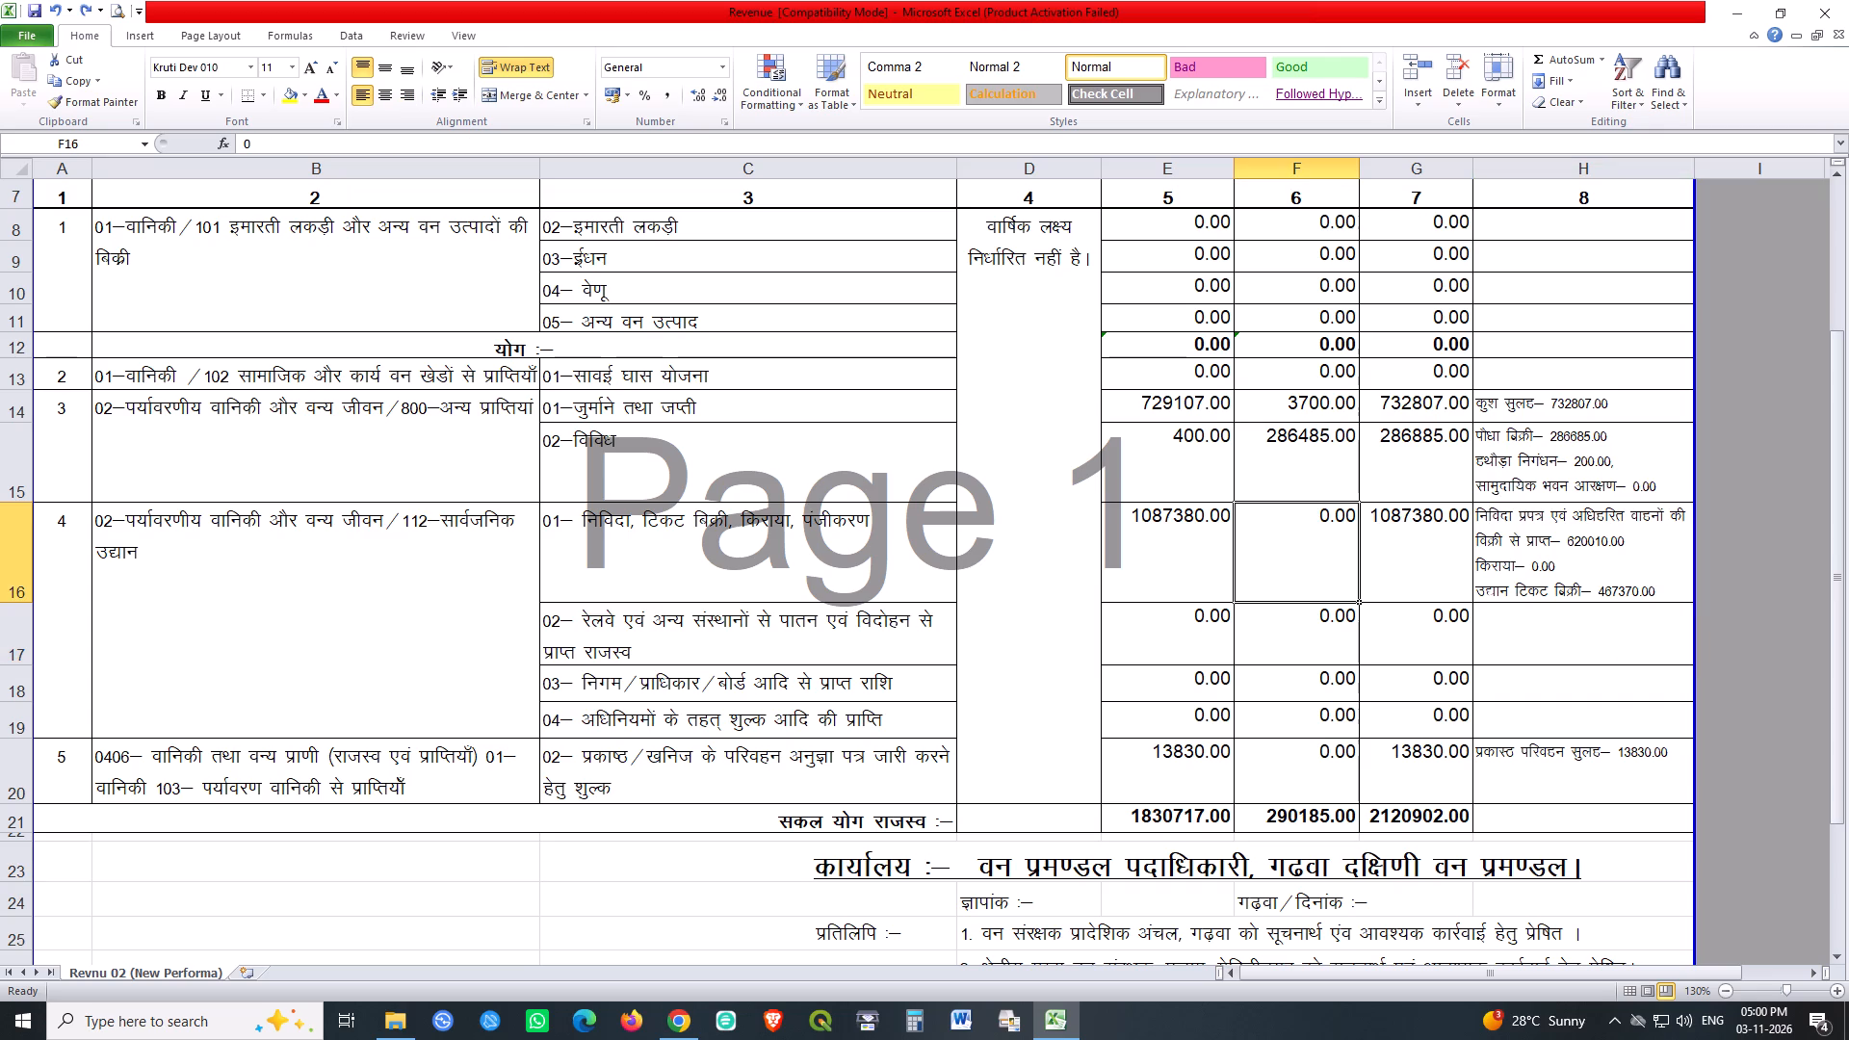
Enter the current-month revenue of the निविदा, टिकट बिक्री, किराया, पंजीकरण row (F16) as 72620.
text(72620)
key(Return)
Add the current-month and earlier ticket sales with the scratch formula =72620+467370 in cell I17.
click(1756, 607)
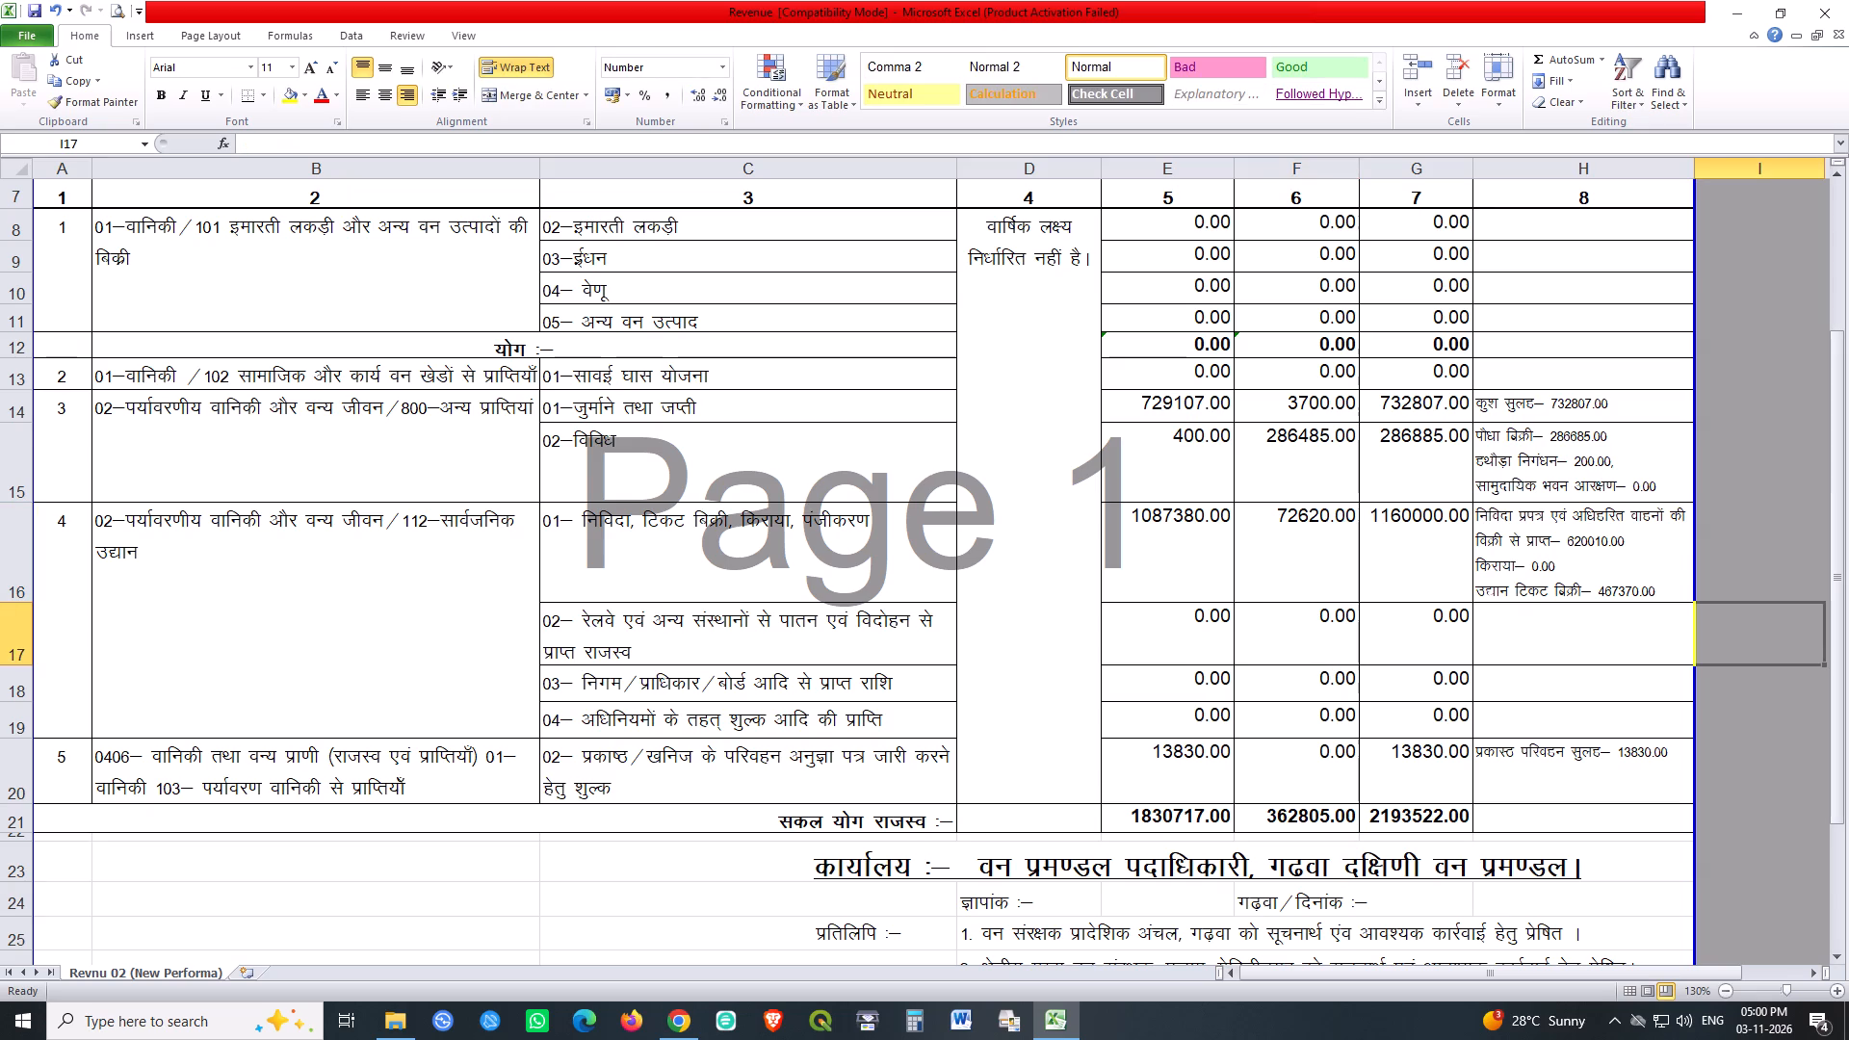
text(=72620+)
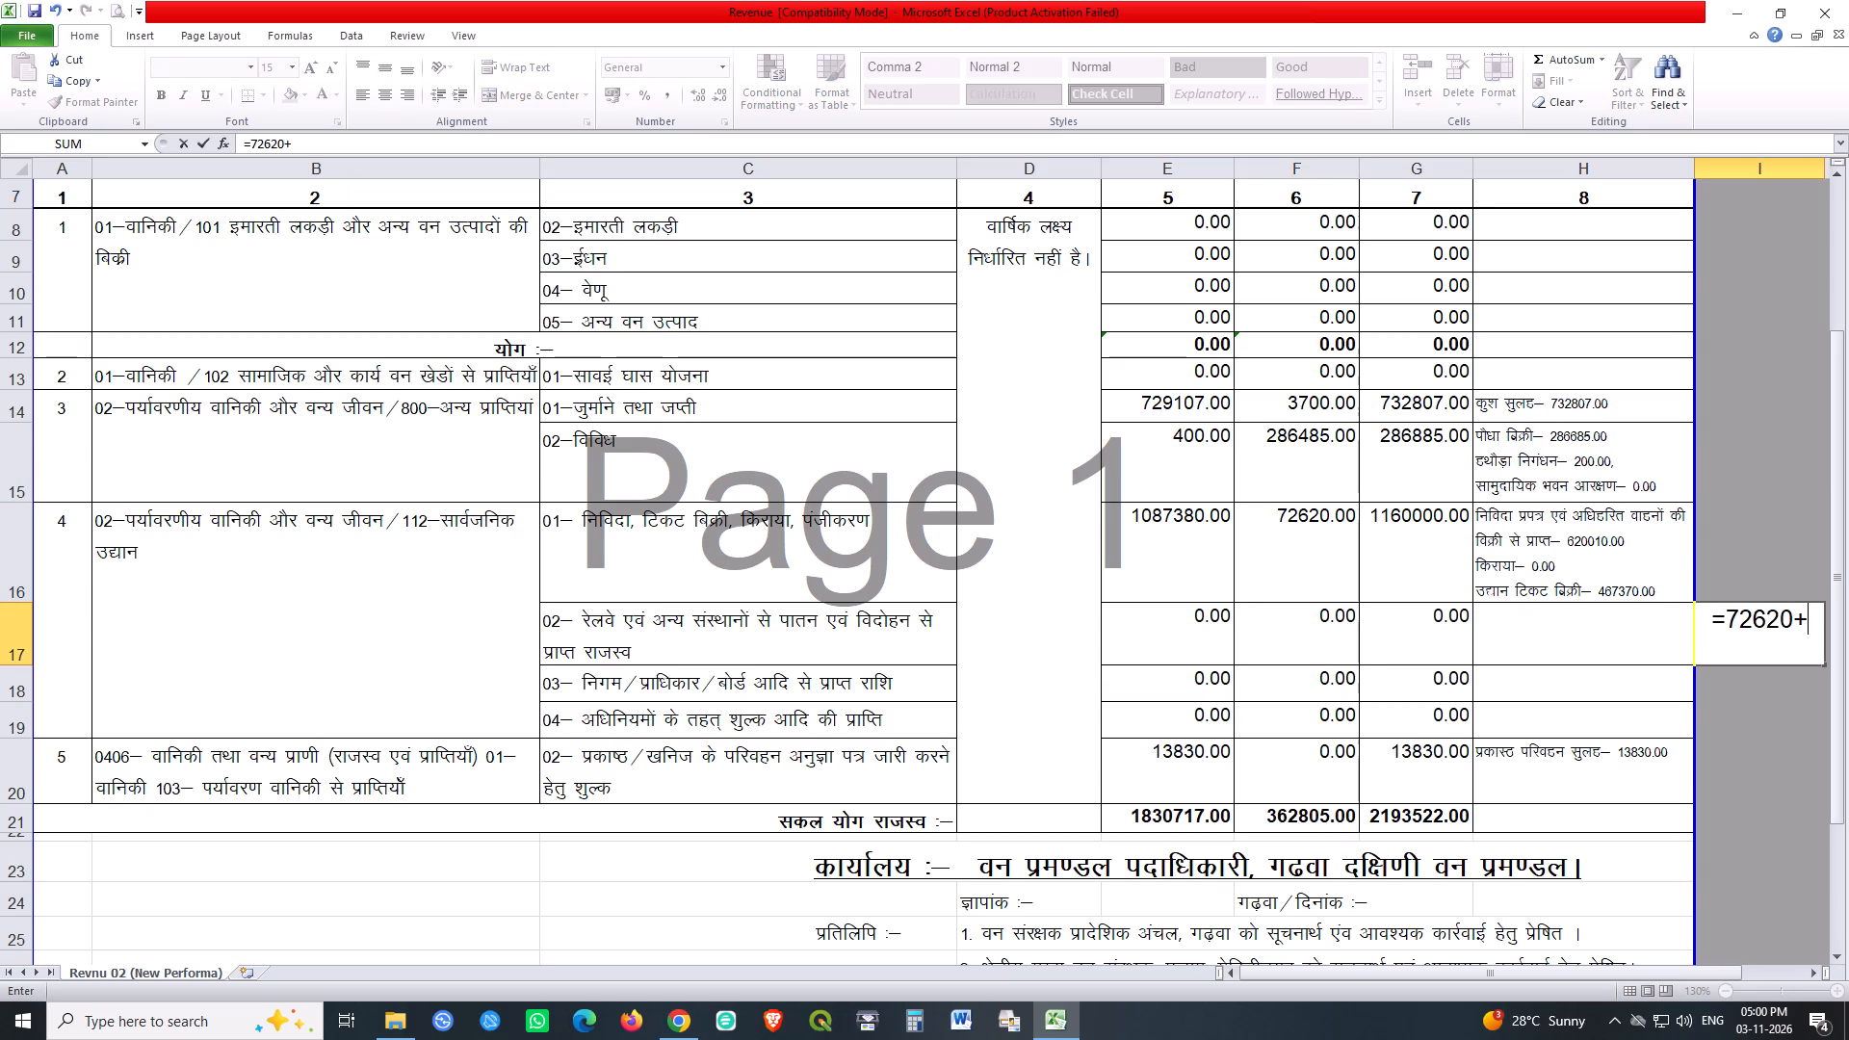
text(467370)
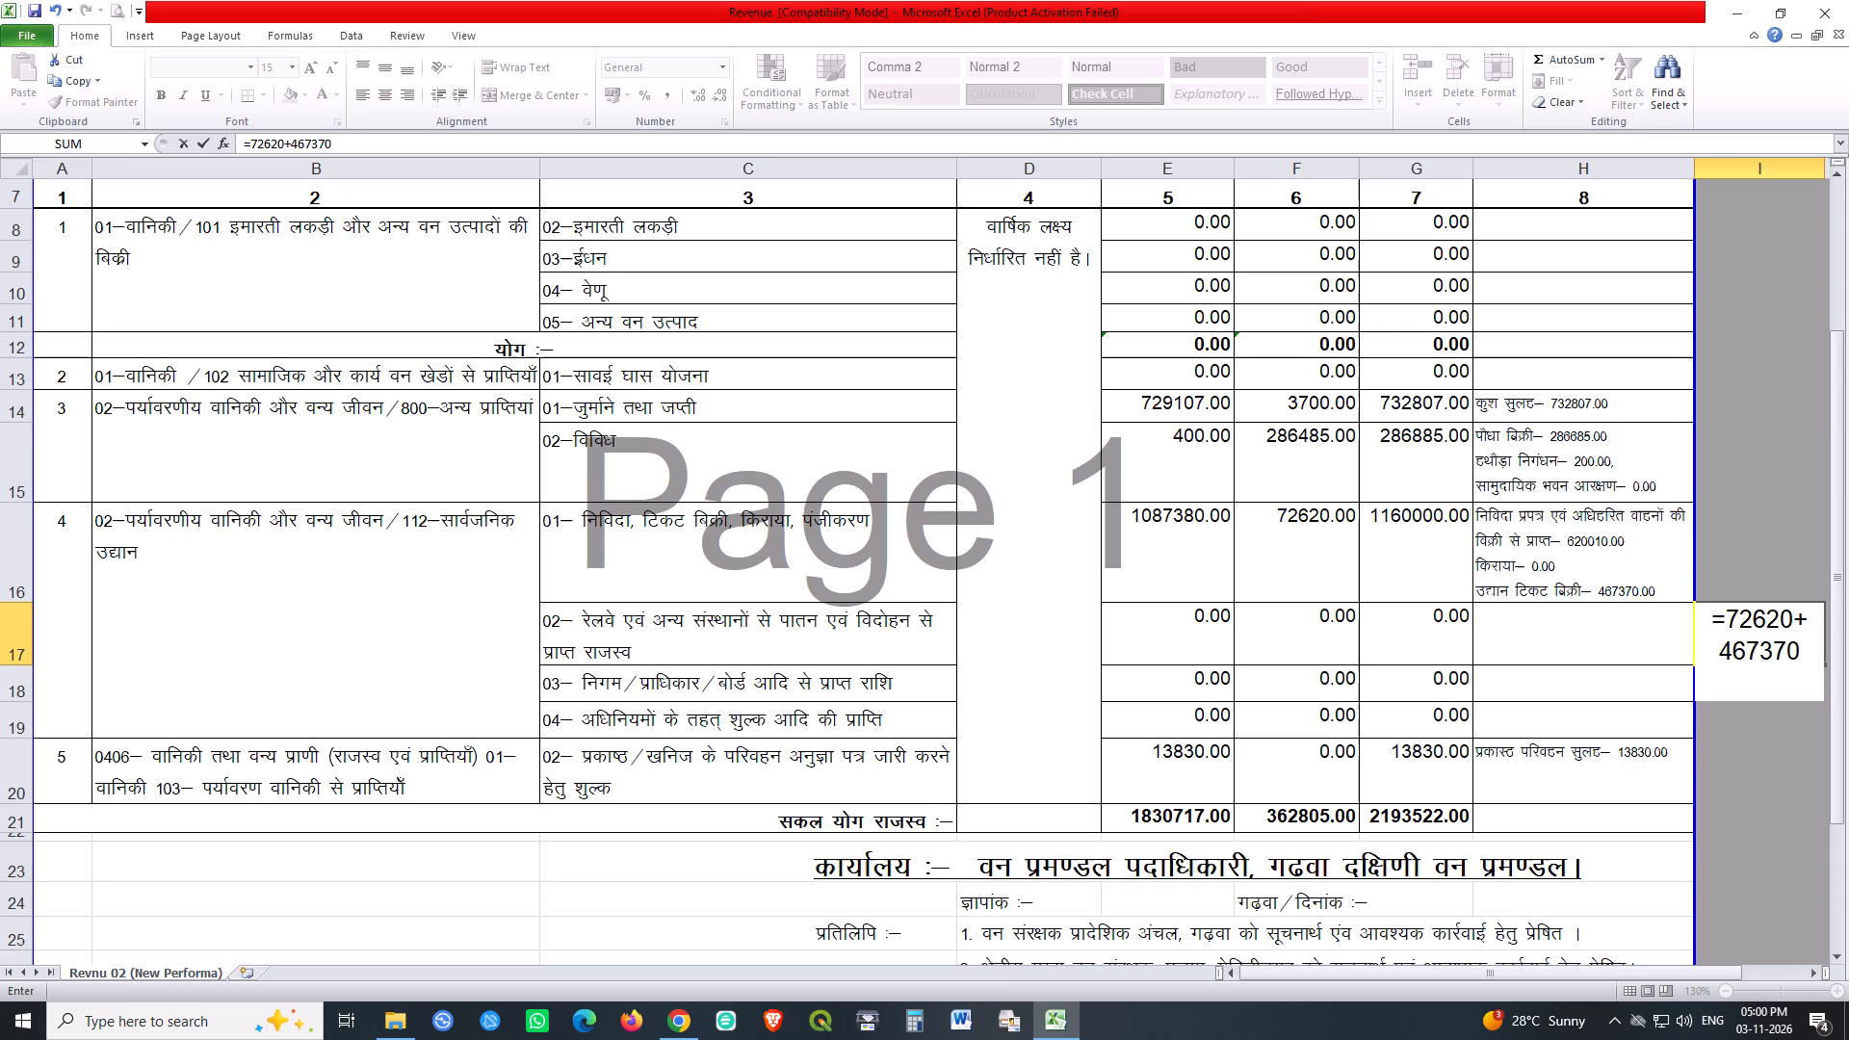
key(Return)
Set the उद्यान टिकट बिक्री amount in the remarks cell H16 to 53990.
double_click(1601, 593)
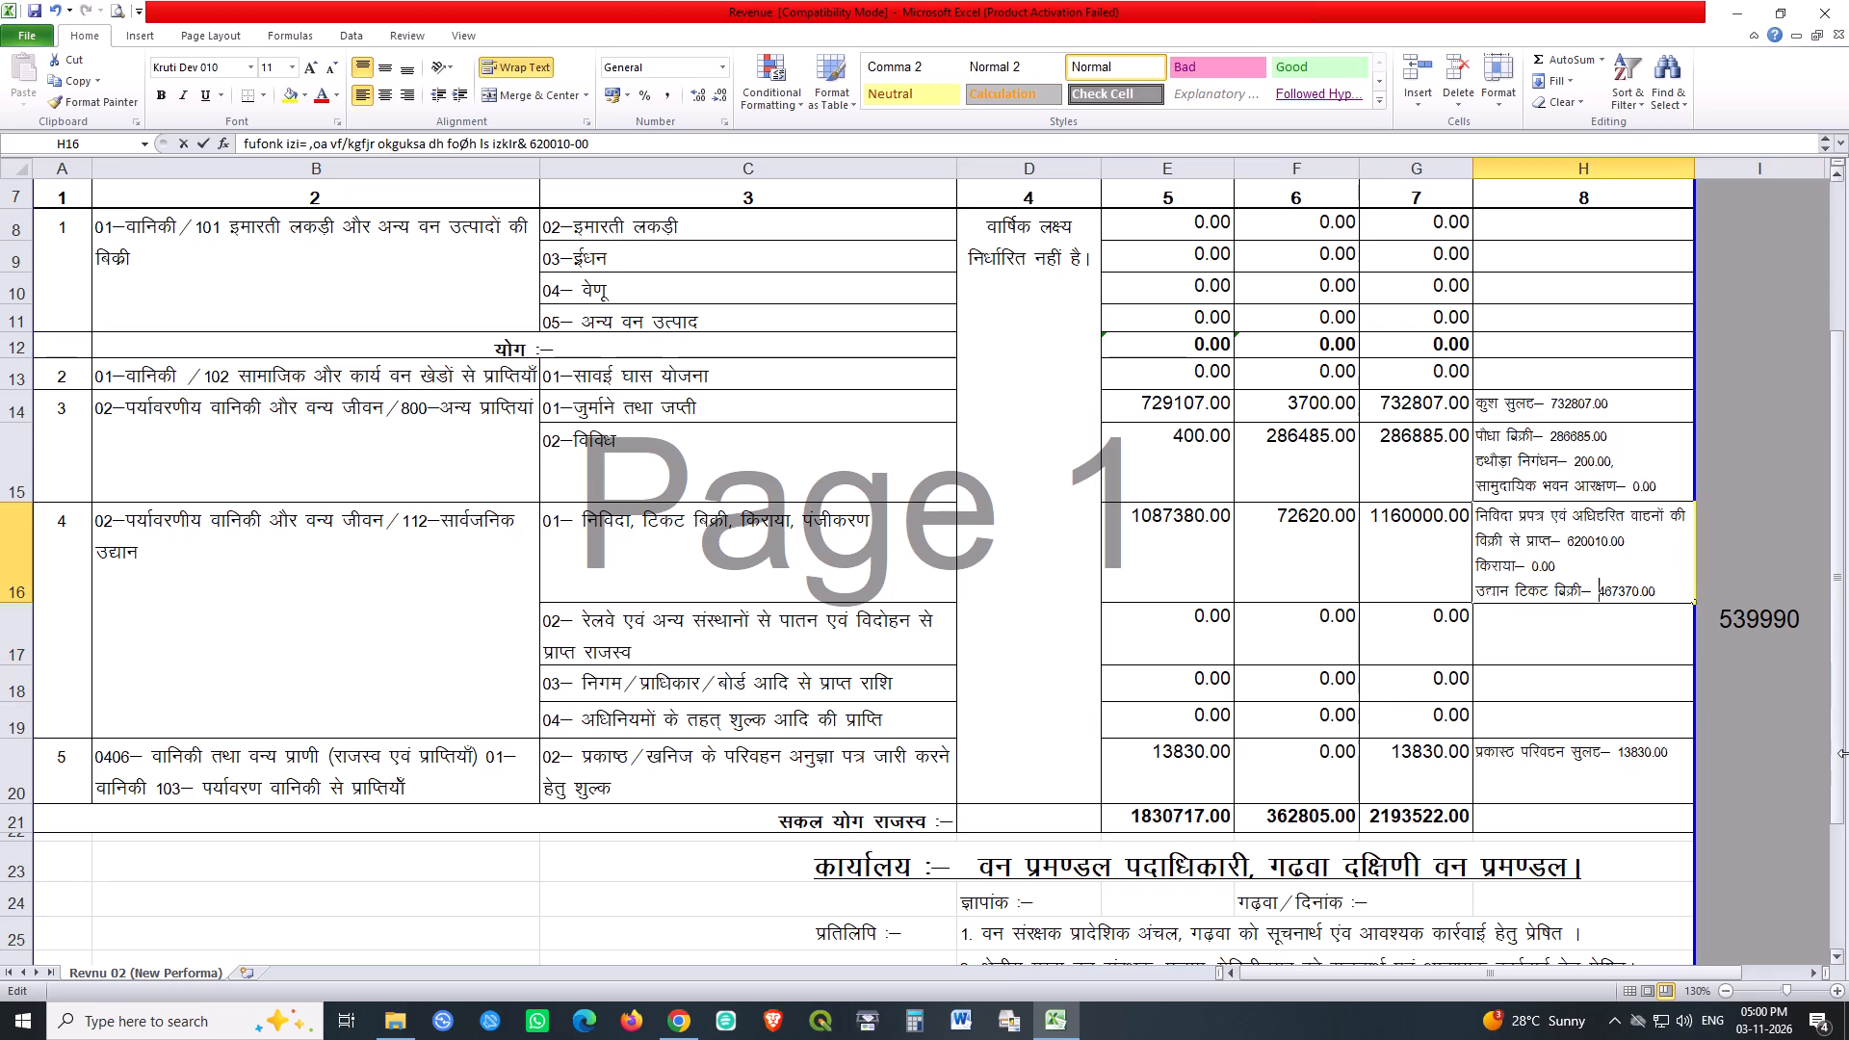
key(ctrl+shift+Right)
key(shift+Left)
text(53990)
key(Return)
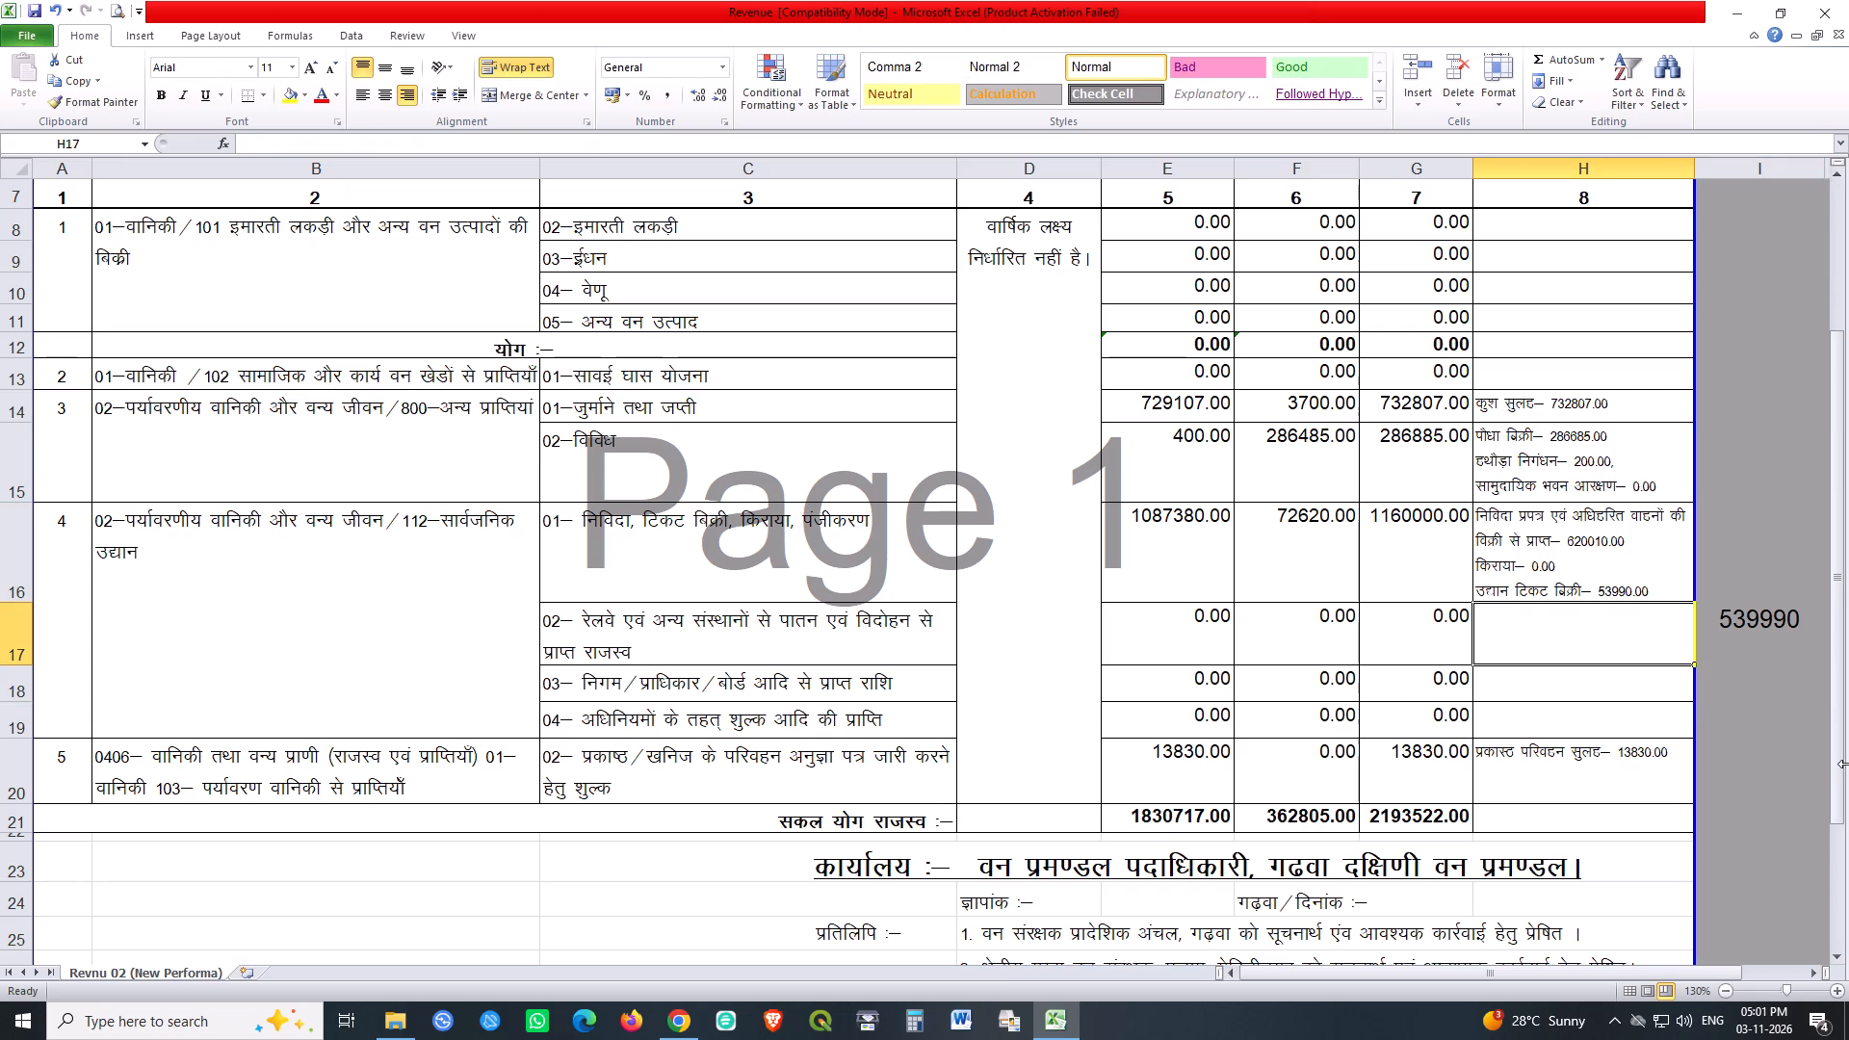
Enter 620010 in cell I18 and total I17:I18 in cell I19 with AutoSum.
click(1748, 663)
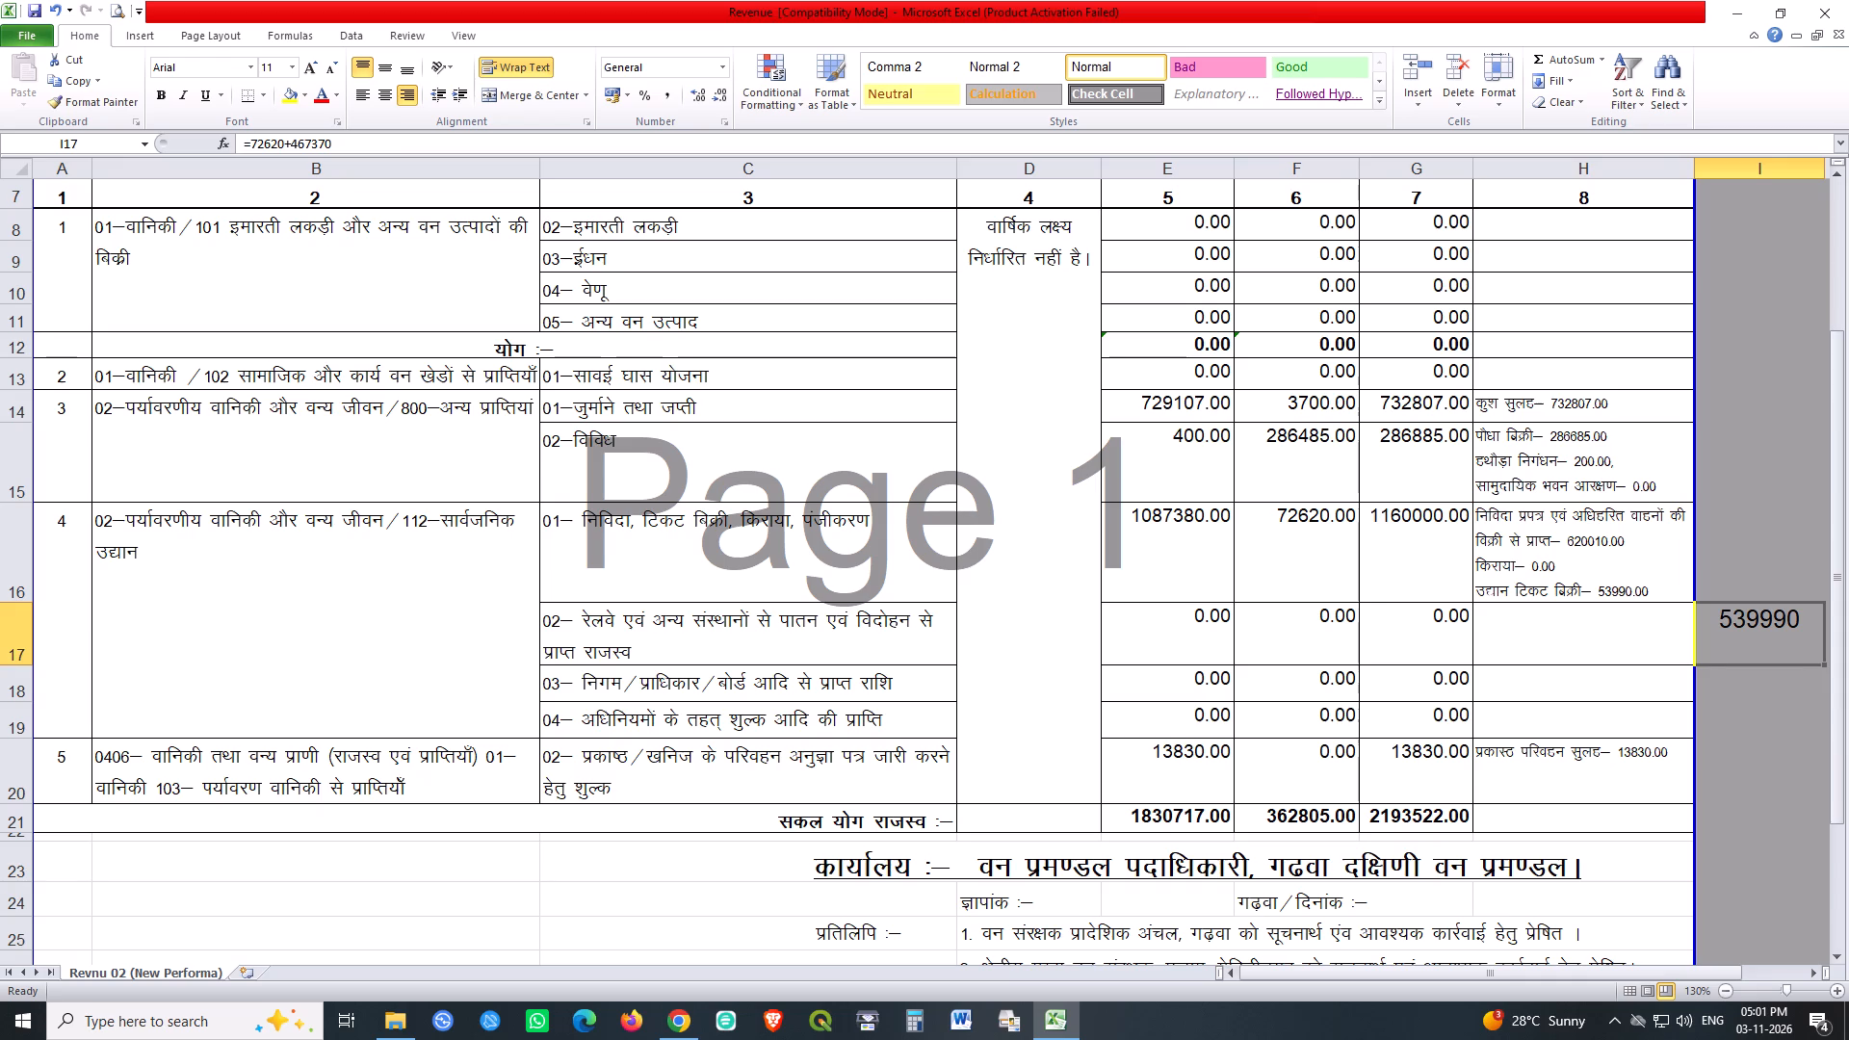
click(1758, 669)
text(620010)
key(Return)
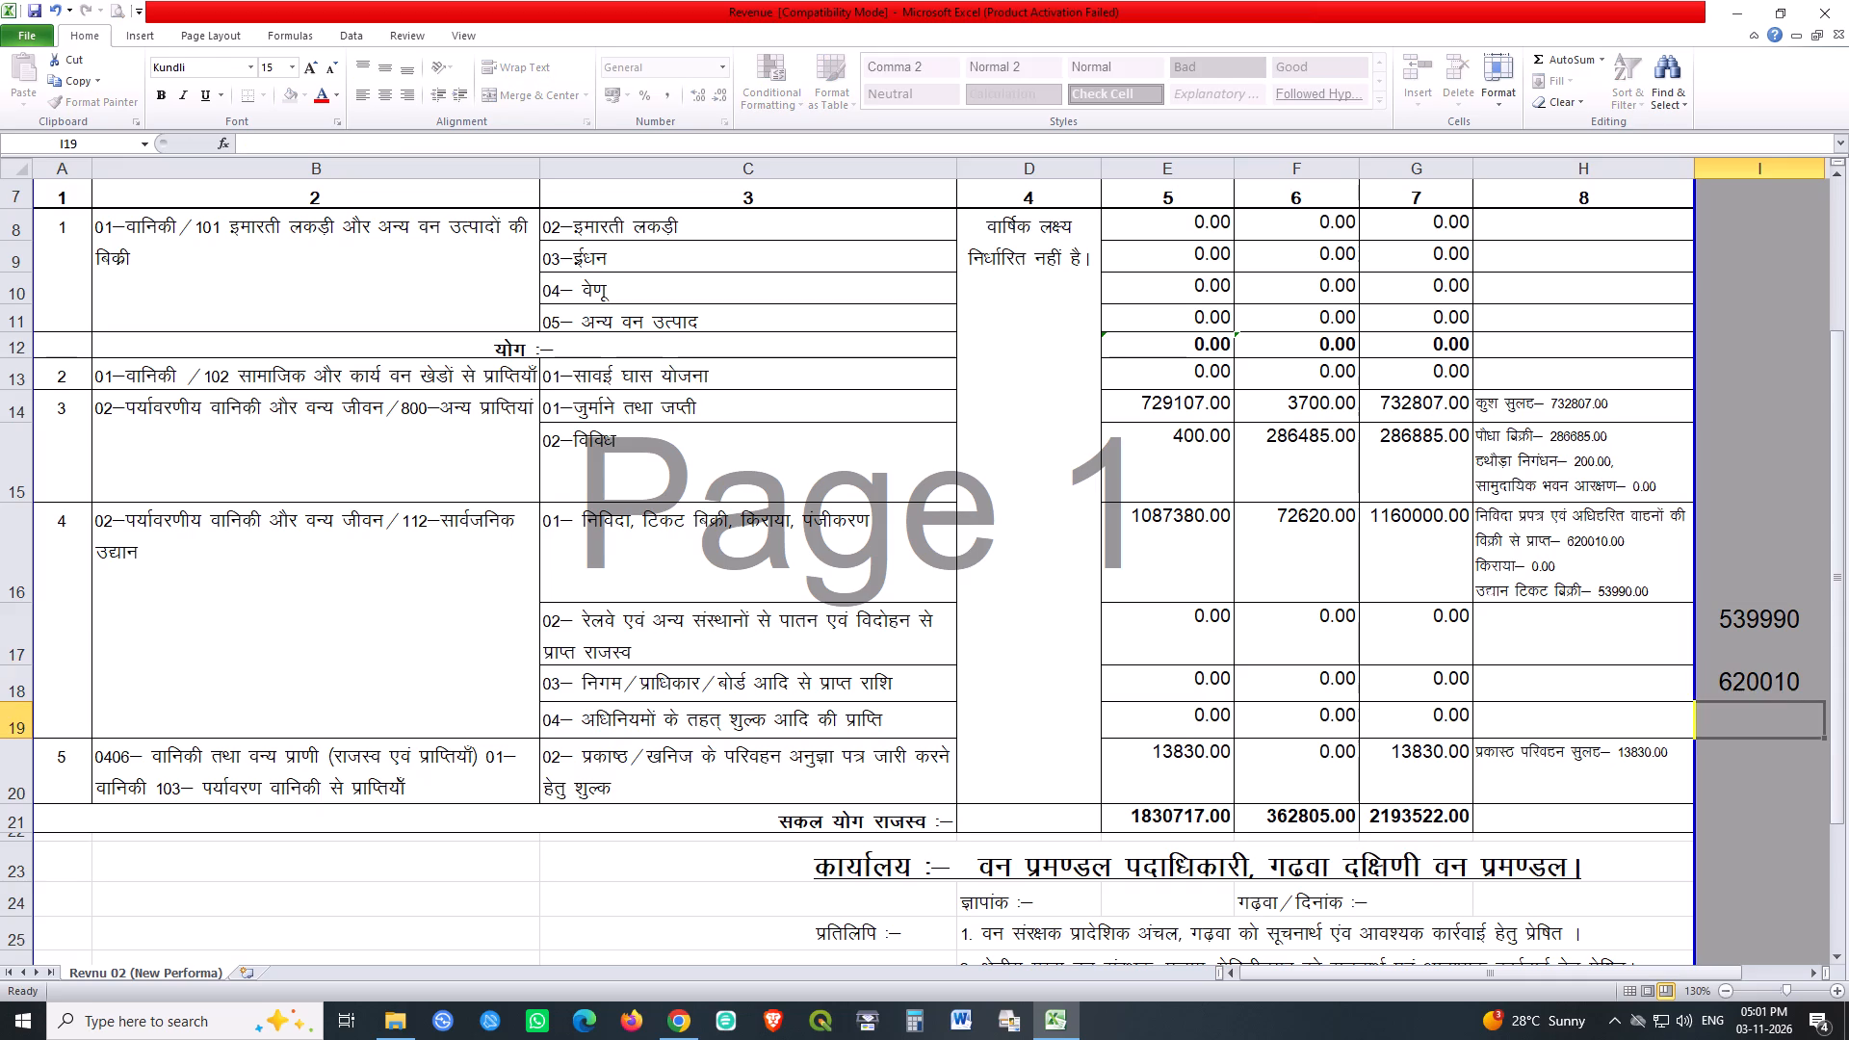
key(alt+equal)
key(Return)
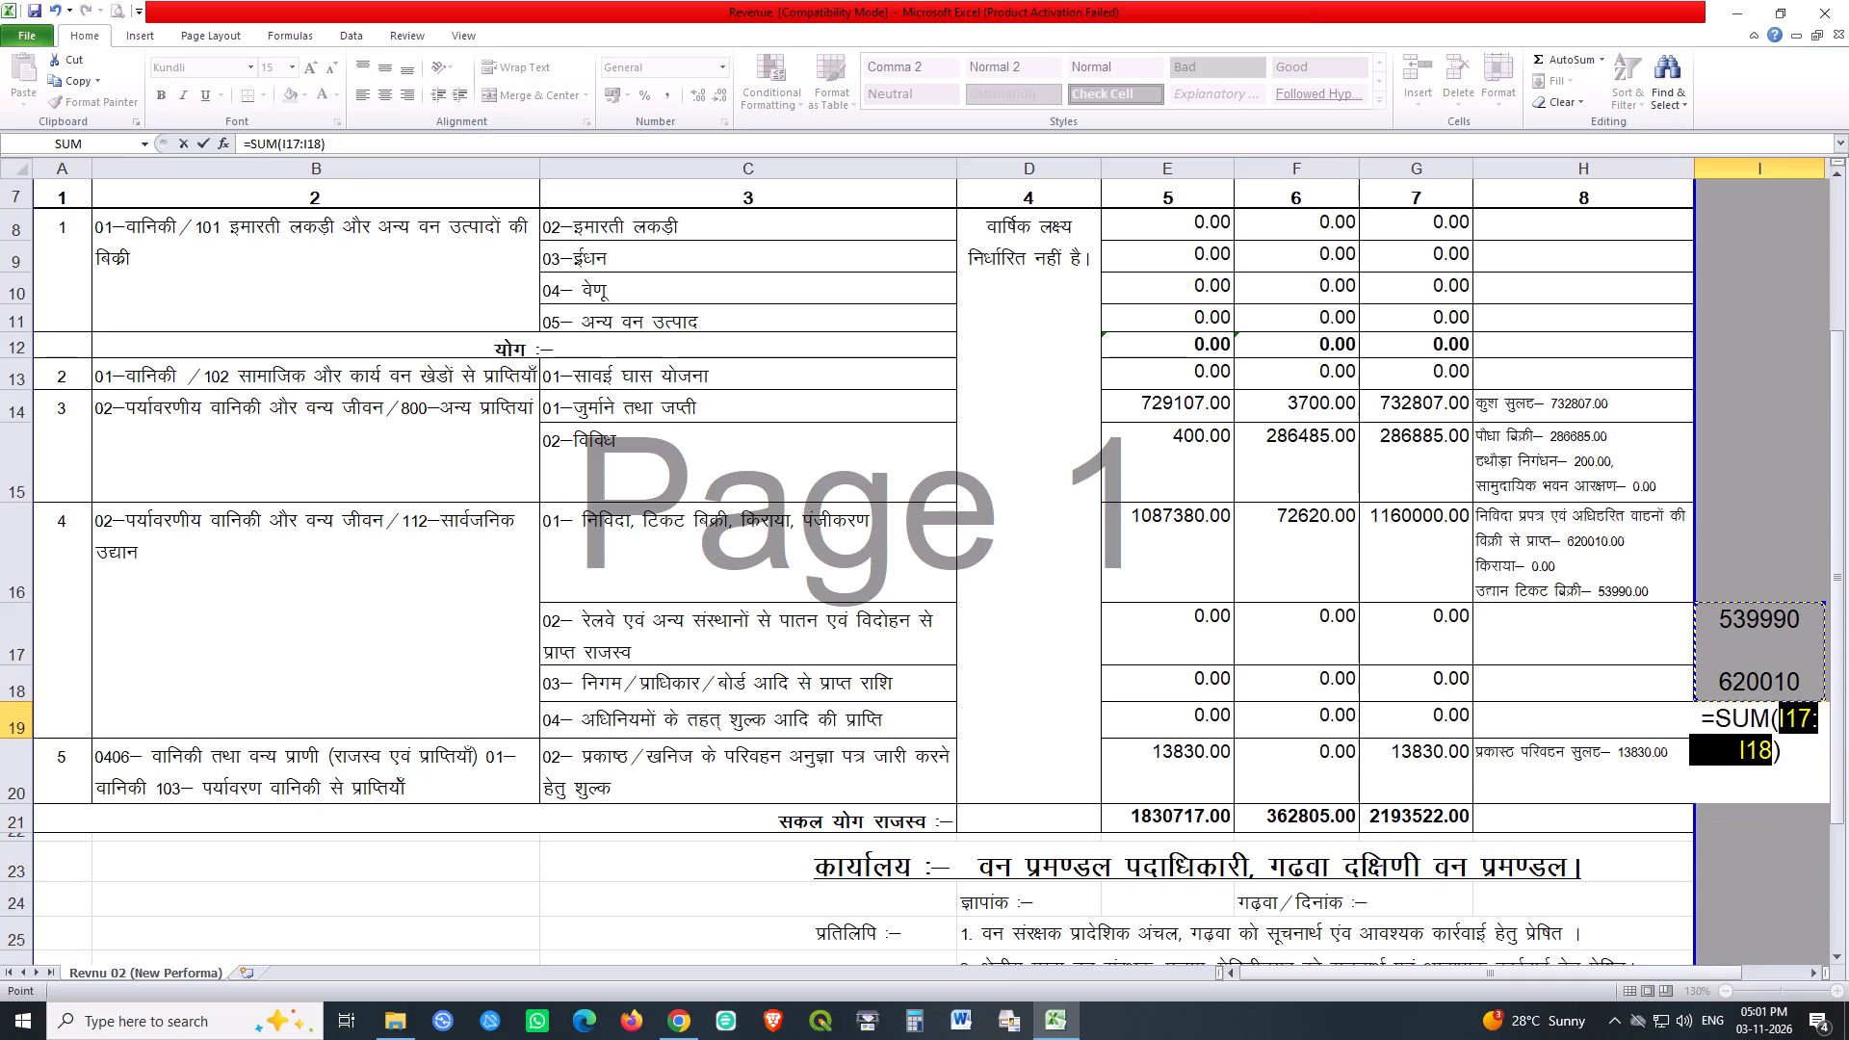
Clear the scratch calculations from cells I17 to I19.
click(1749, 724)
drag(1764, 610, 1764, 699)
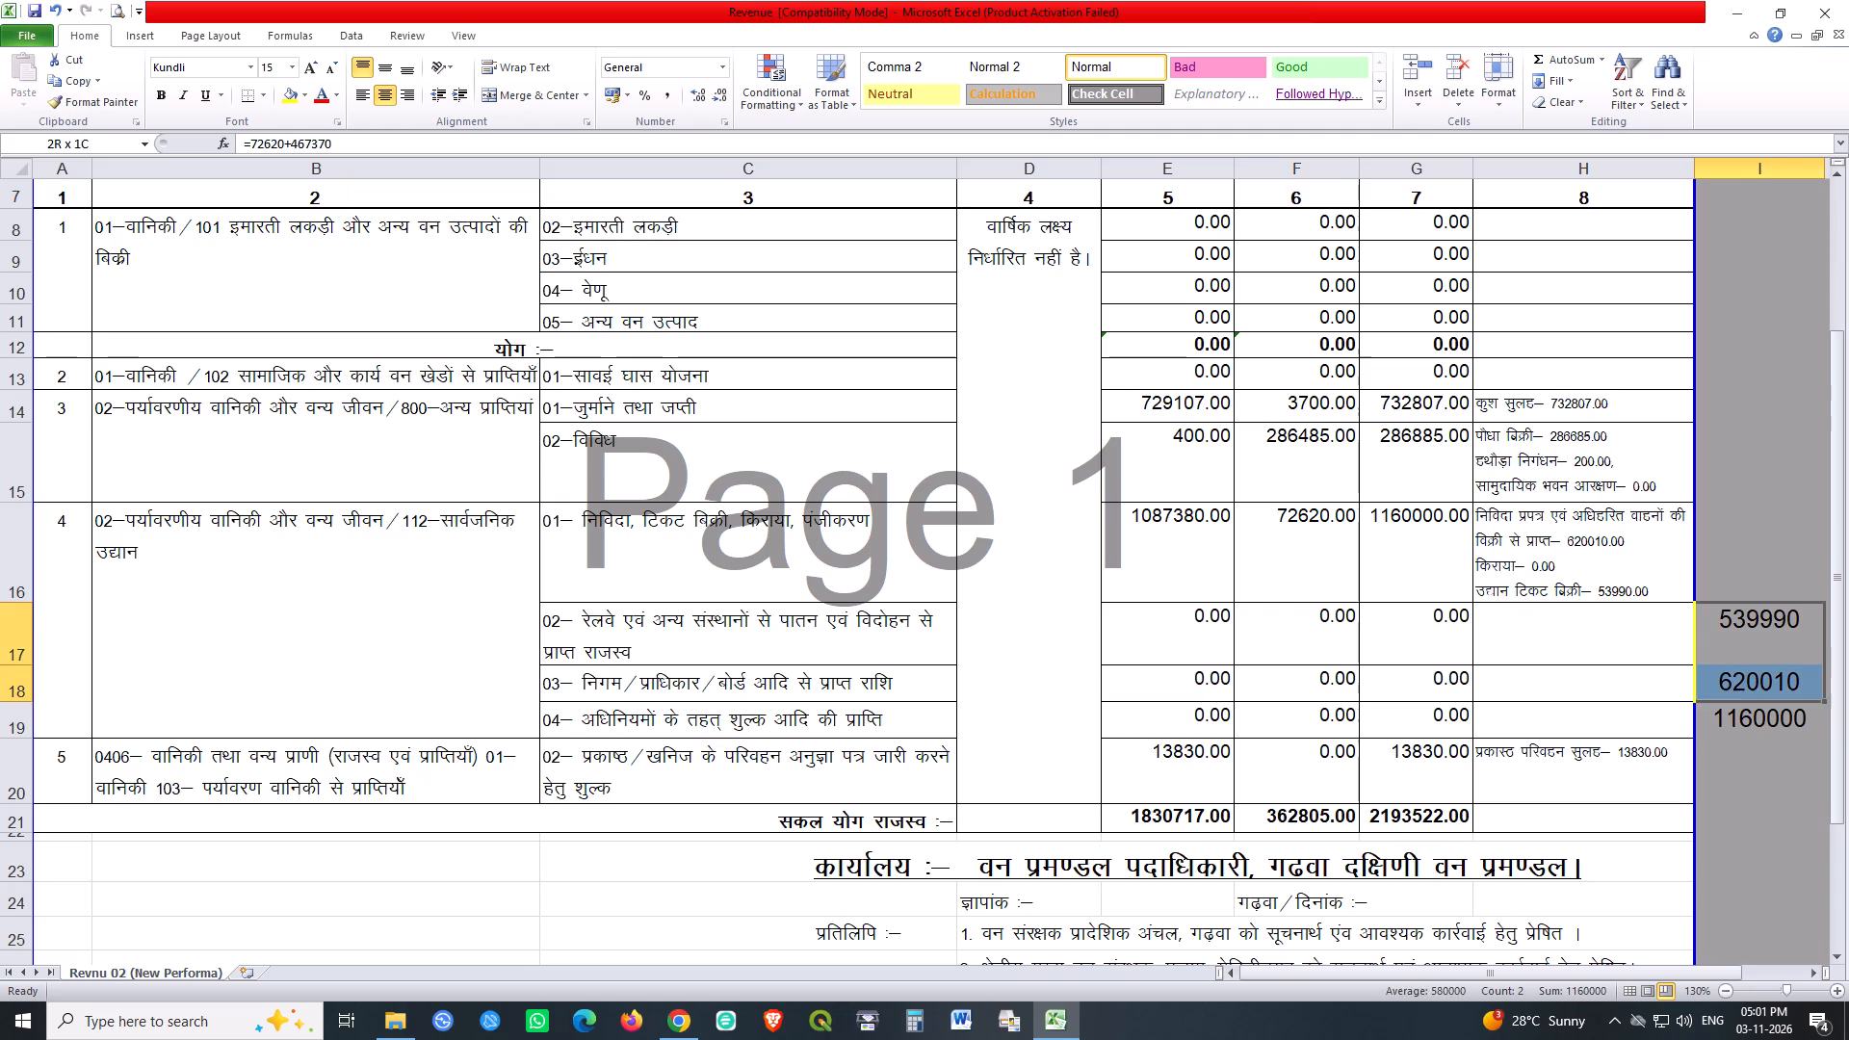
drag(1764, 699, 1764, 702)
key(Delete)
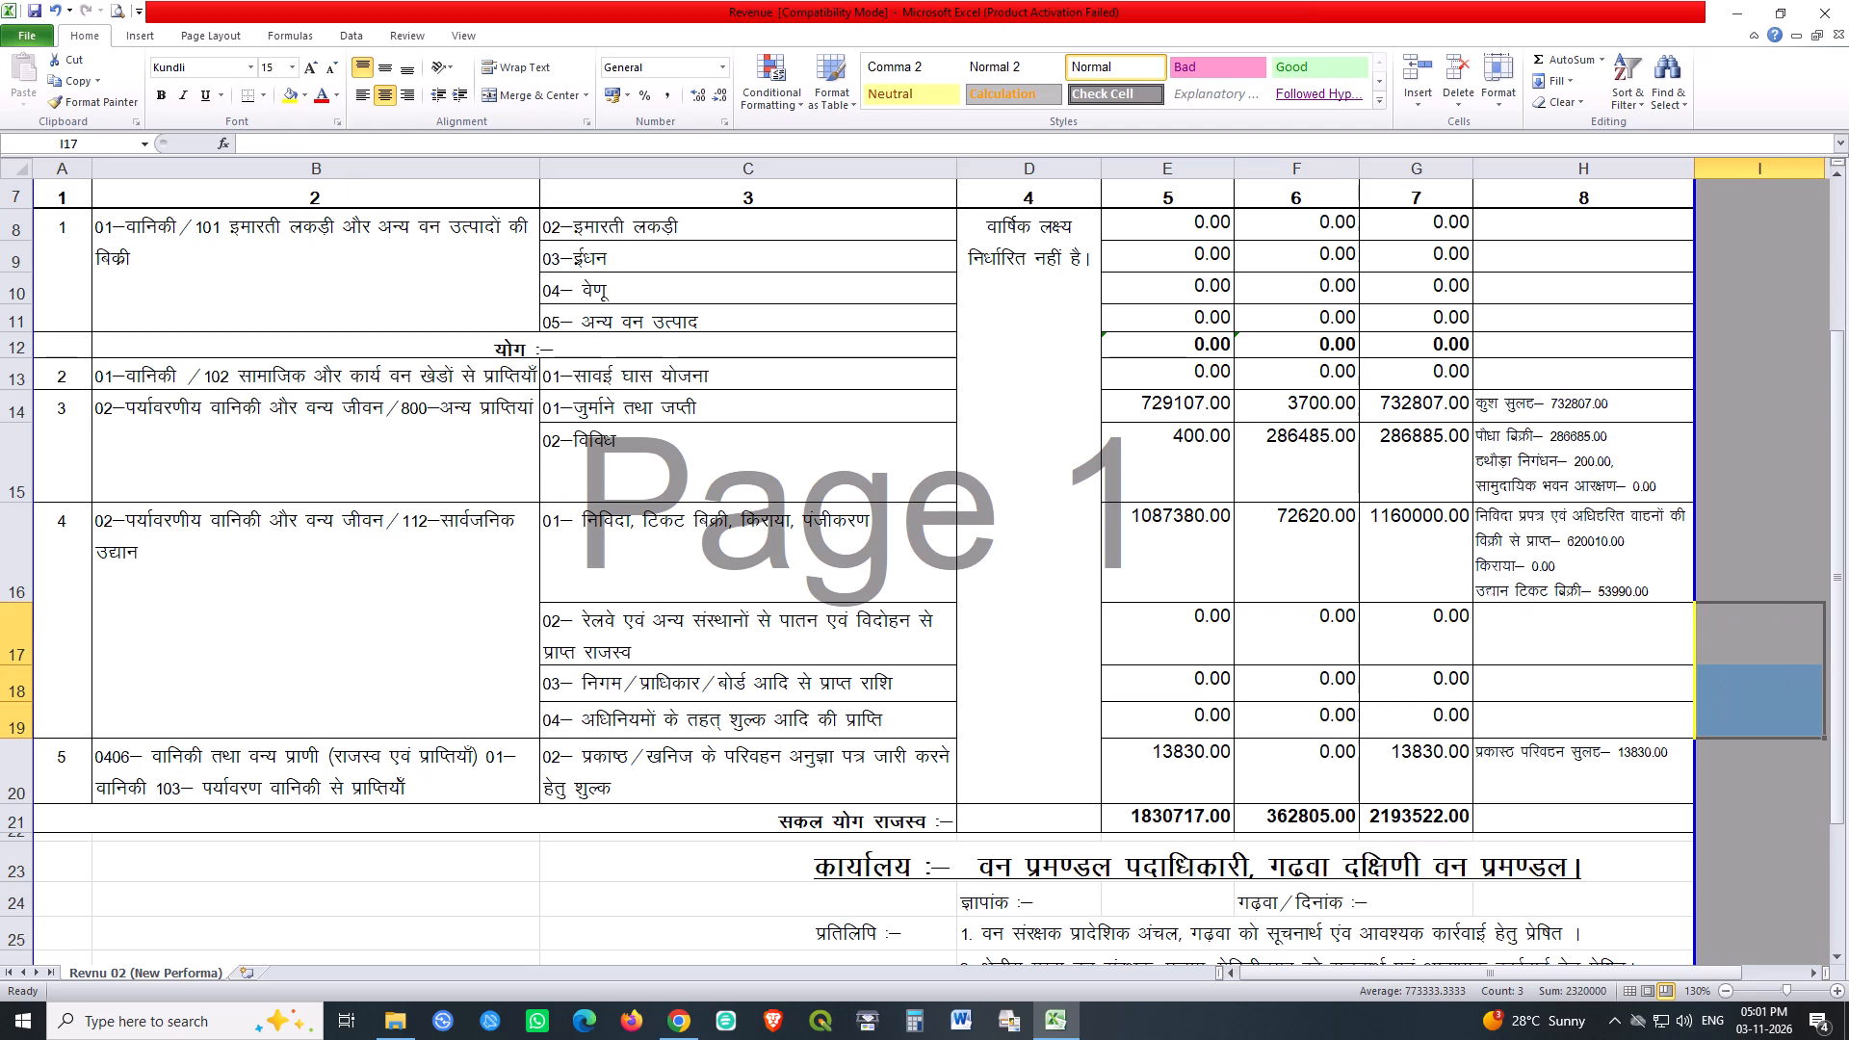
Check the current-month and cumulative सकल योग राजस्व totals (F21, G21) and save the Revenue workbook.
click(1775, 598)
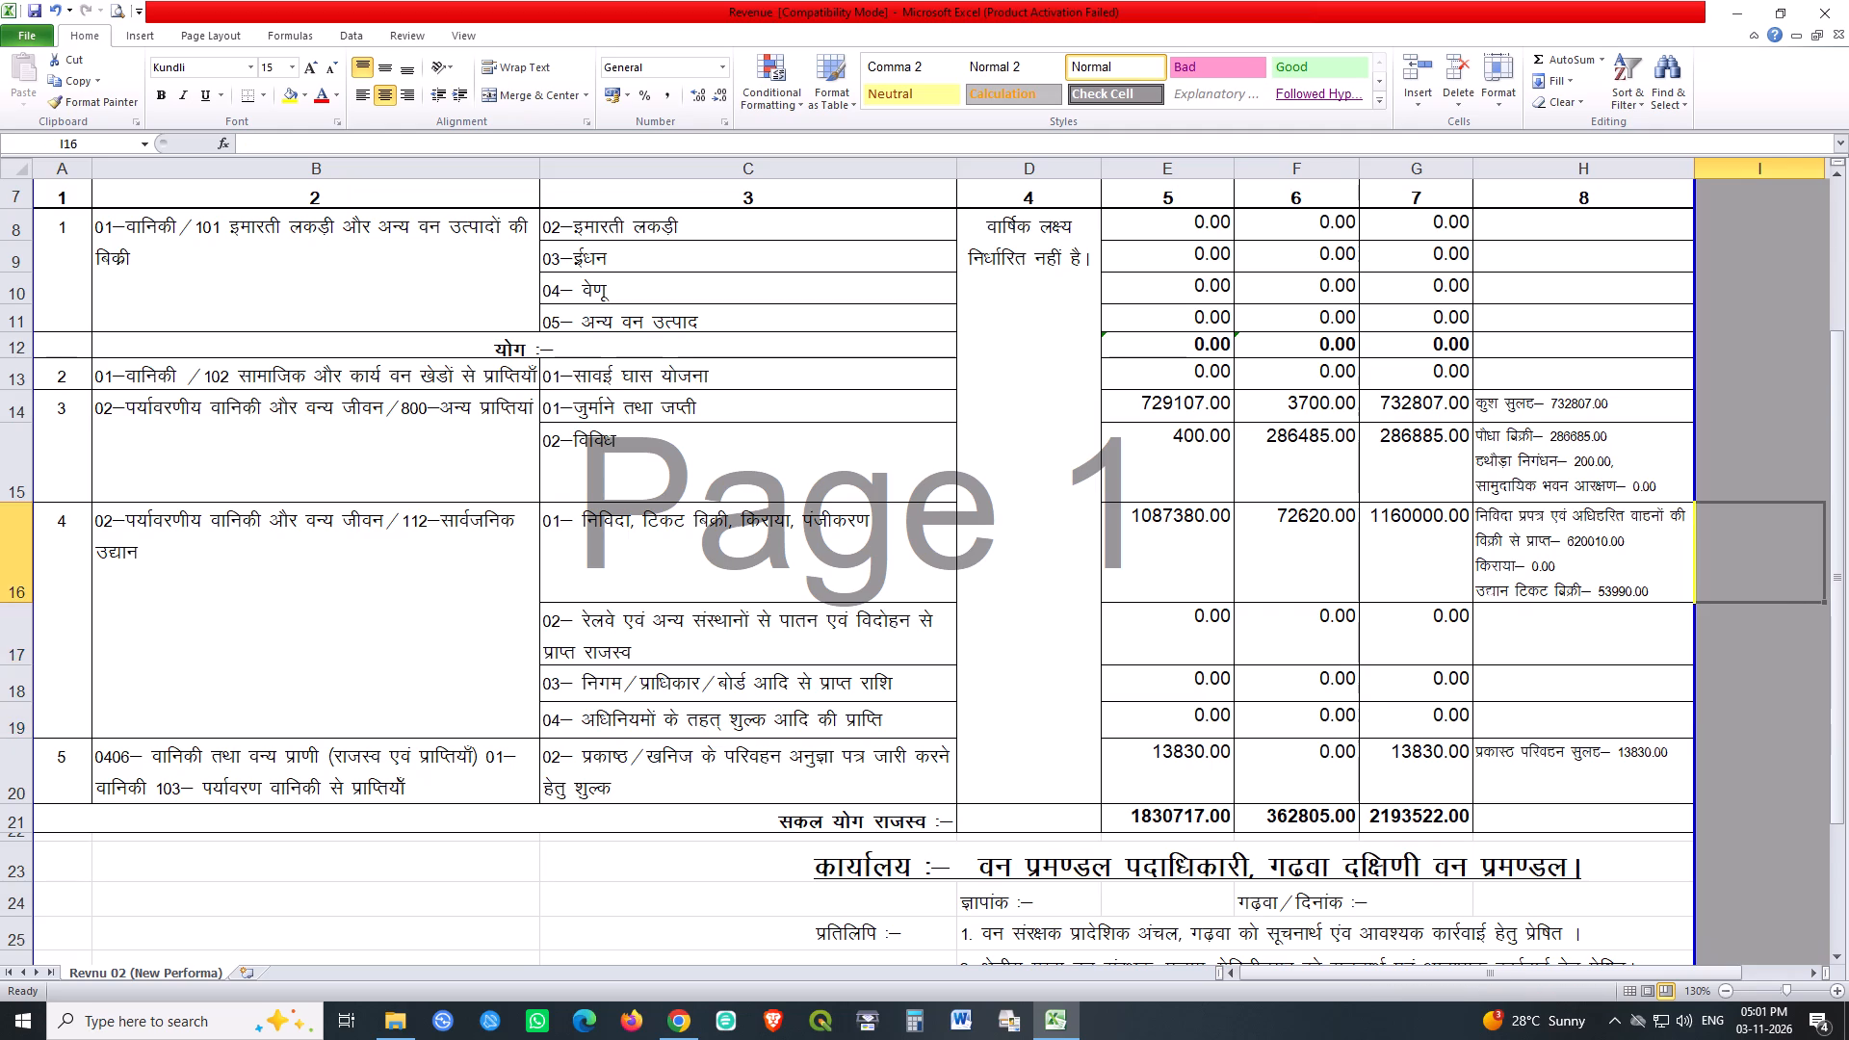
key(ctrl+s)
key(ctrl+s)
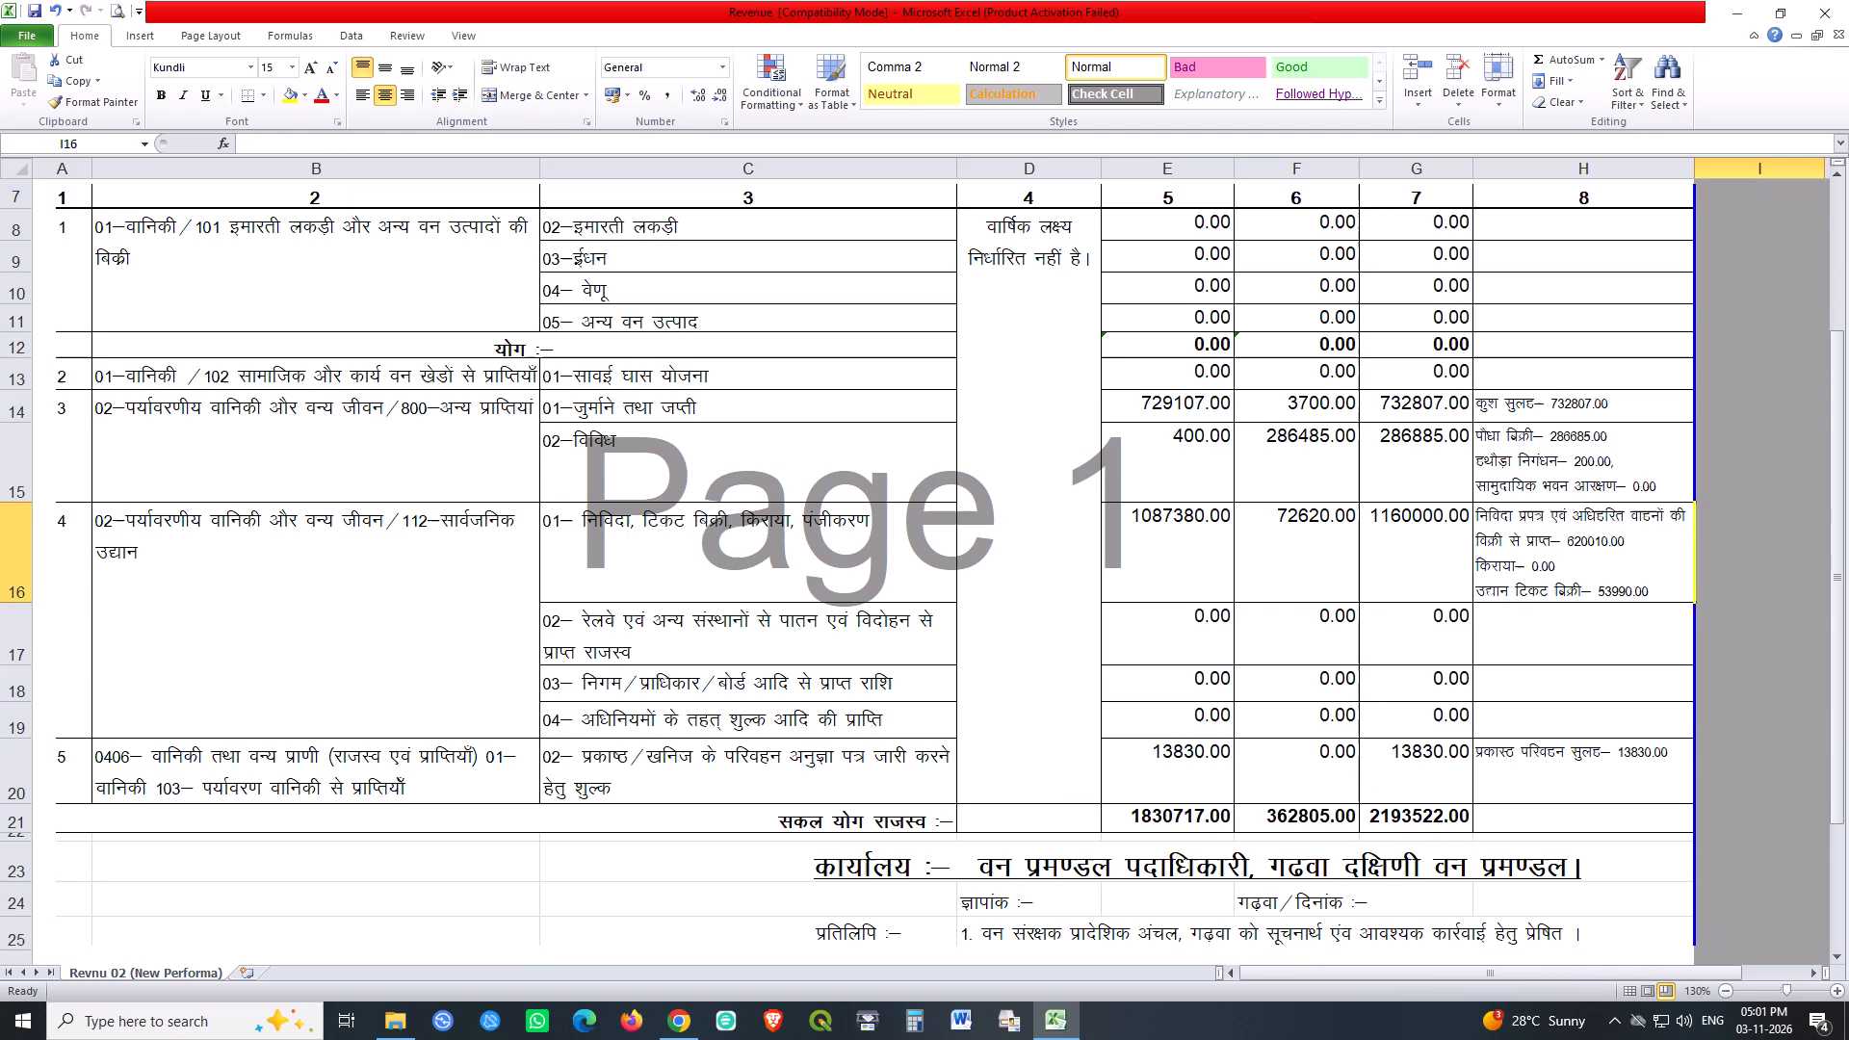
click(1305, 828)
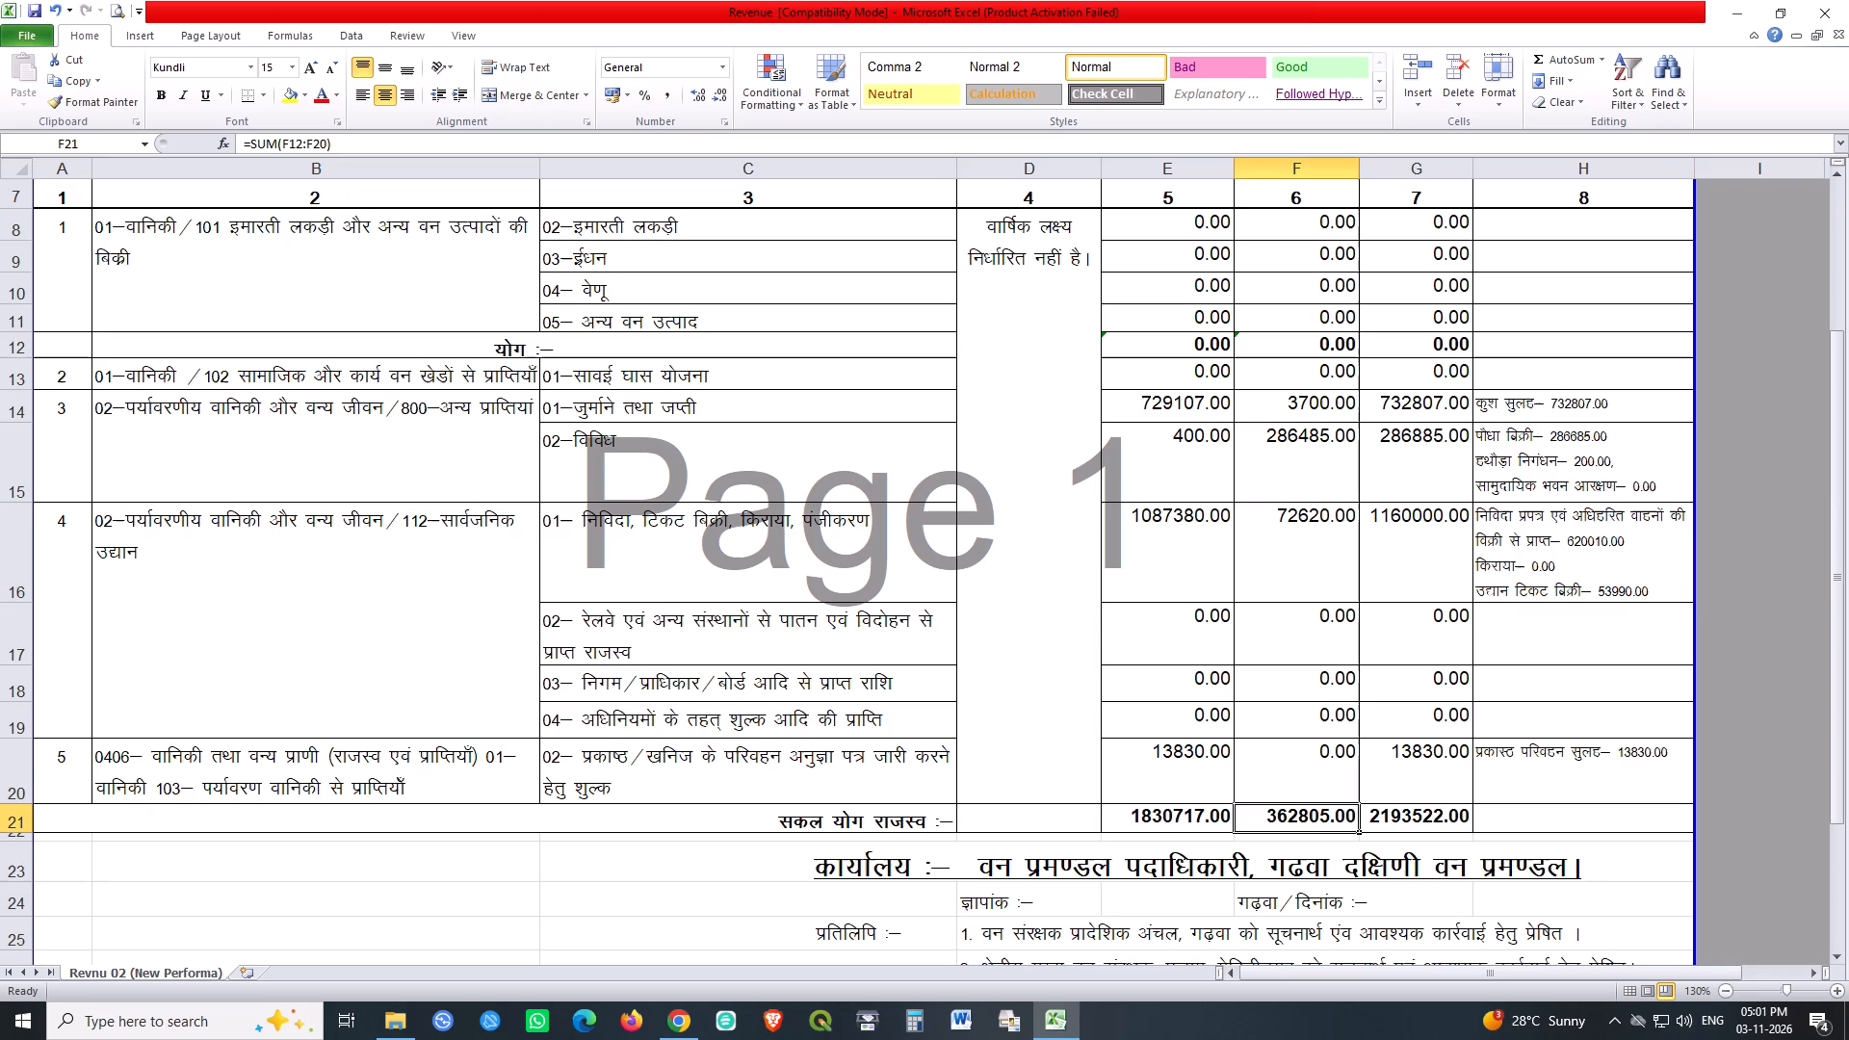
click(1400, 826)
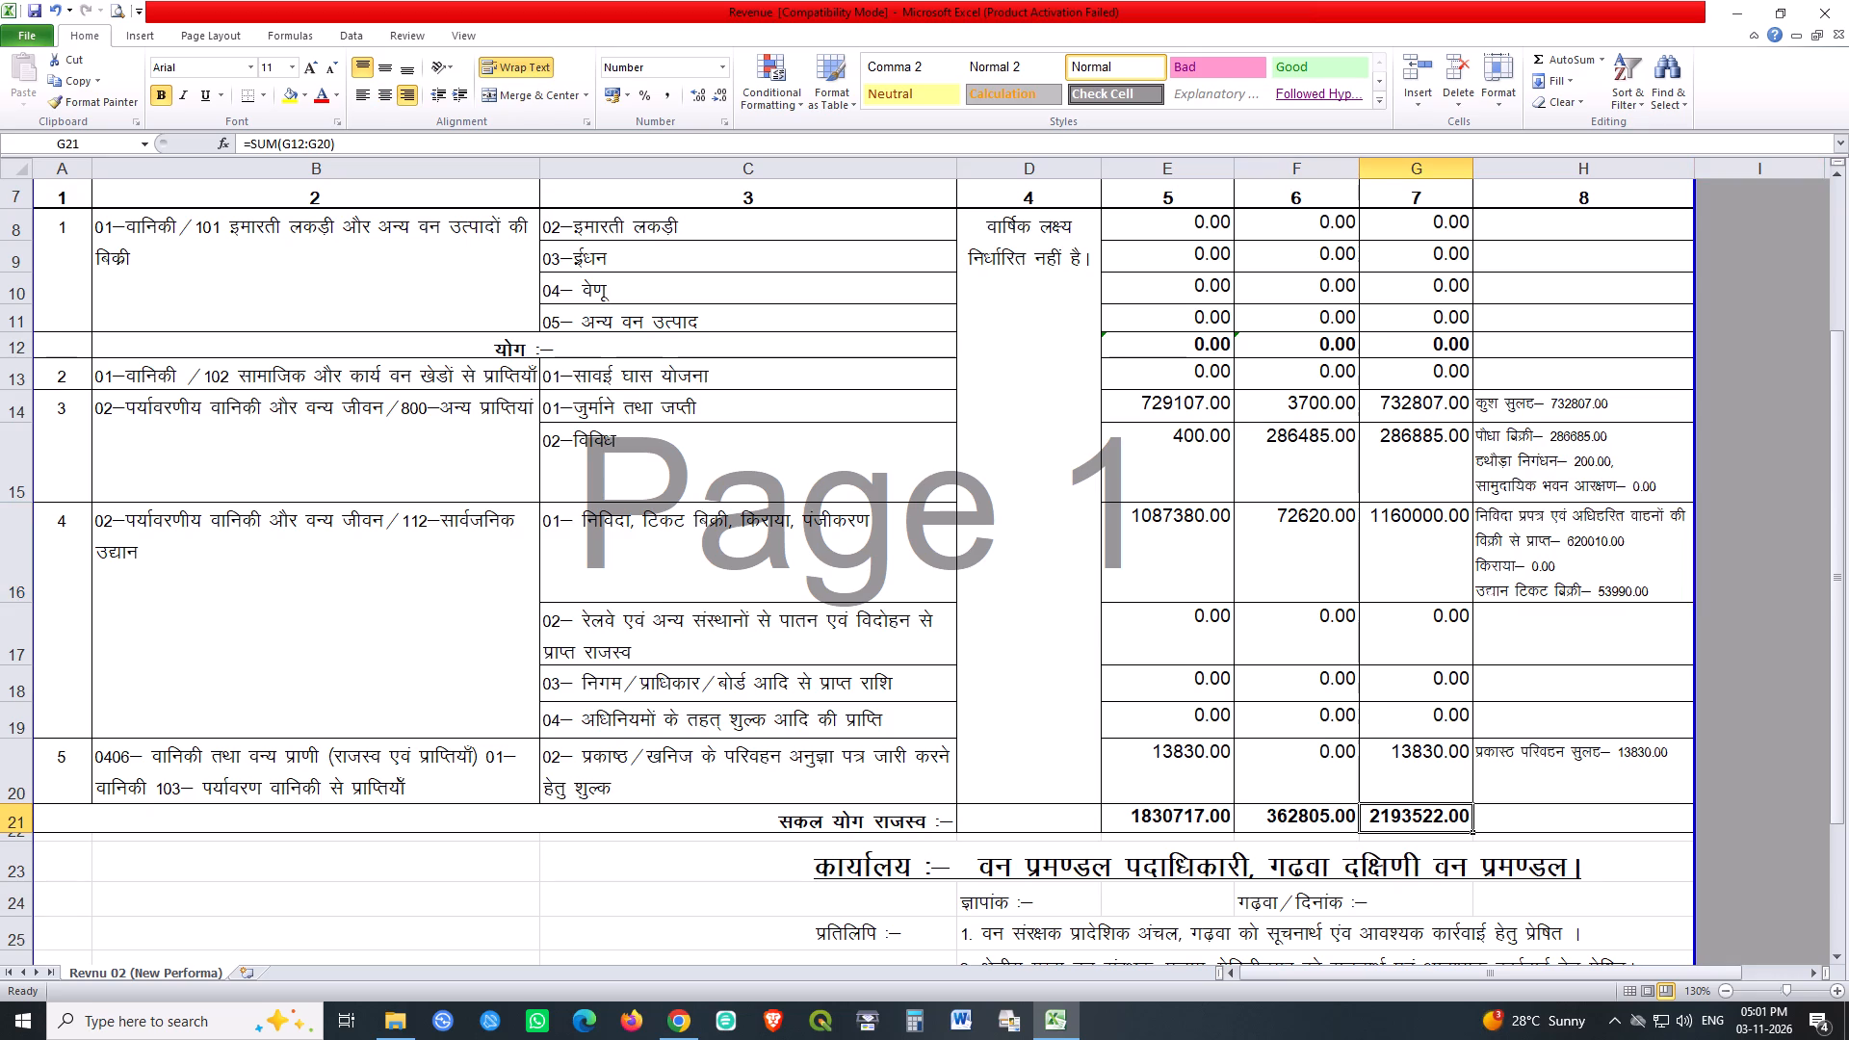
key(ctrl+s)
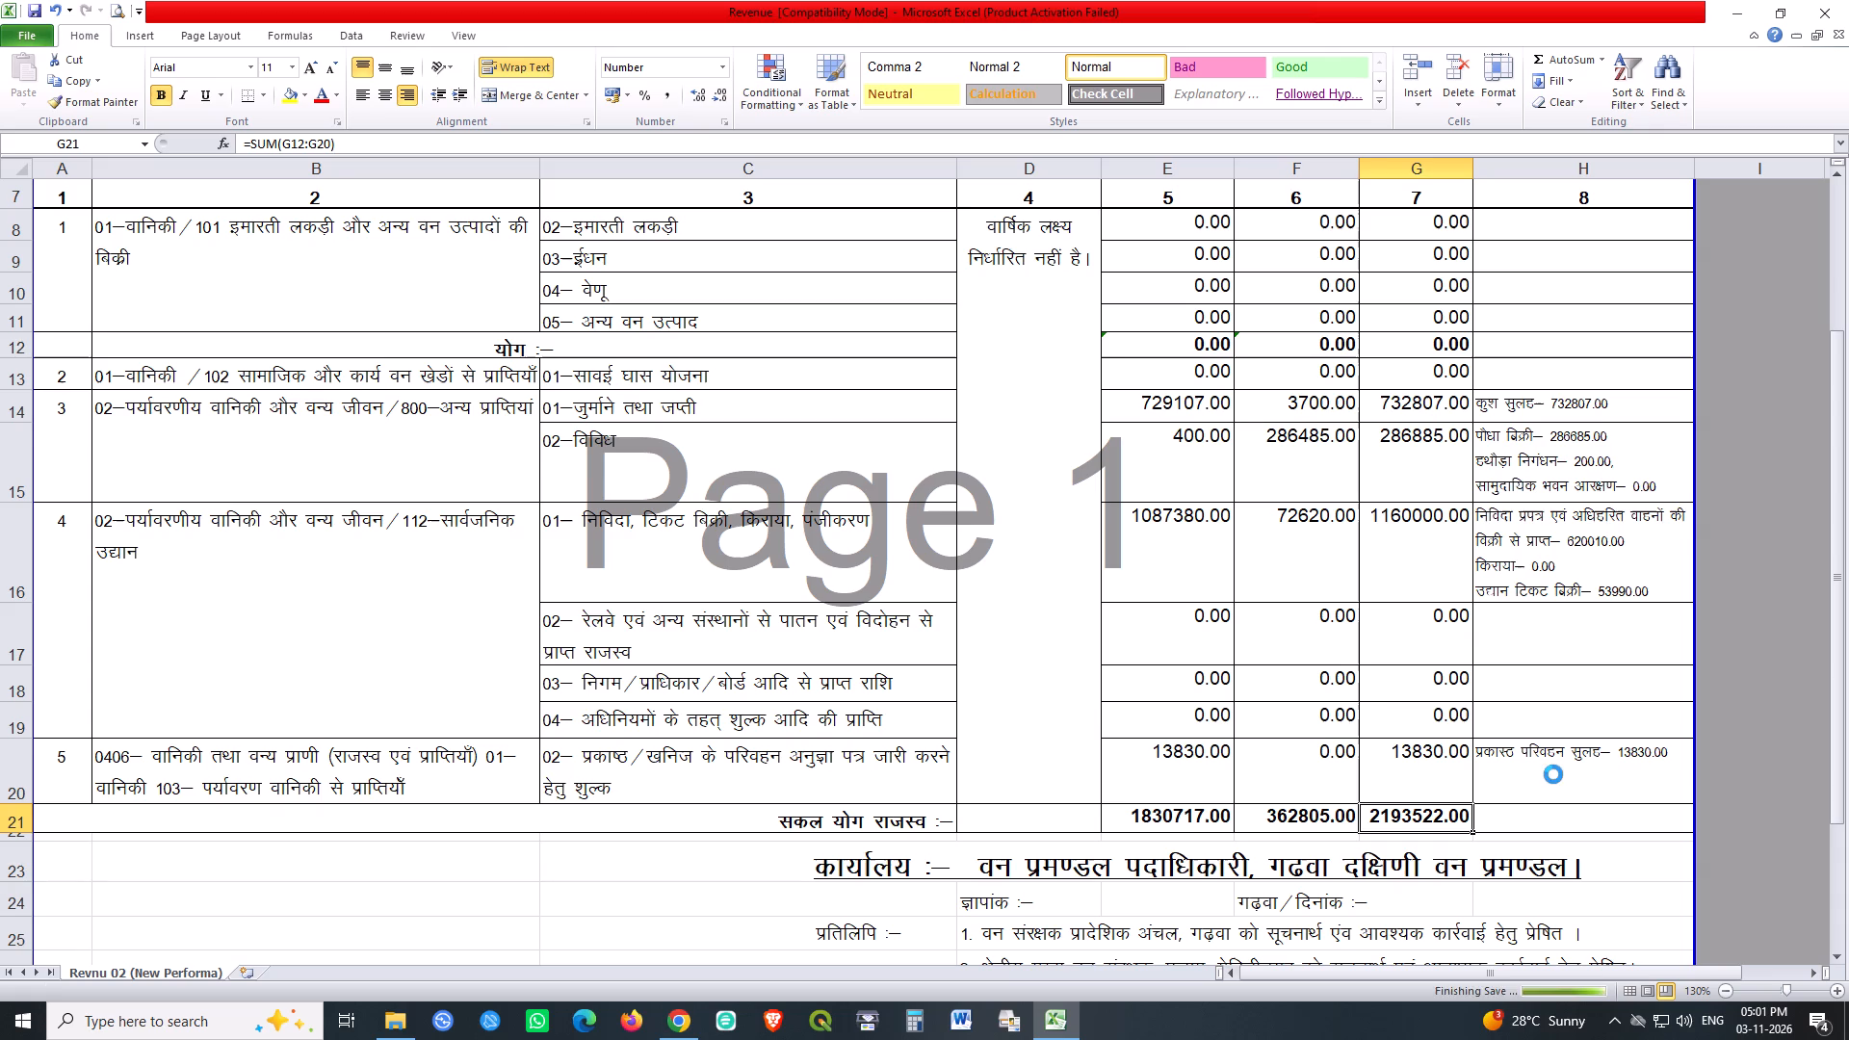
key(ctrl+s)
Print the October 2026 revenue report and save the workbook again.
scroll(1553, 774, up, 6)
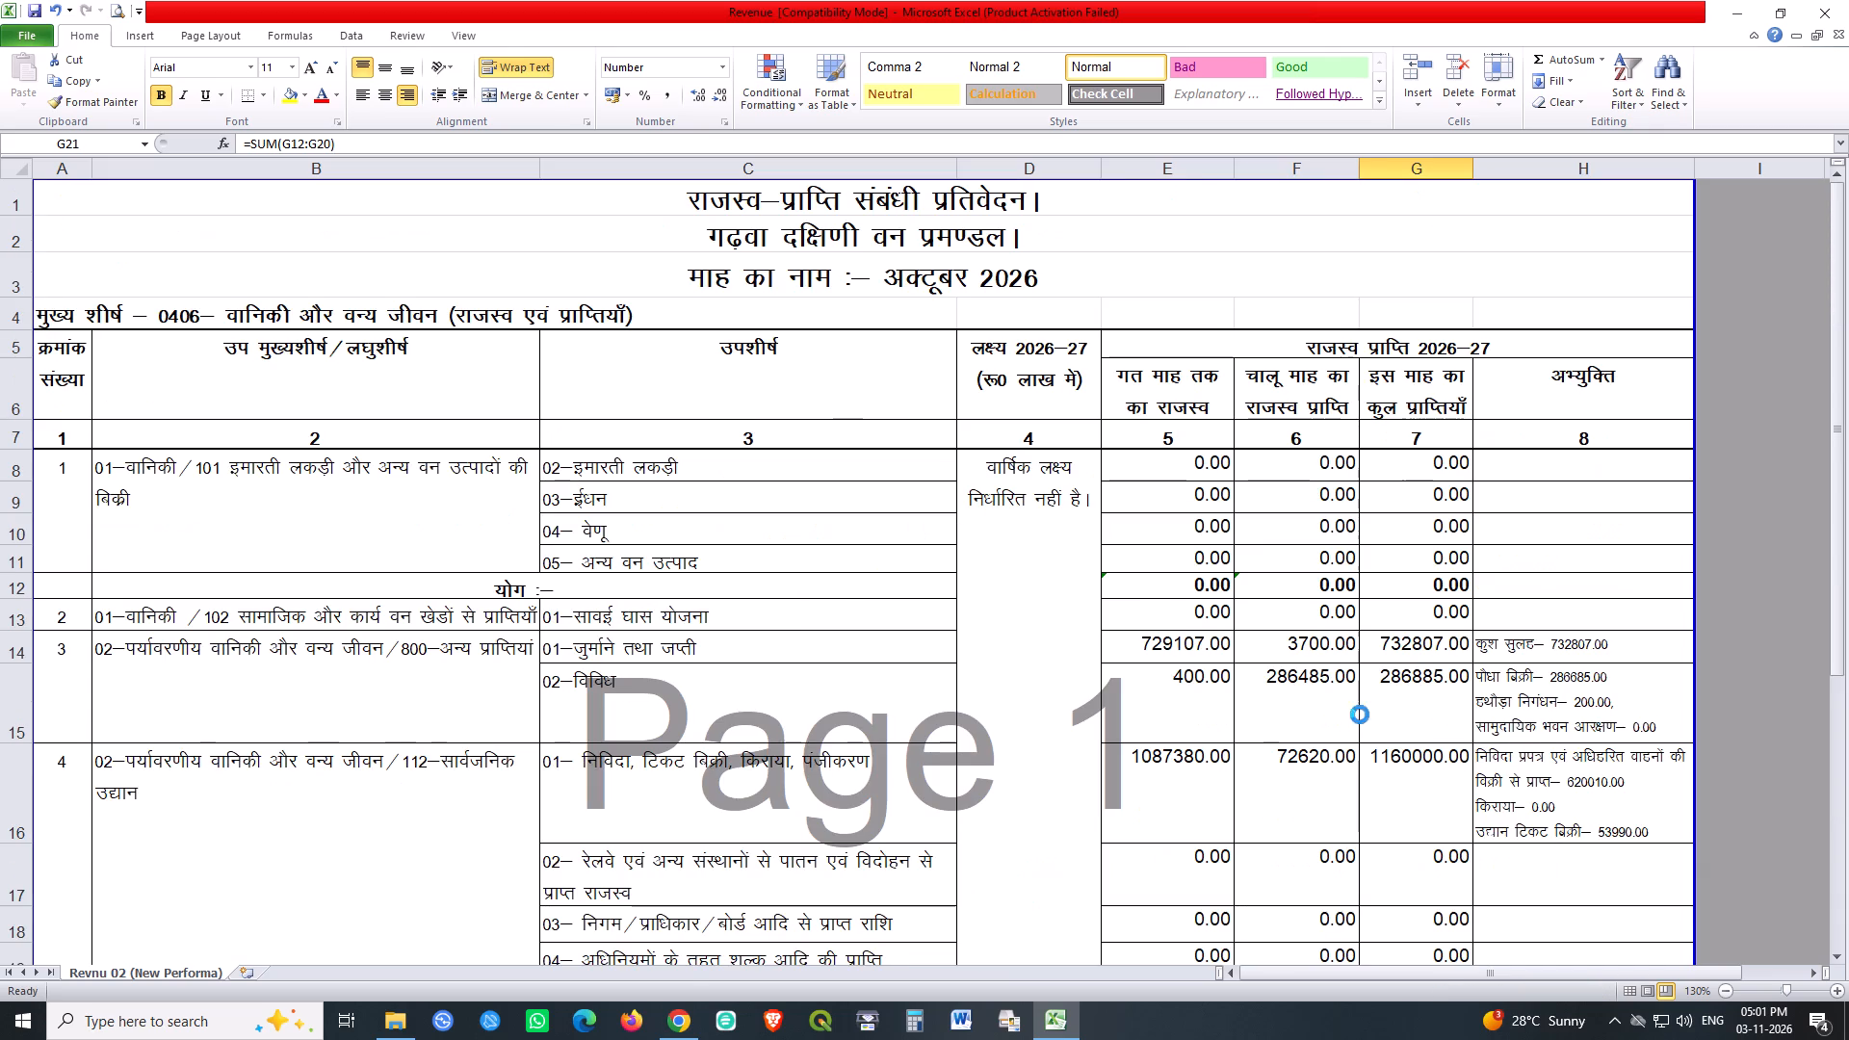
key(ctrl+F2)
scroll(1103, 568, down, 5)
click(213, 109)
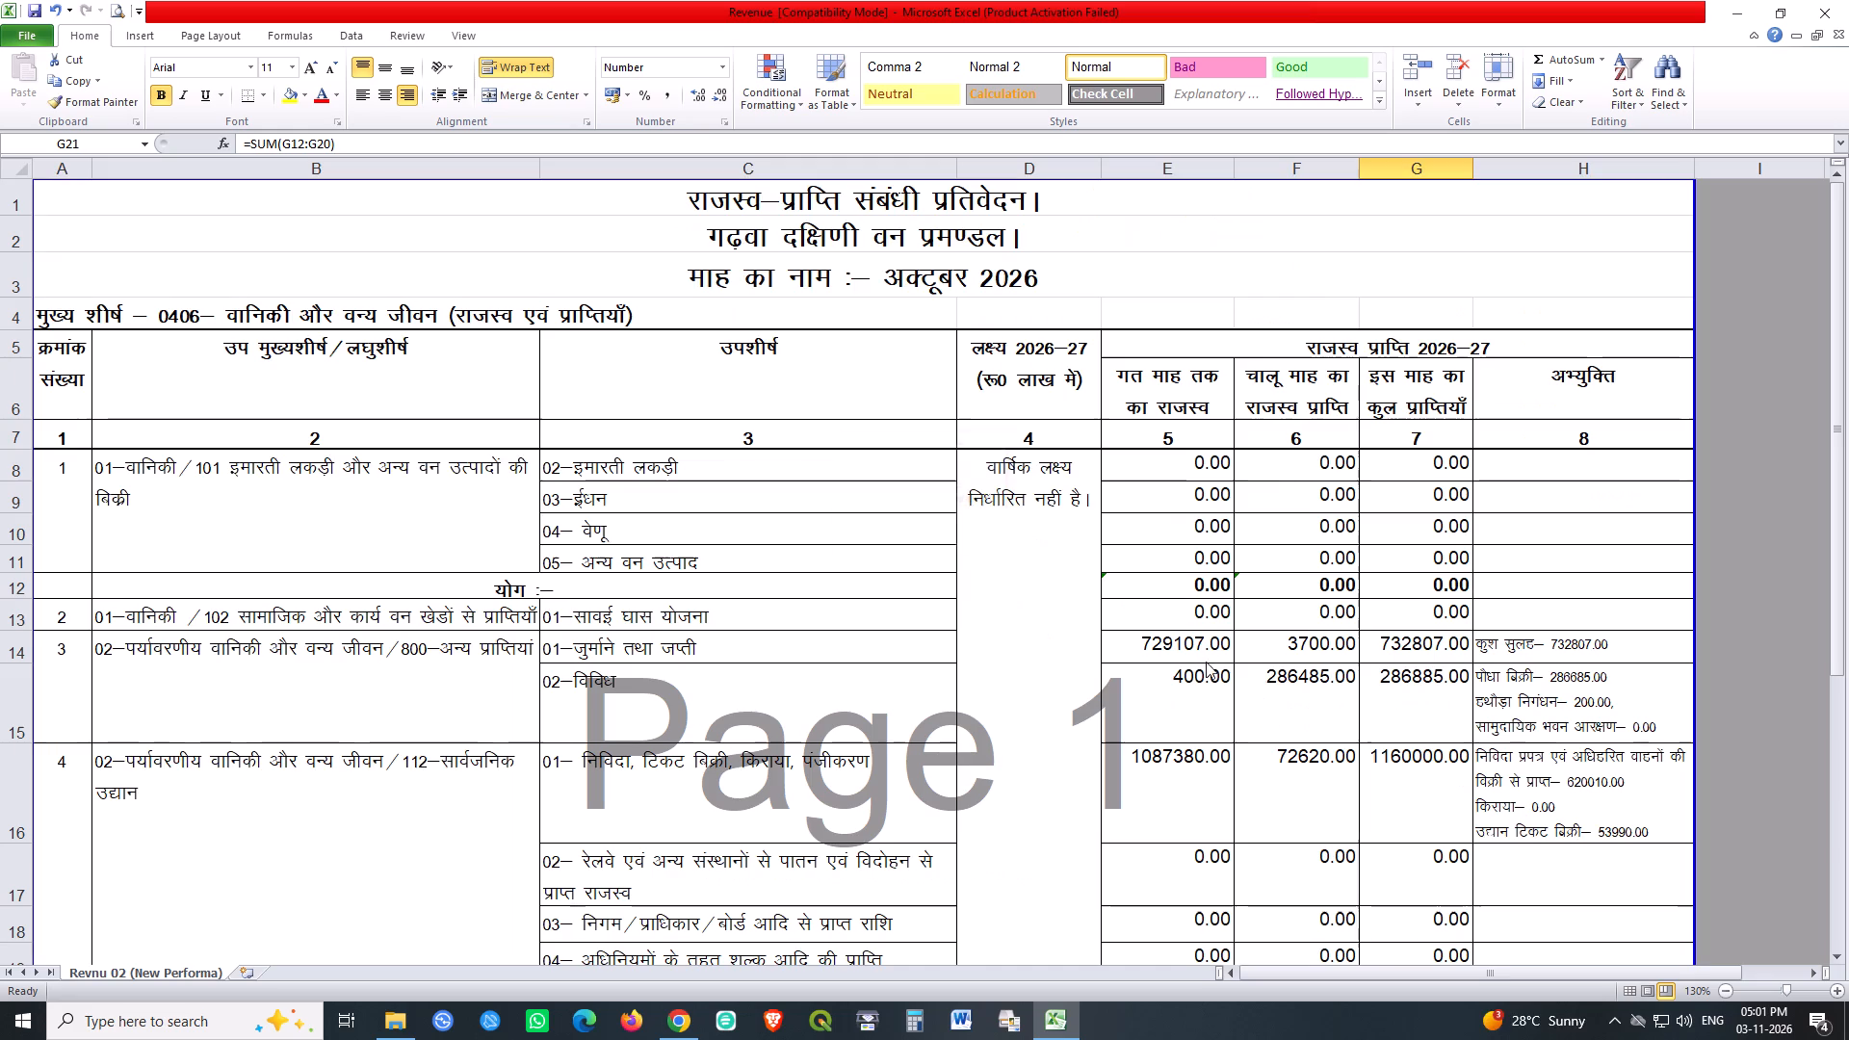
key(ctrl+s)
key(ctrl+s)
key(ctrl+s)
key(ctrl+s)
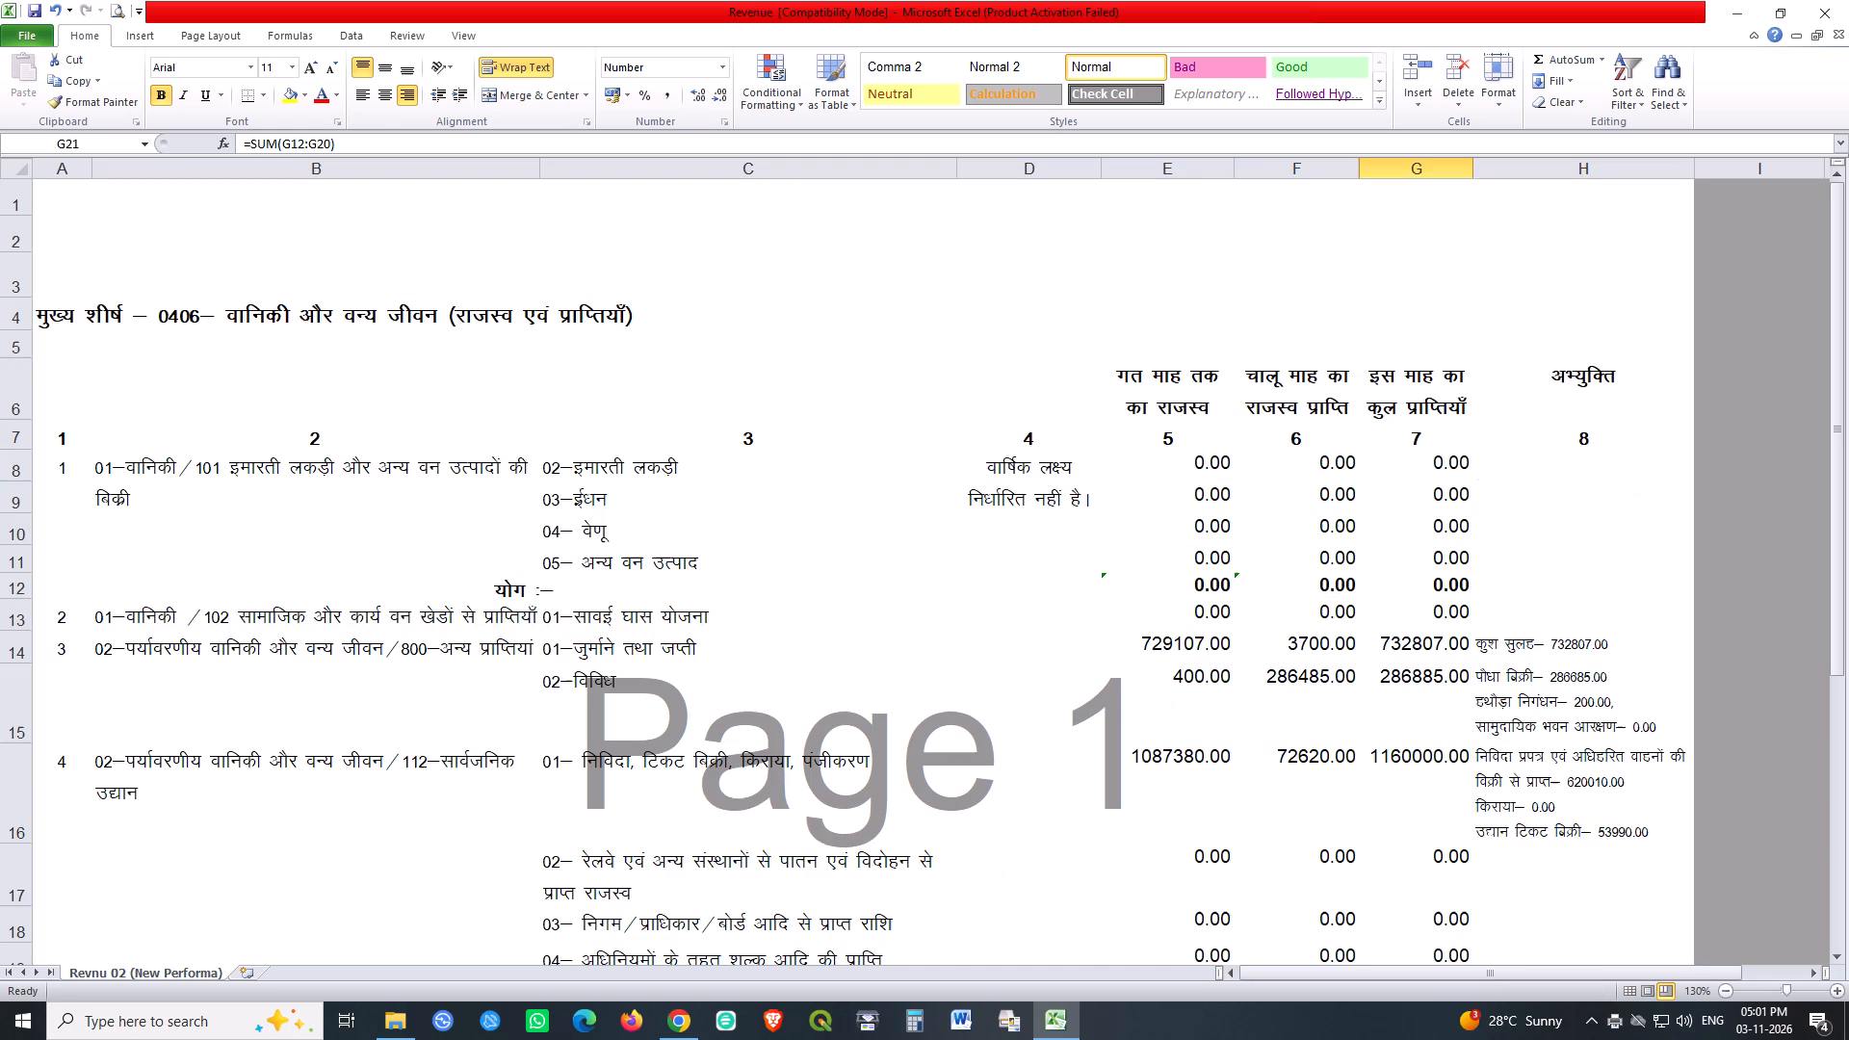
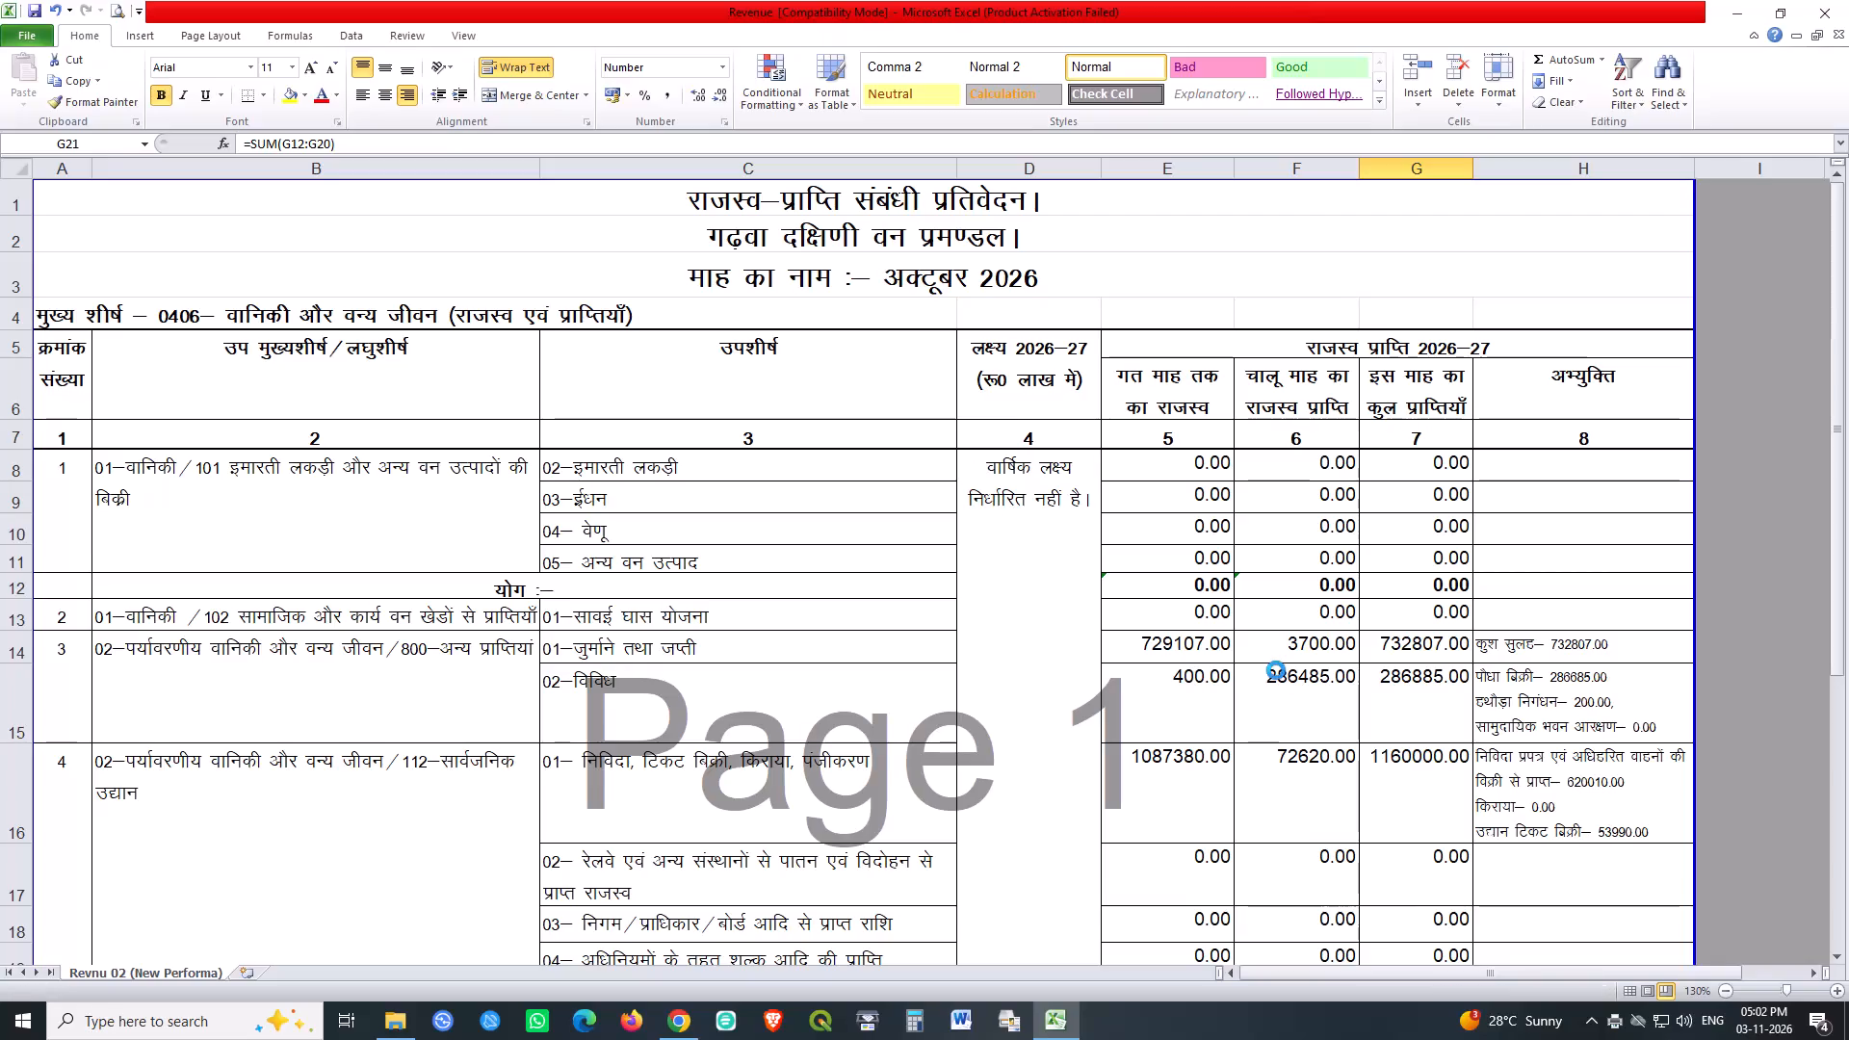
Close the Revenue workbook and open the Non Plan workbook from the October 2026 folder.
click(1824, 0)
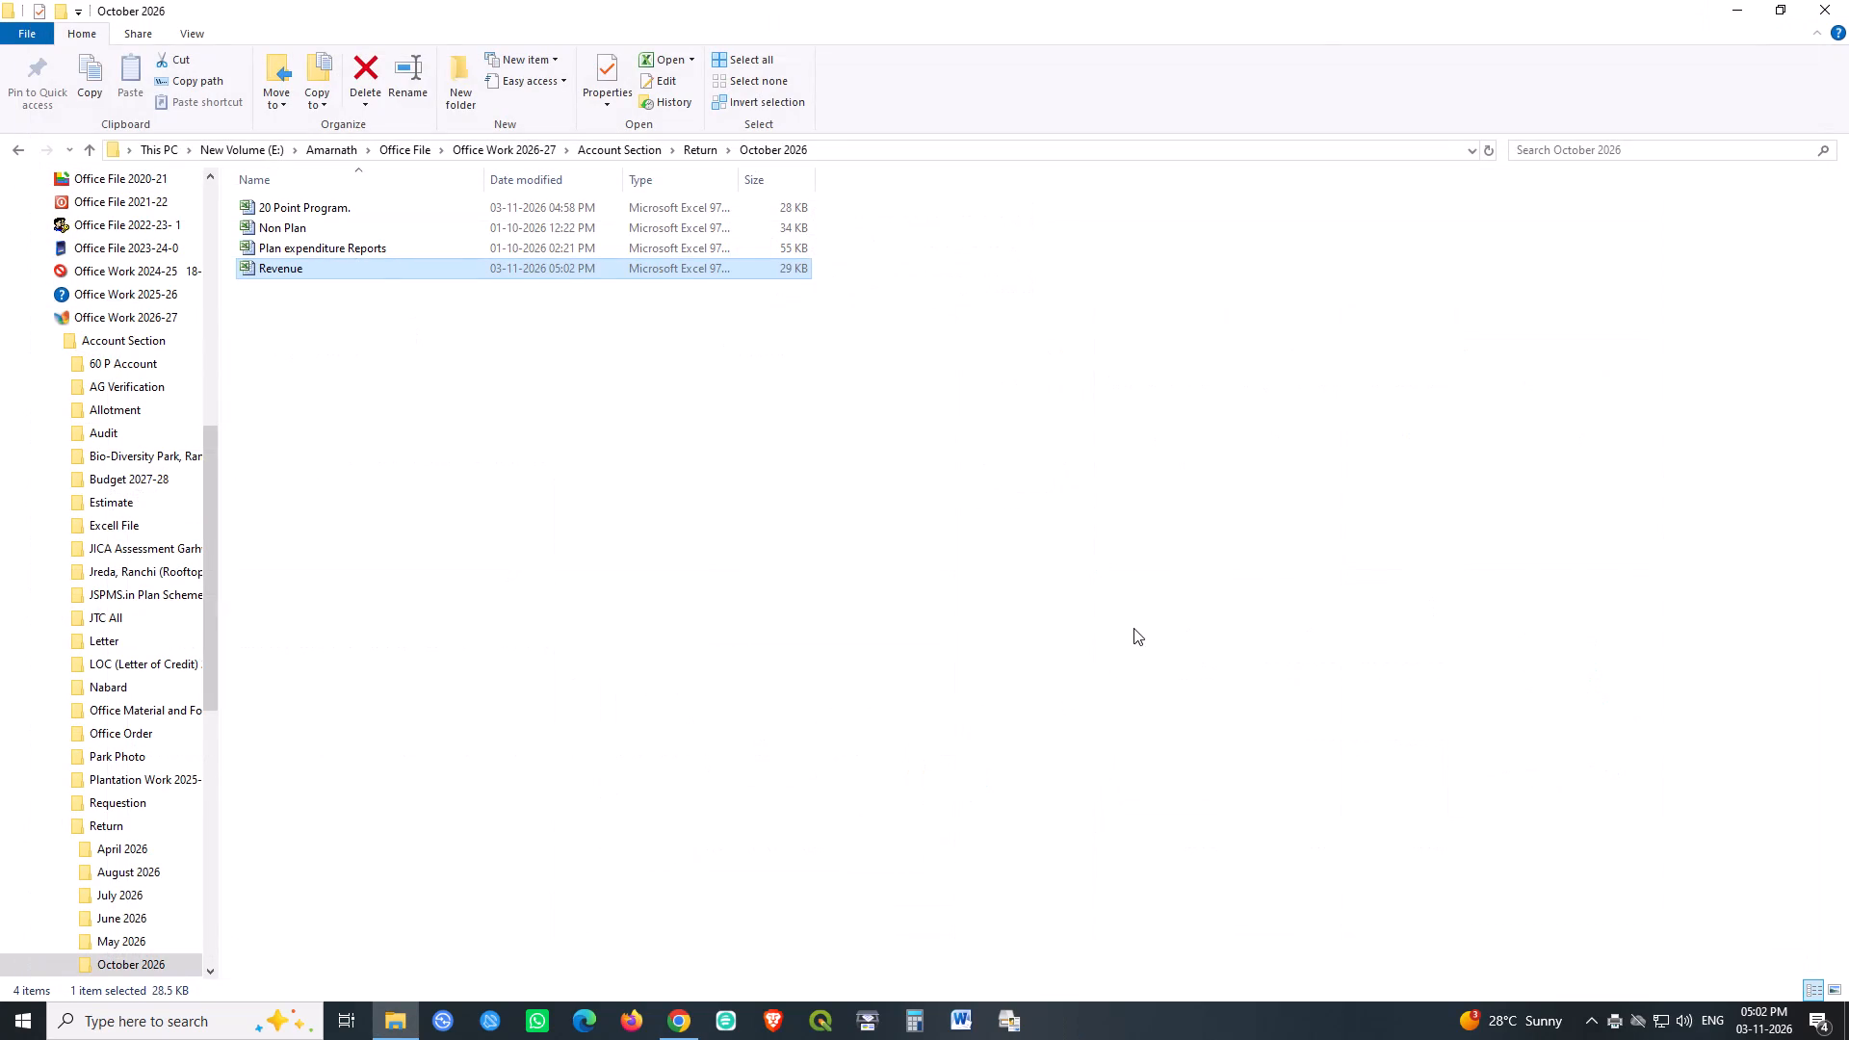
key(Up)
key(Up)
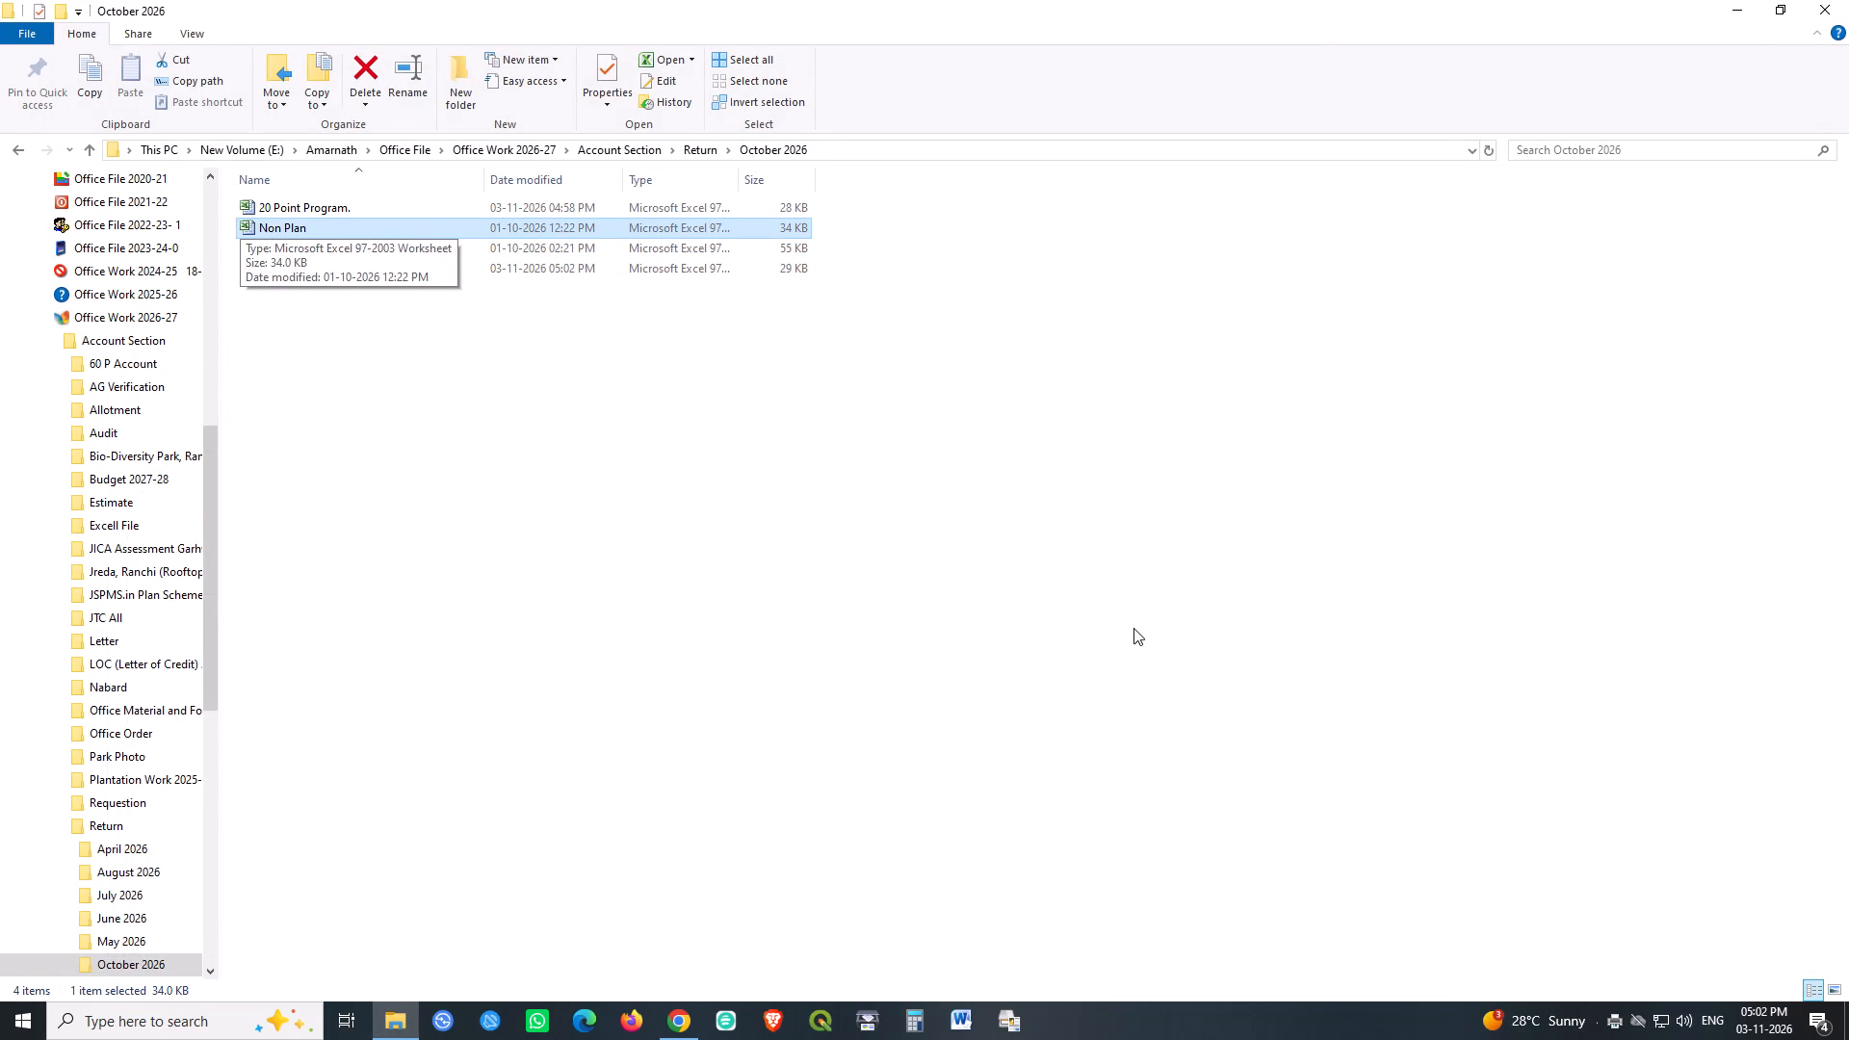
key(Return)
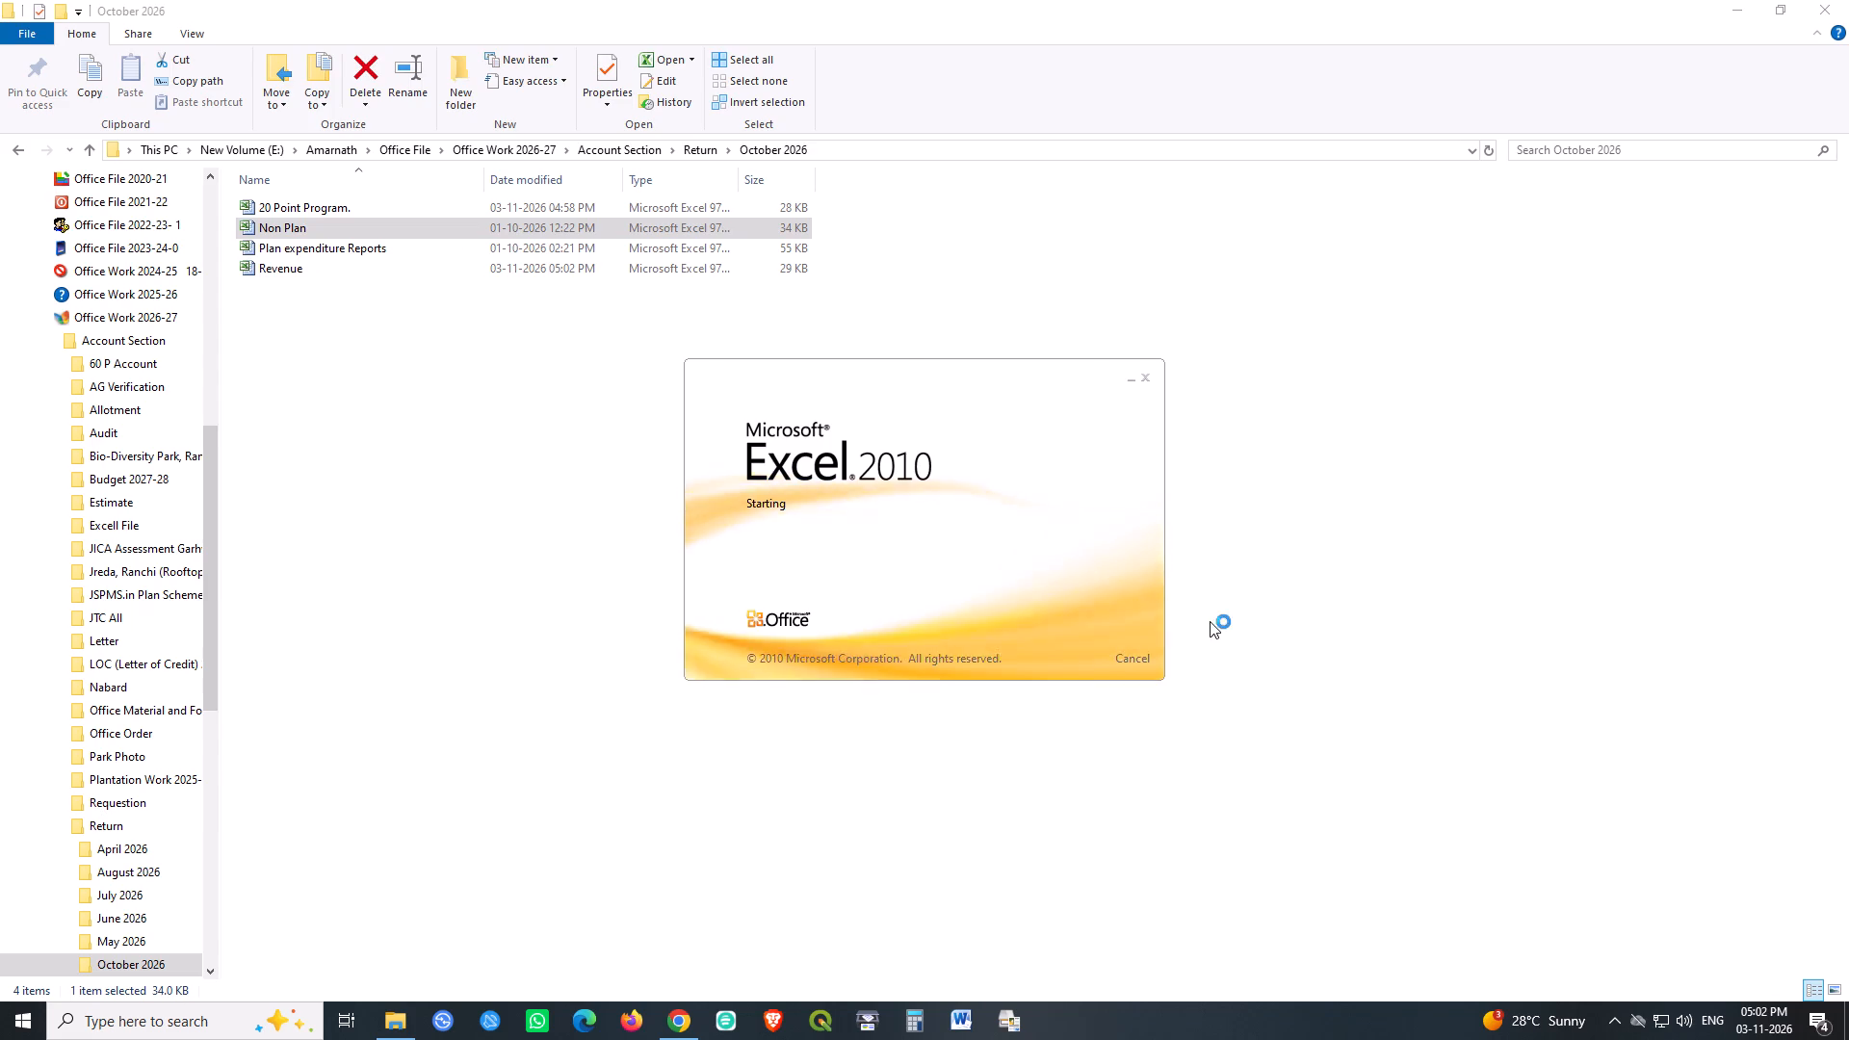
click(1108, 698)
Change the month in the report title (A2) to अक्टूबर and save the Non Plan workbook.
scroll(1281, 556, up, 6)
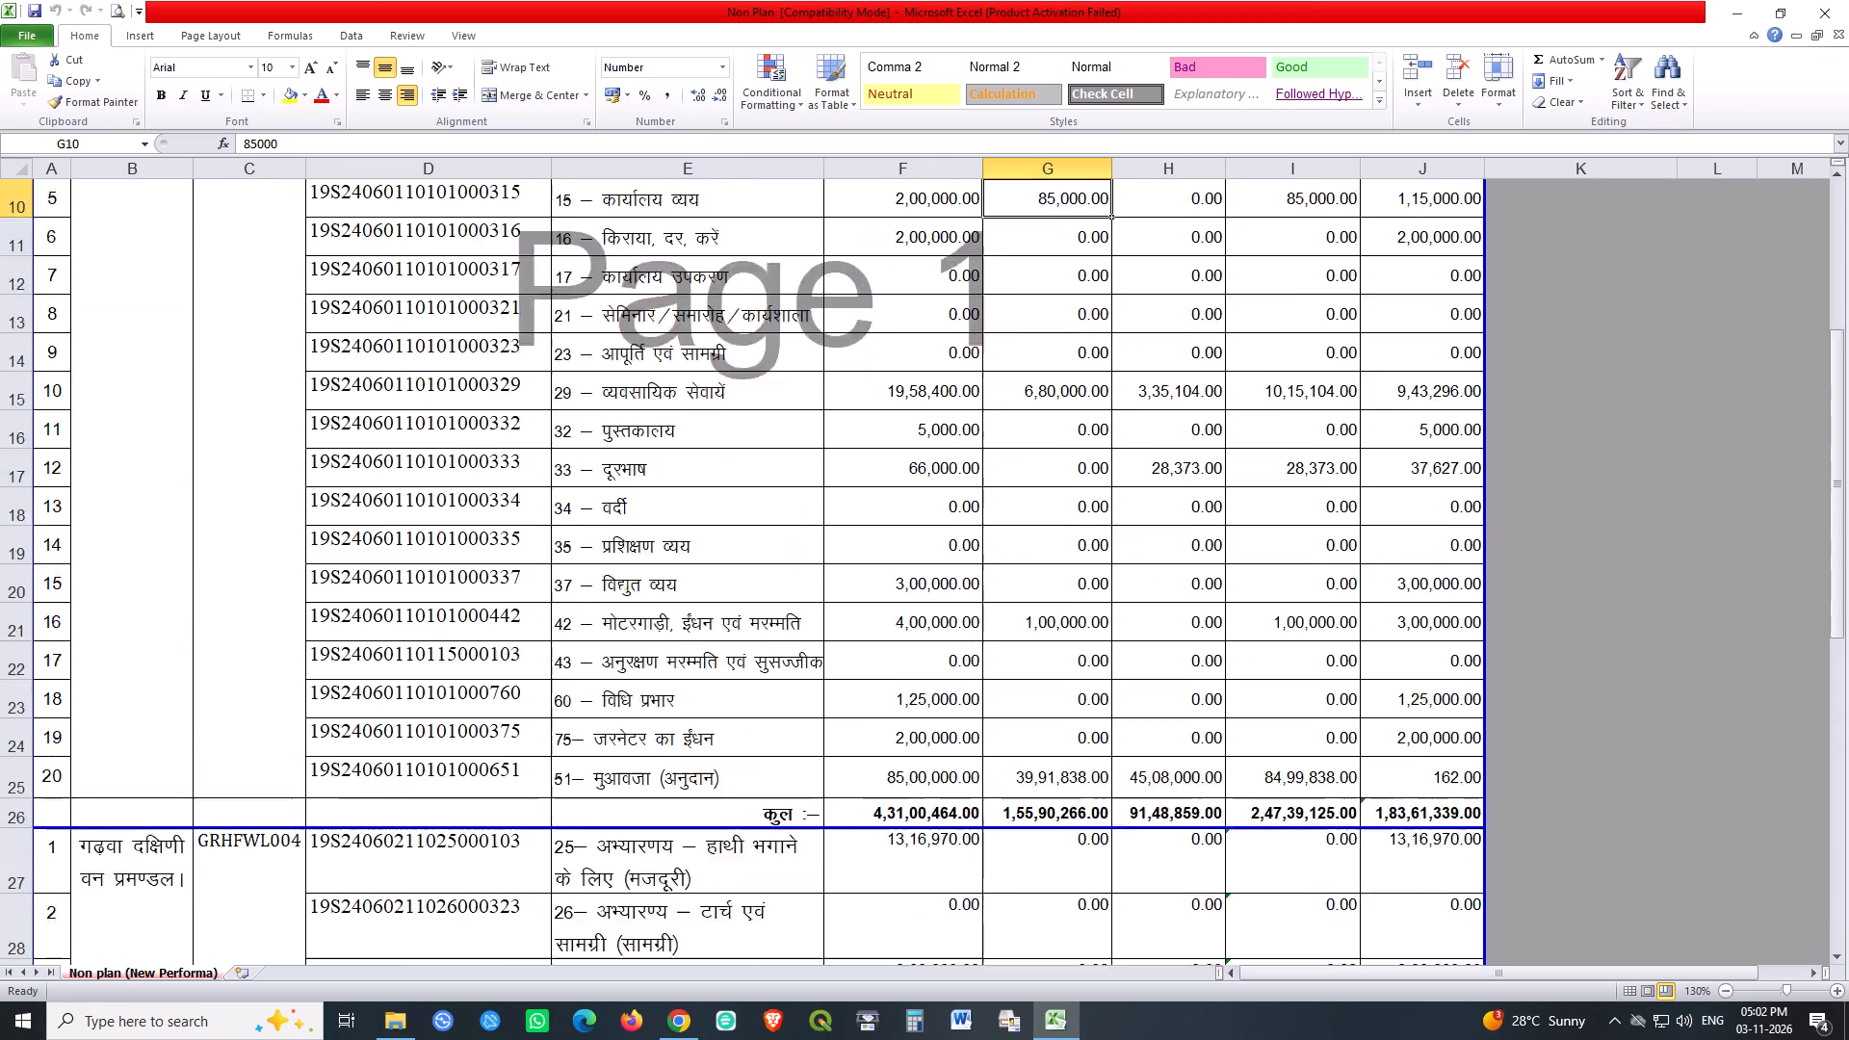
scroll(1281, 556, up, 7)
double_click(986, 226)
drag(986, 226, 1055, 232)
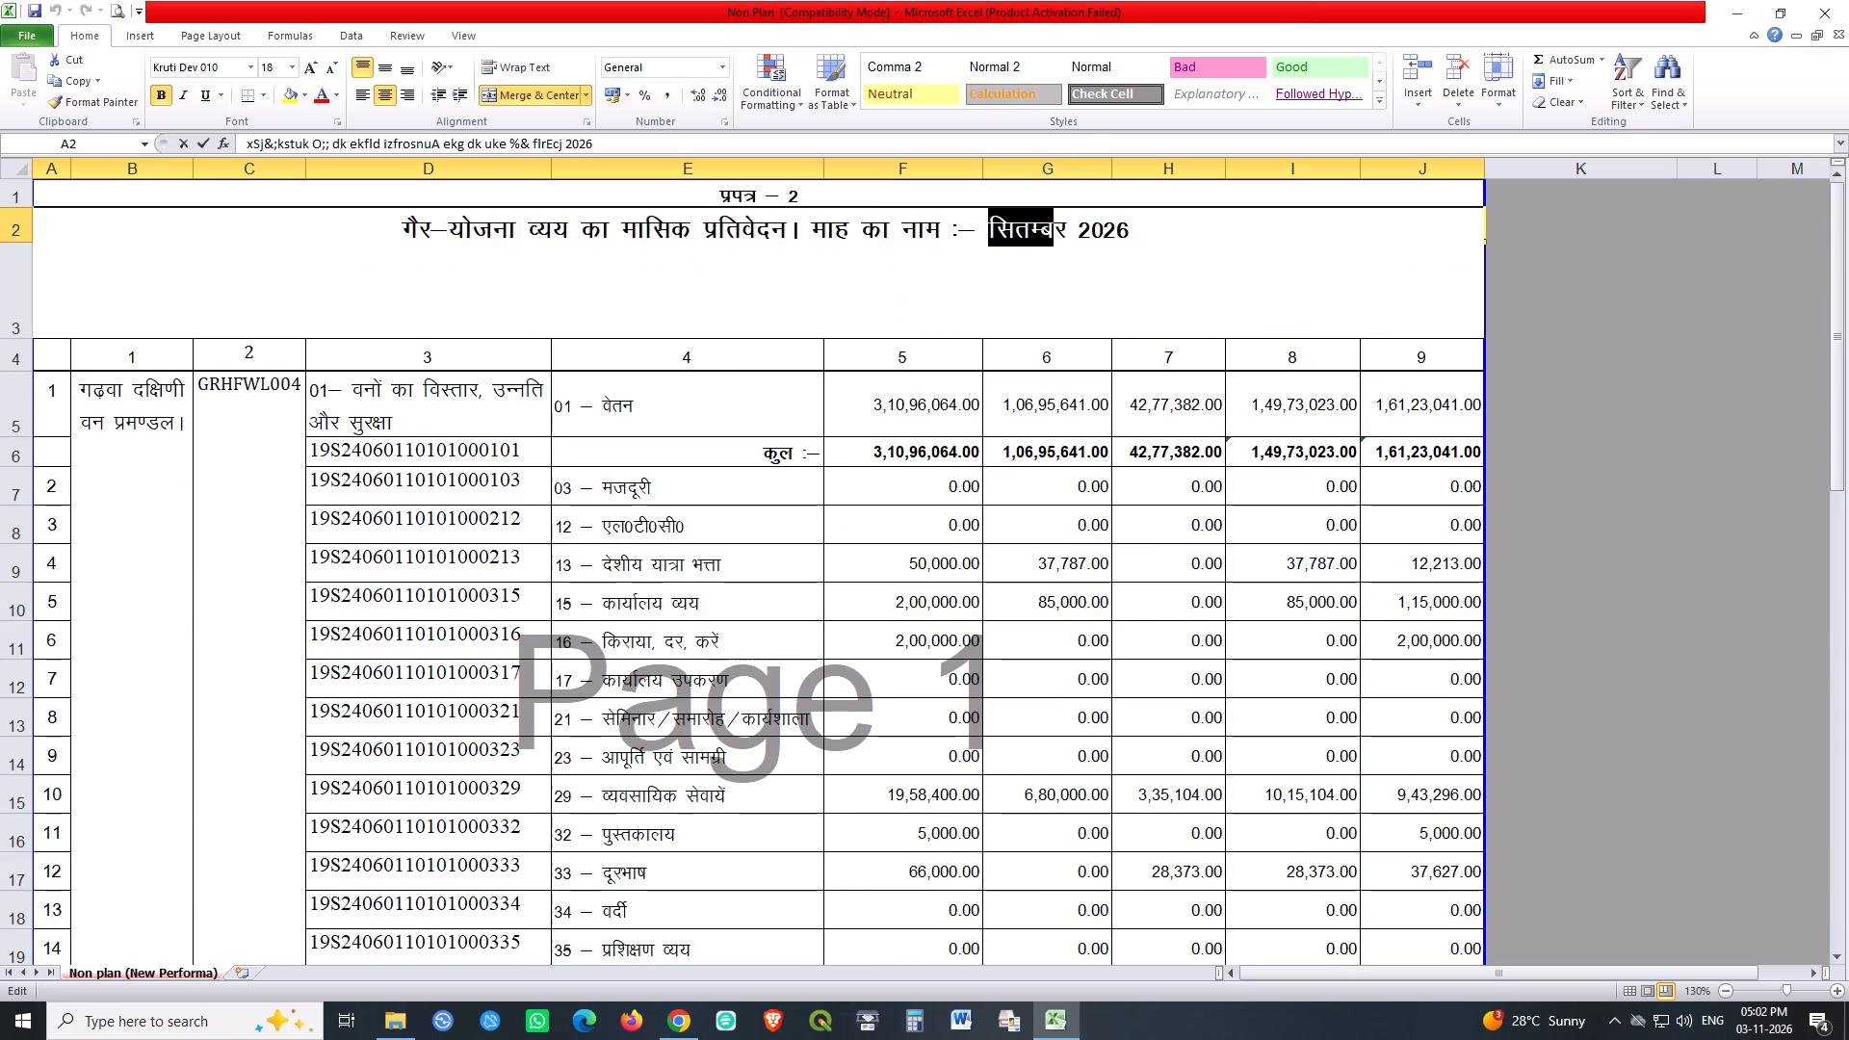
drag(1055, 232, 1067, 238)
key(v)
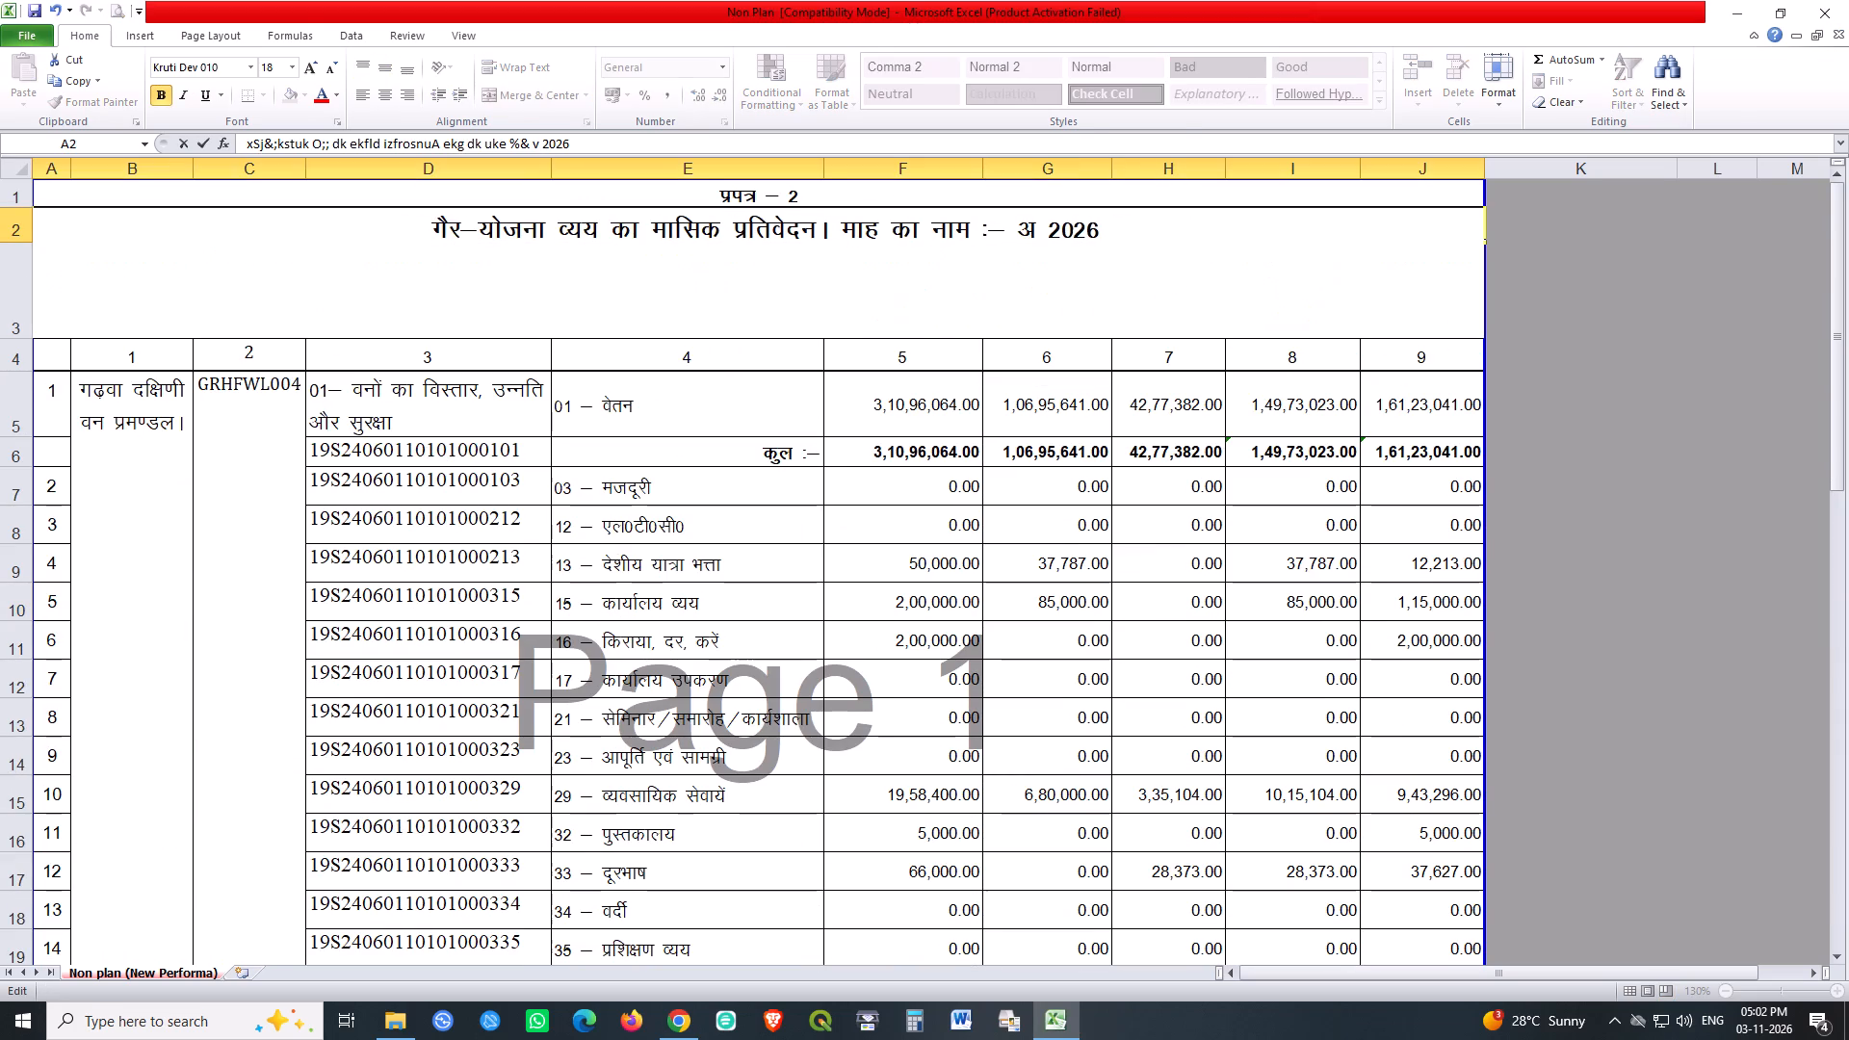
text(DVwcj)
key(Return)
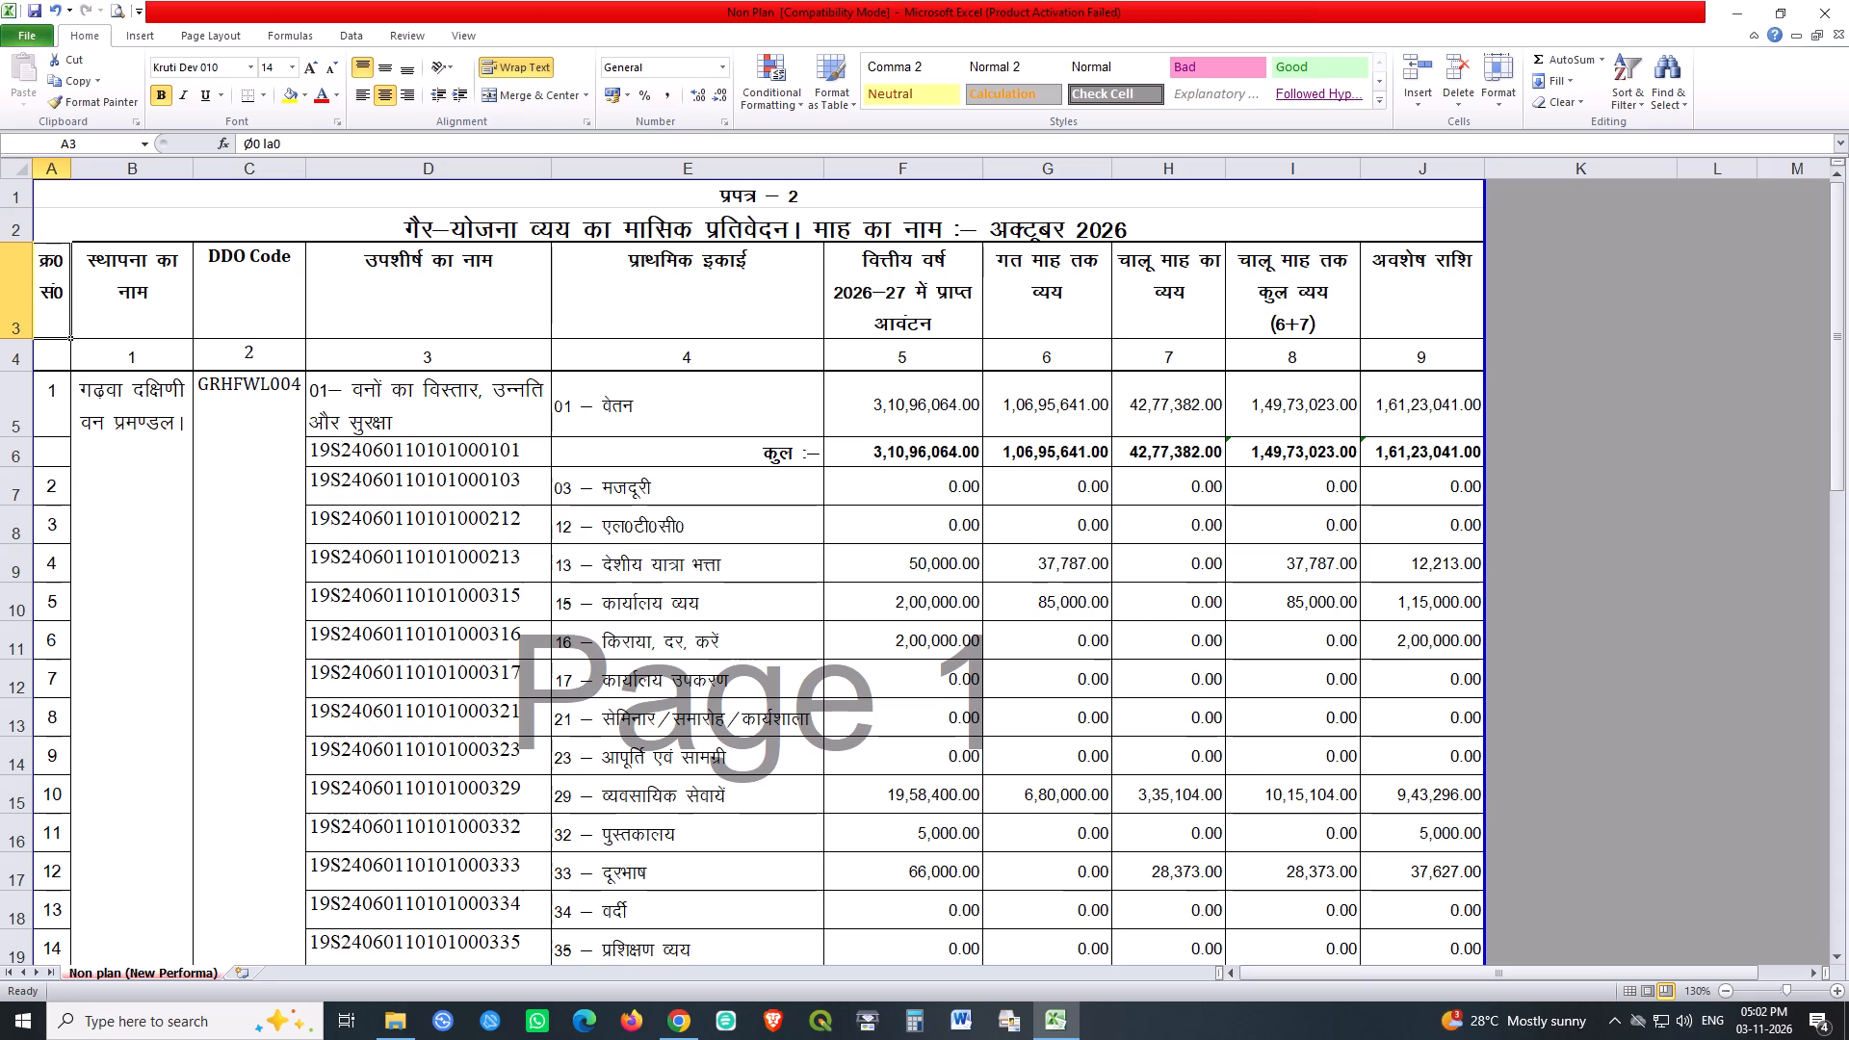
key(ctrl+s)
key(ctrl+s)
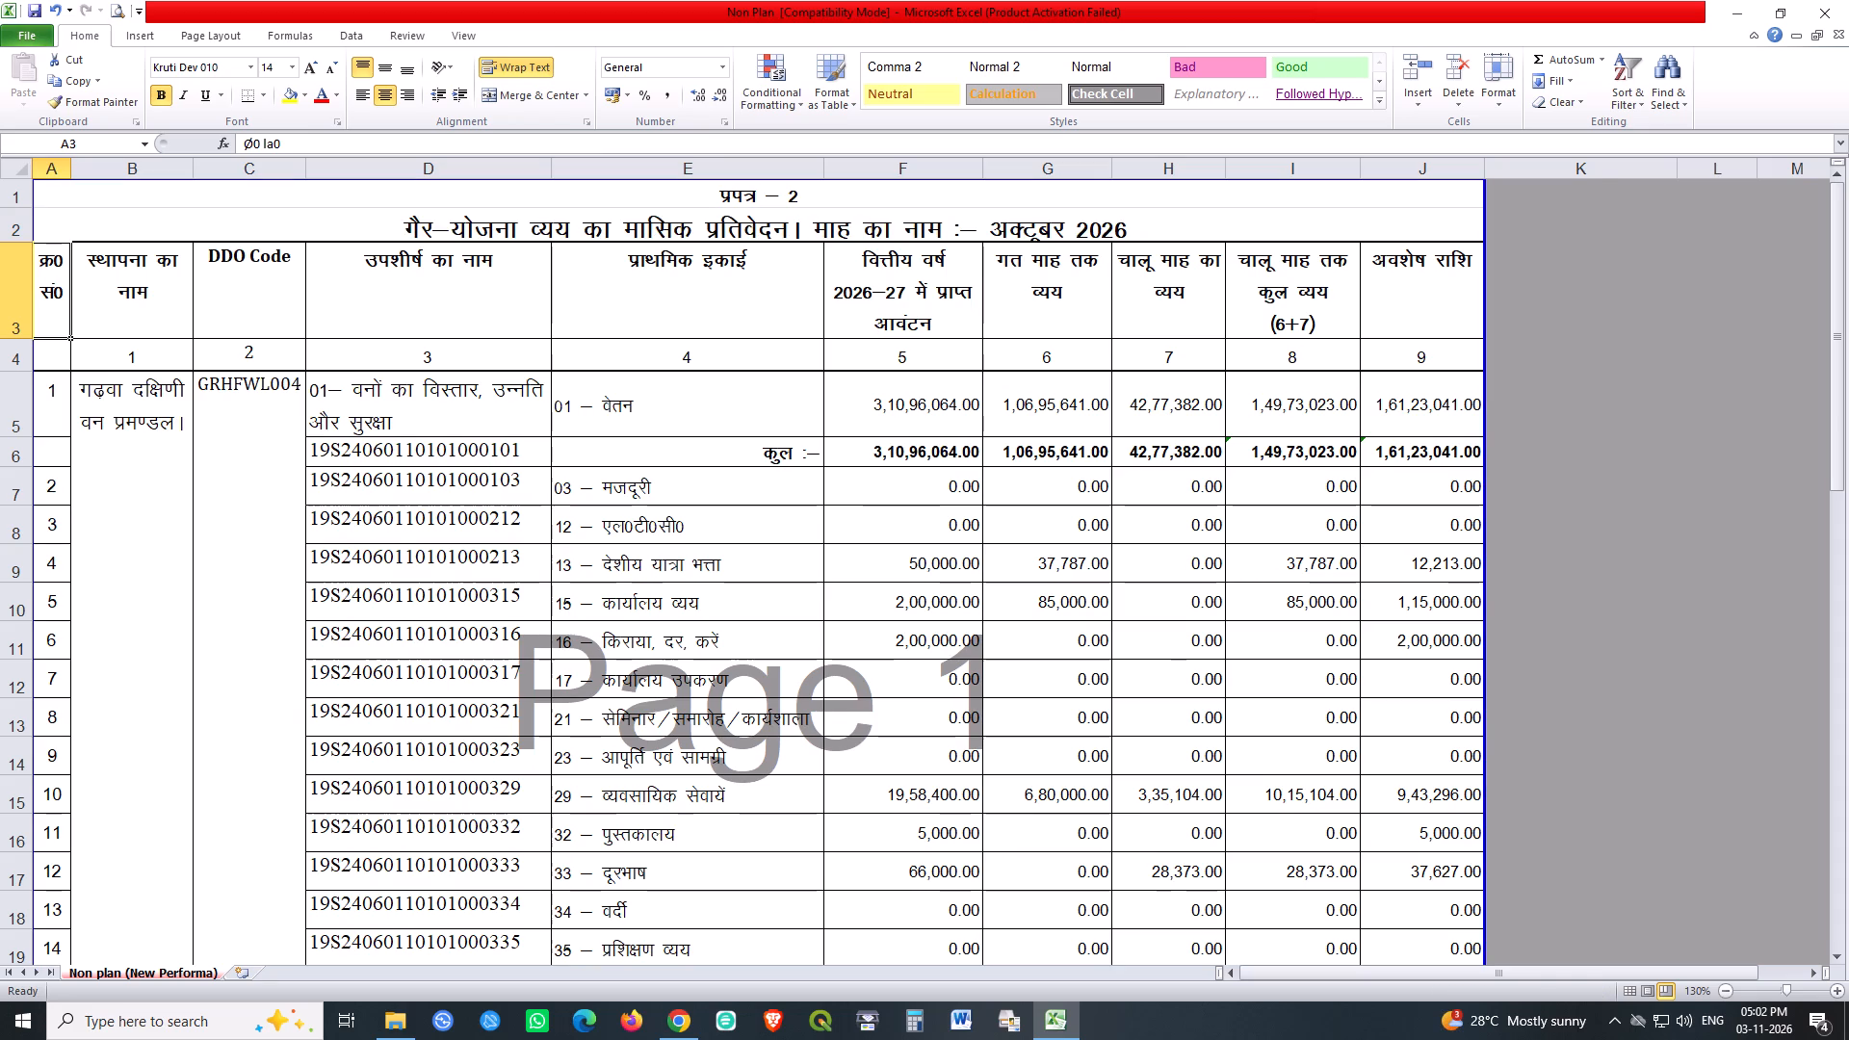
Paste the cumulative वेतन expenditure from I5 into G5 as a value and set the current-month amount (H5) to 2095533.
click(1266, 421)
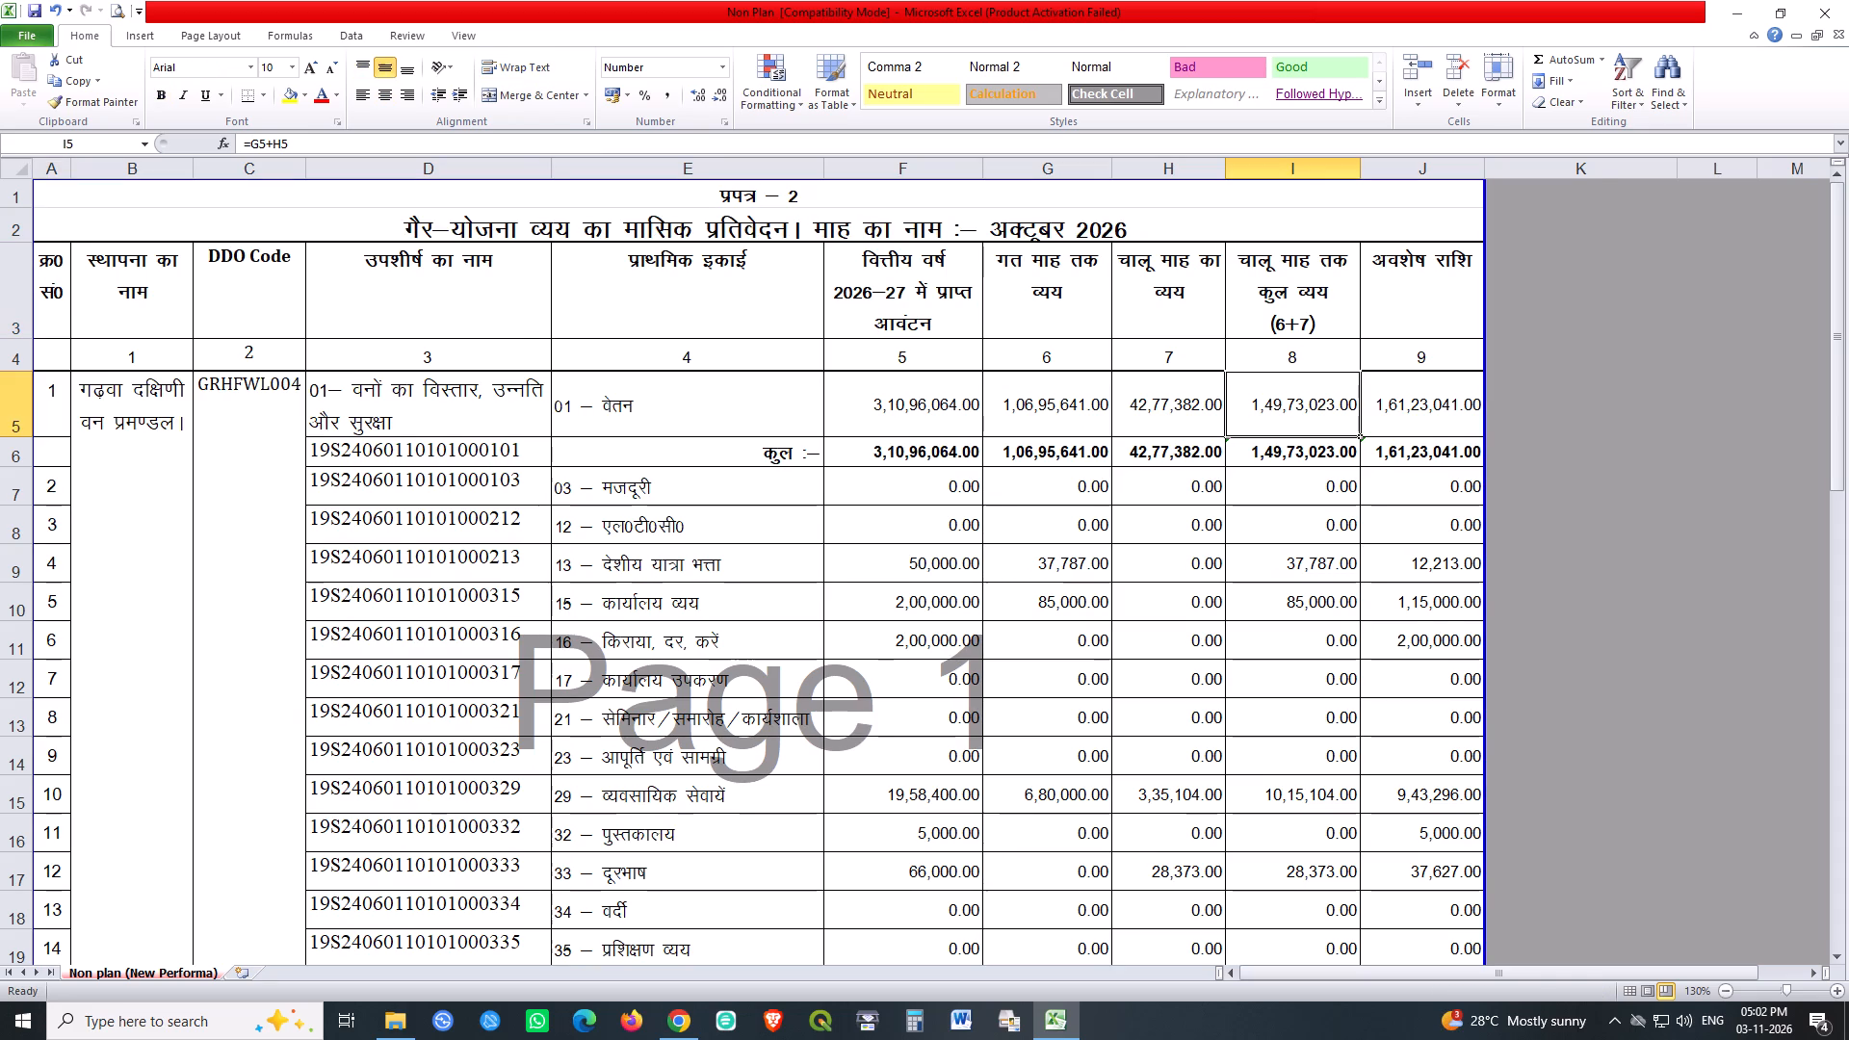
key(ctrl+c)
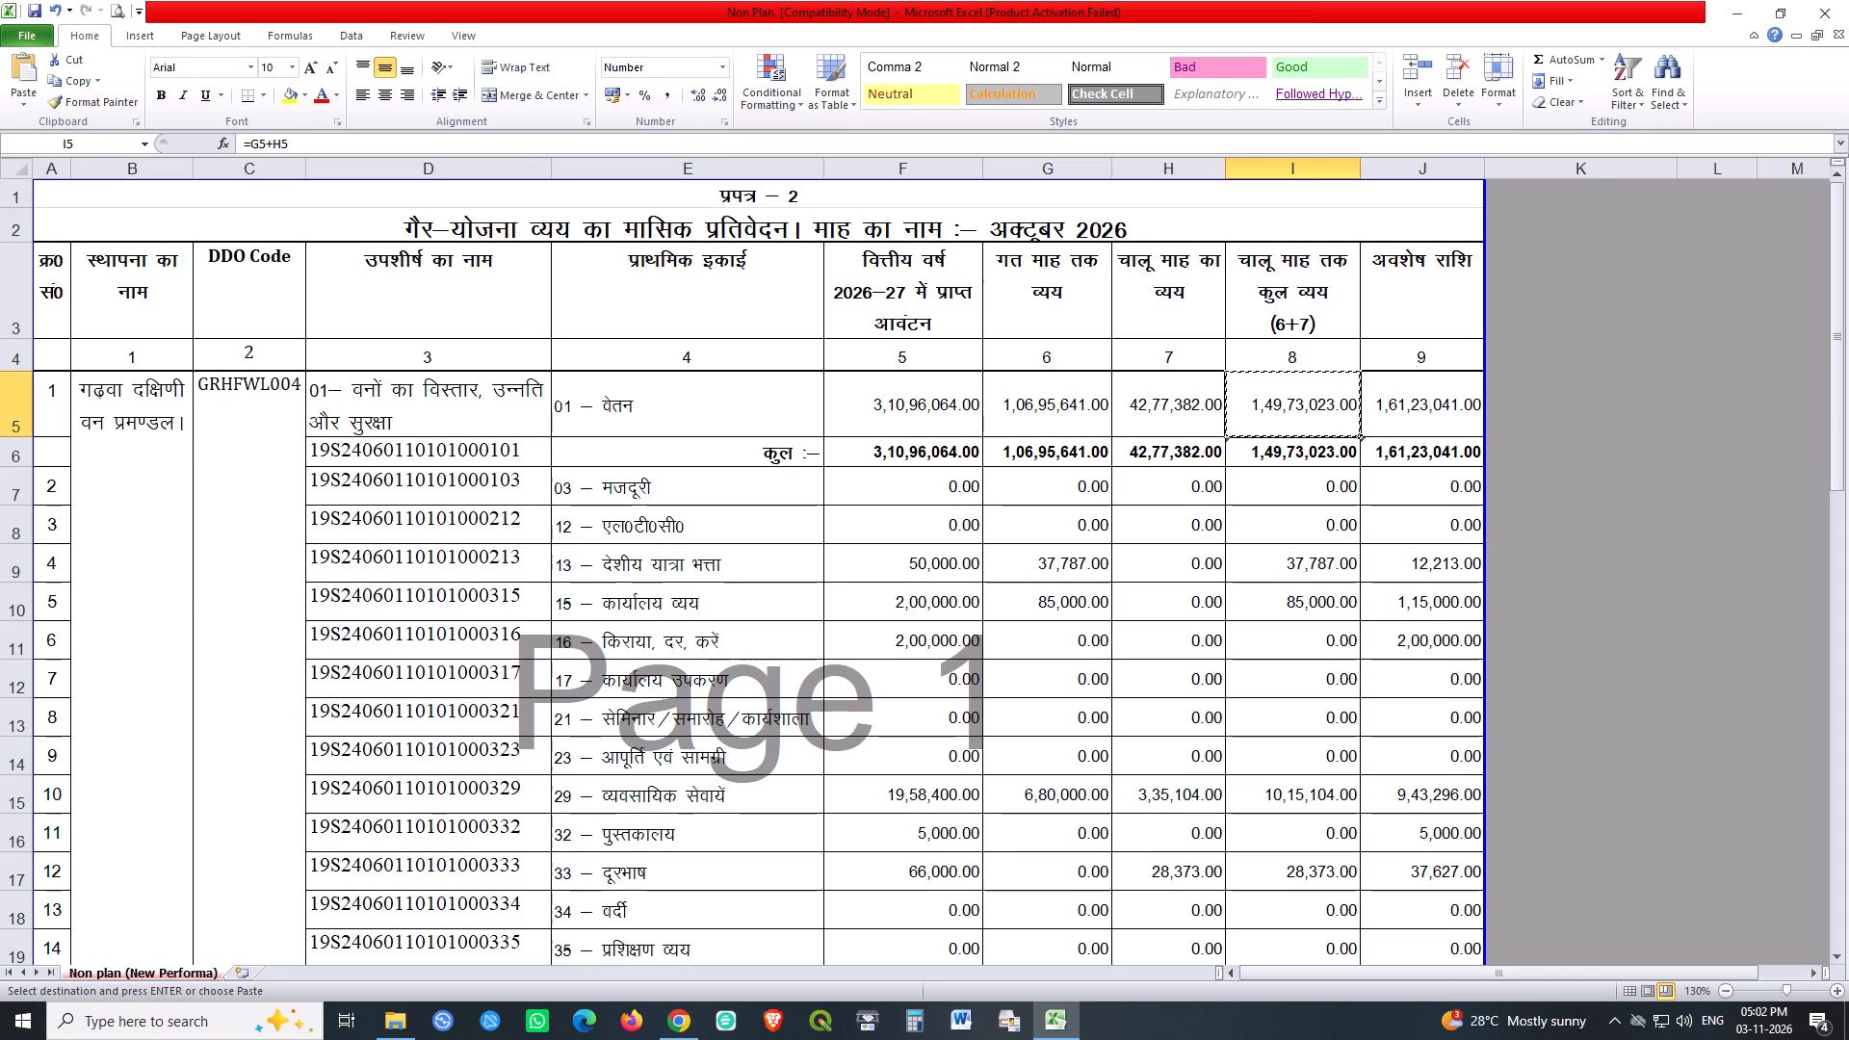
click(1077, 411)
key(ctrl+alt+v)
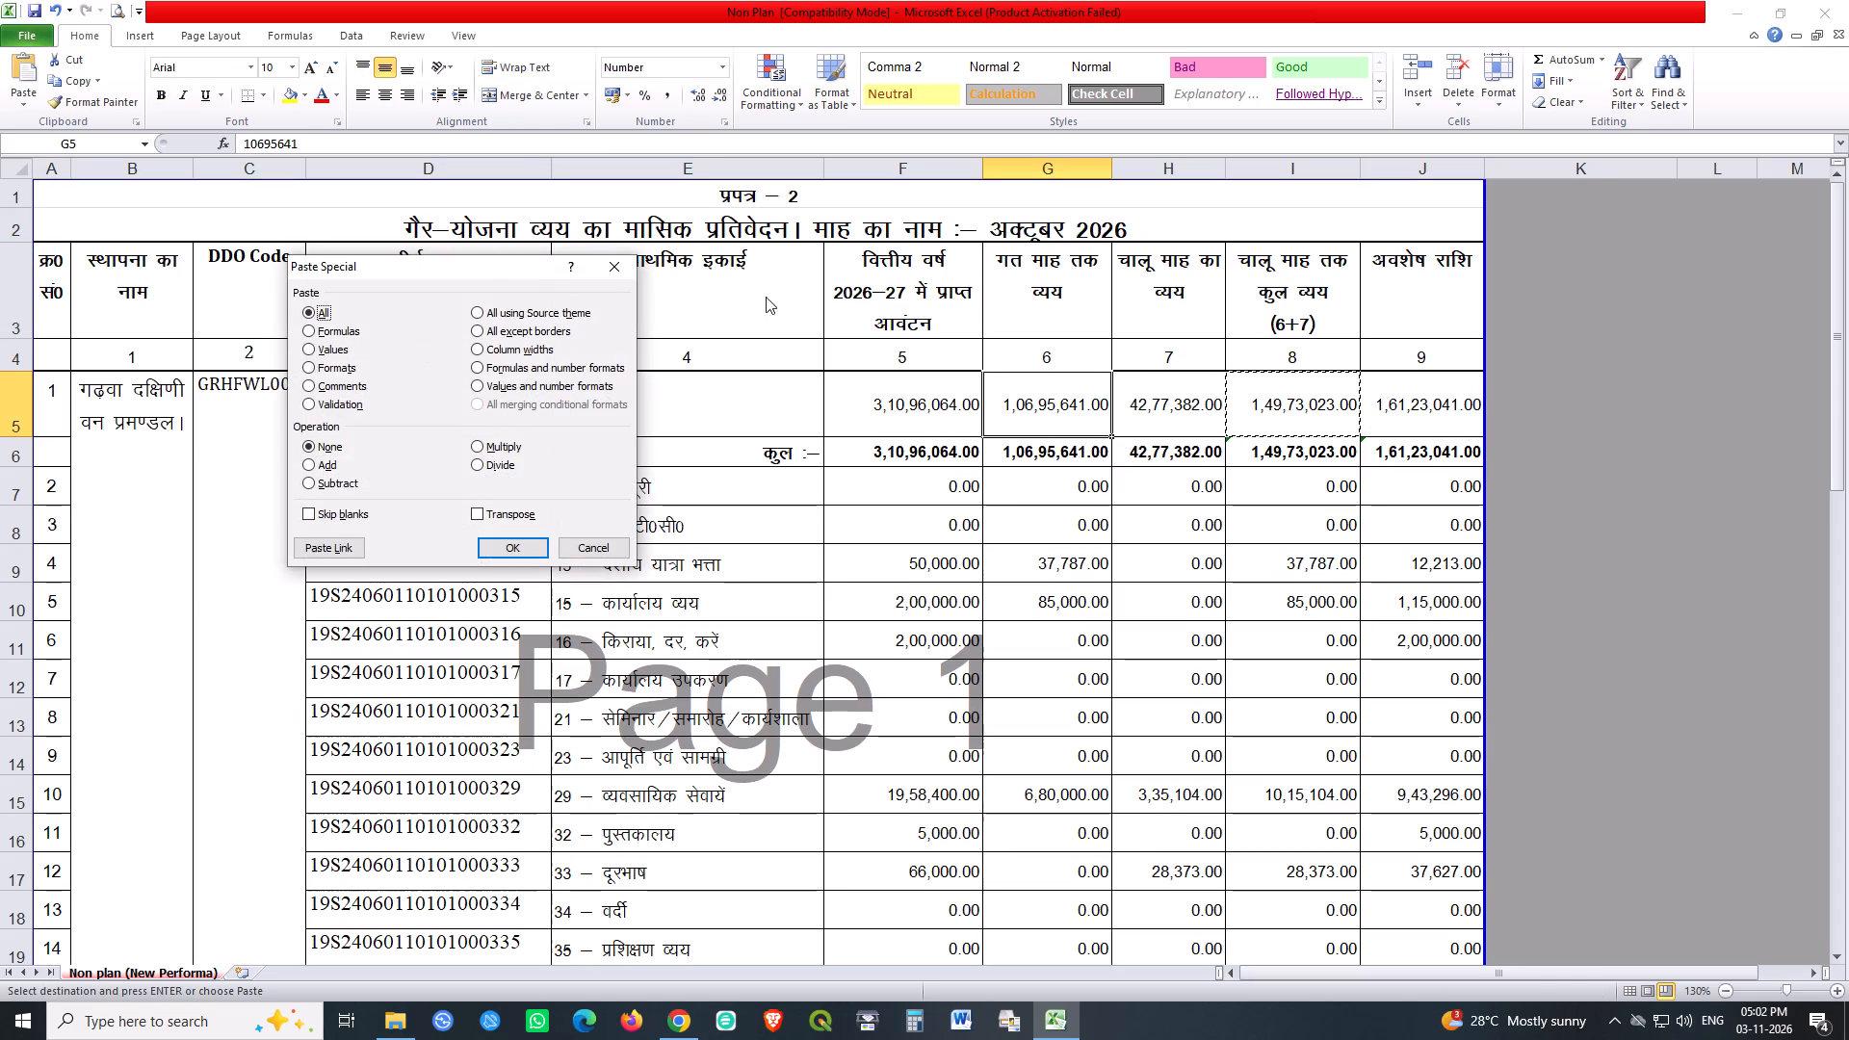
click(325, 351)
click(518, 545)
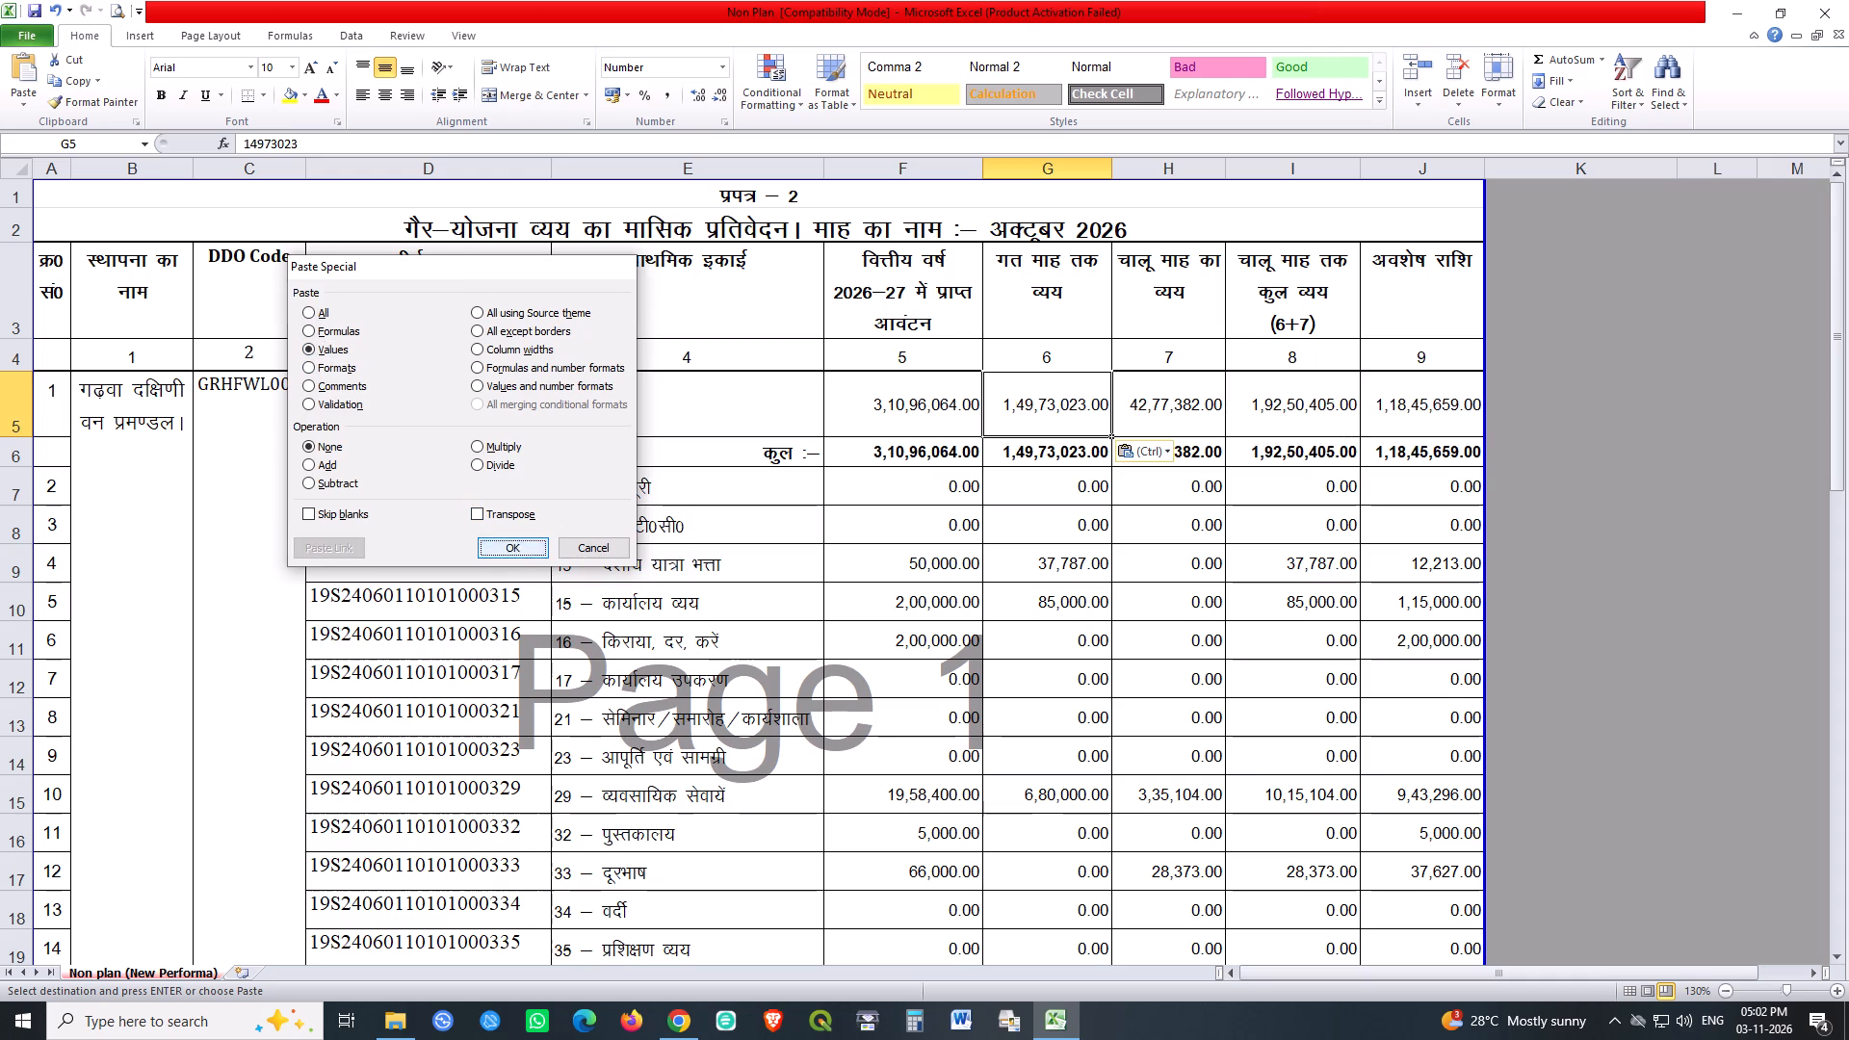
click(1127, 411)
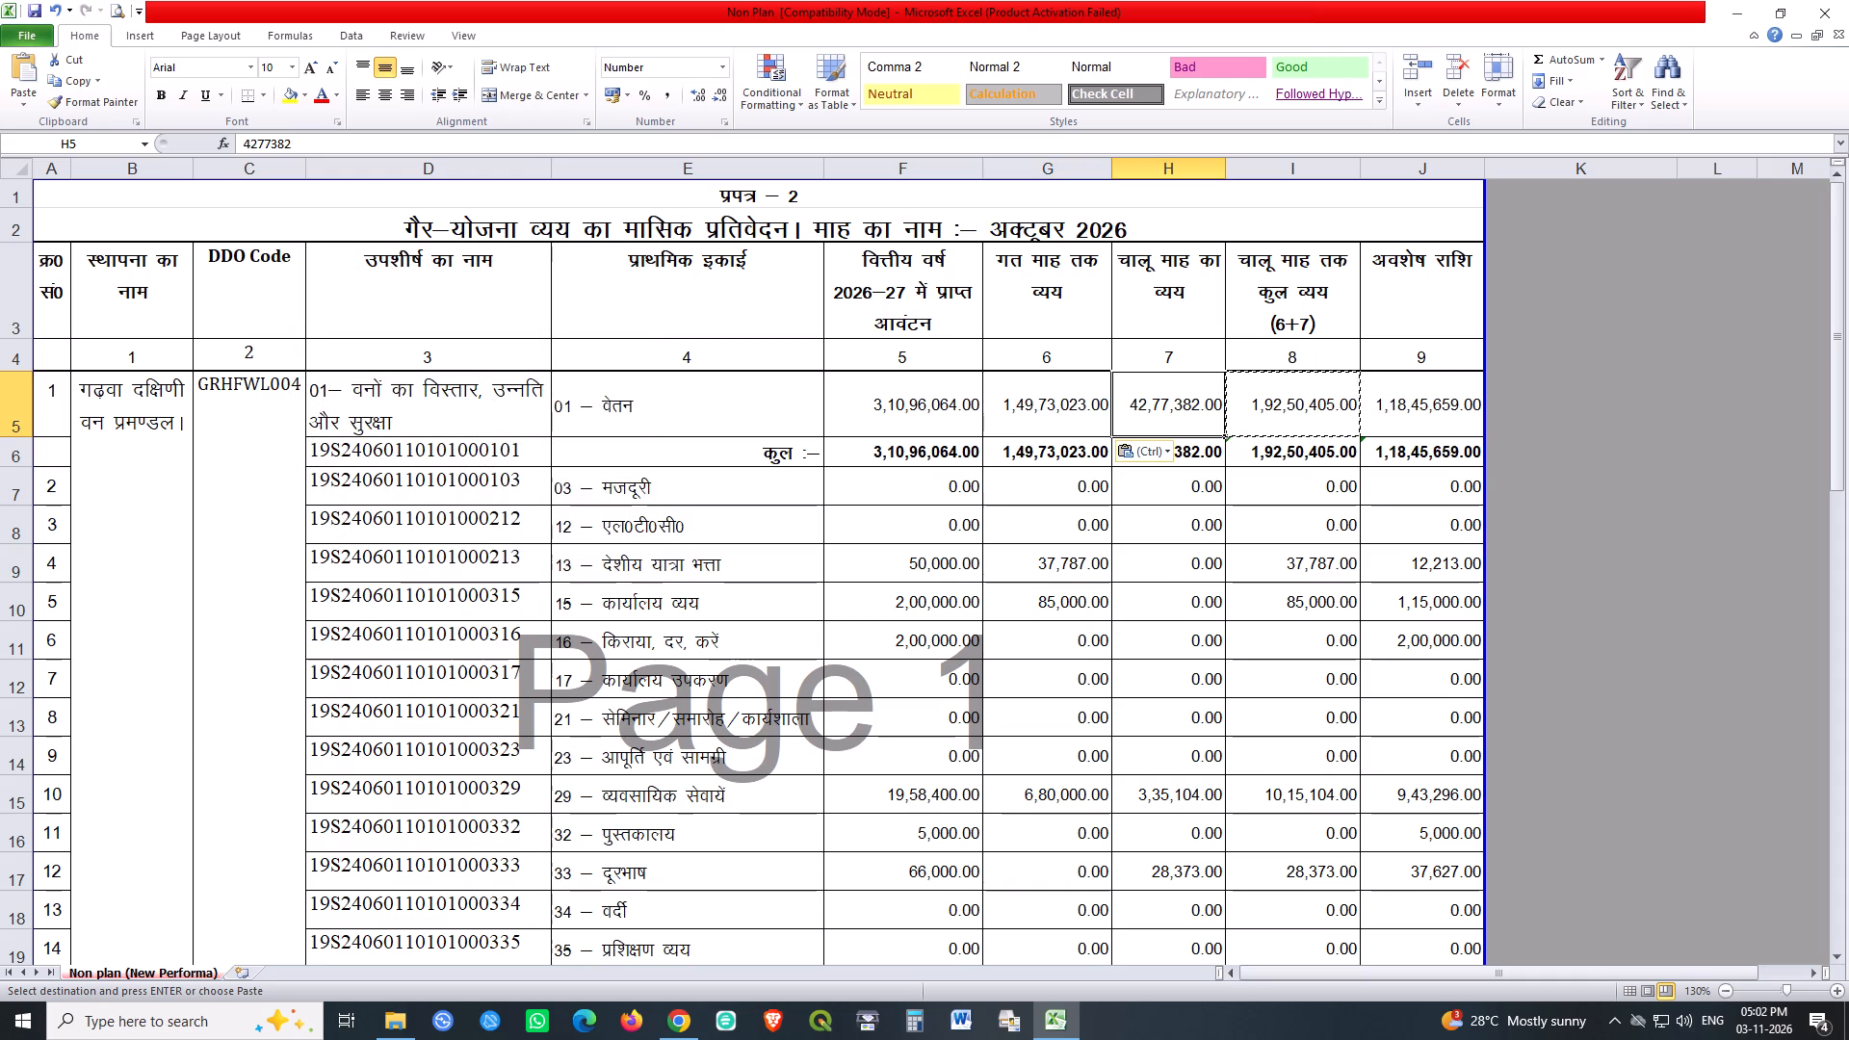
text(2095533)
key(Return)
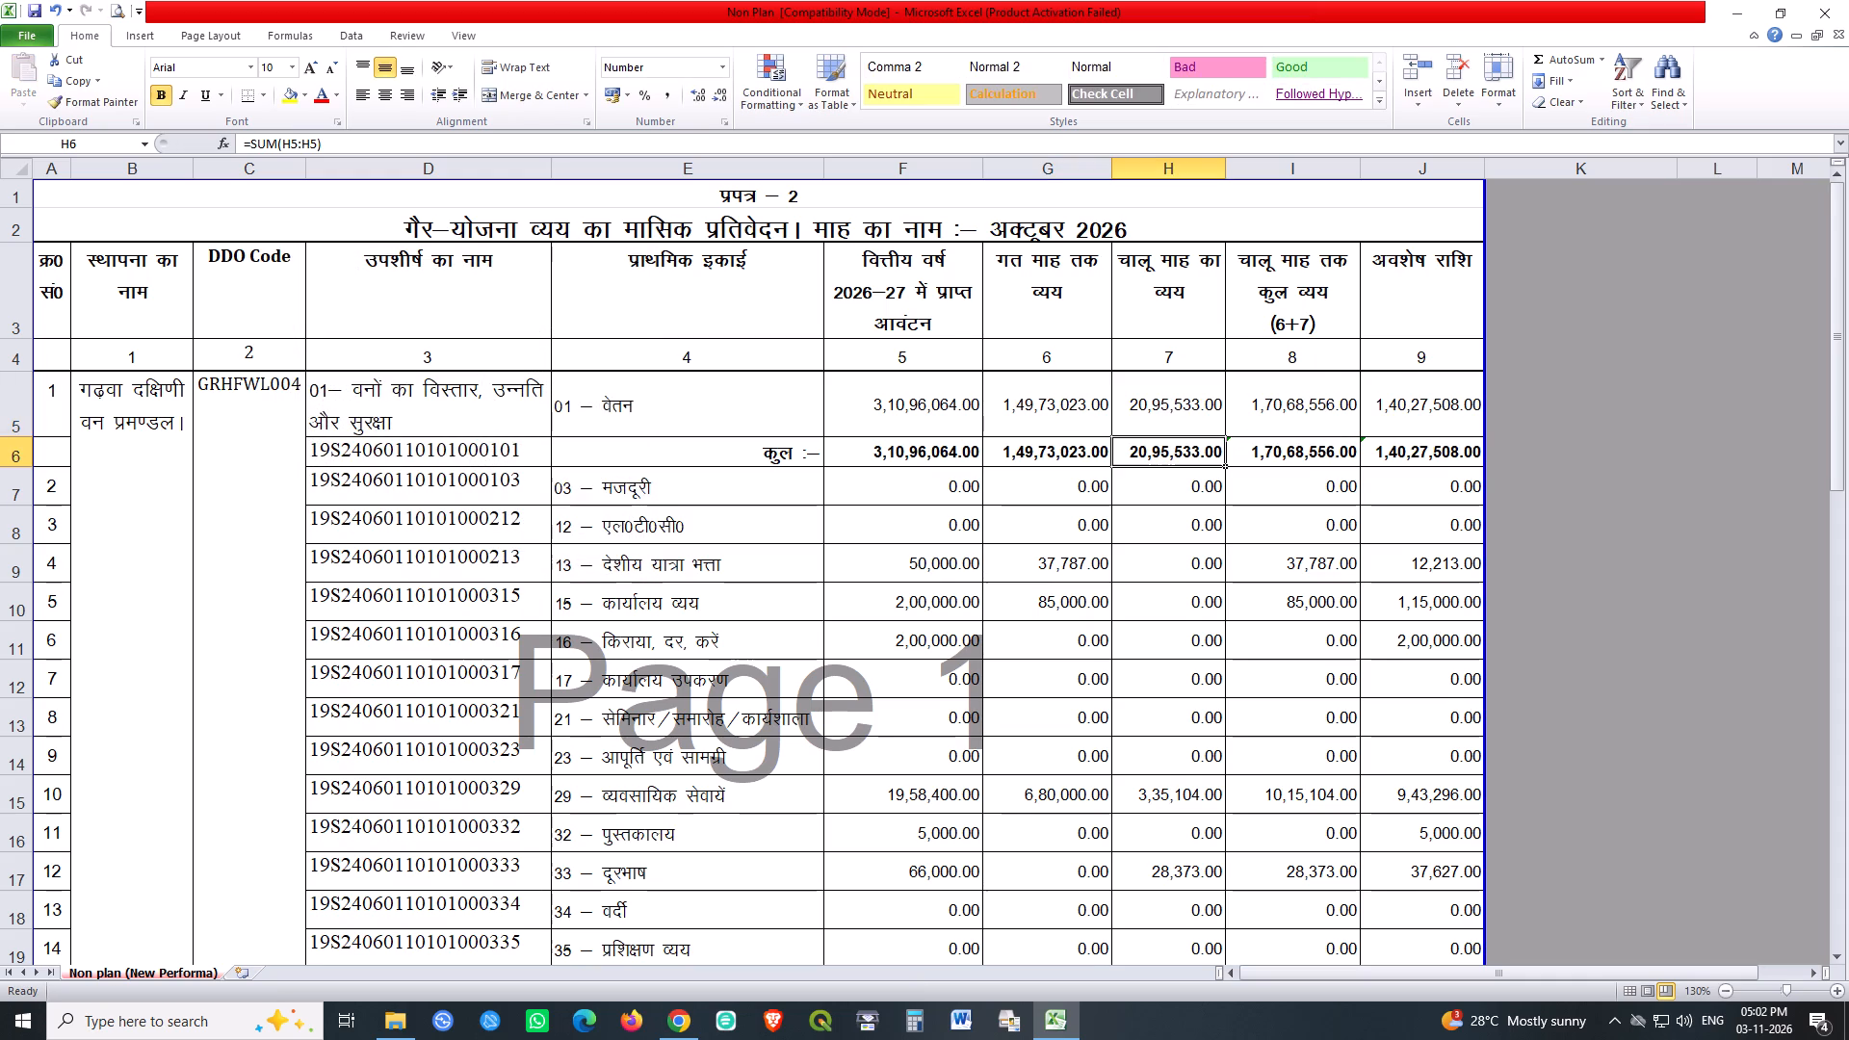
click(1328, 419)
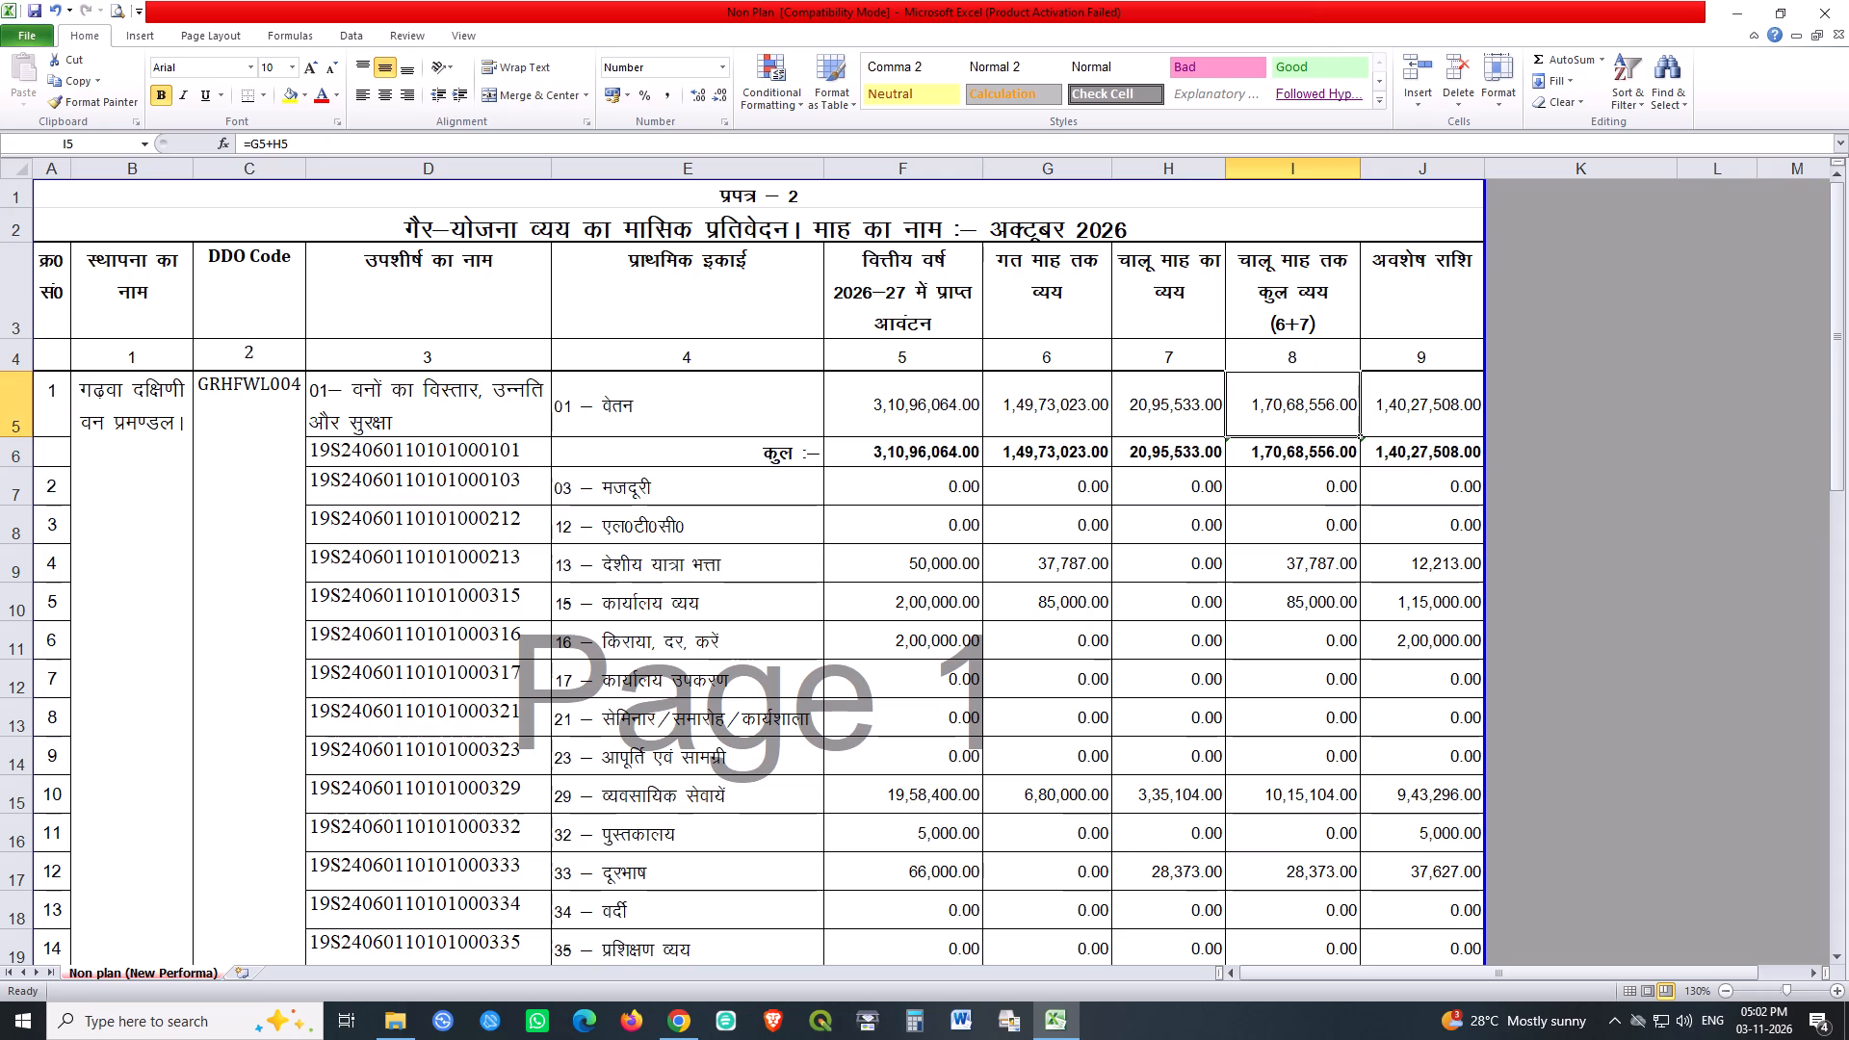
Paste the cumulative व्यवसायिक सेवायें expenditure from I15 into G15 as a value and set the current-month amount (H15) to 0.
click(1178, 801)
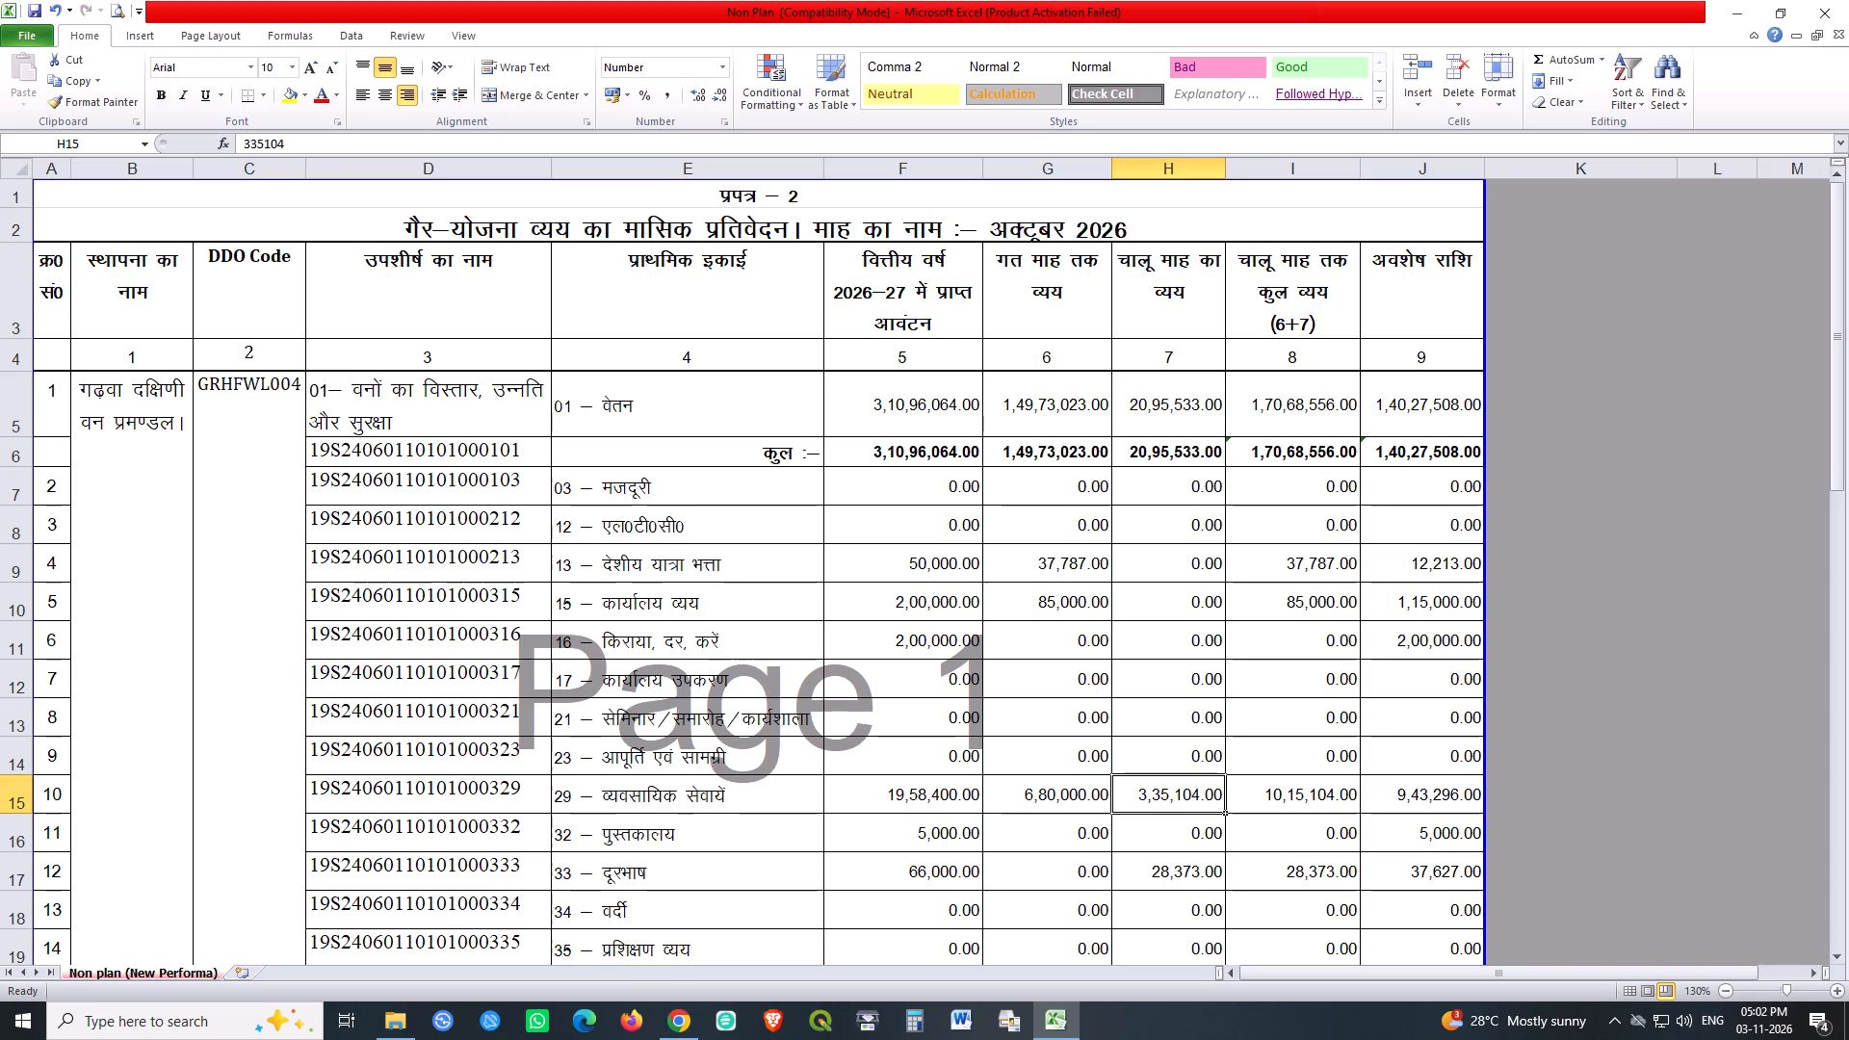
click(1255, 792)
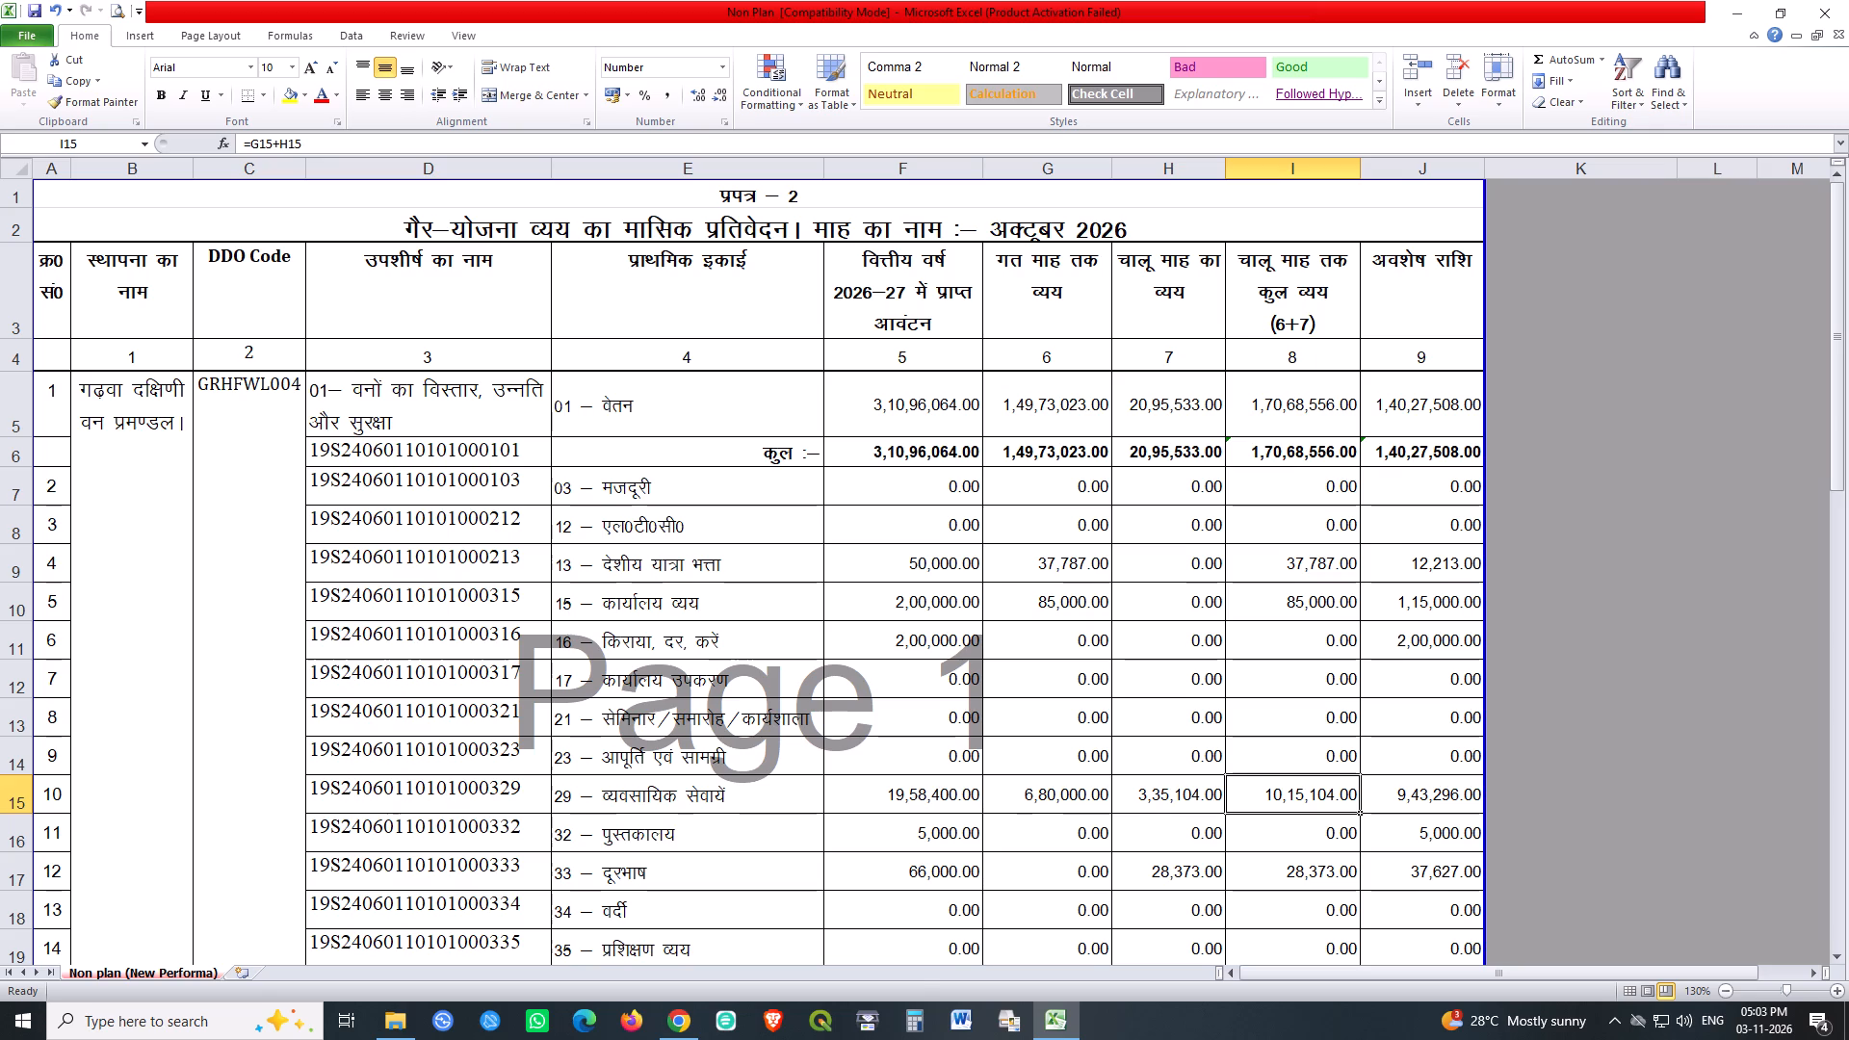
key(ctrl+c)
click(1065, 793)
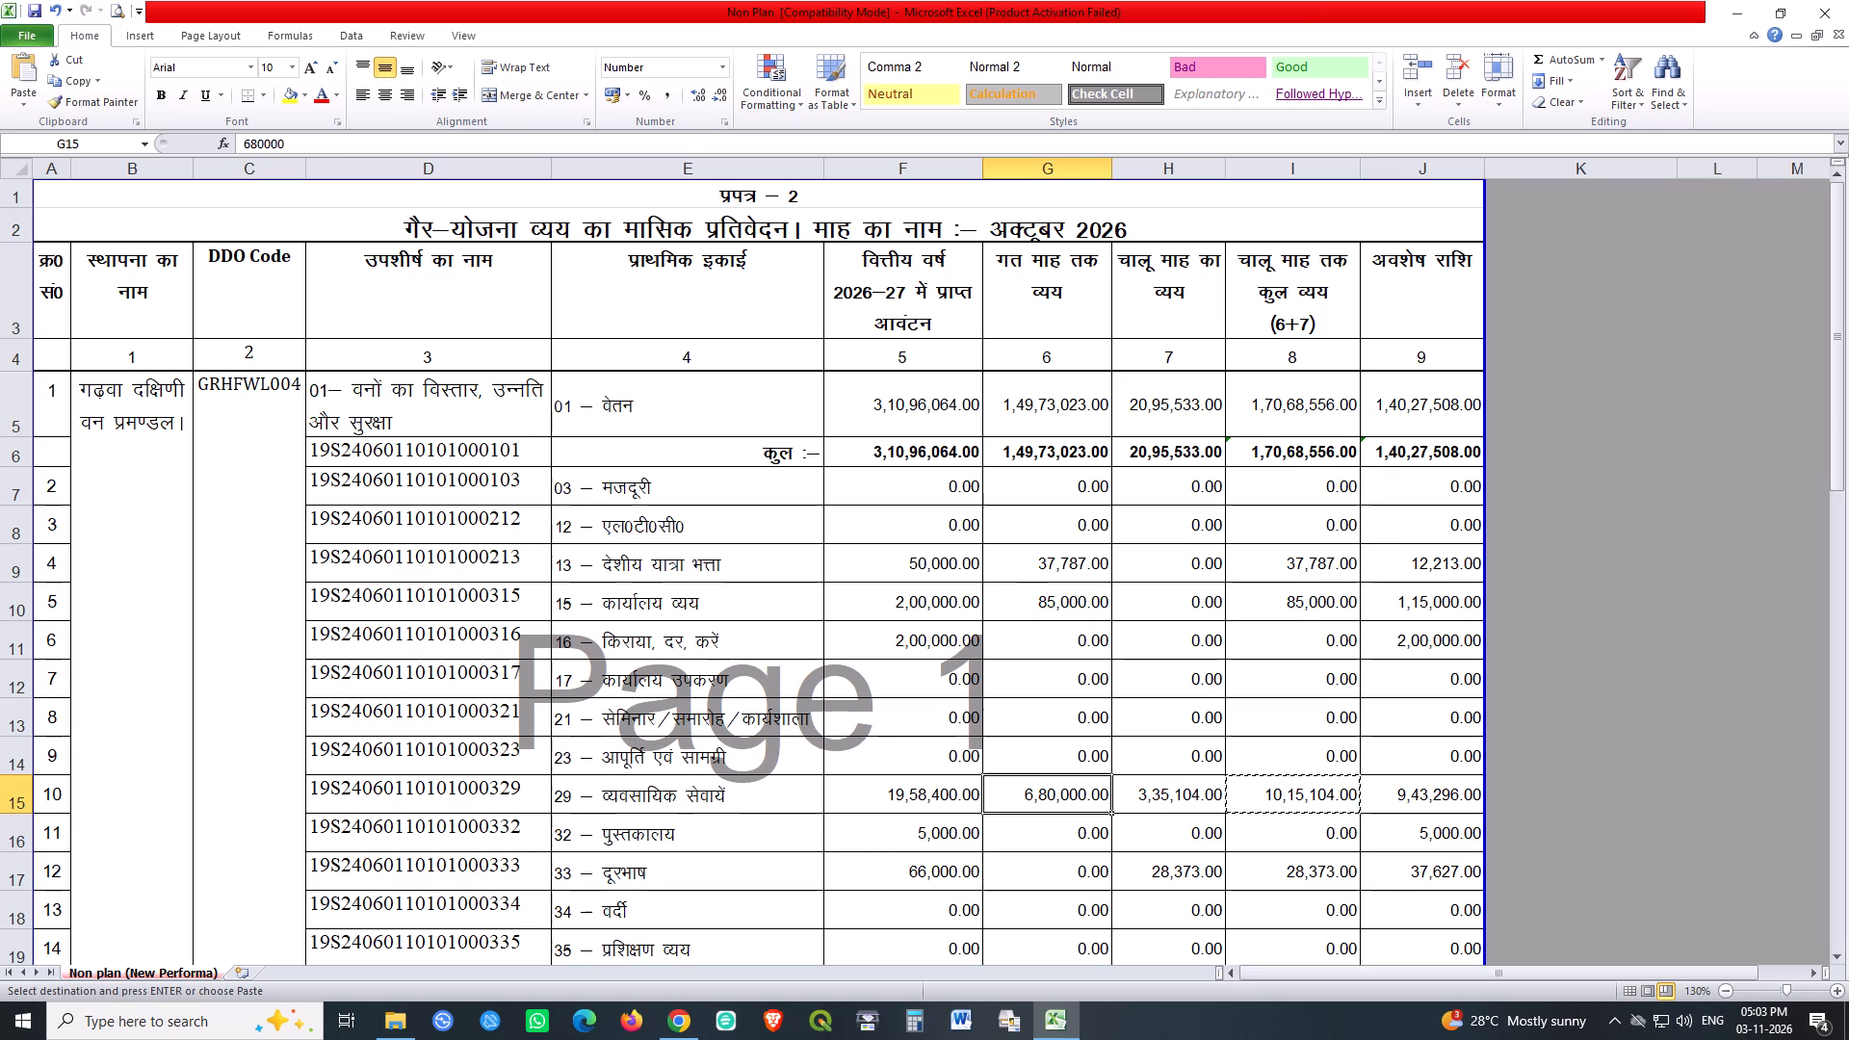
key(ctrl+alt+v)
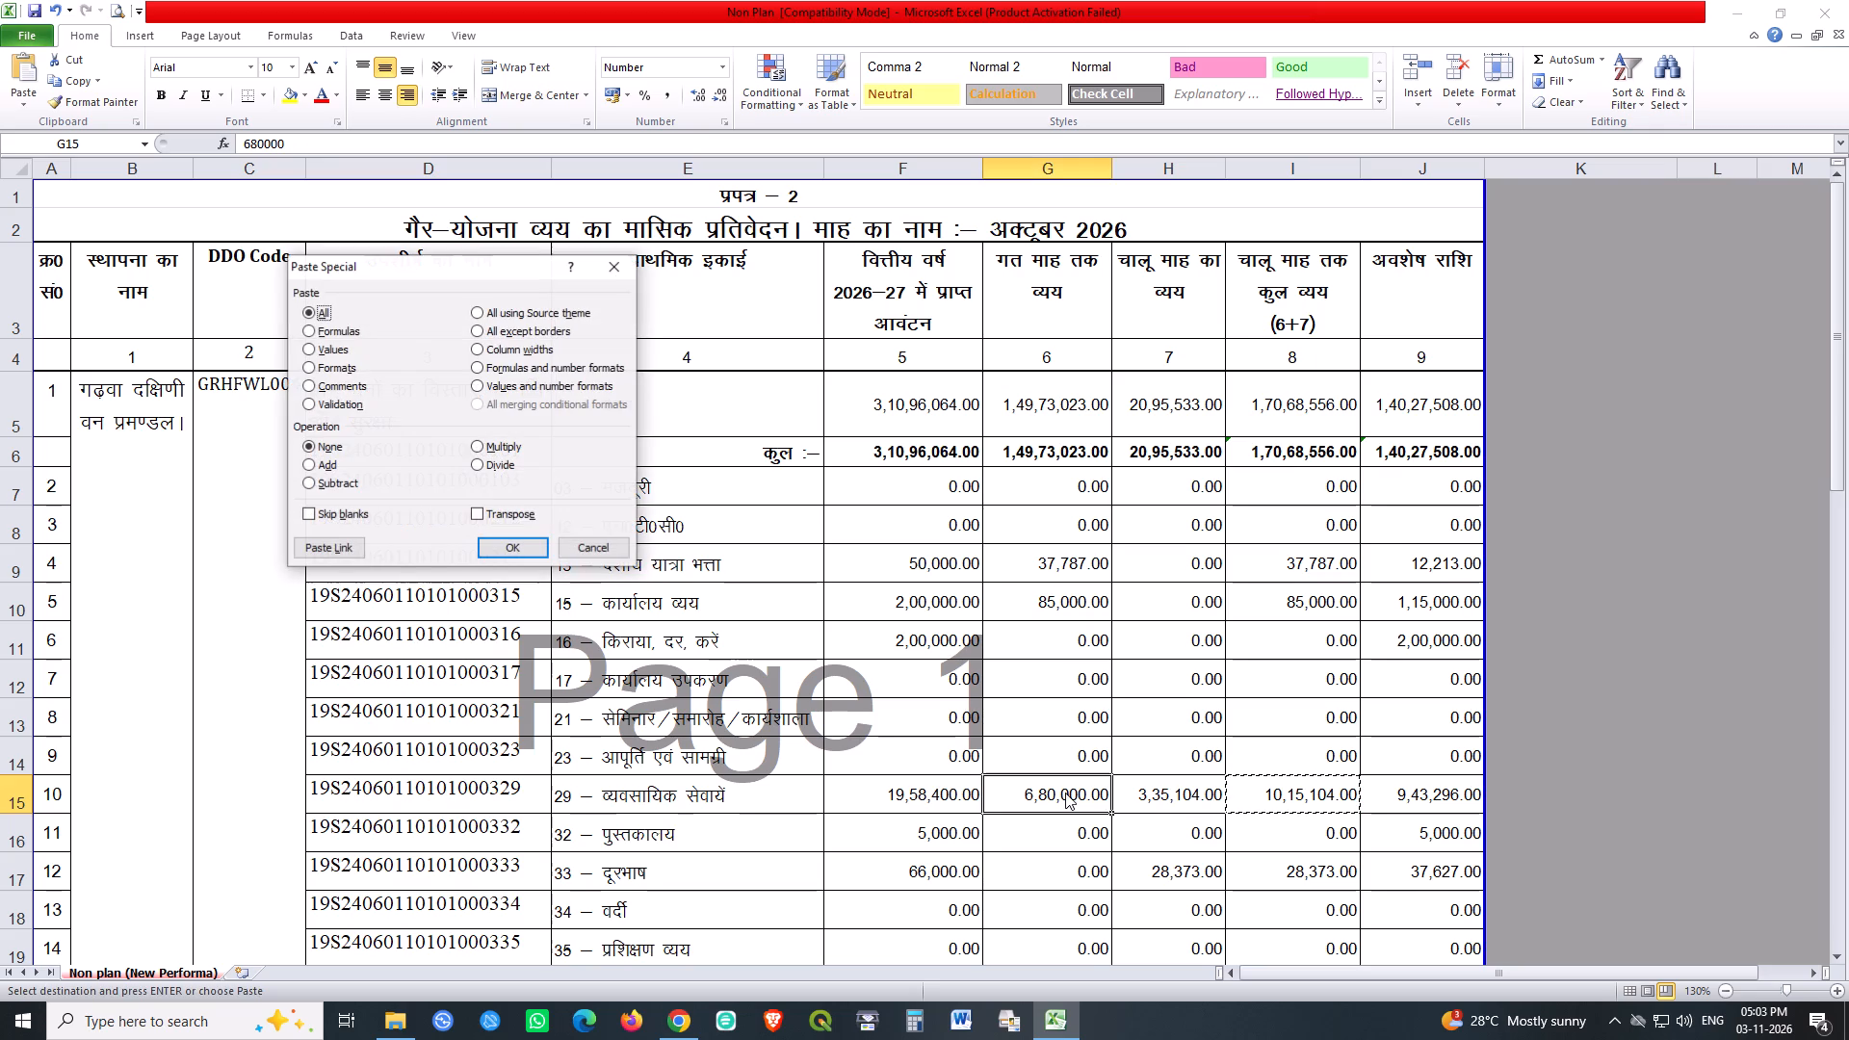
click(322, 352)
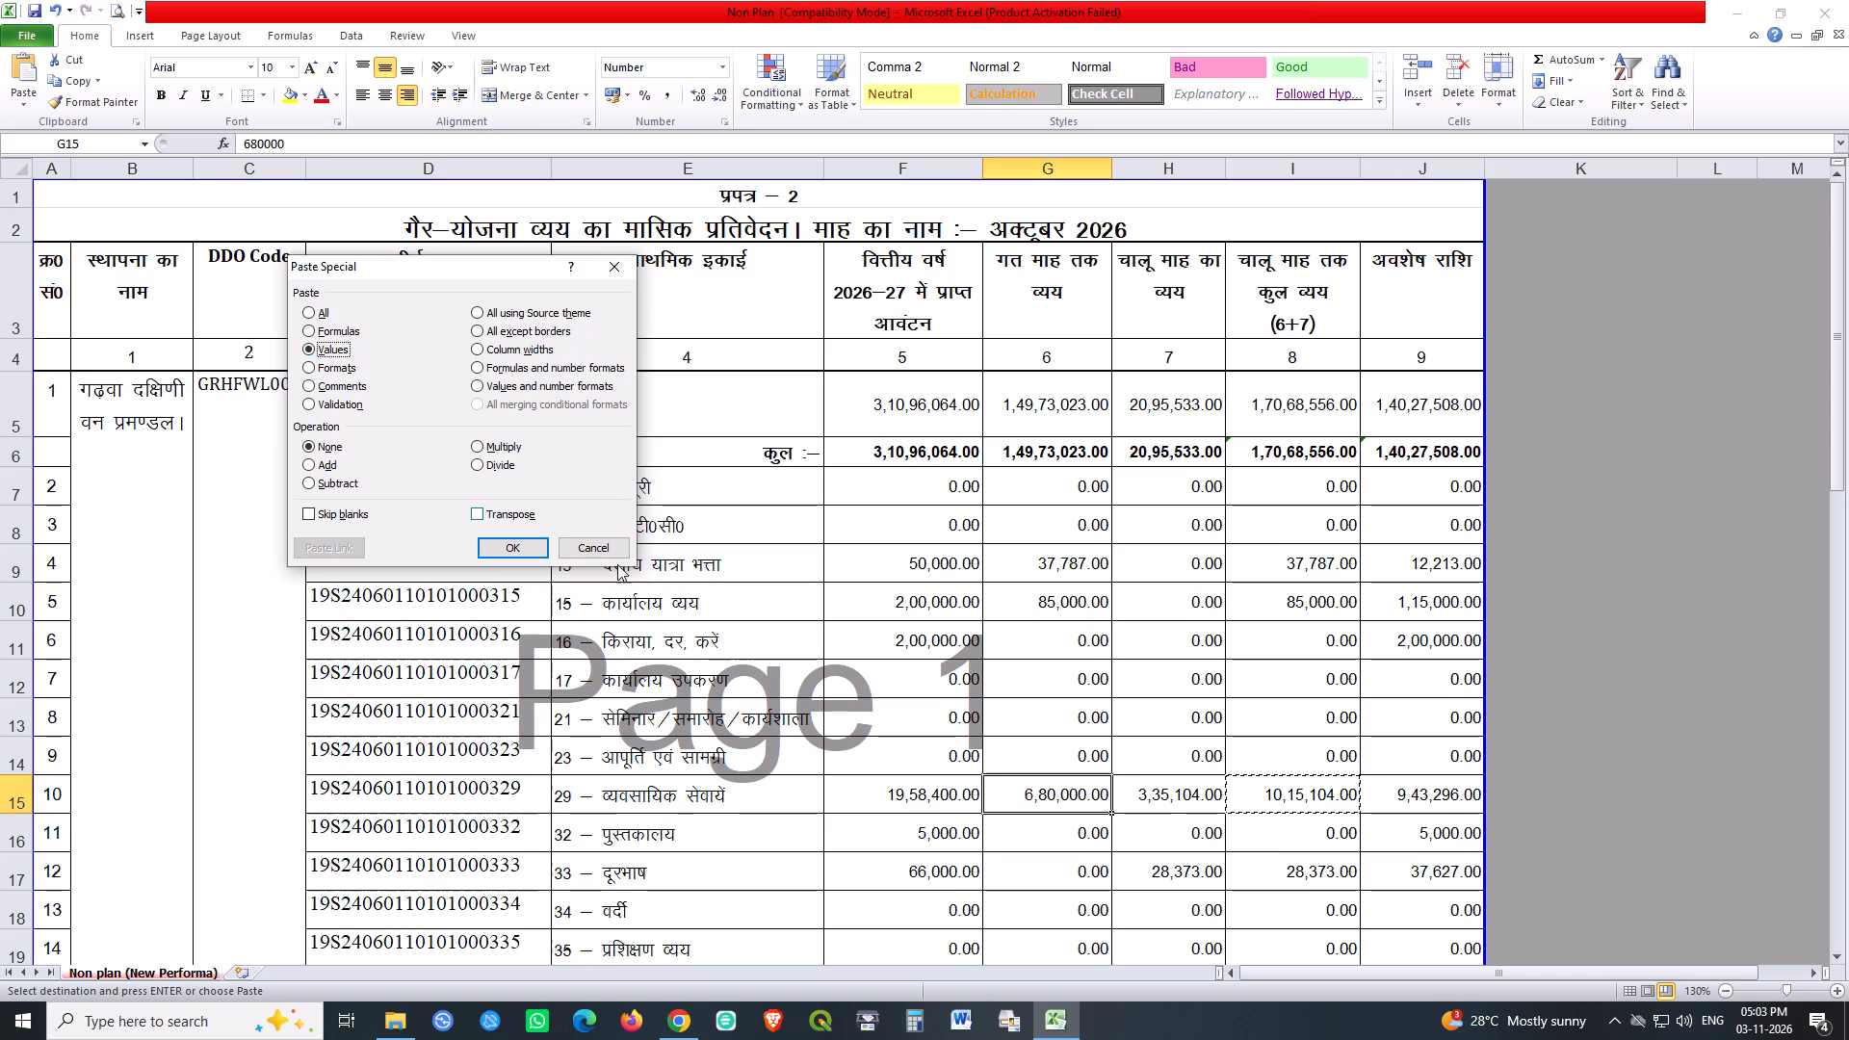
click(517, 548)
click(1172, 799)
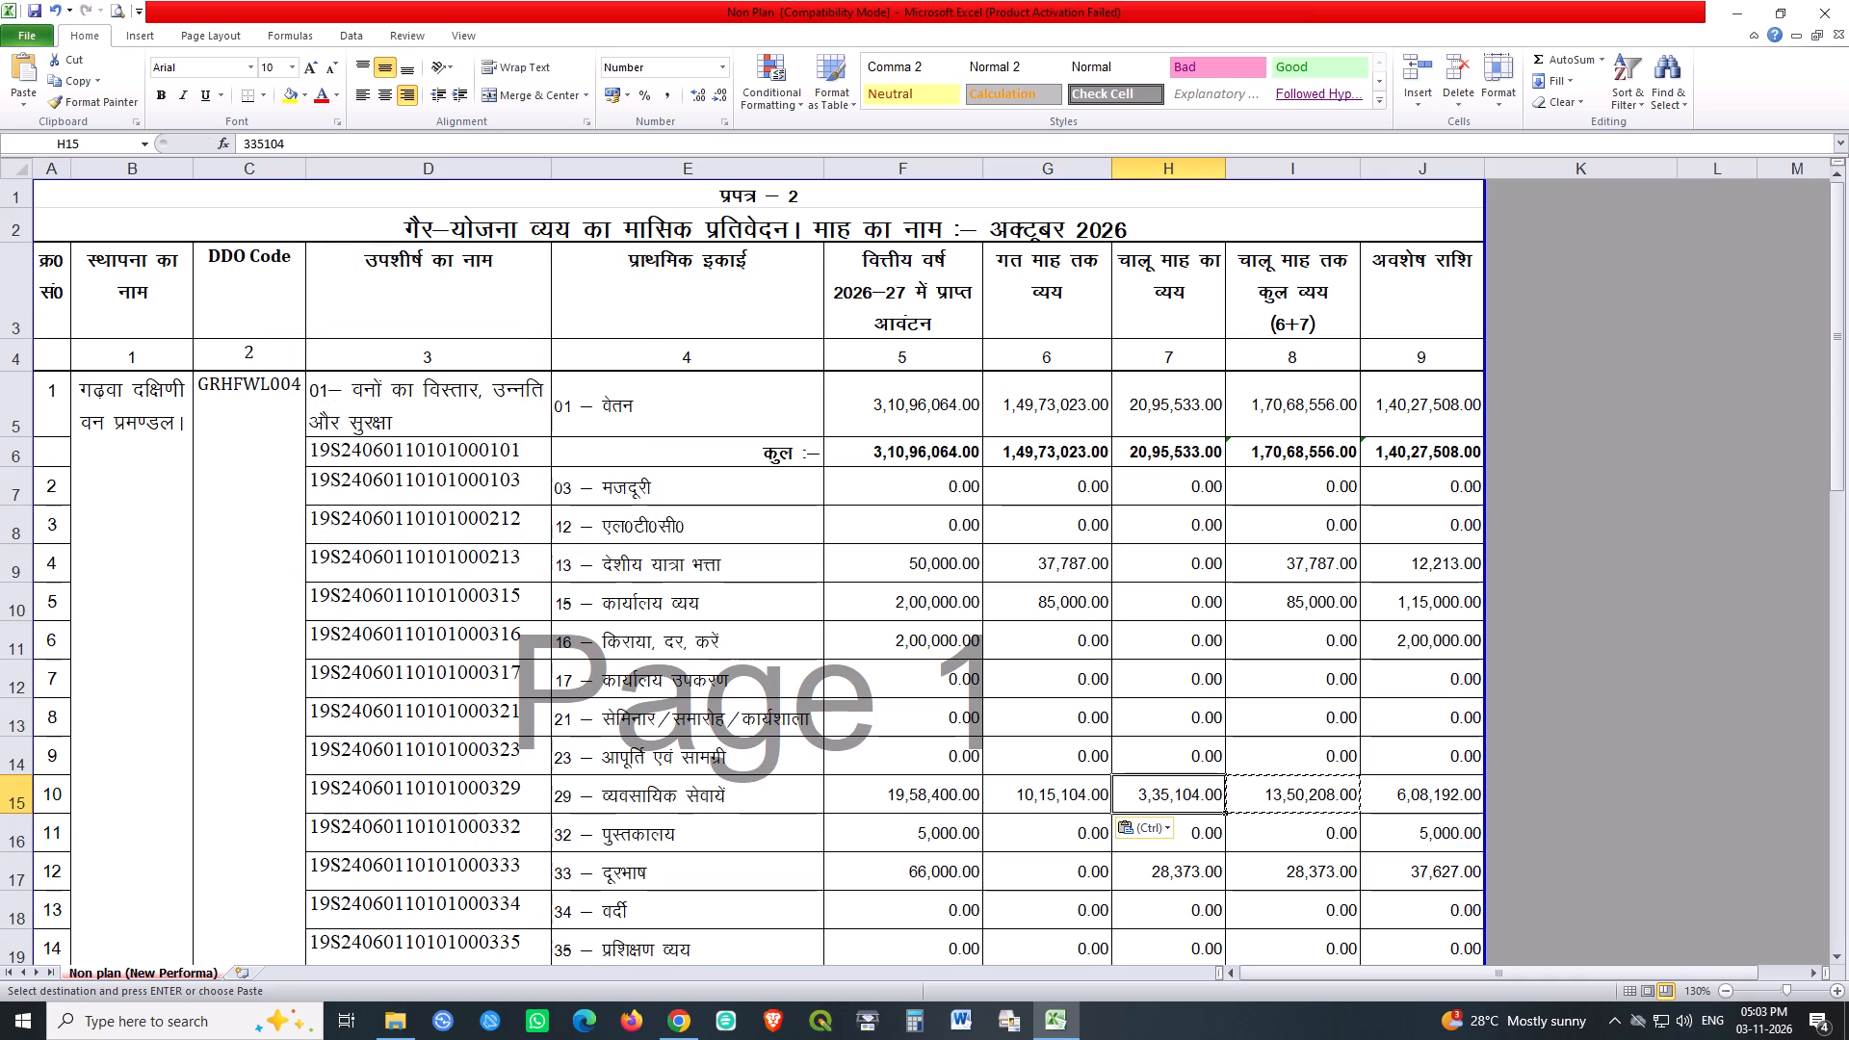
key(0)
key(Return)
Copy the दूरभाष current-month expenditure from H17 into the previous-months cell G17 and set H17 to 0.
click(1191, 856)
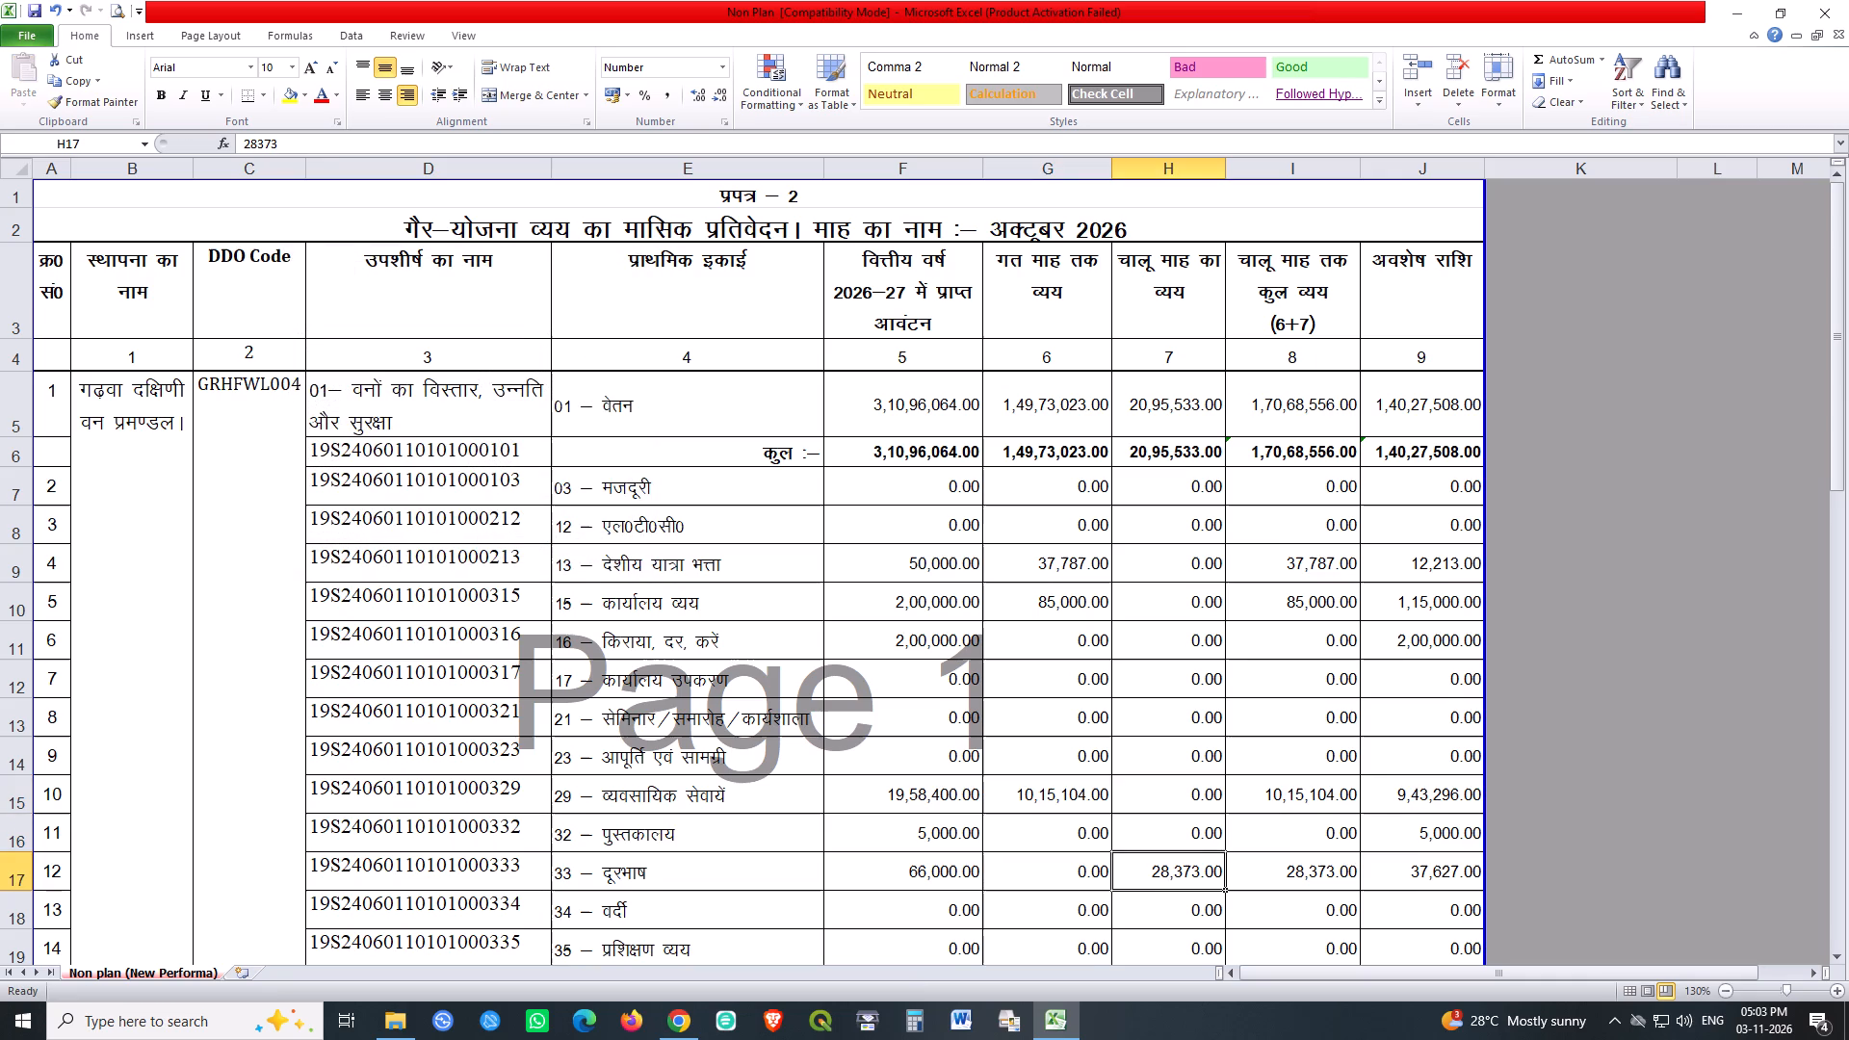
key(ctrl+c)
click(1076, 874)
key(Return)
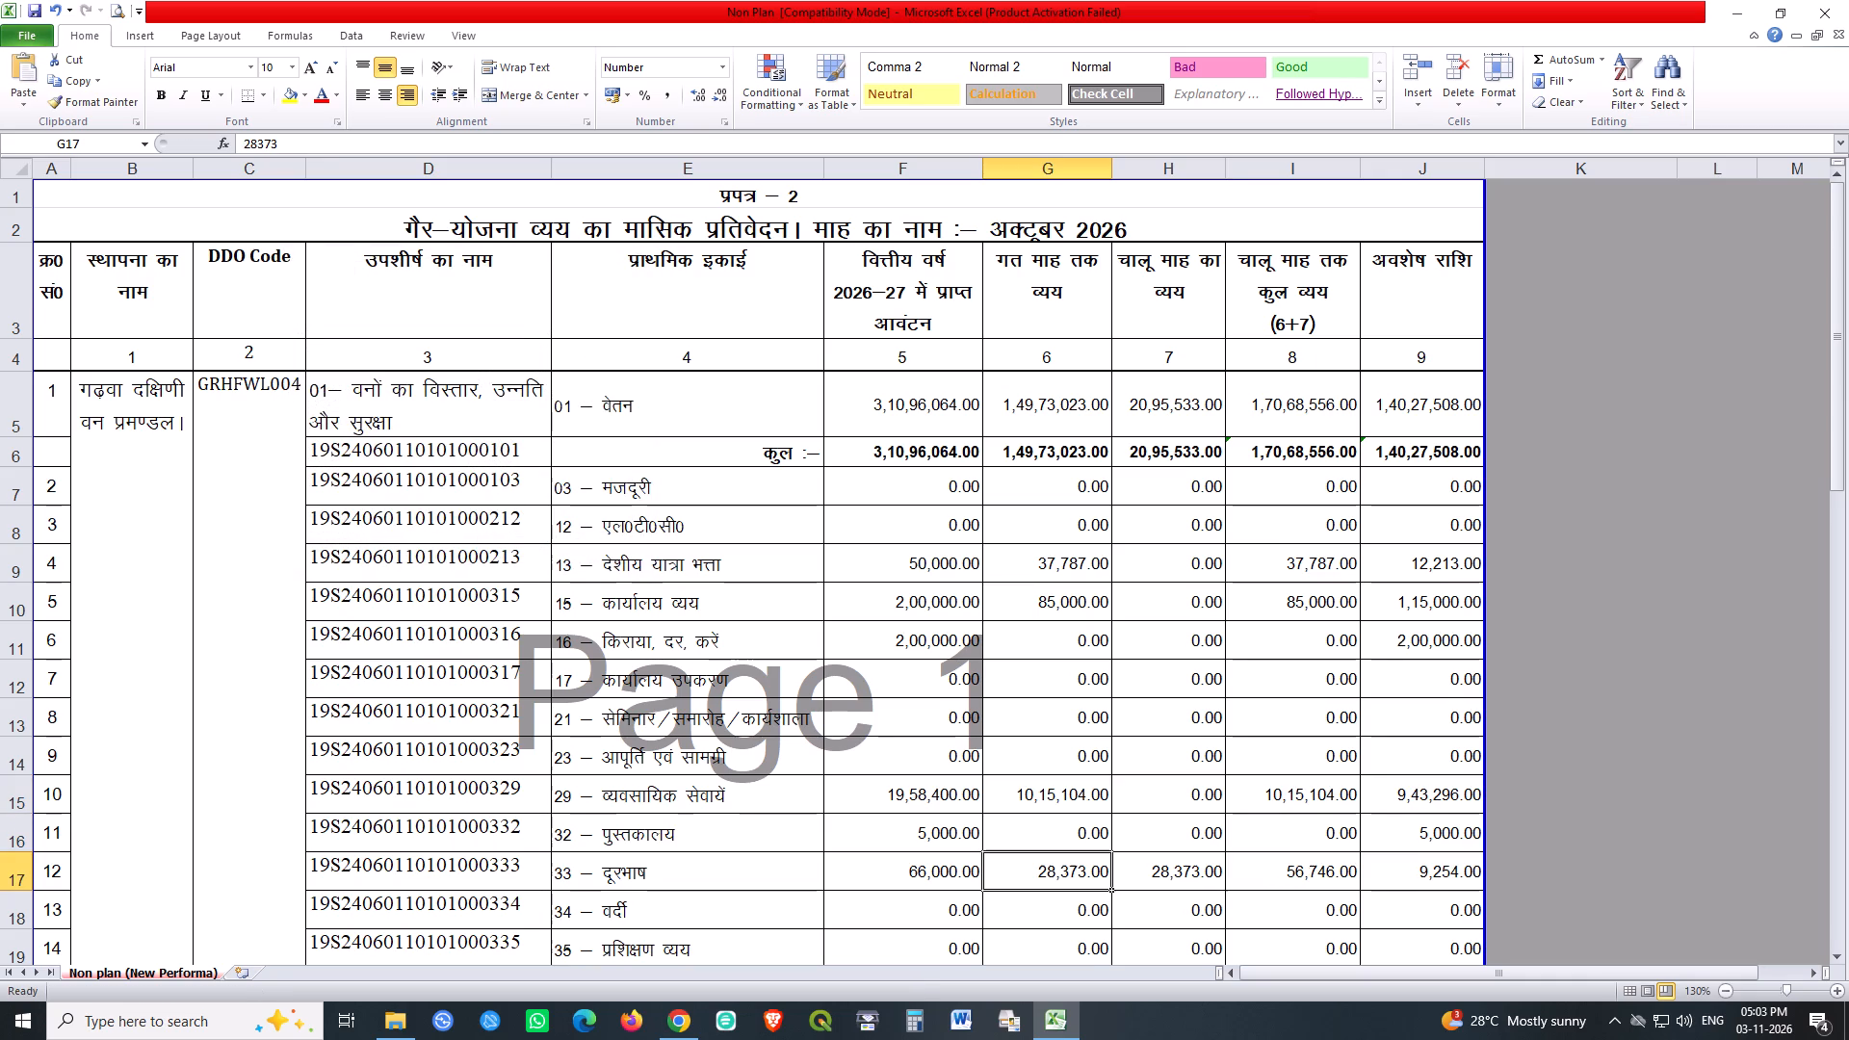
click(1175, 881)
key(period)
key(BackSpace)
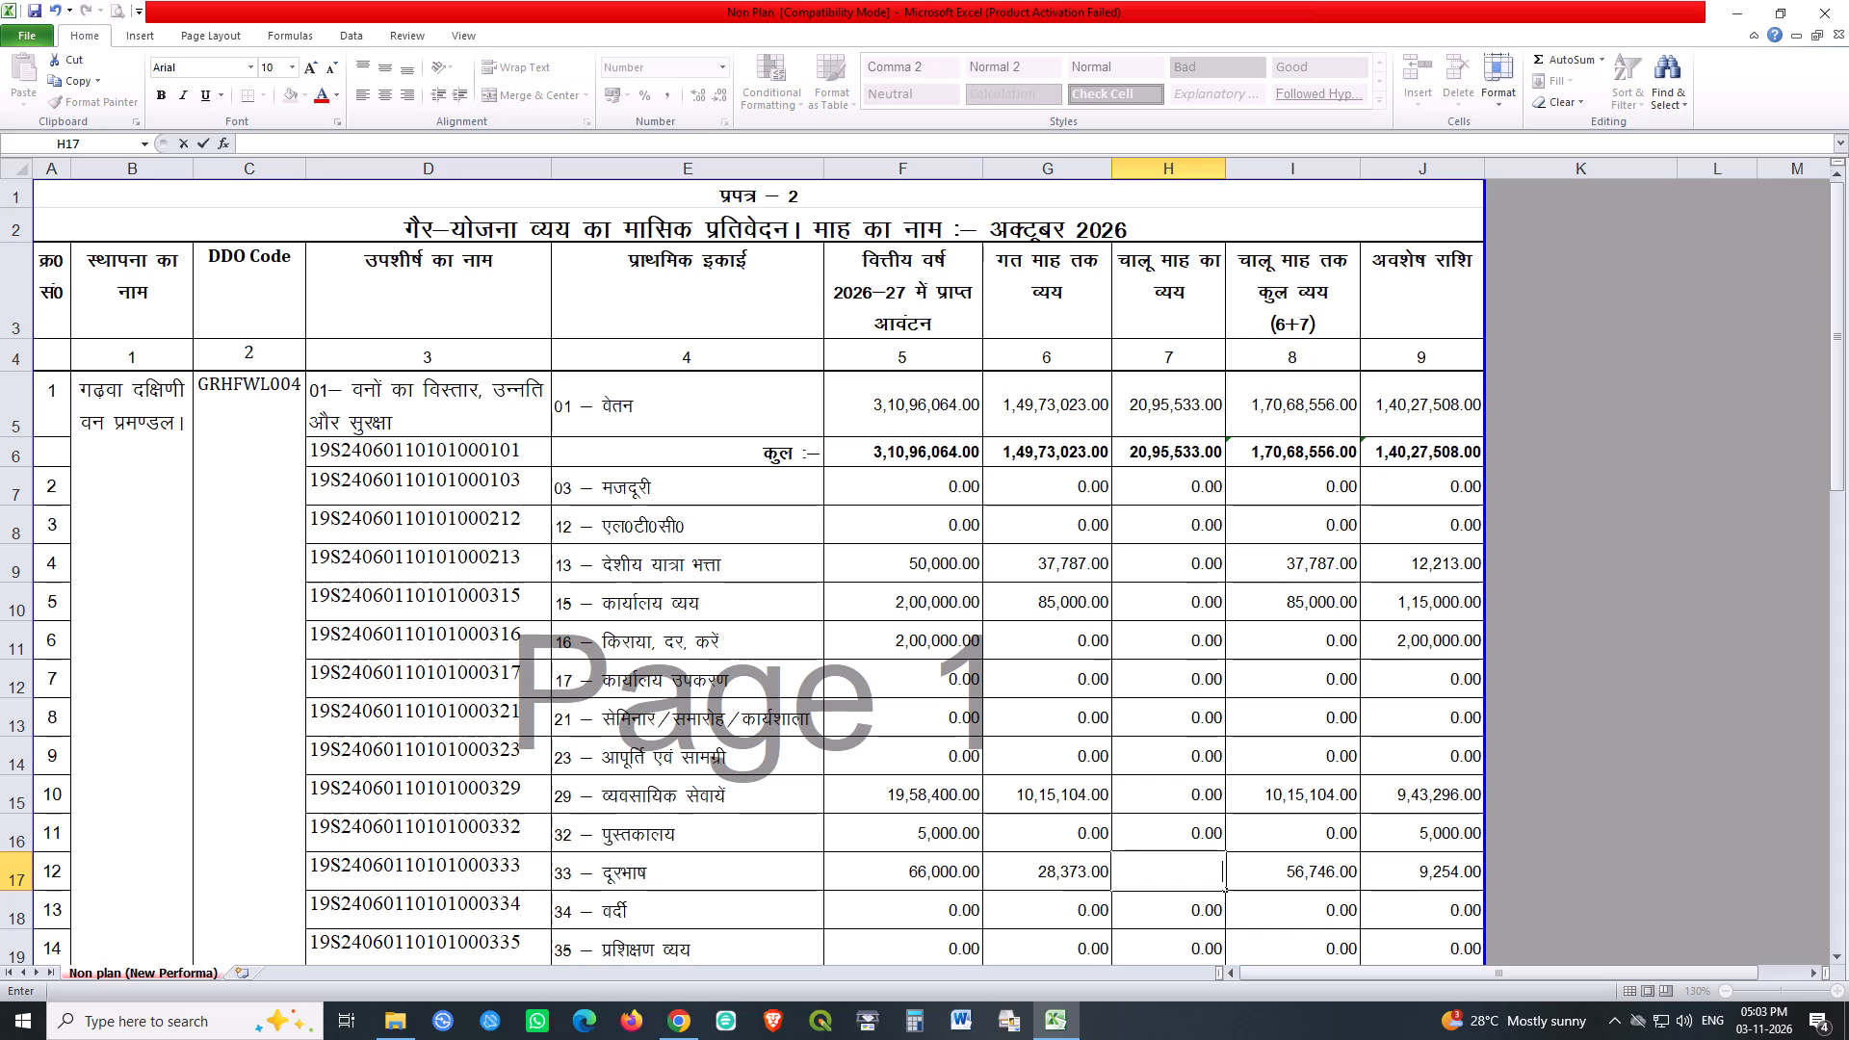
key(0)
key(Return)
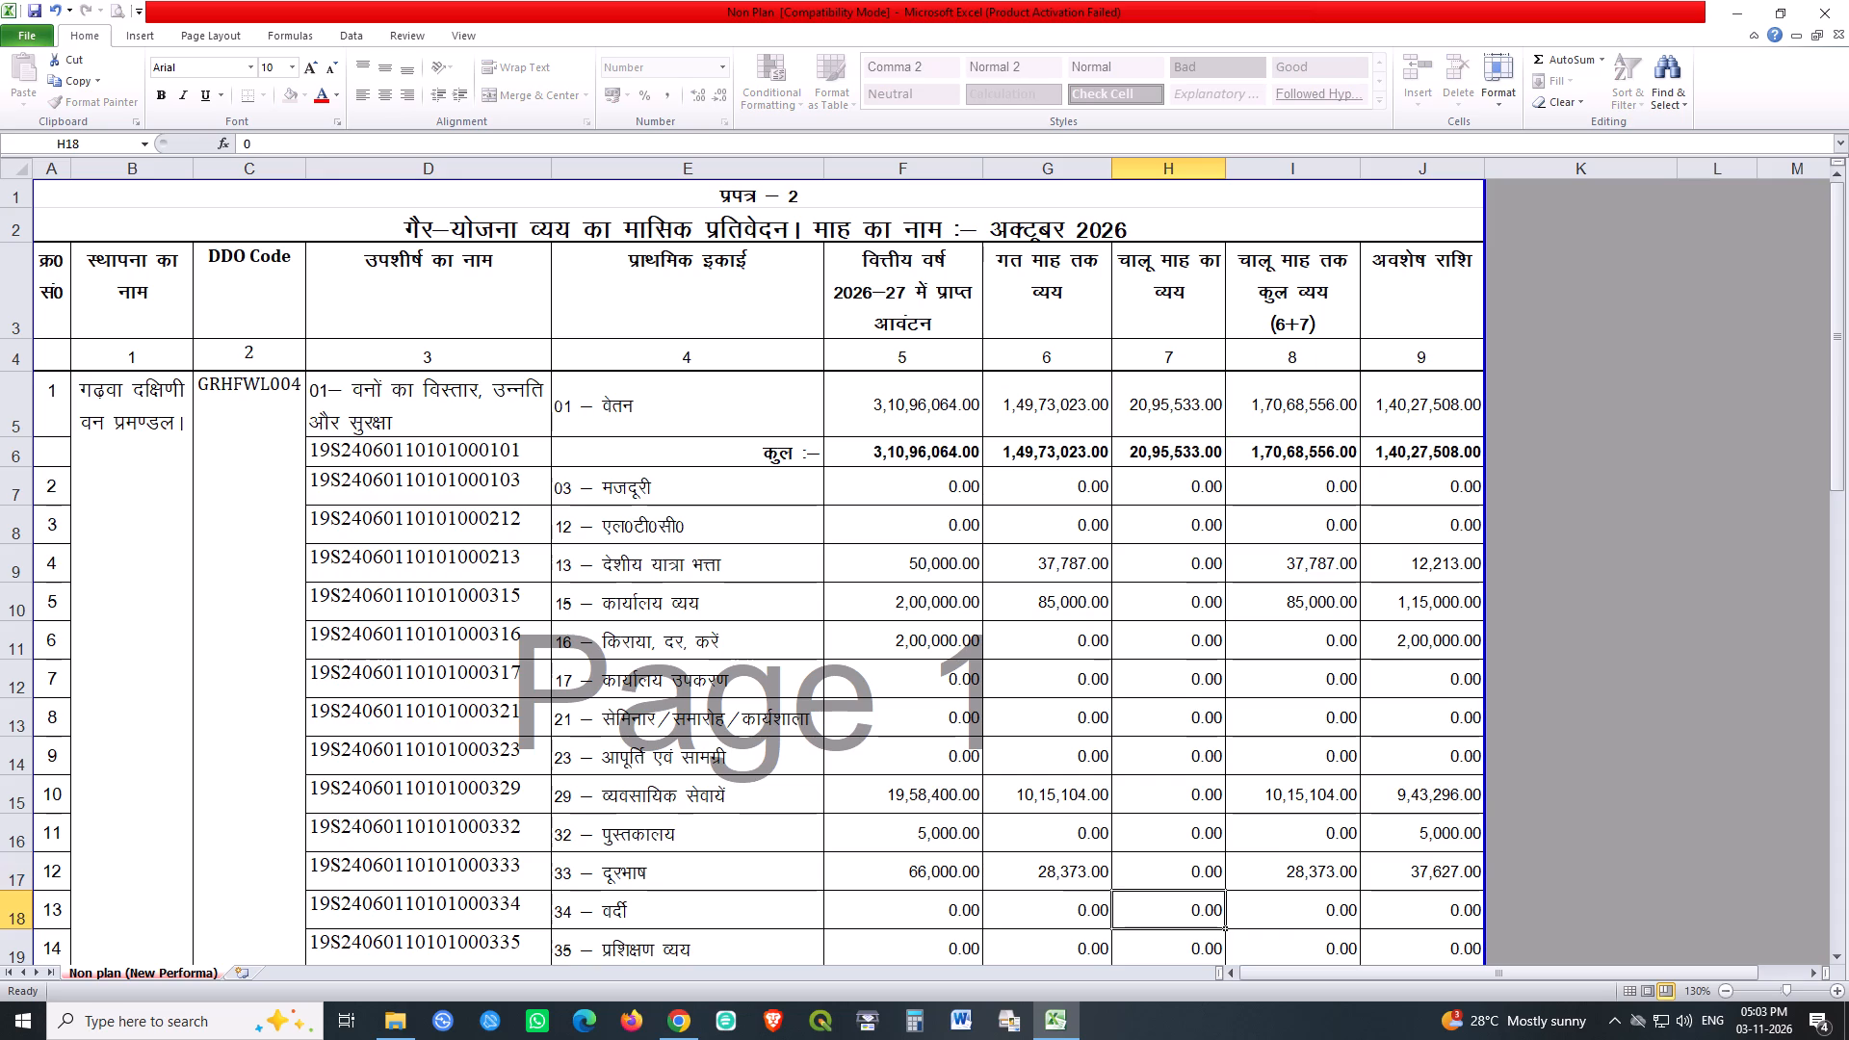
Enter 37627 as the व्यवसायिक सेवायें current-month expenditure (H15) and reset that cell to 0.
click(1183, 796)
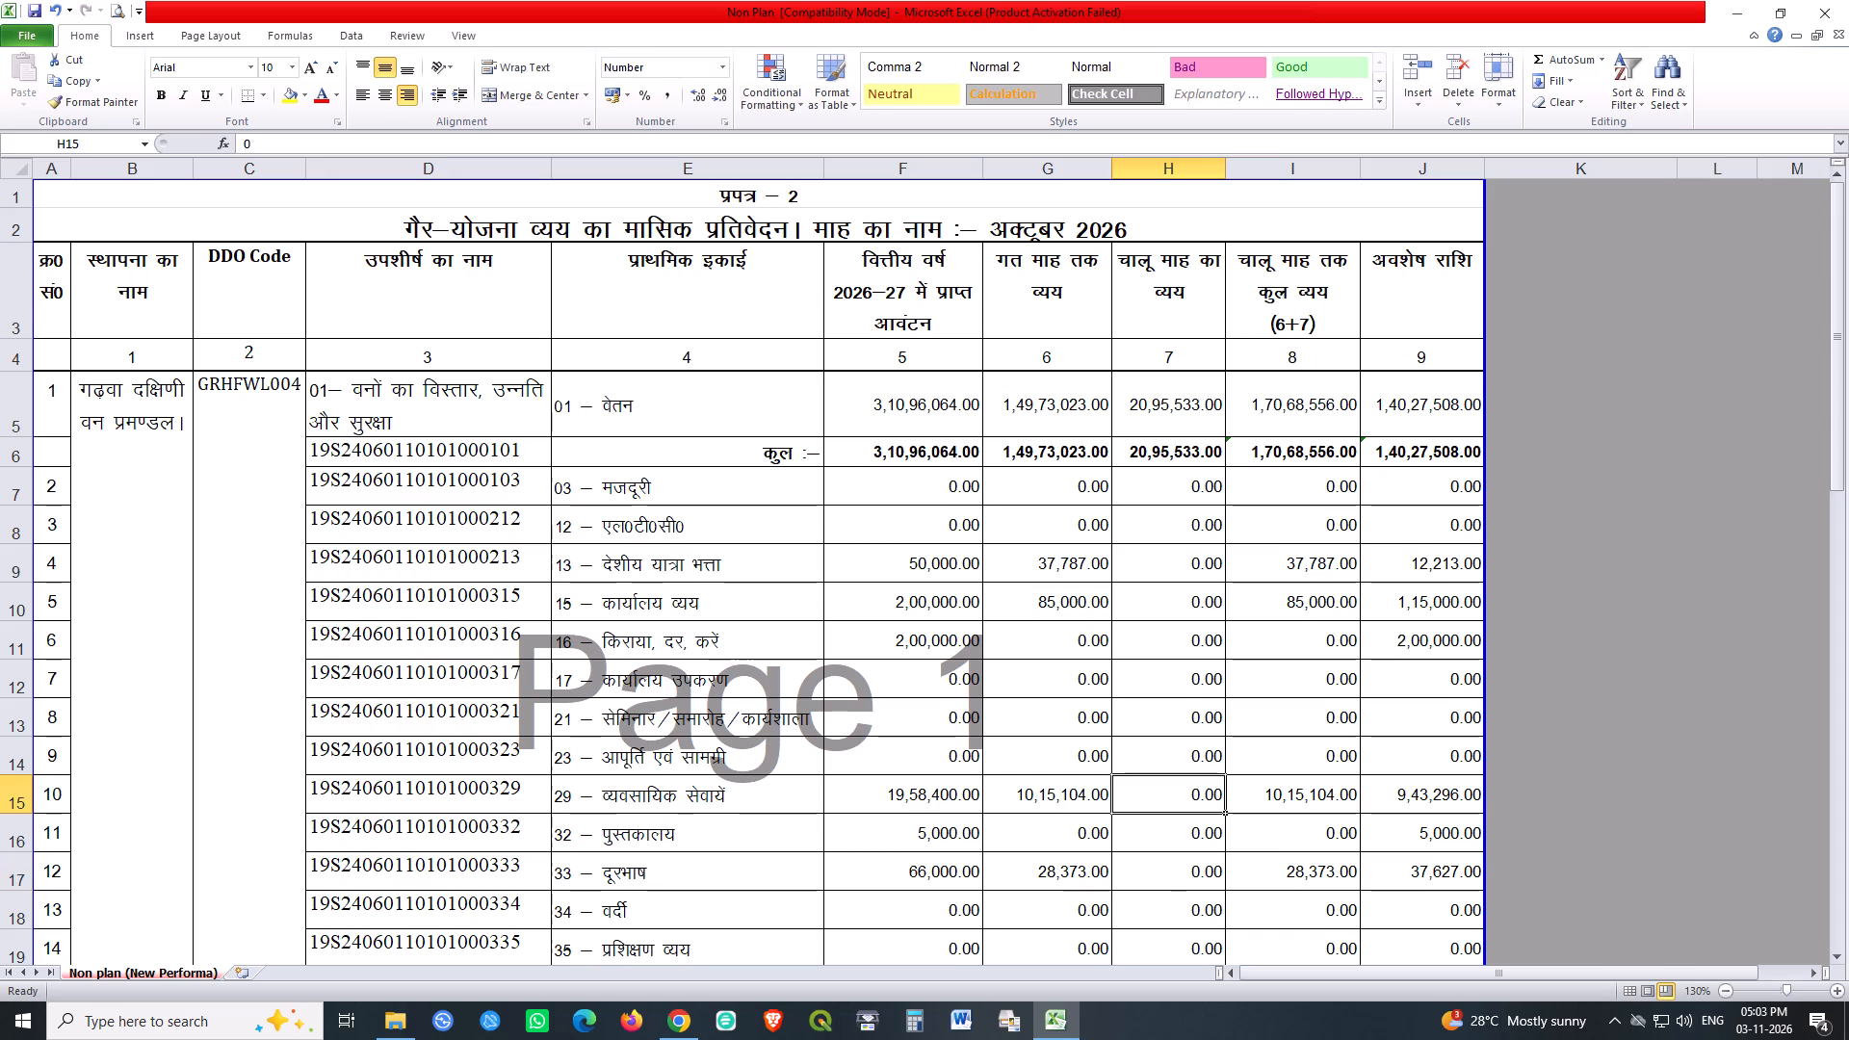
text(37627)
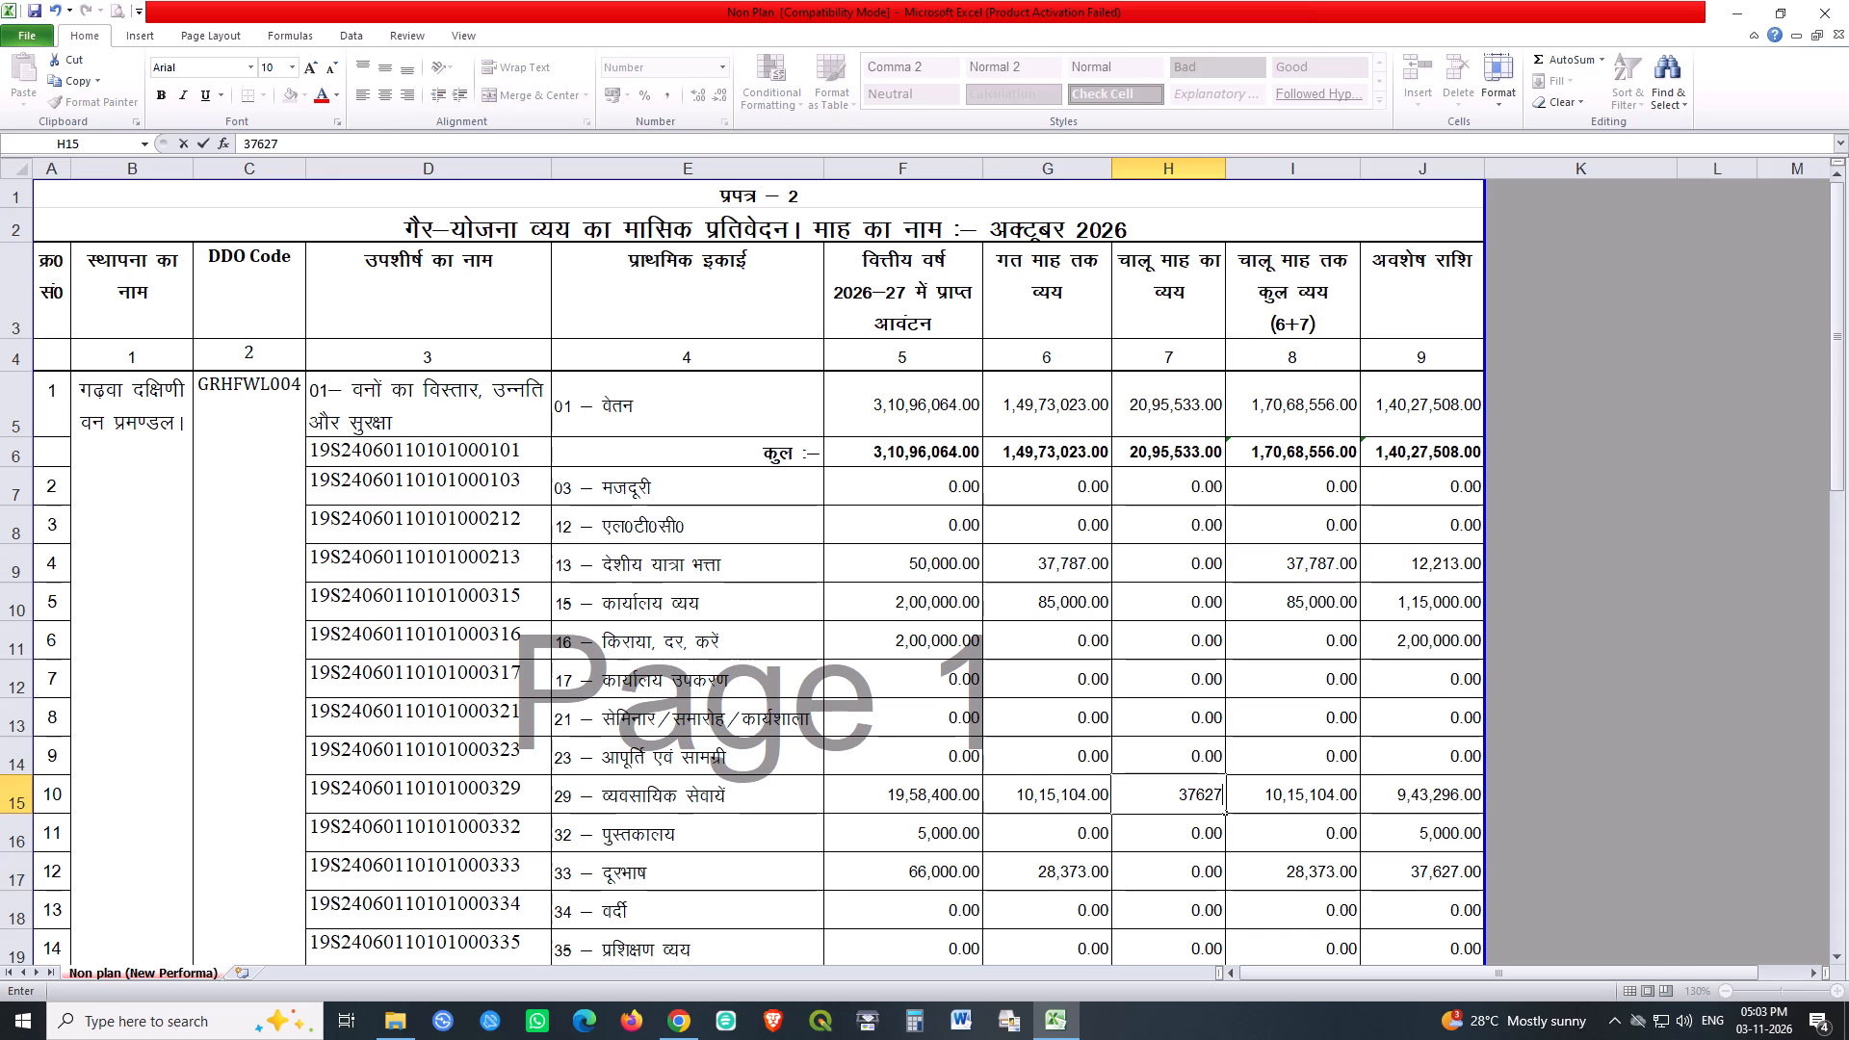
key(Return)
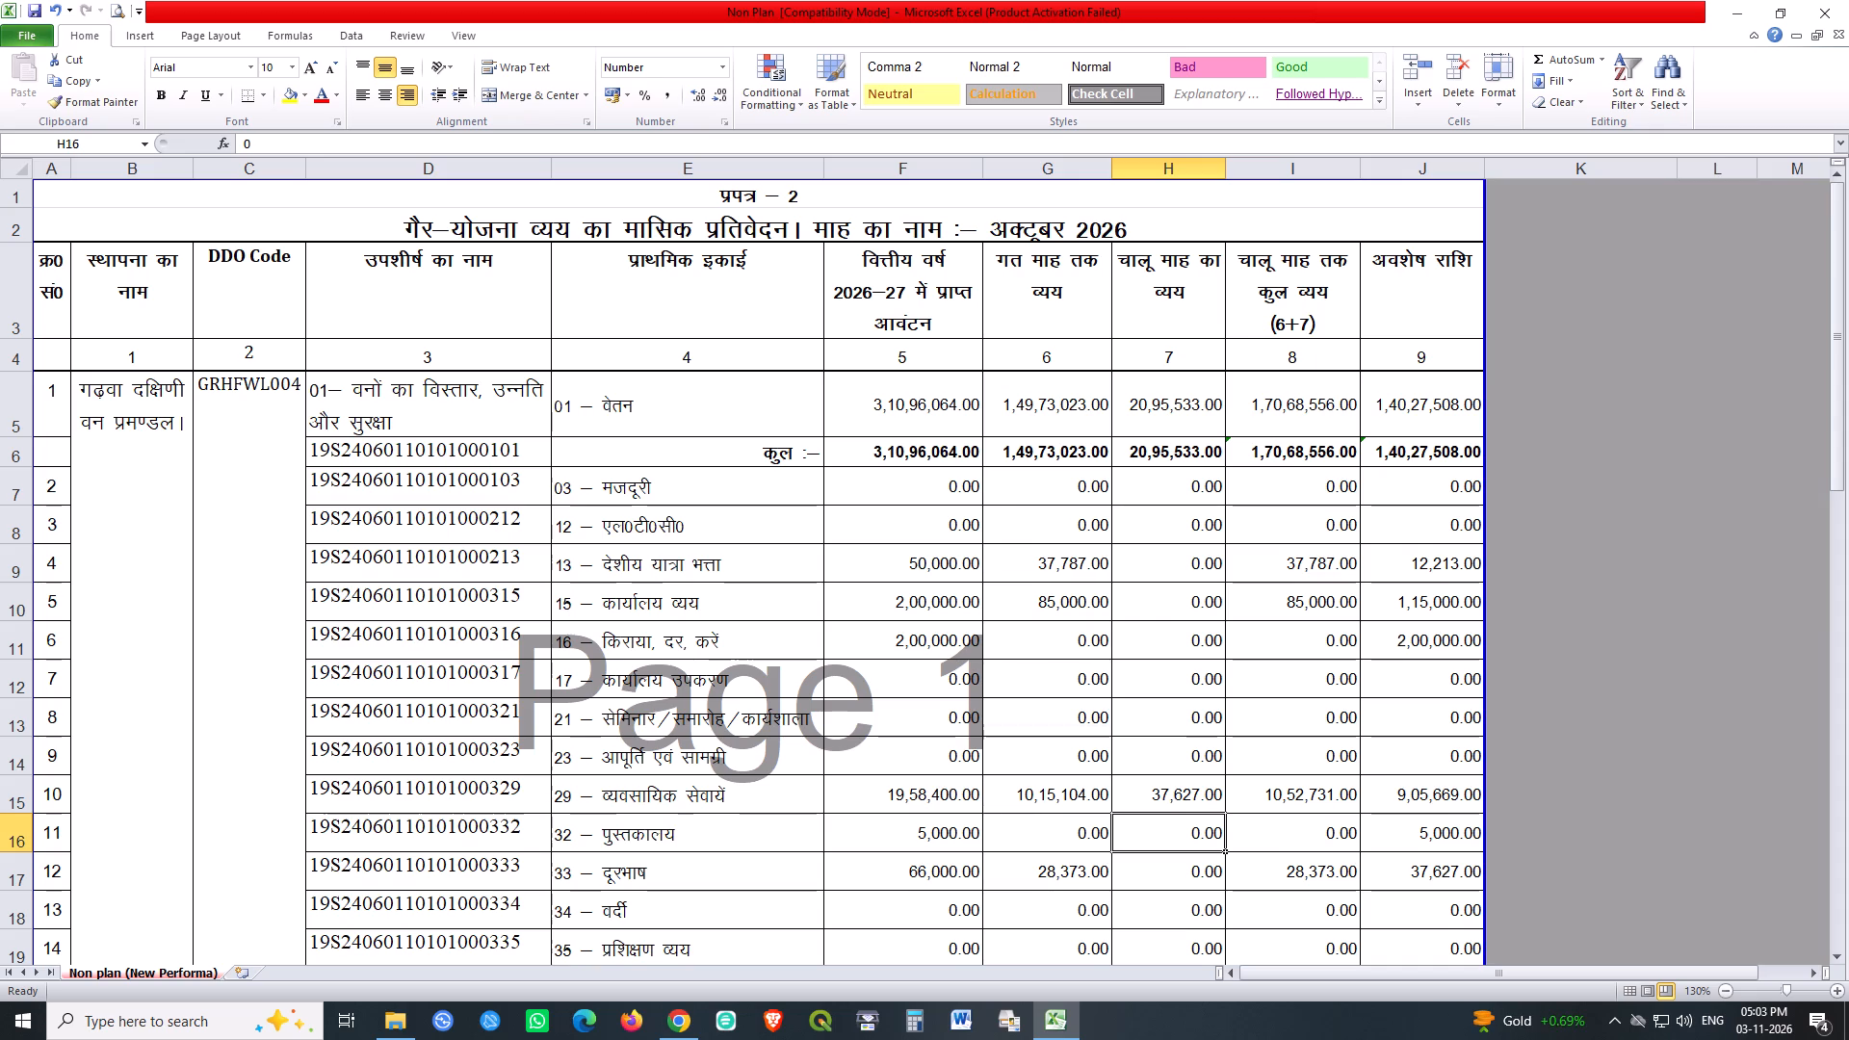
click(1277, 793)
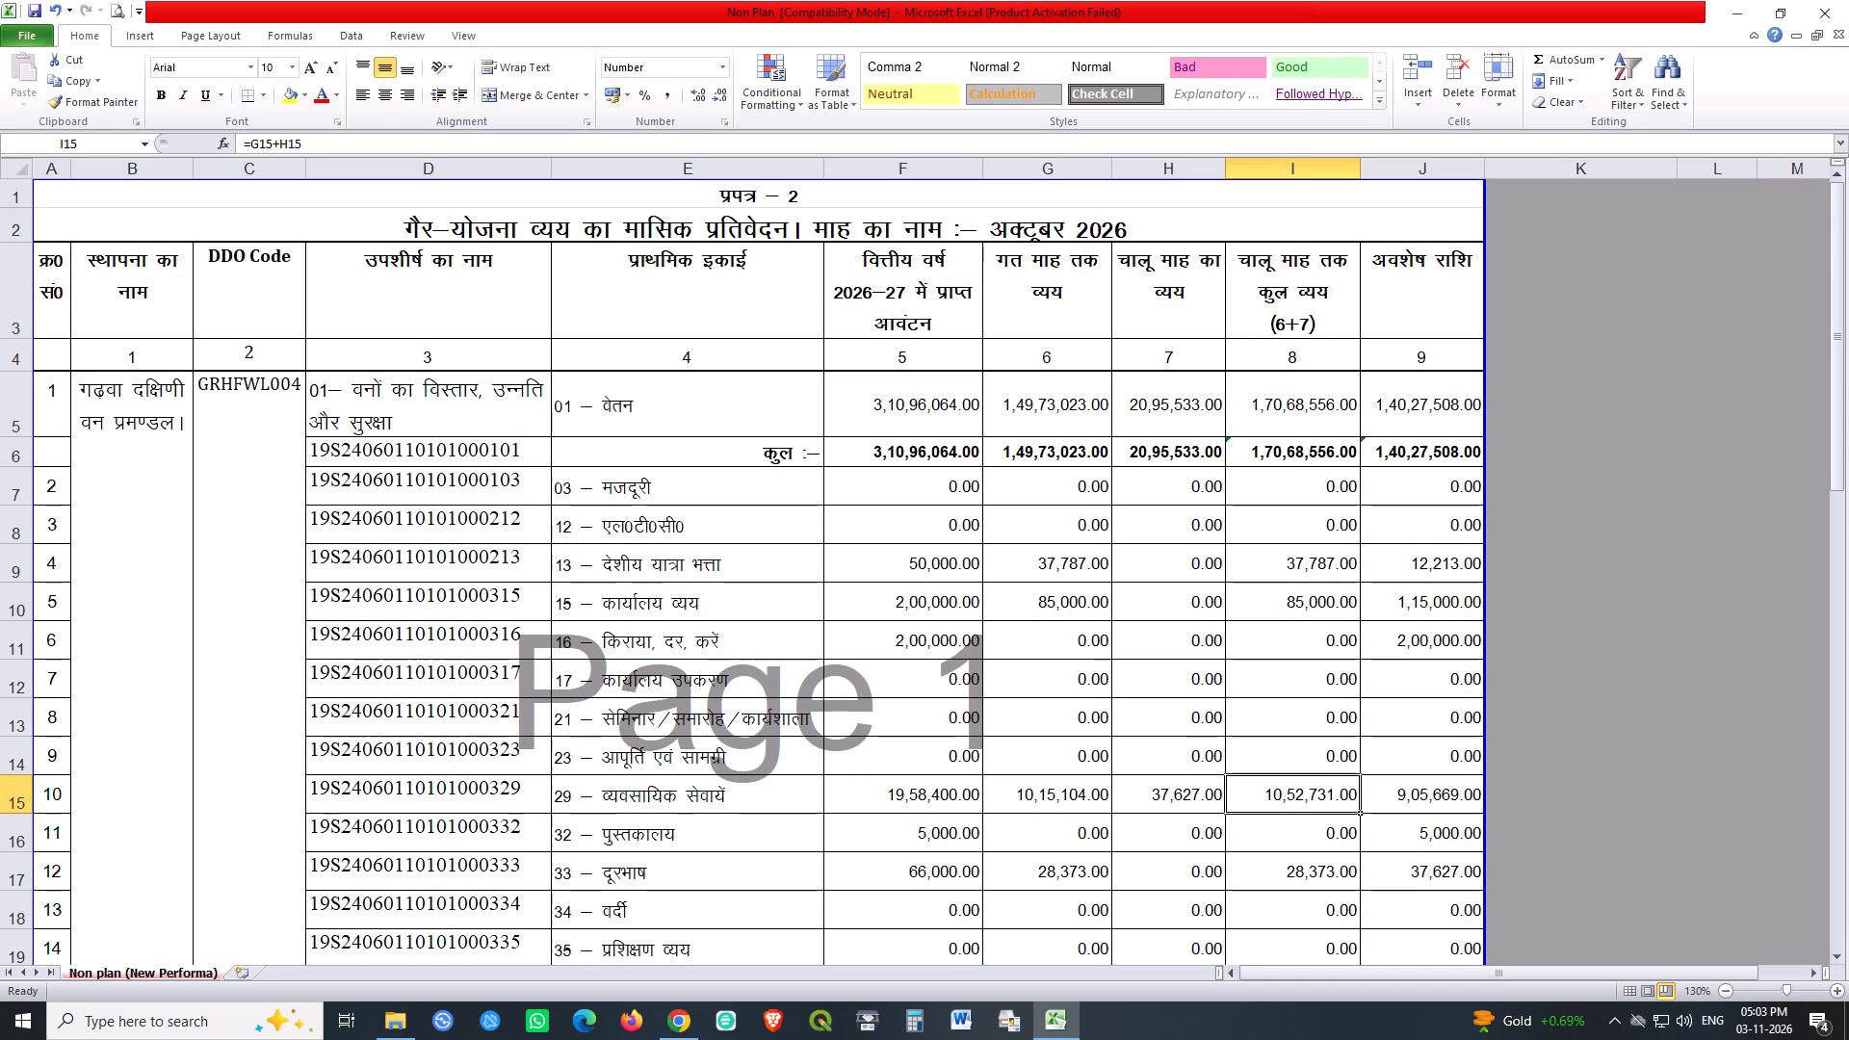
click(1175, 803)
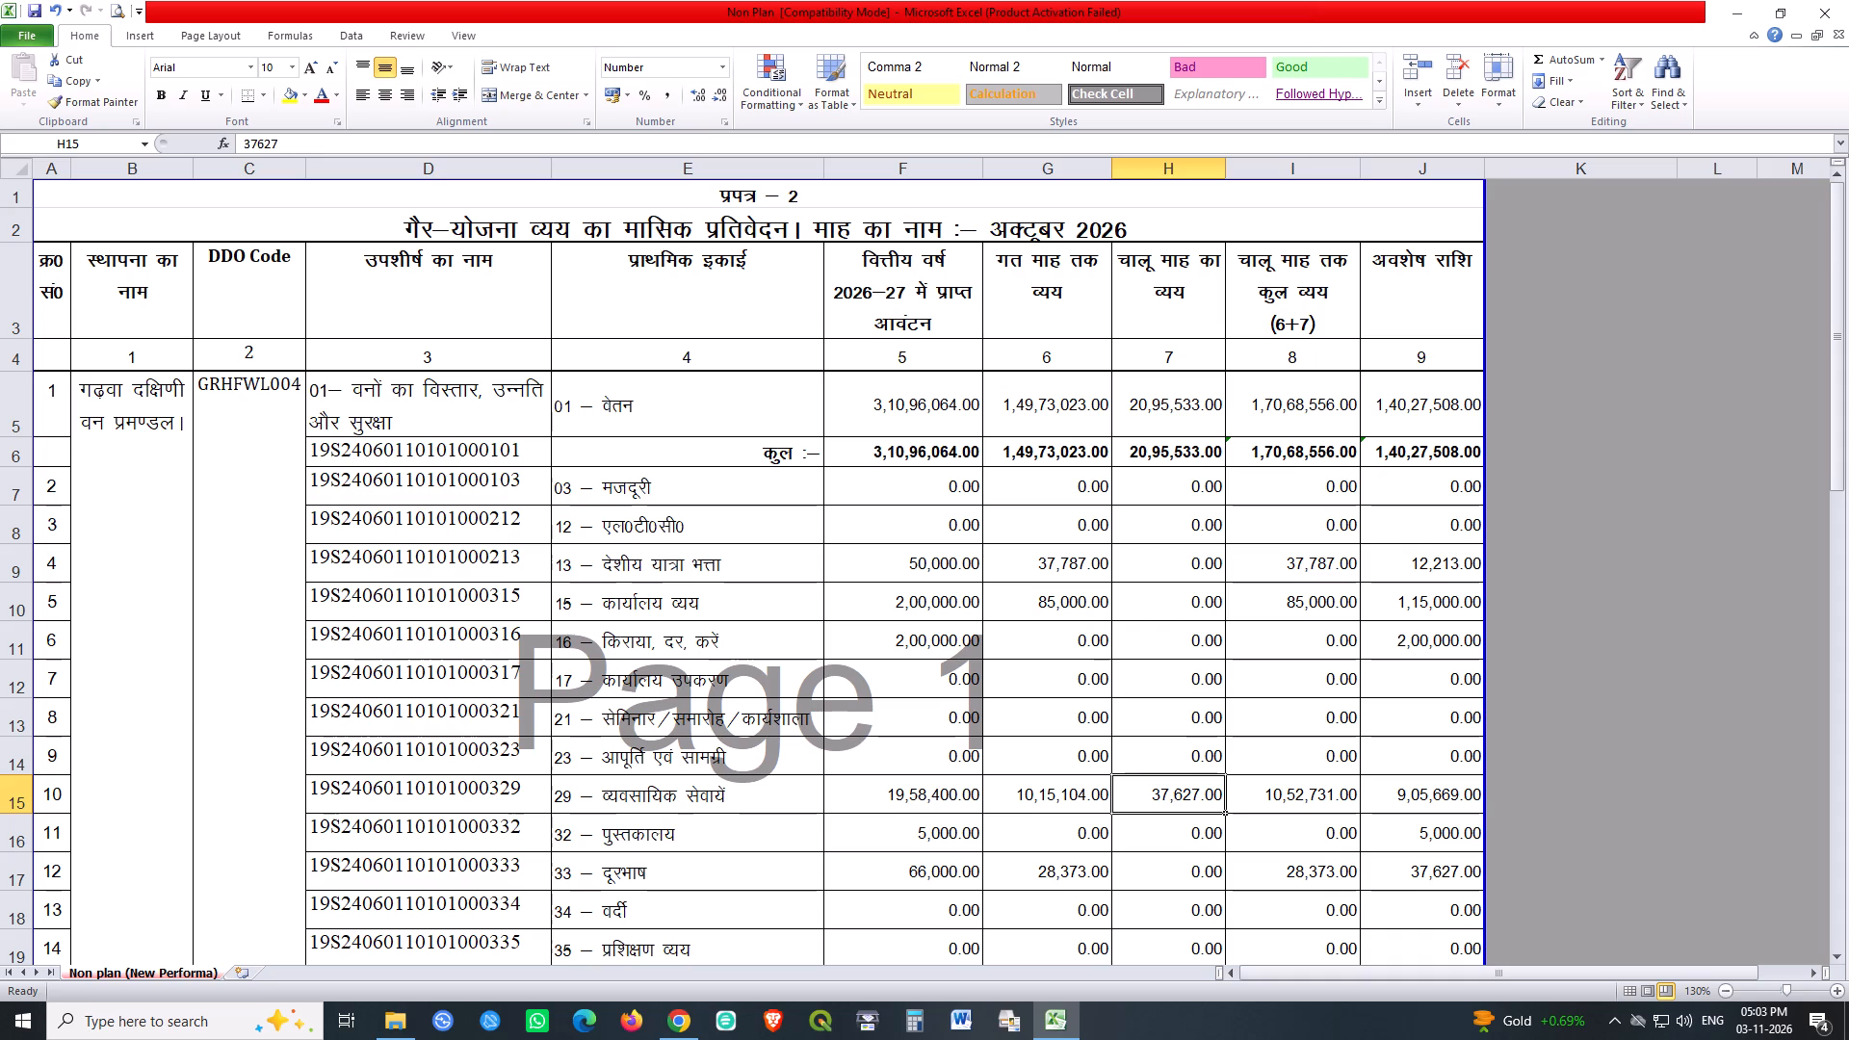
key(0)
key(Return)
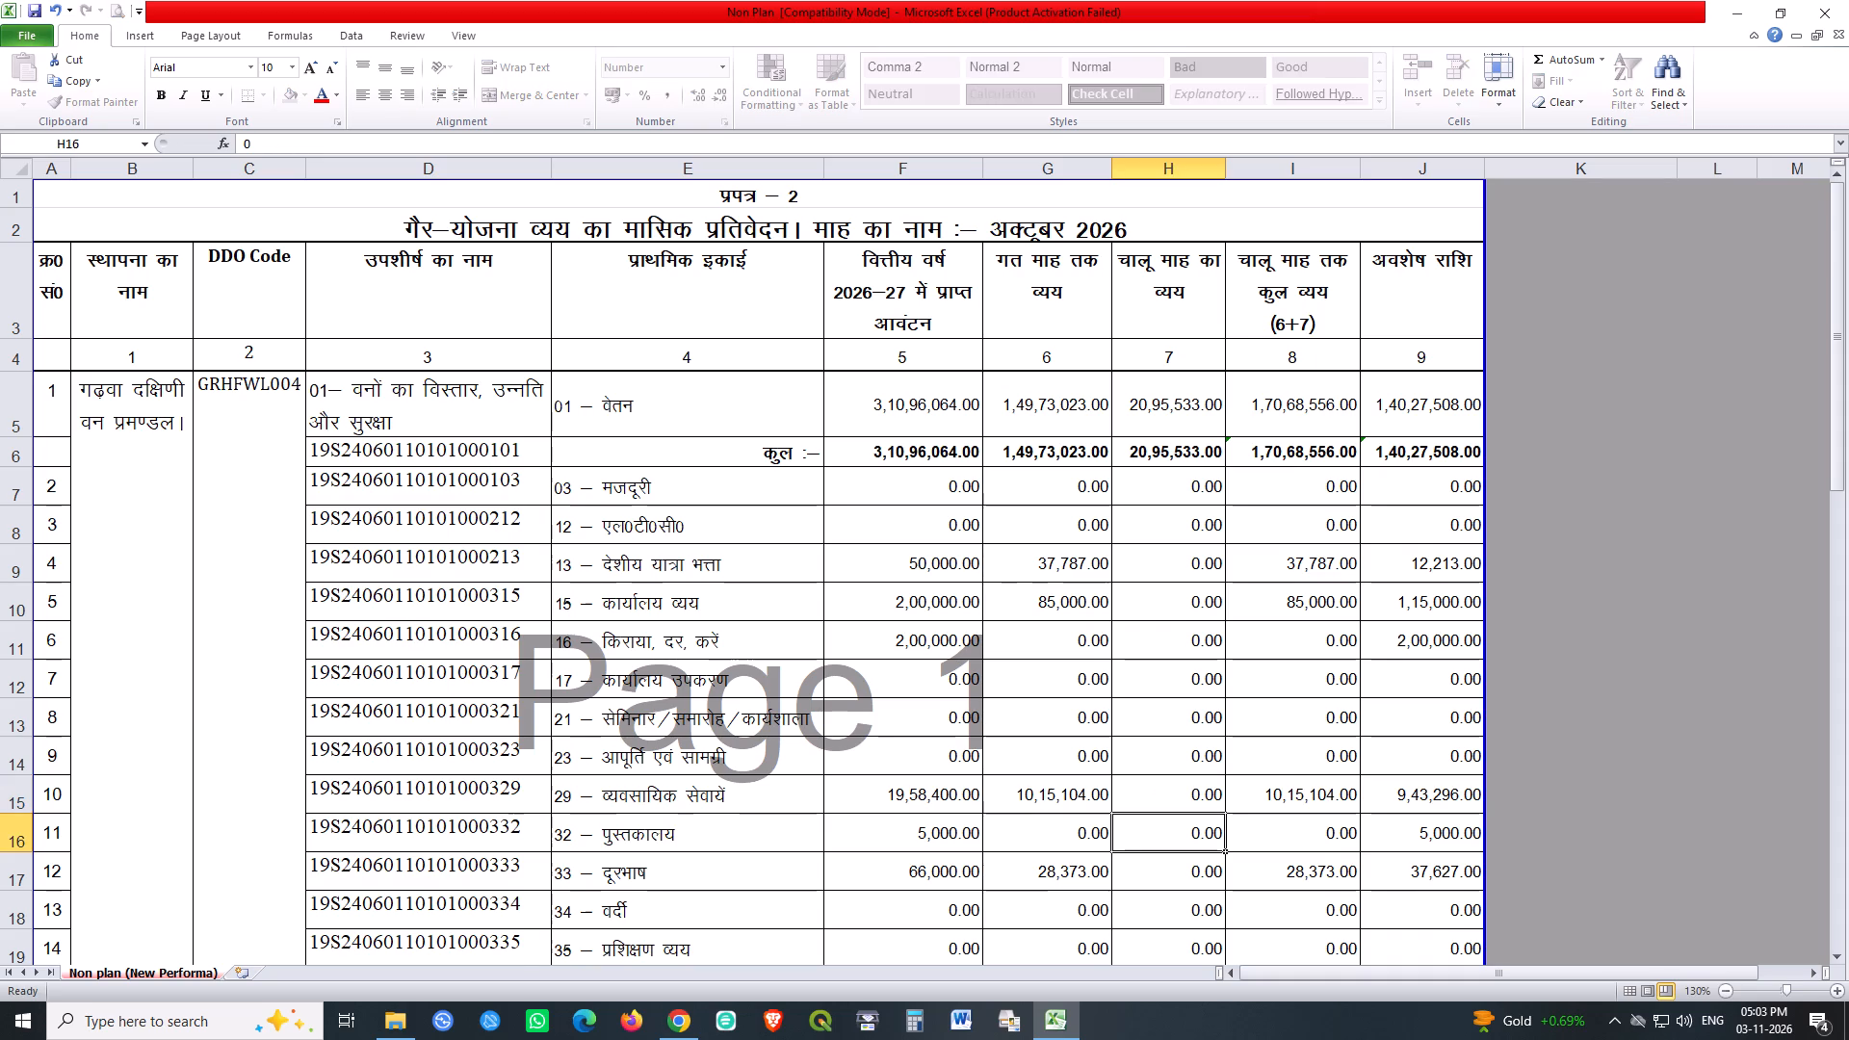
Enter 37627 as the दूरभाष current-month expenditure (H17) and save the Non Plan workbook.
click(1158, 873)
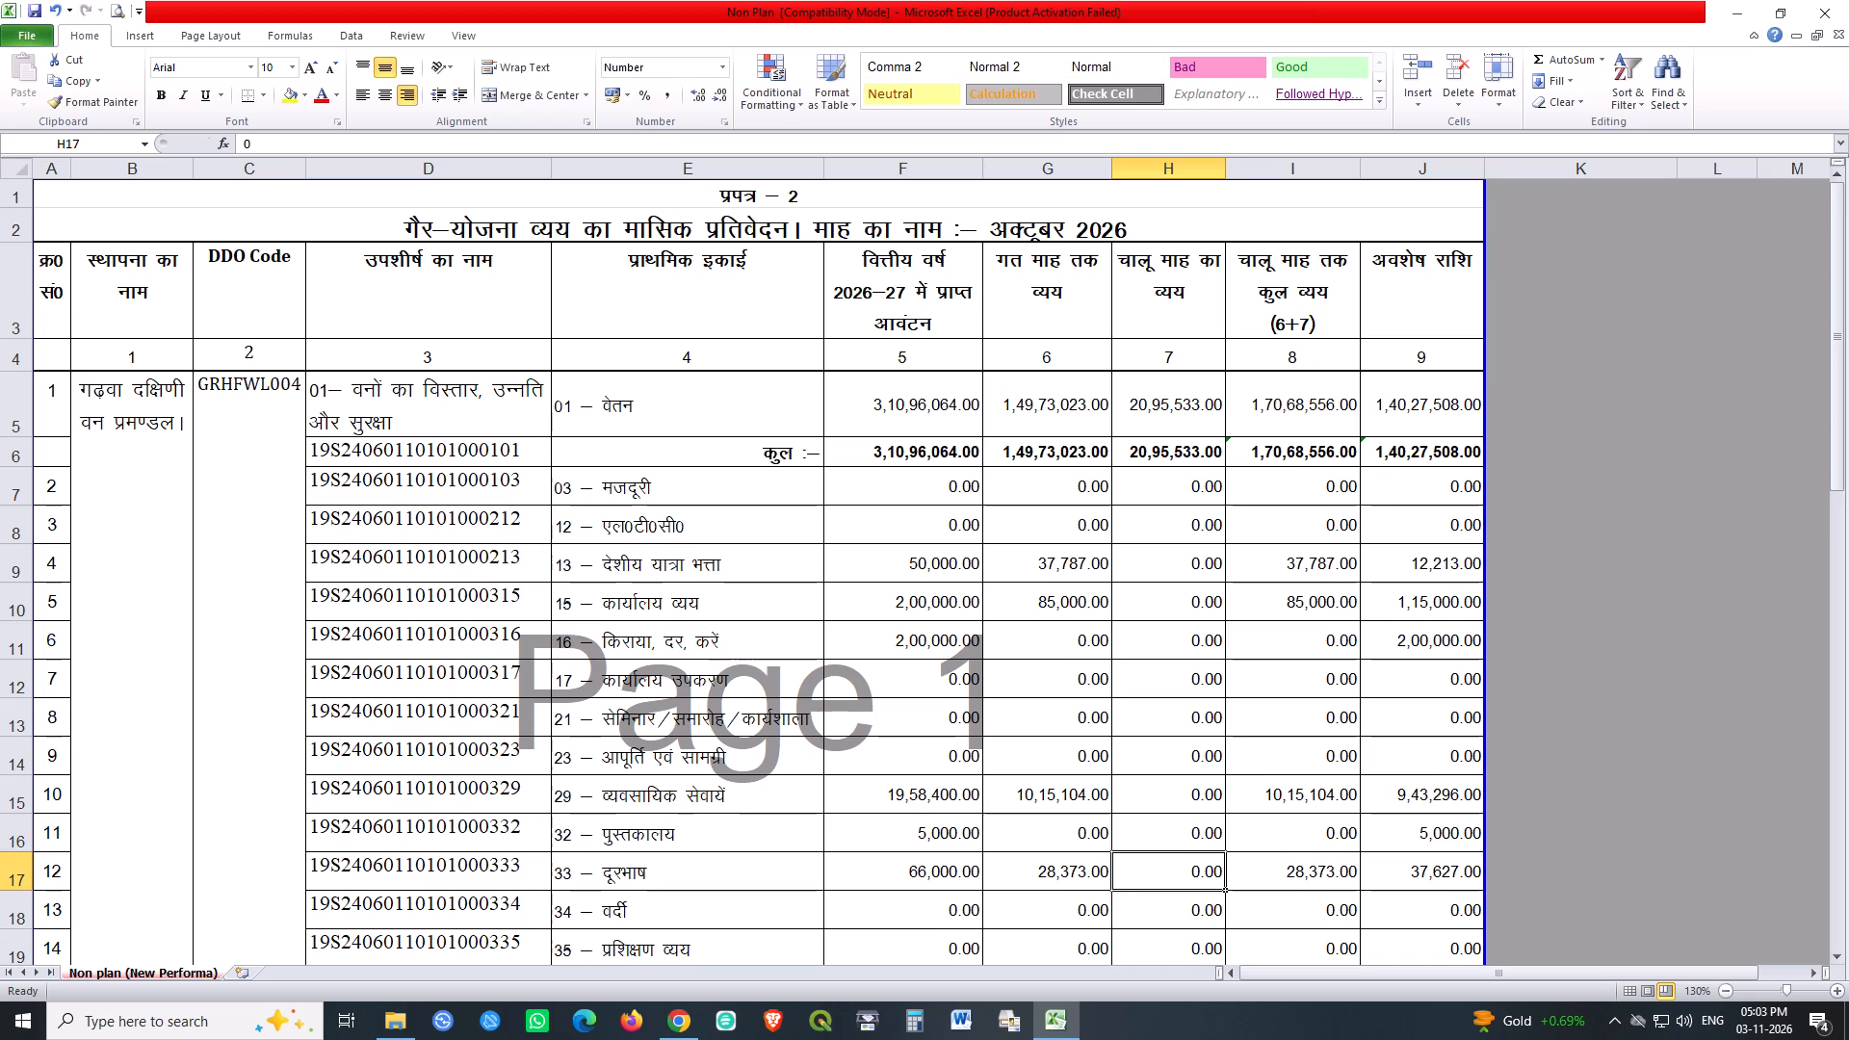
text(37627)
key(Return)
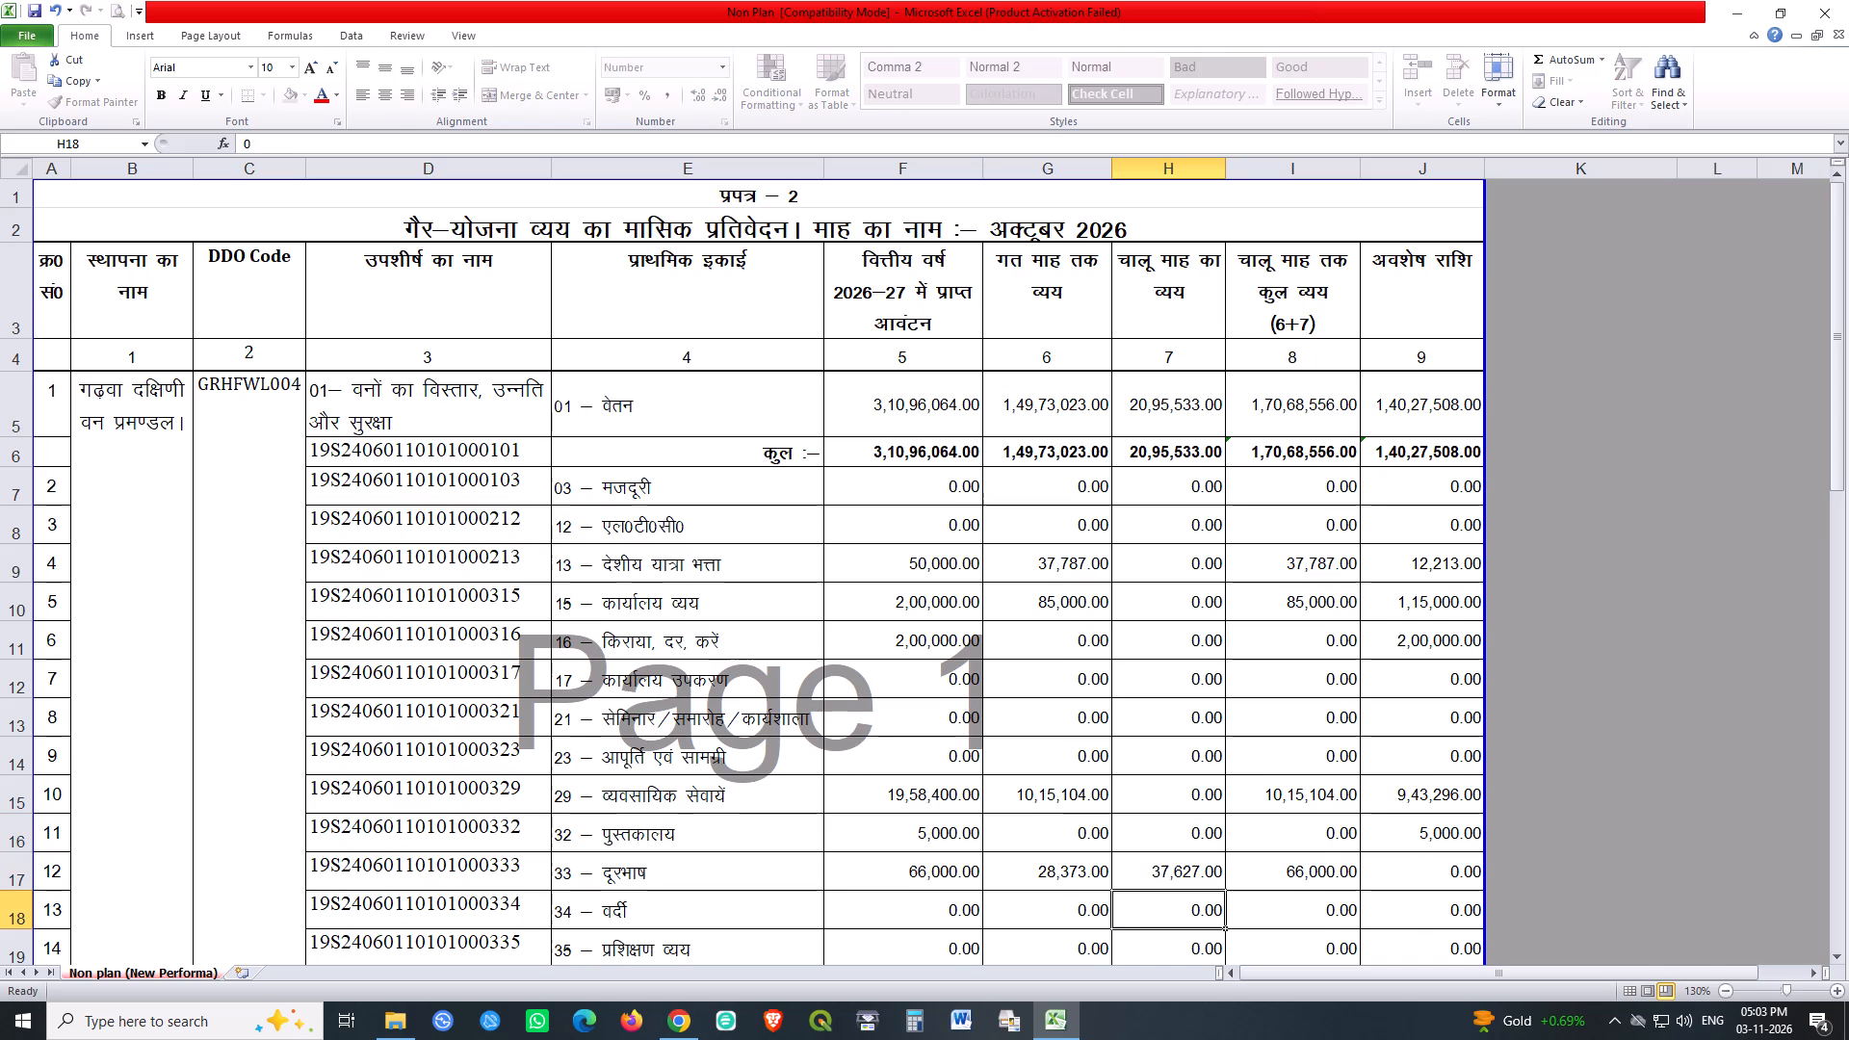
click(1344, 860)
click(1153, 882)
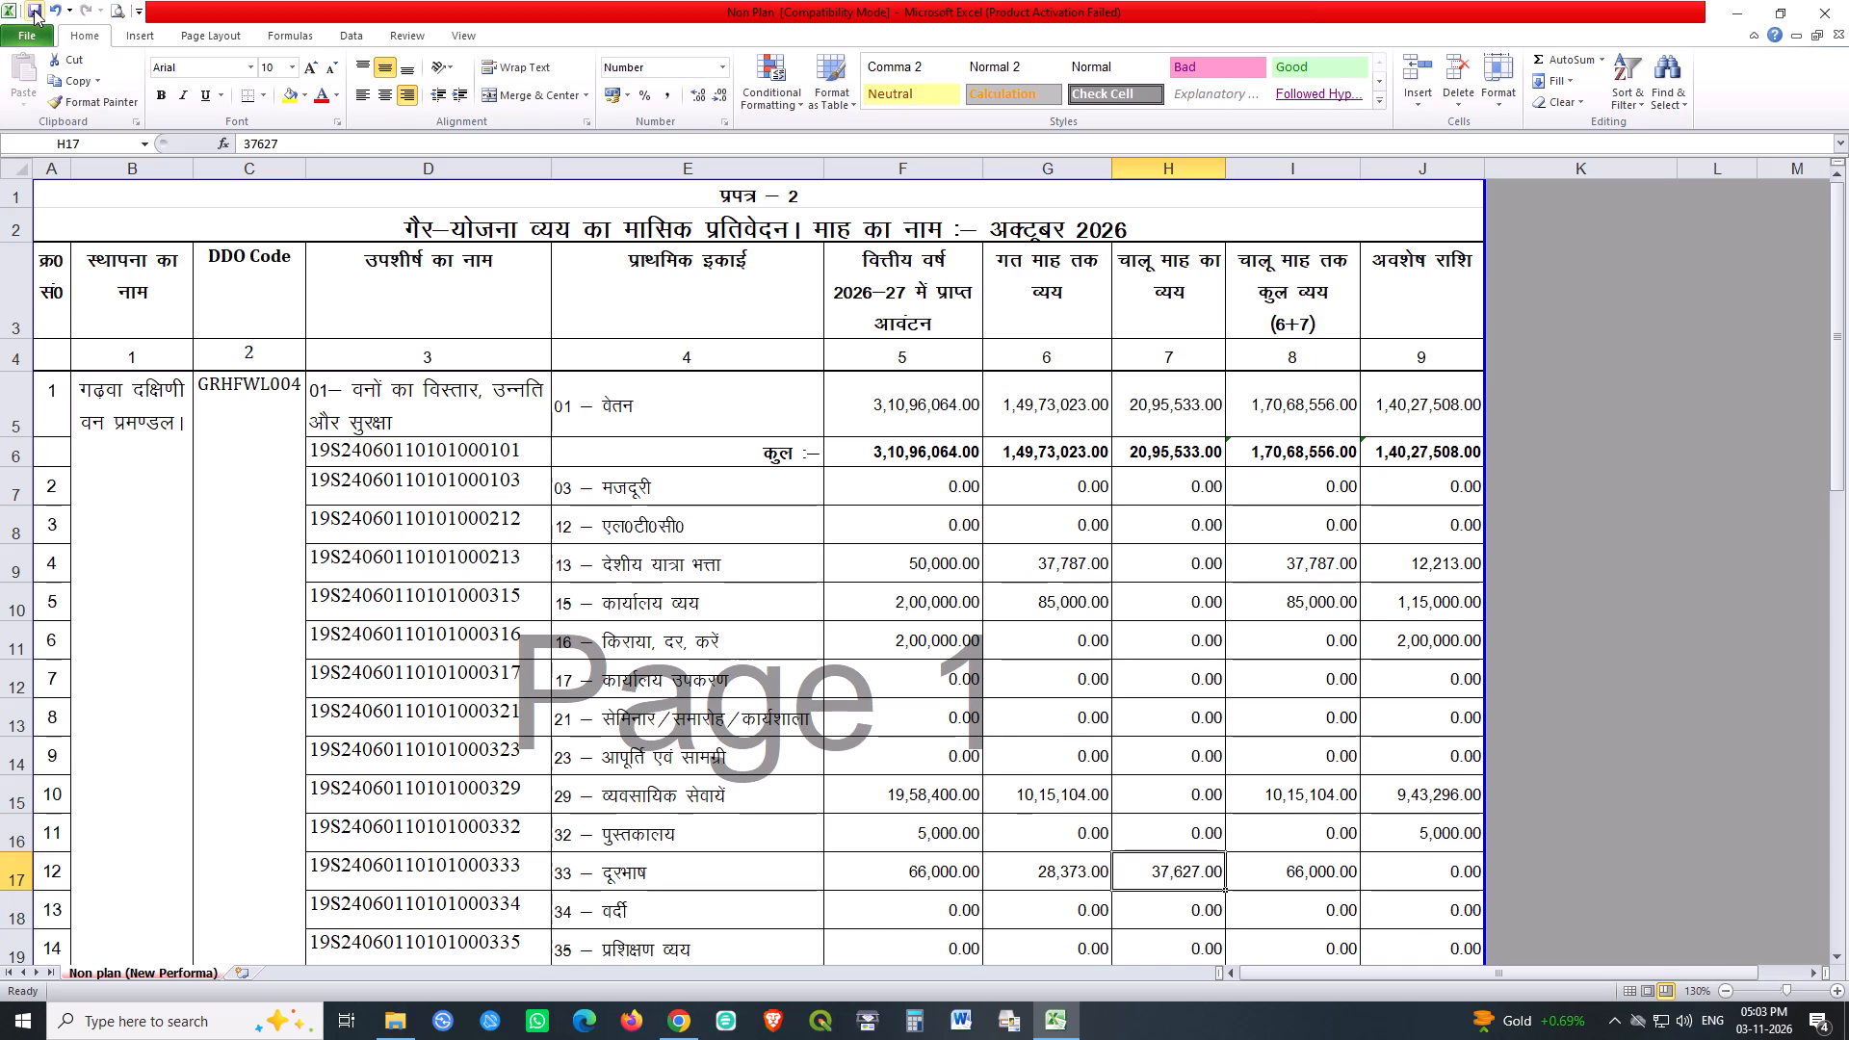
triple_click(34, 10)
double_click(34, 10)
Paste the cumulative मुआवजा (अनुदान) expenditure from I25 into G25 as a value, set H25 to 0, and save the workbook.
scroll(1095, 781, down, 2)
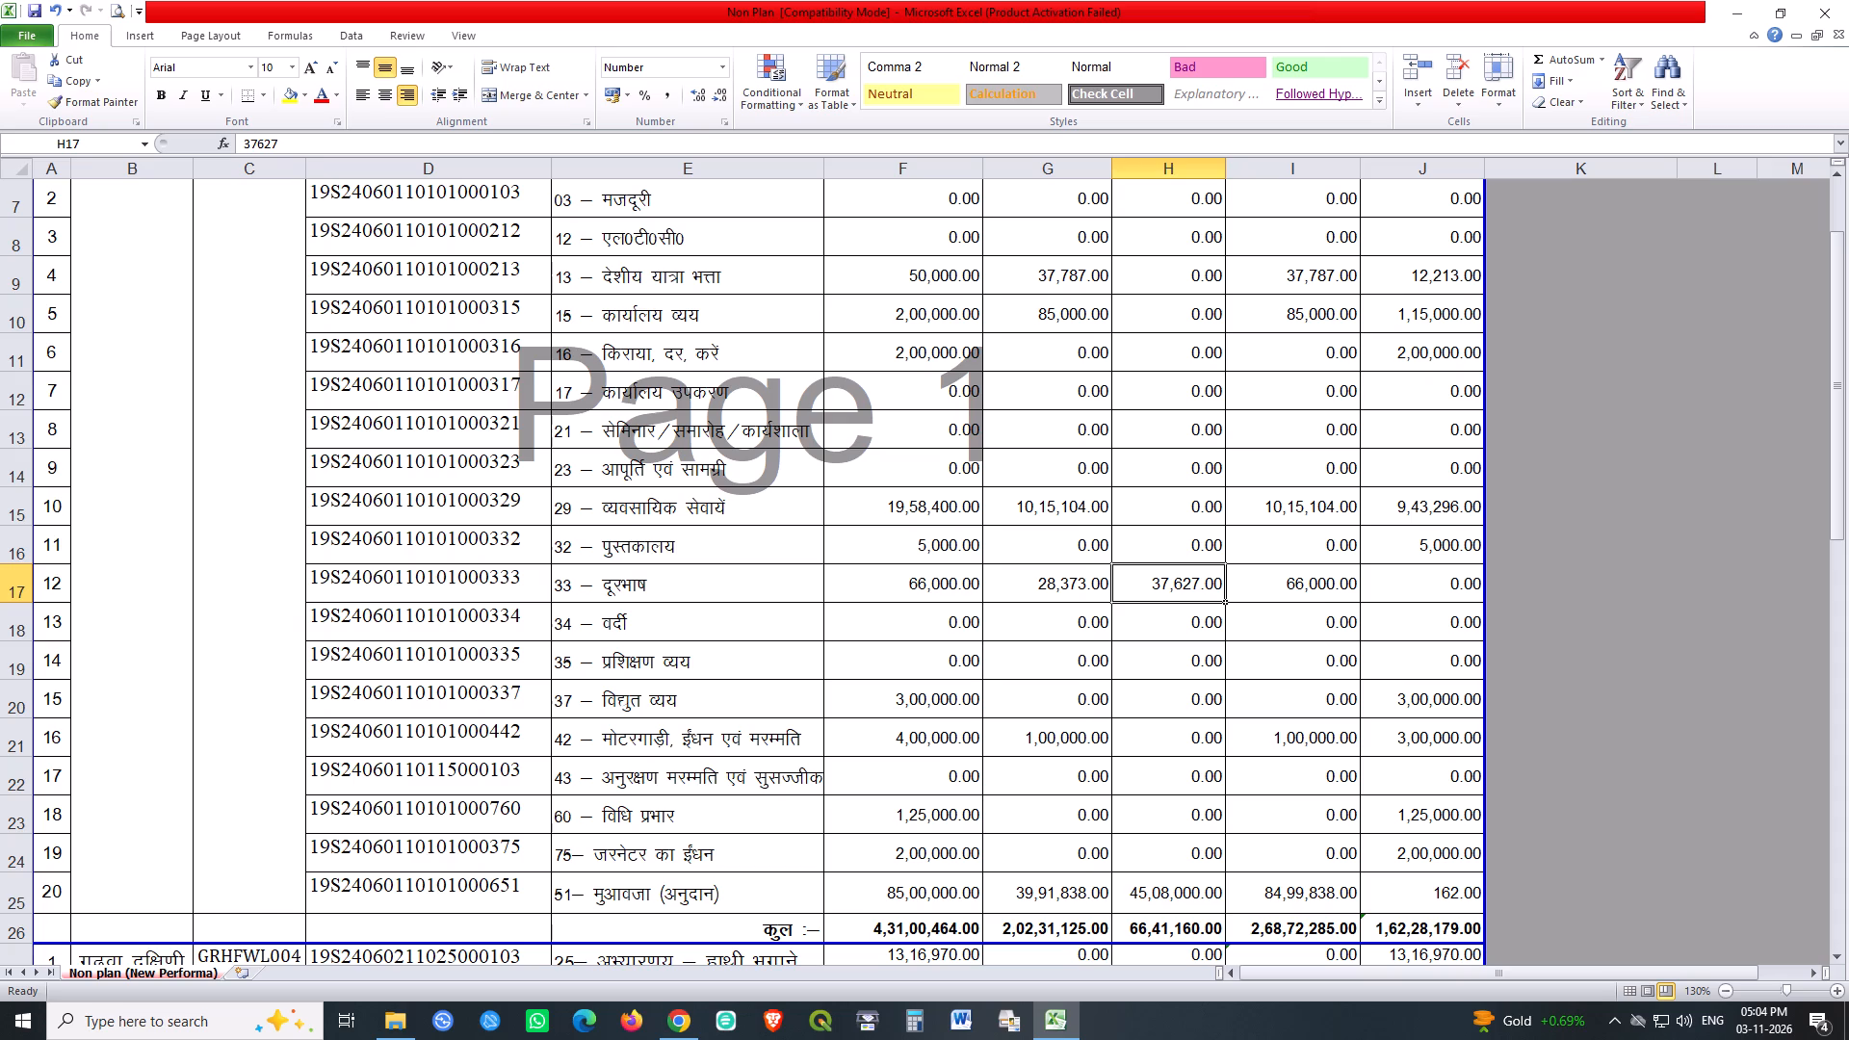
click(1203, 884)
click(1285, 871)
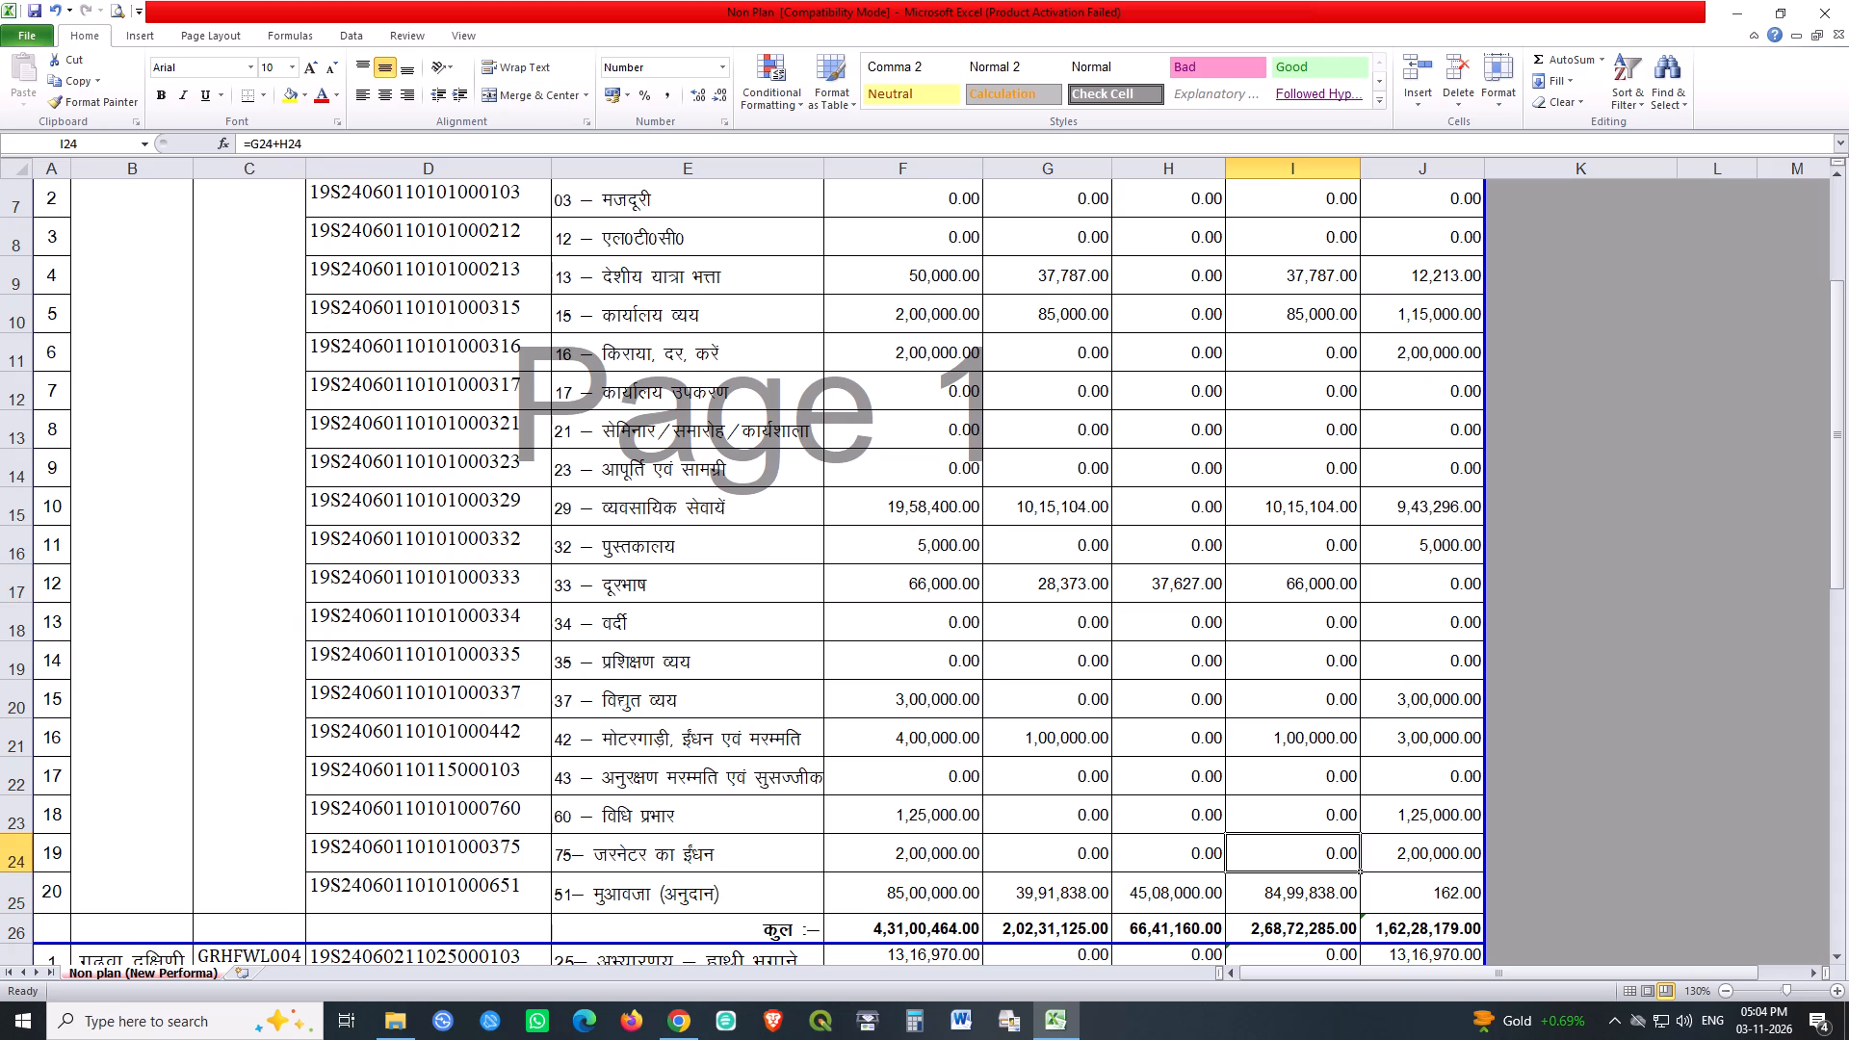
click(1293, 895)
key(ctrl+c)
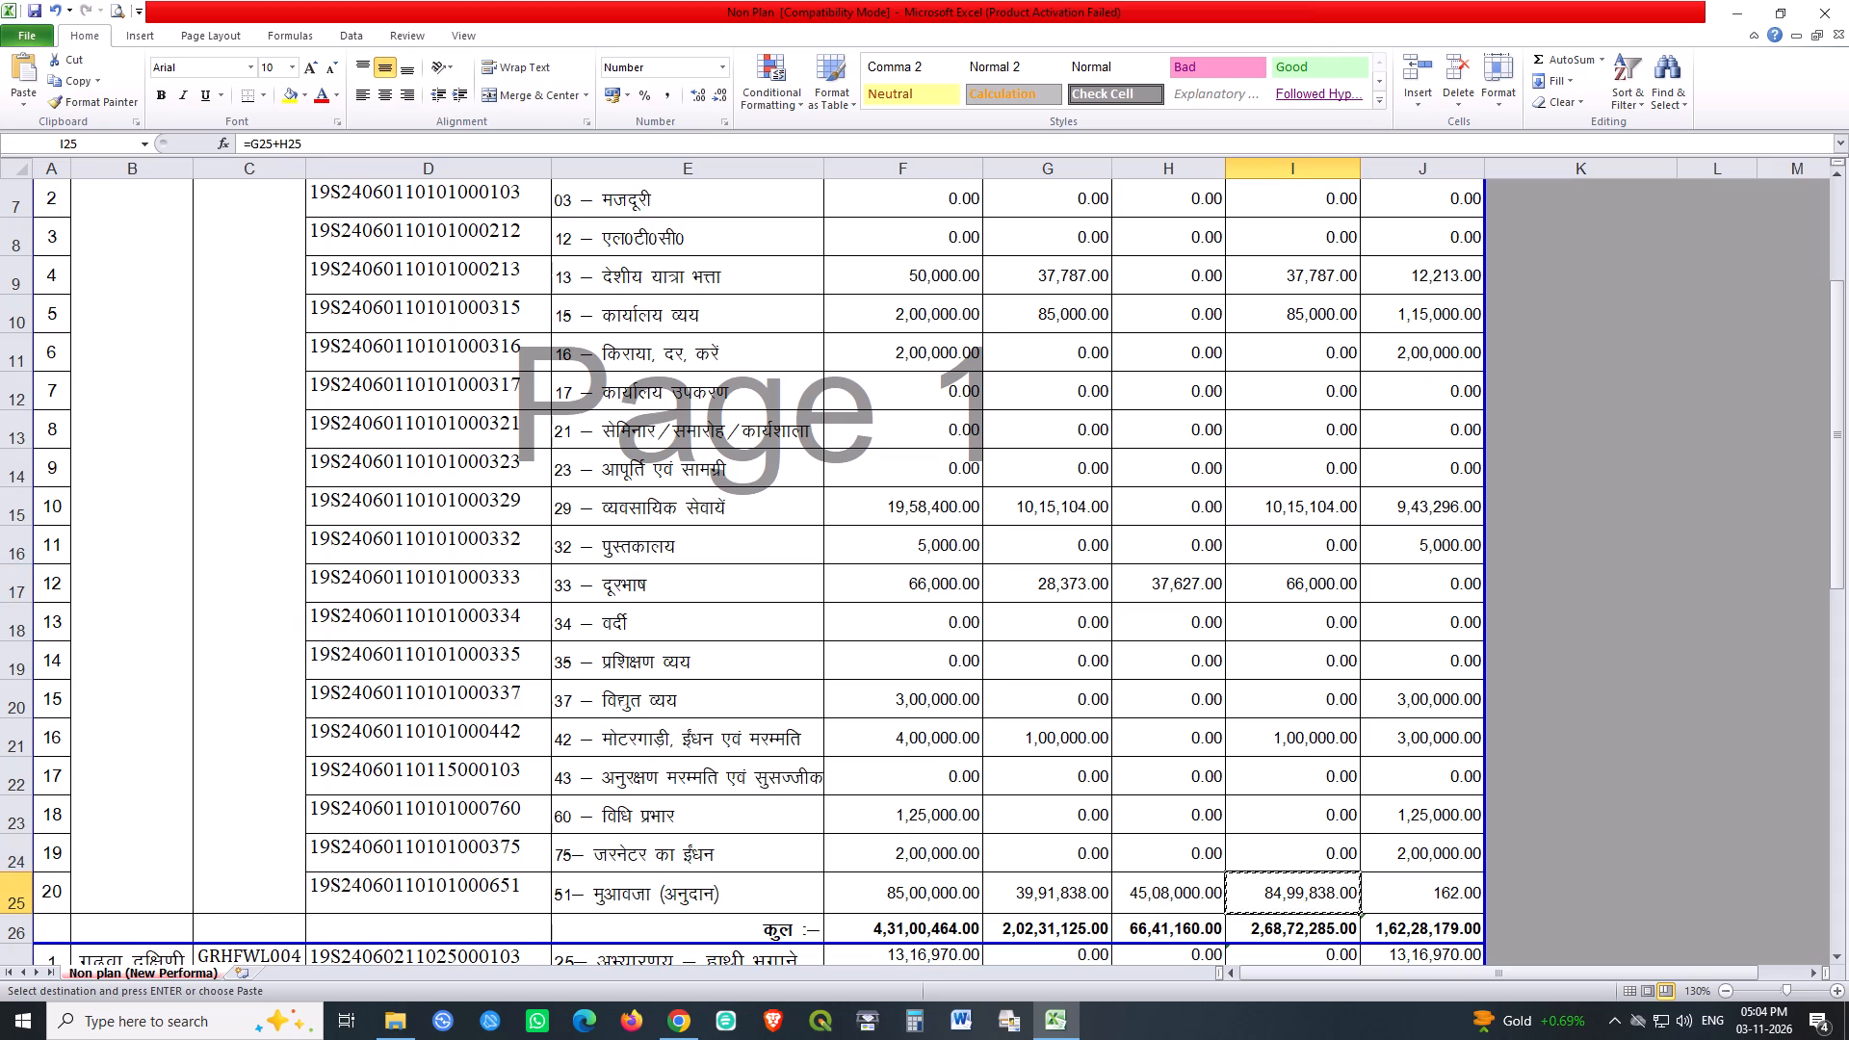
click(1086, 896)
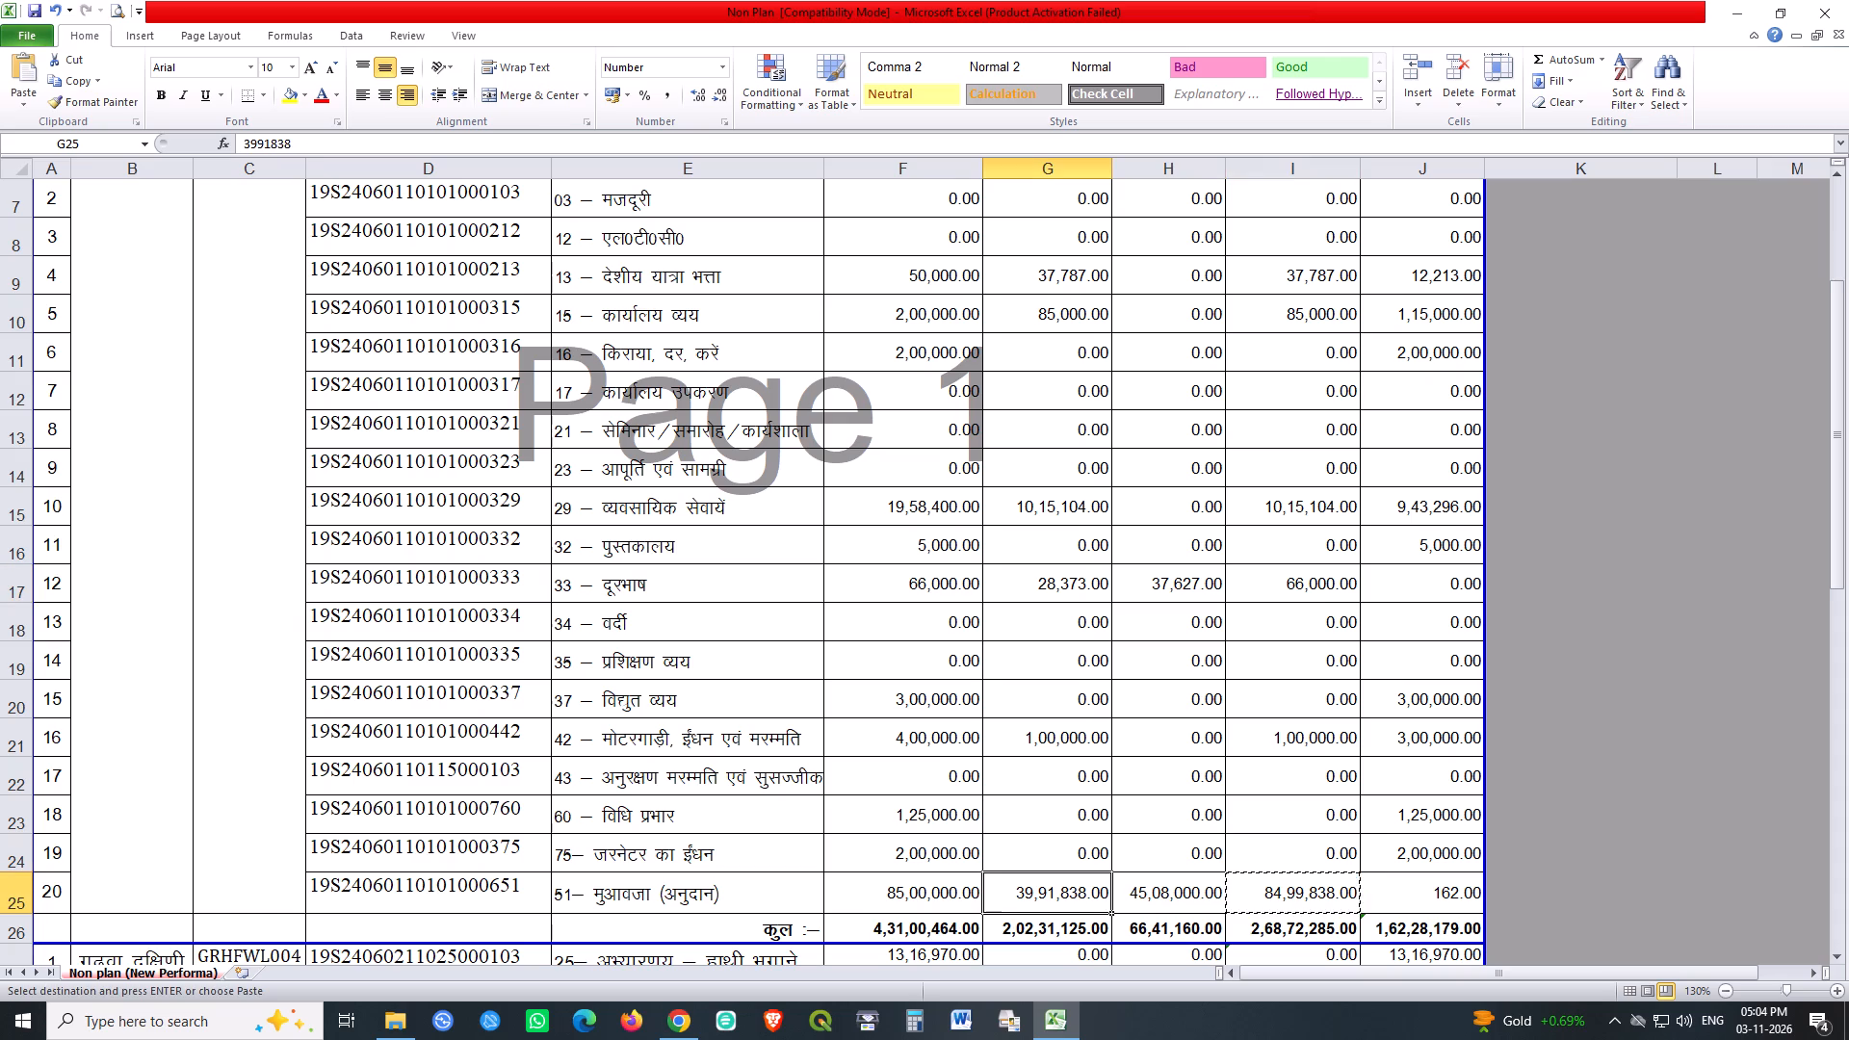
key(ctrl+alt+v)
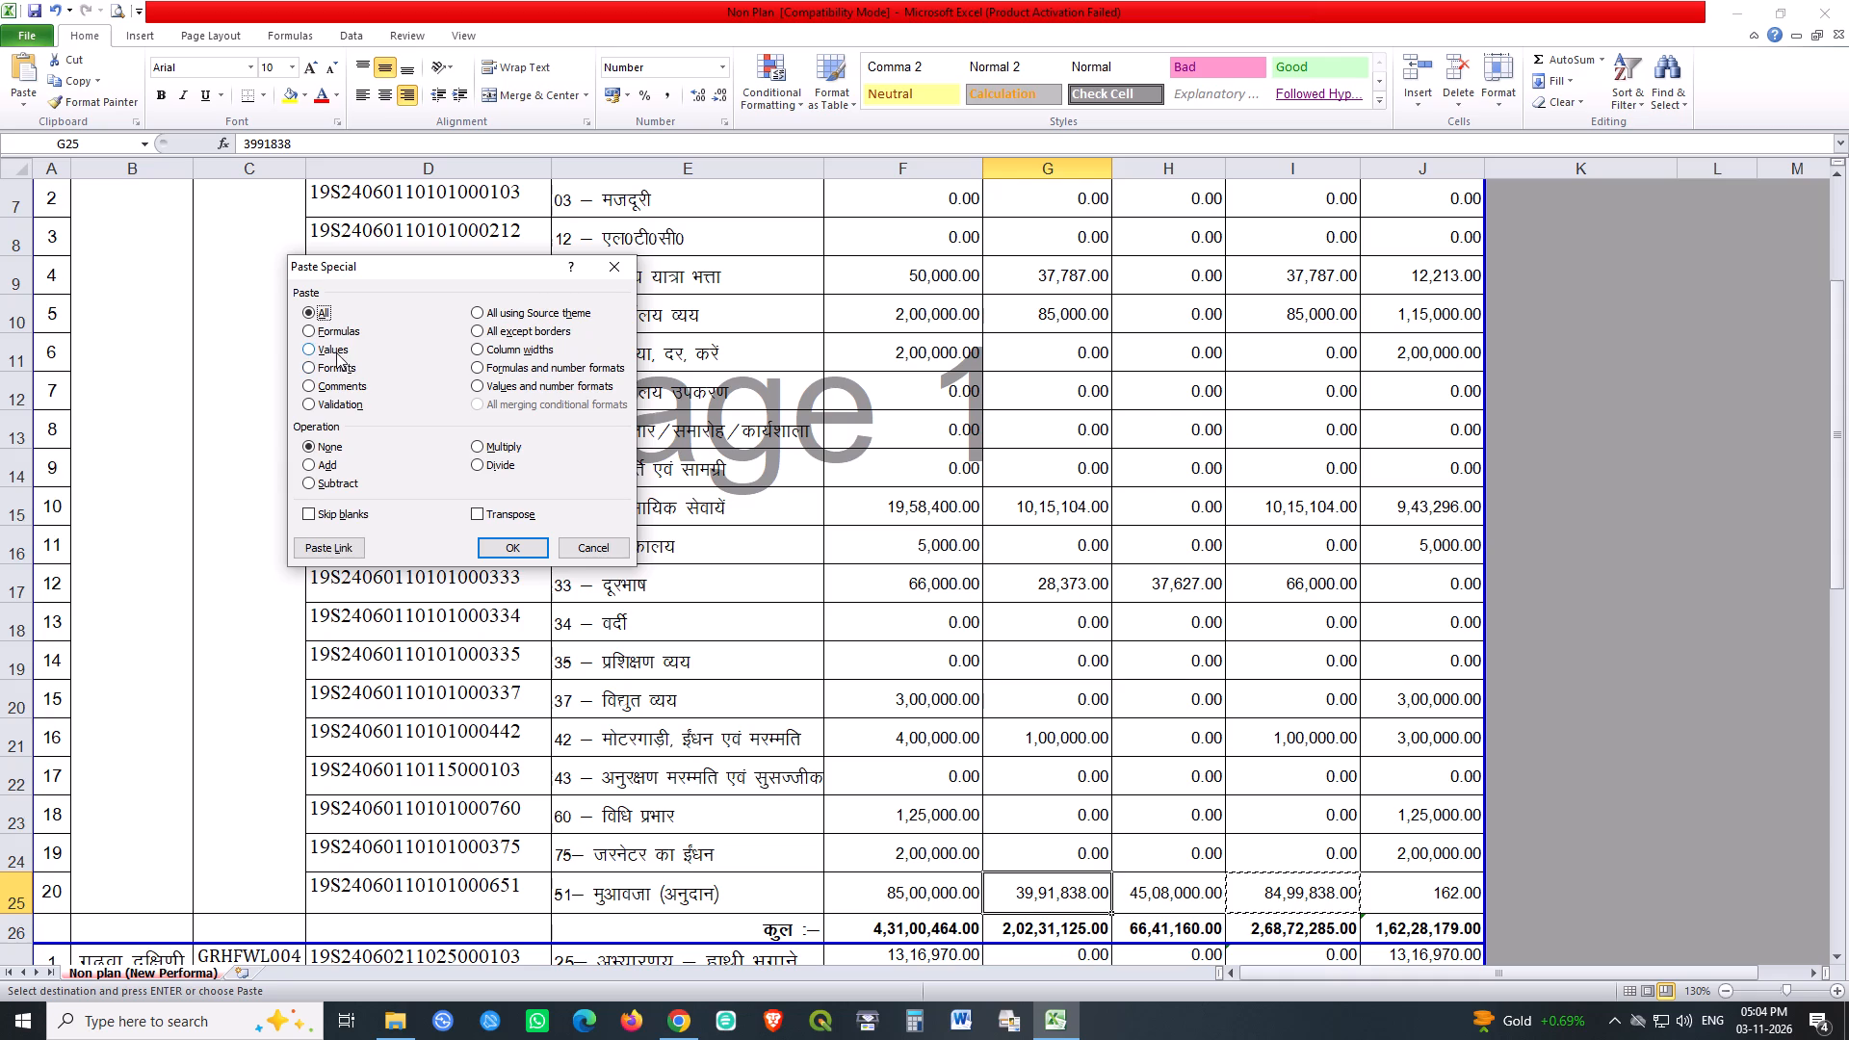
click(336, 352)
click(517, 543)
click(1172, 894)
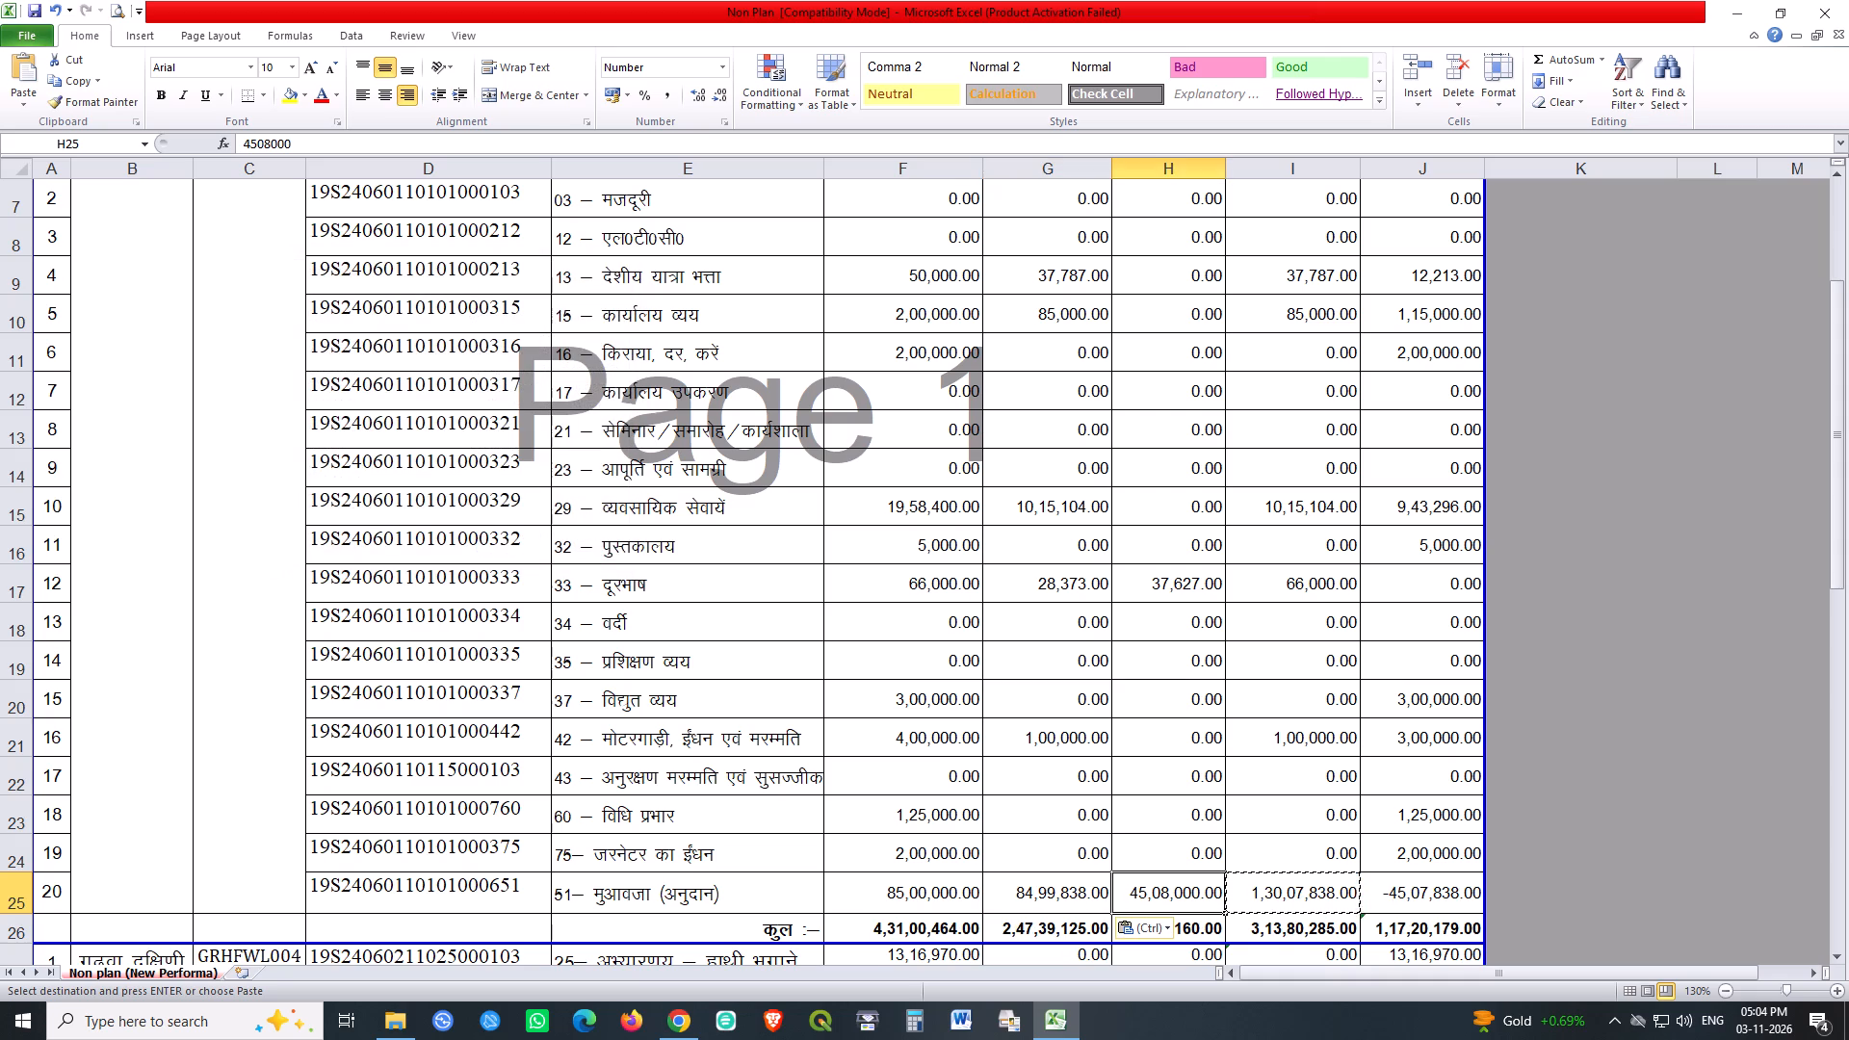
key(0)
key(Return)
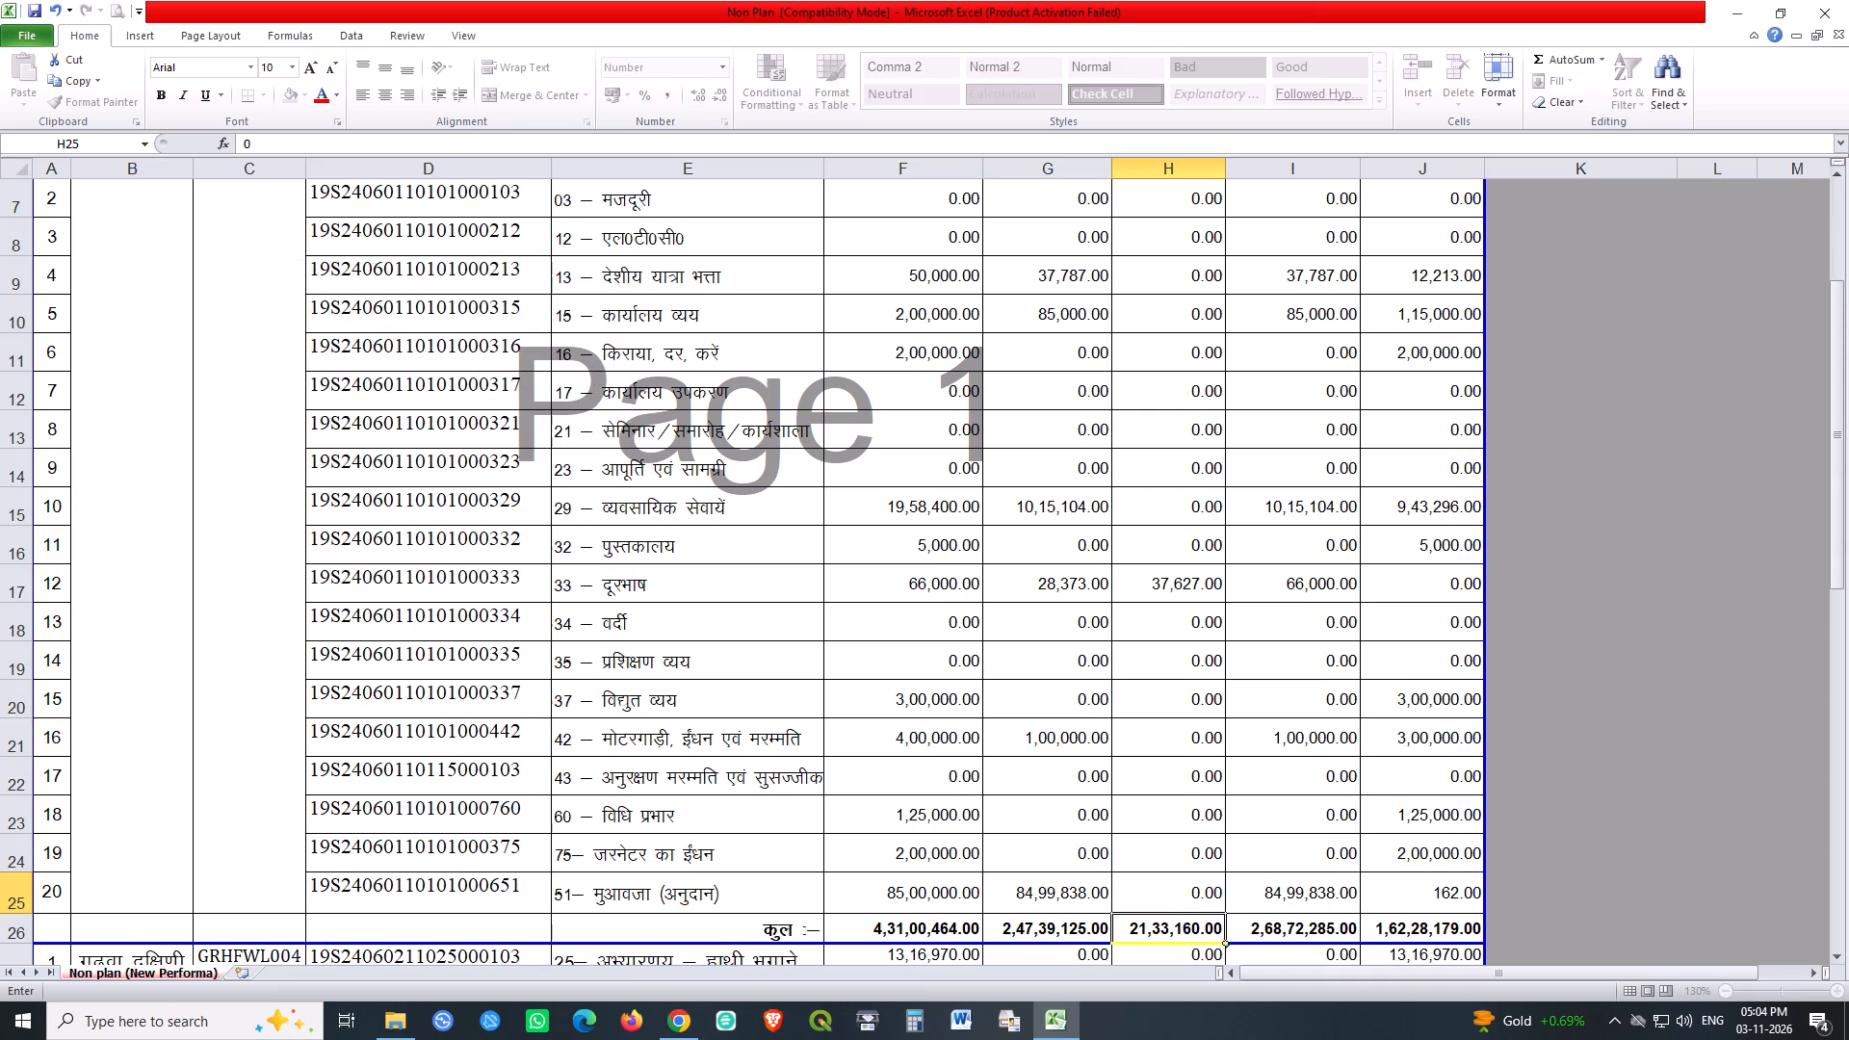
key(ctrl+s)
key(ctrl+s)
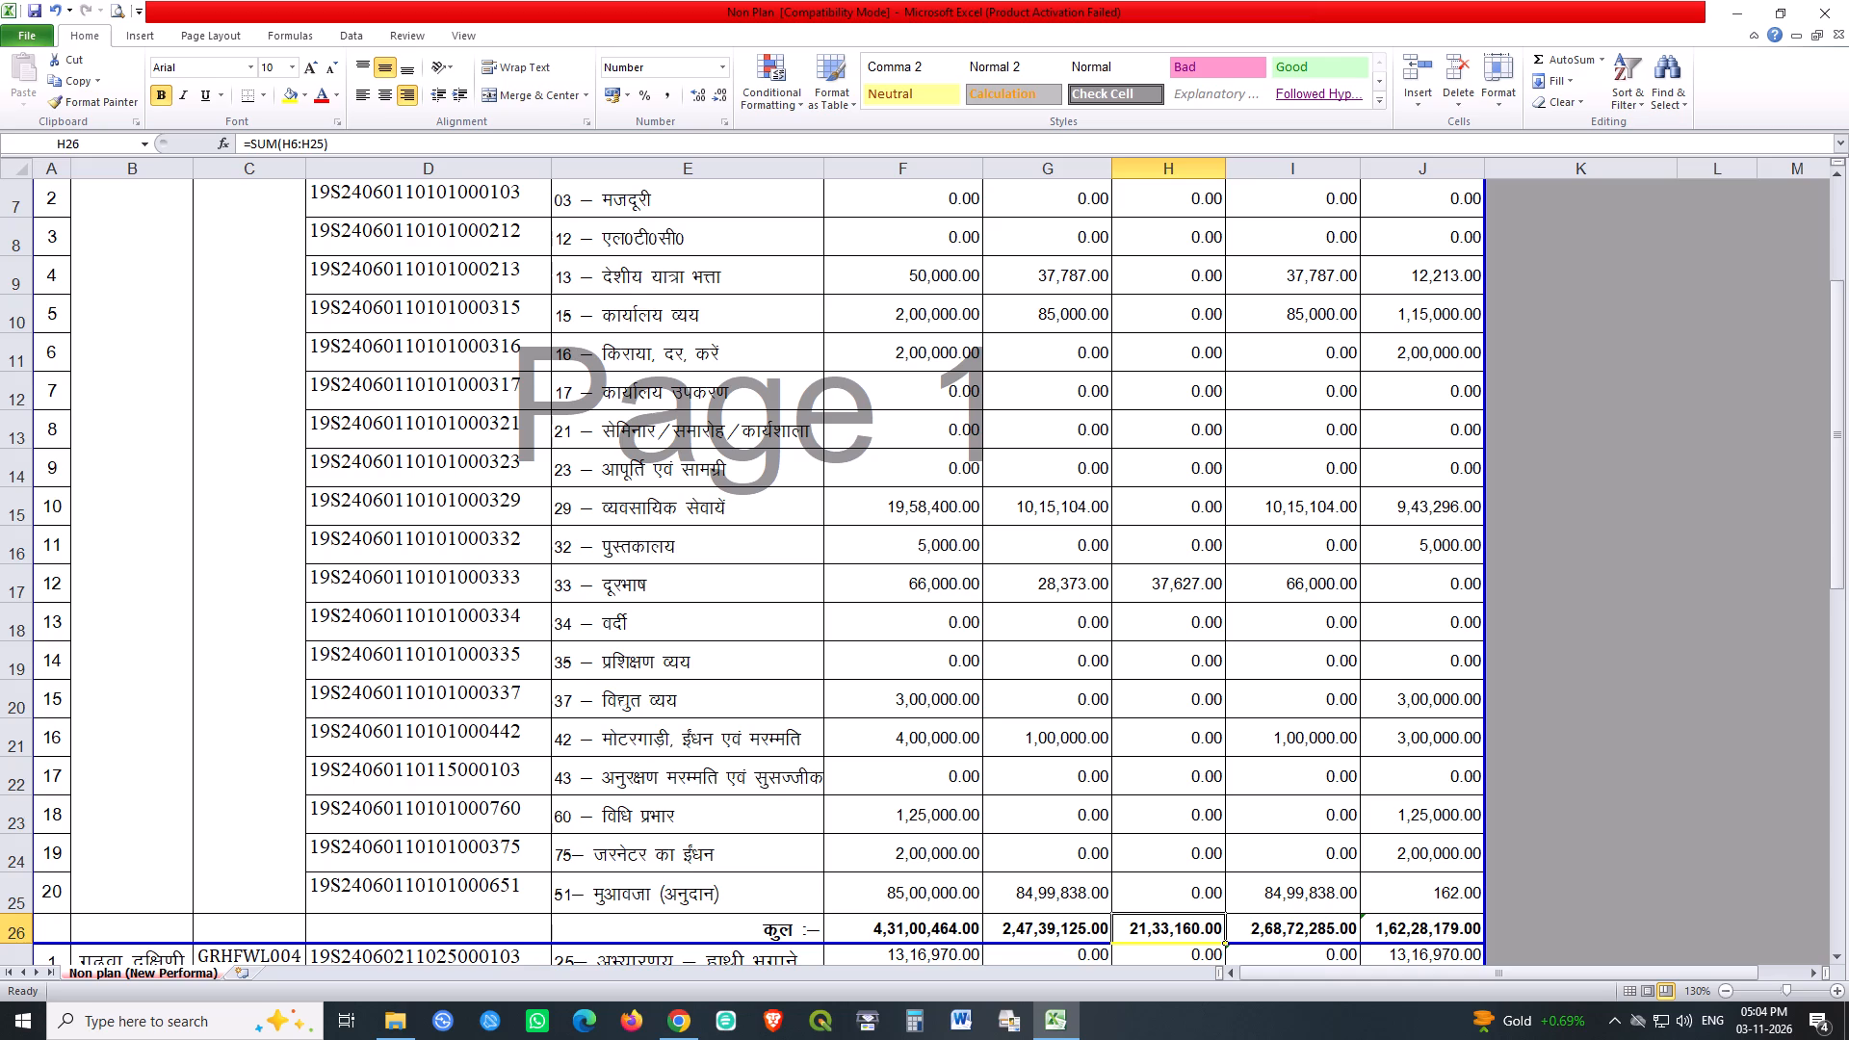
Enter current-month expenditures of 521327 for हाथी भगाने मजदूरी (H27) and 125000 for मोटर गाड़िया/इंधन (H29), and save.
scroll(1253, 566, up, 2)
scroll(1178, 478, down, 3)
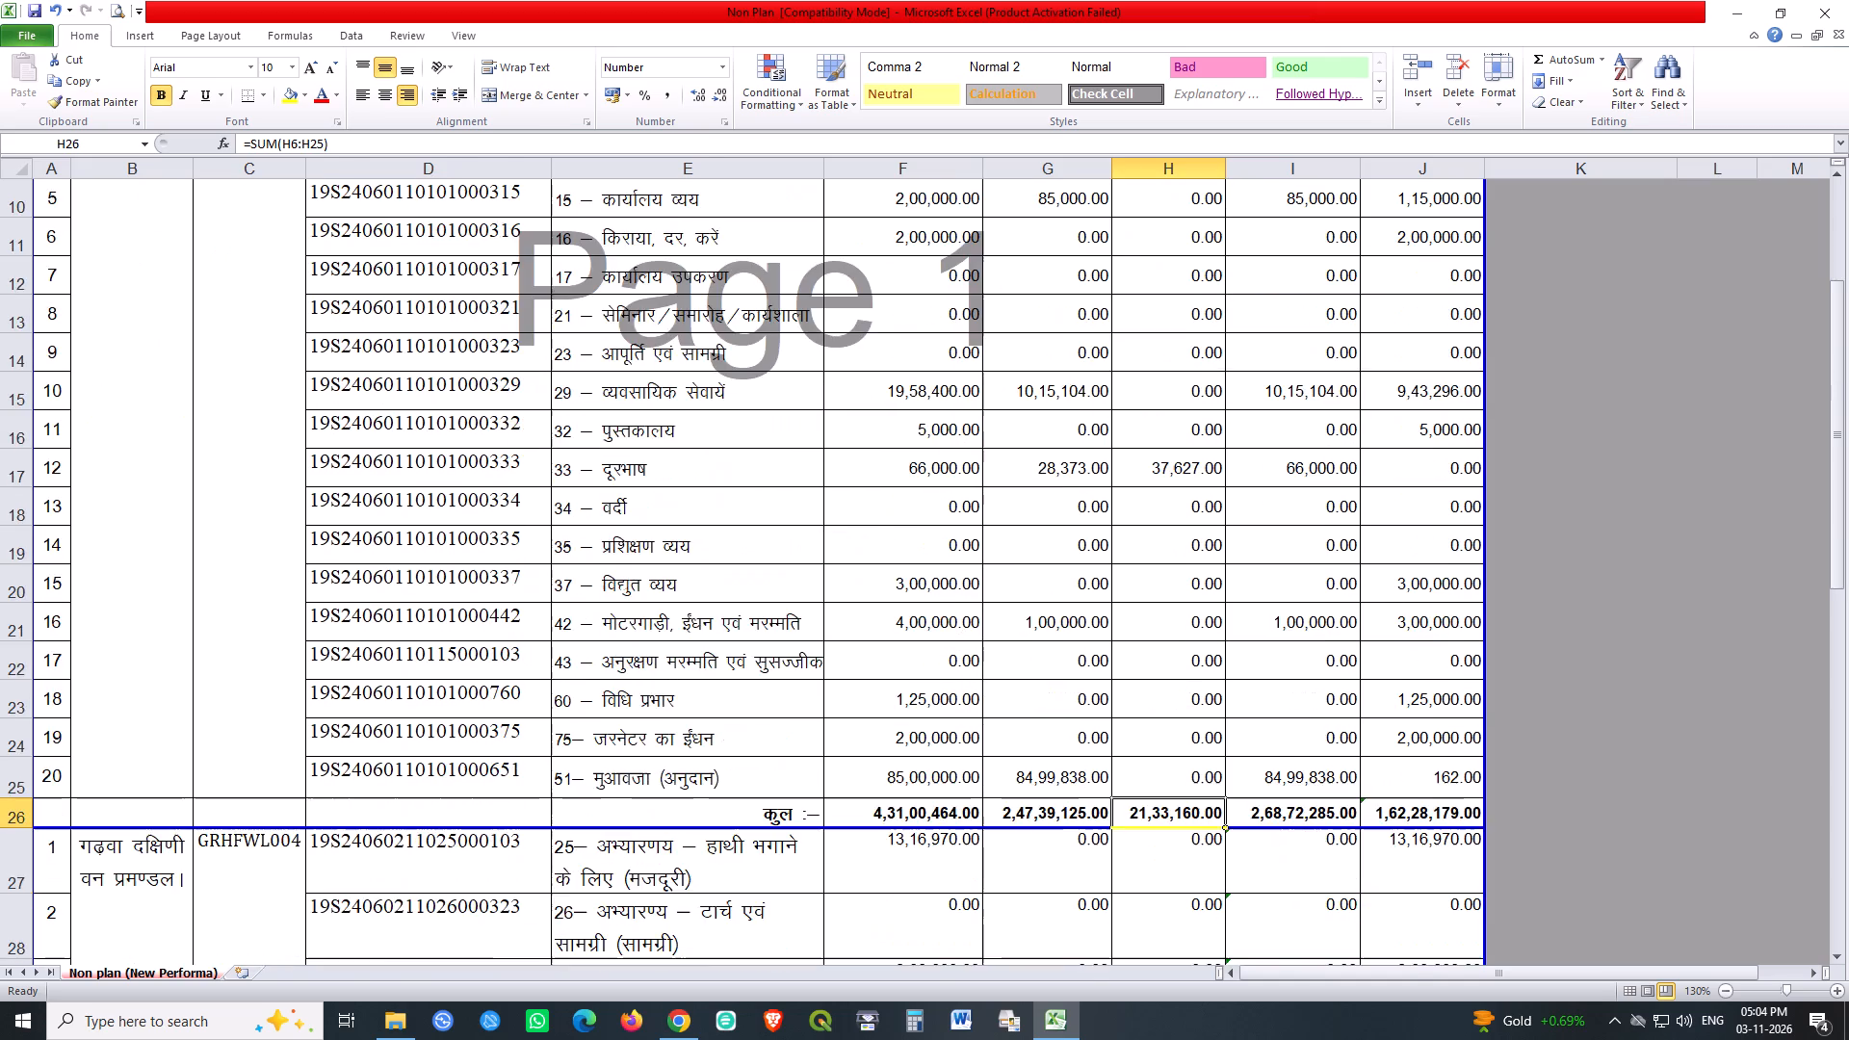
scroll(1178, 477, down, 3)
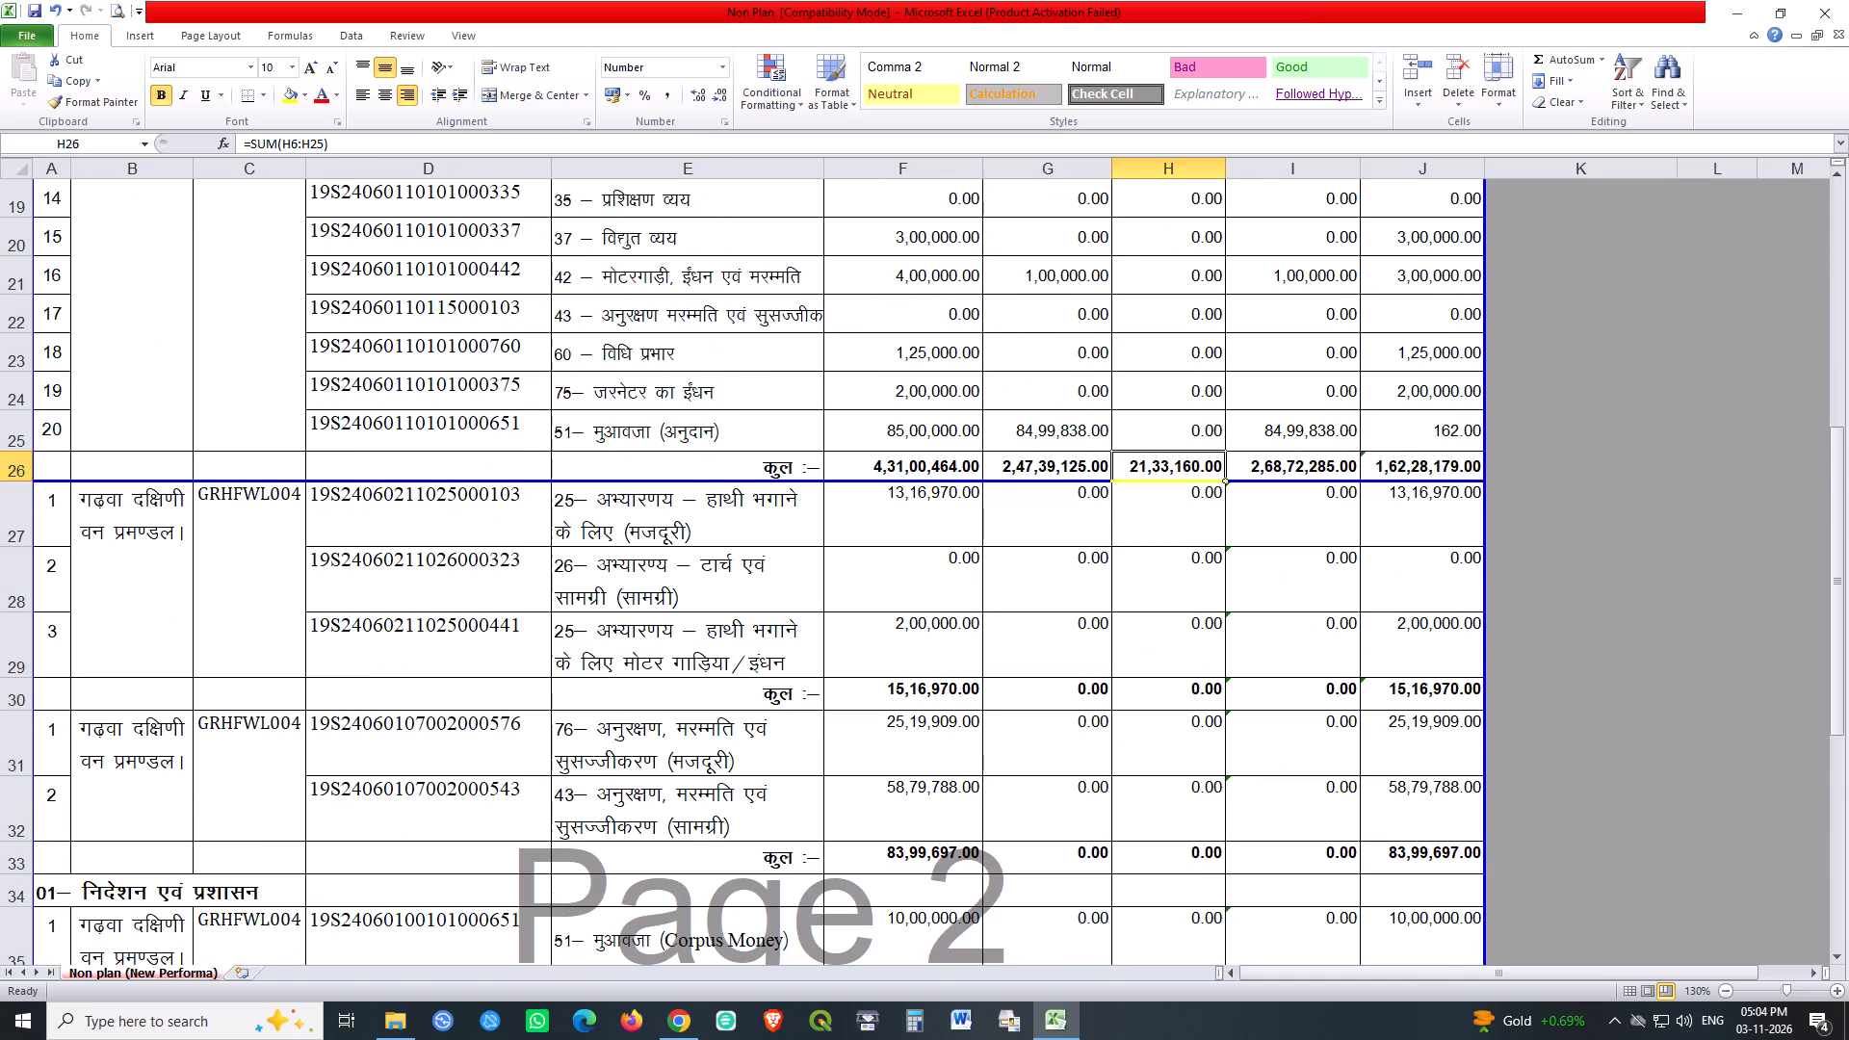
click(1188, 521)
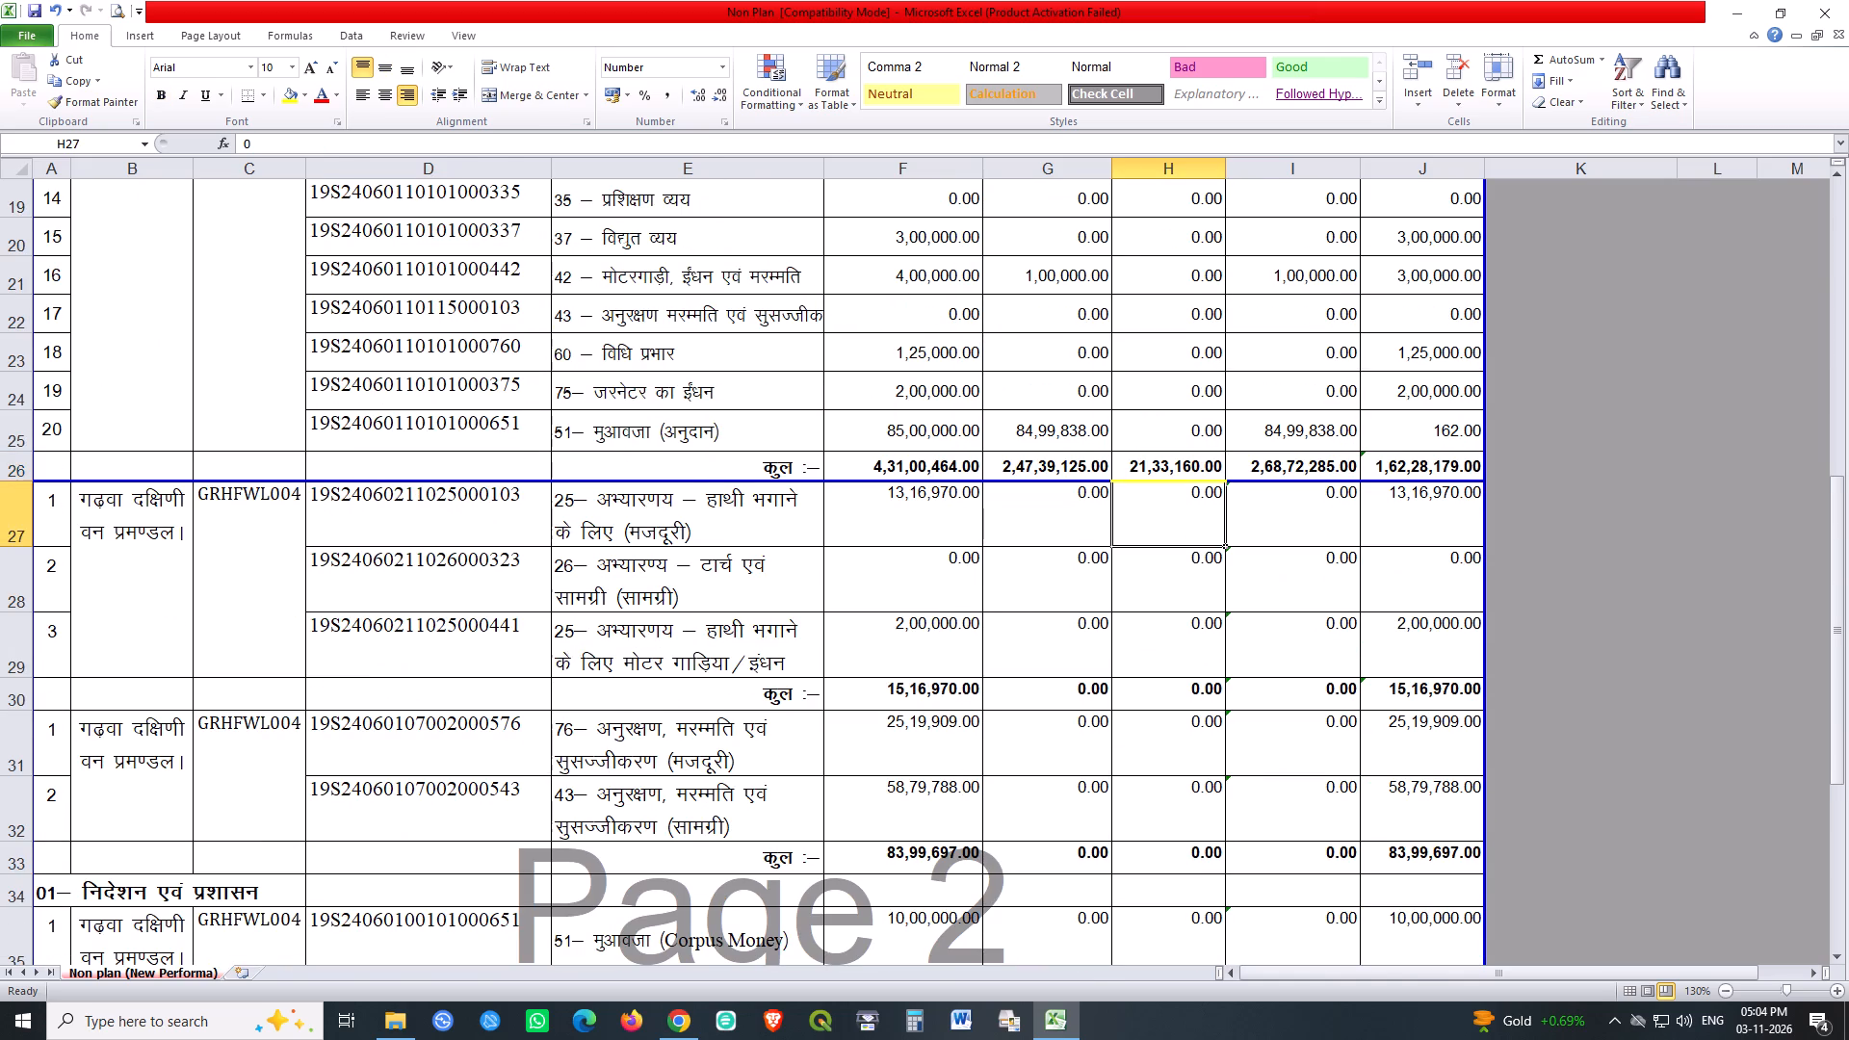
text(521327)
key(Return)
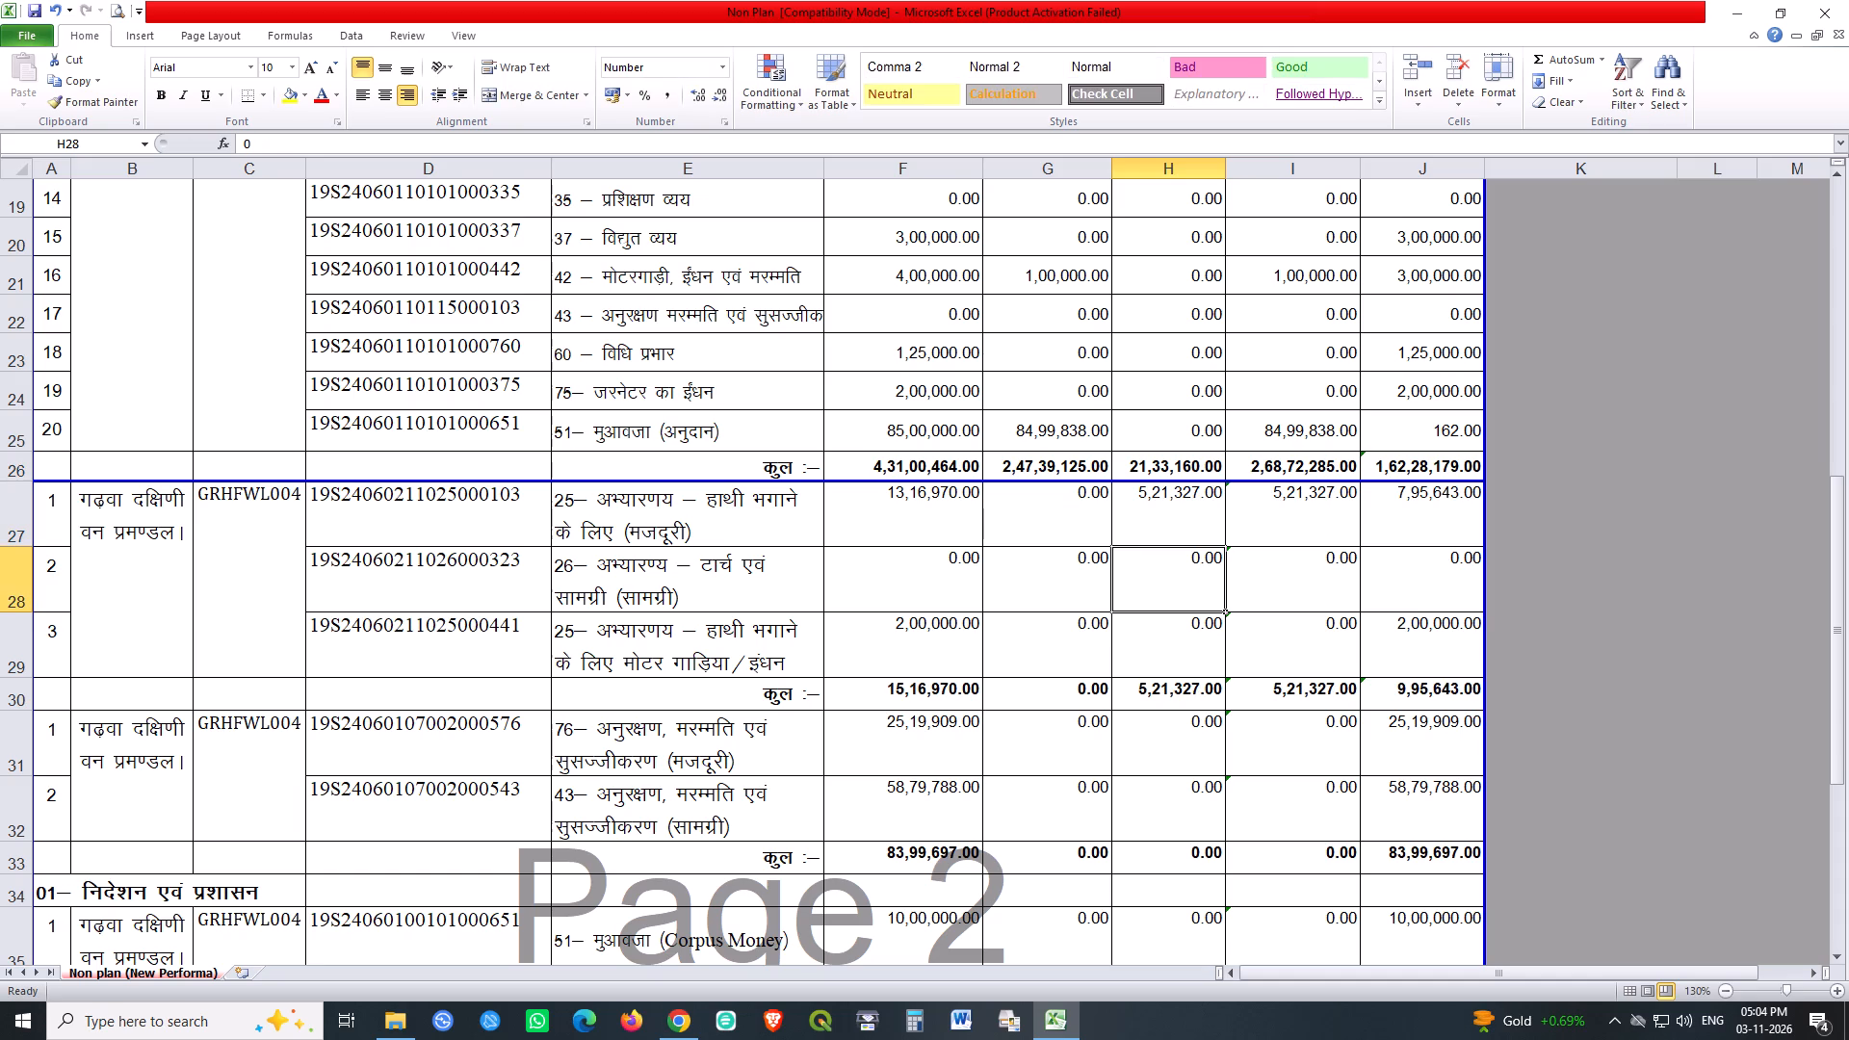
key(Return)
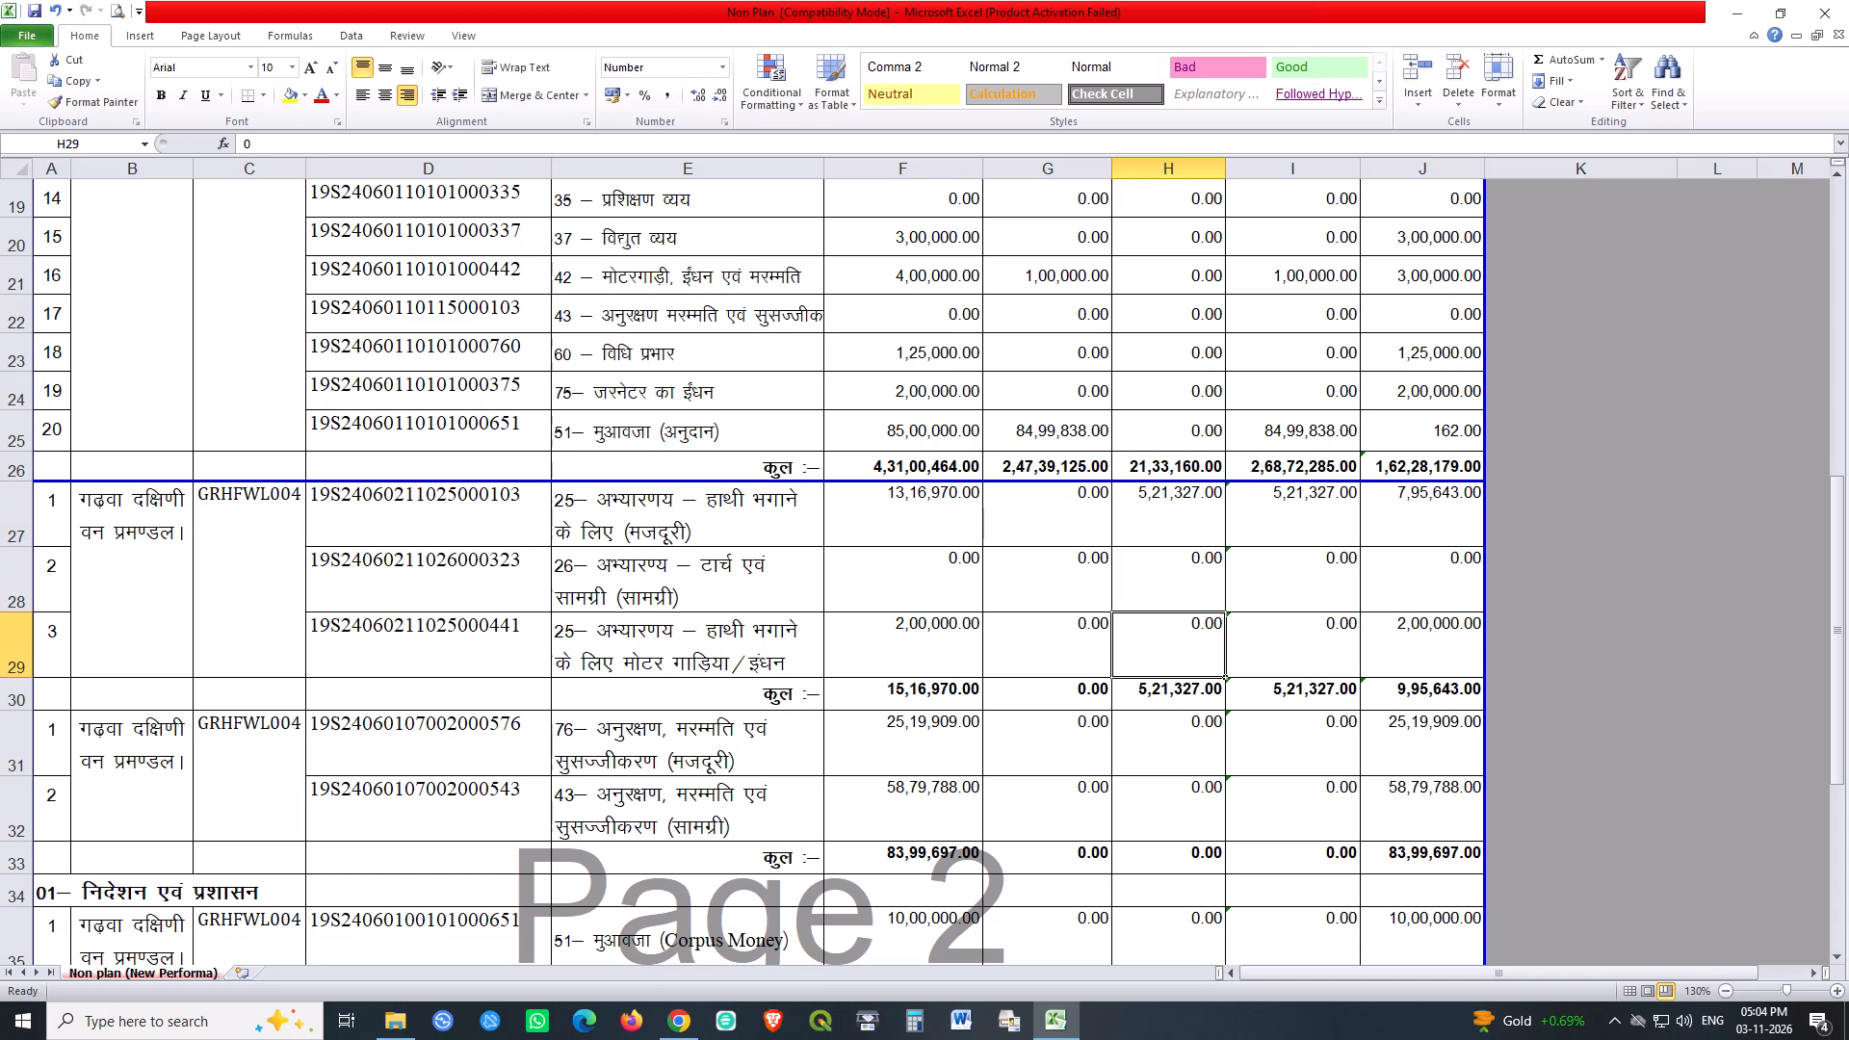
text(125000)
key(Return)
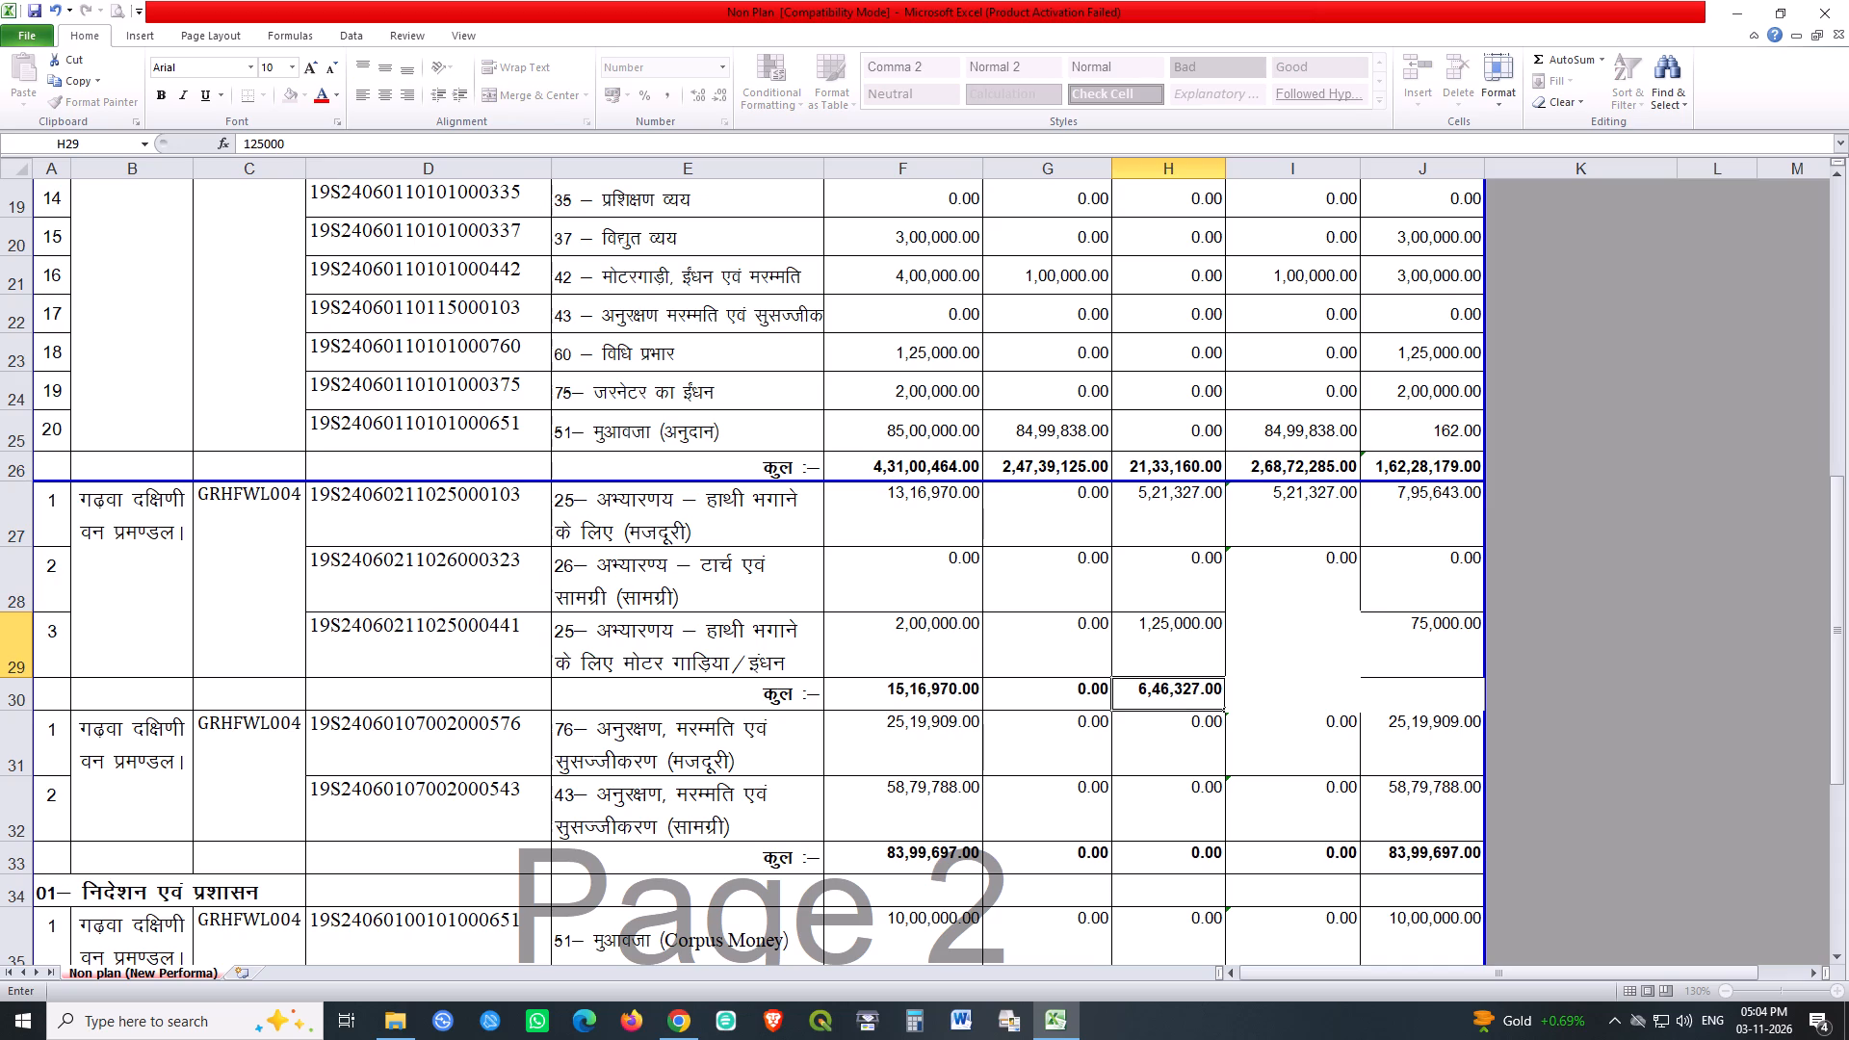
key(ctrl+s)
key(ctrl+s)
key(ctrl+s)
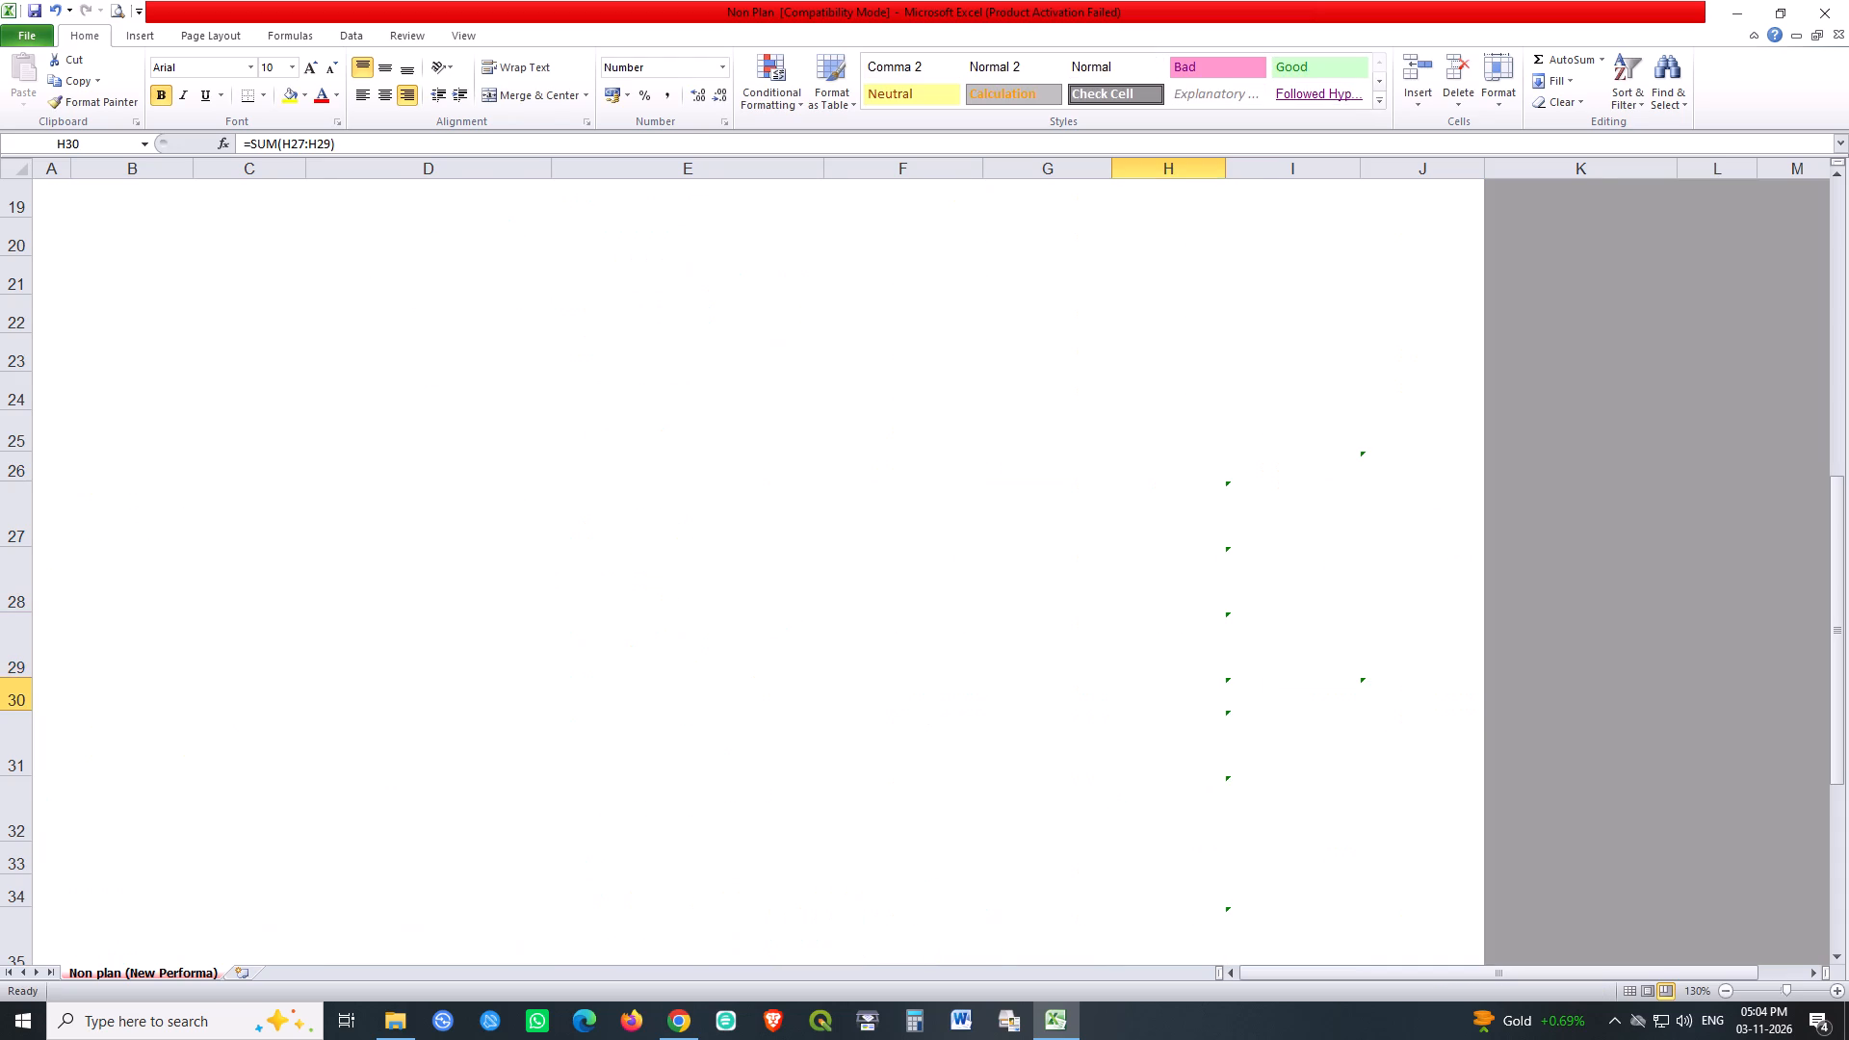
Check the total formulas in the H30 subtotal and in the सकल योग row cells H38, F38 and J38.
double_click(1203, 699)
key(Return)
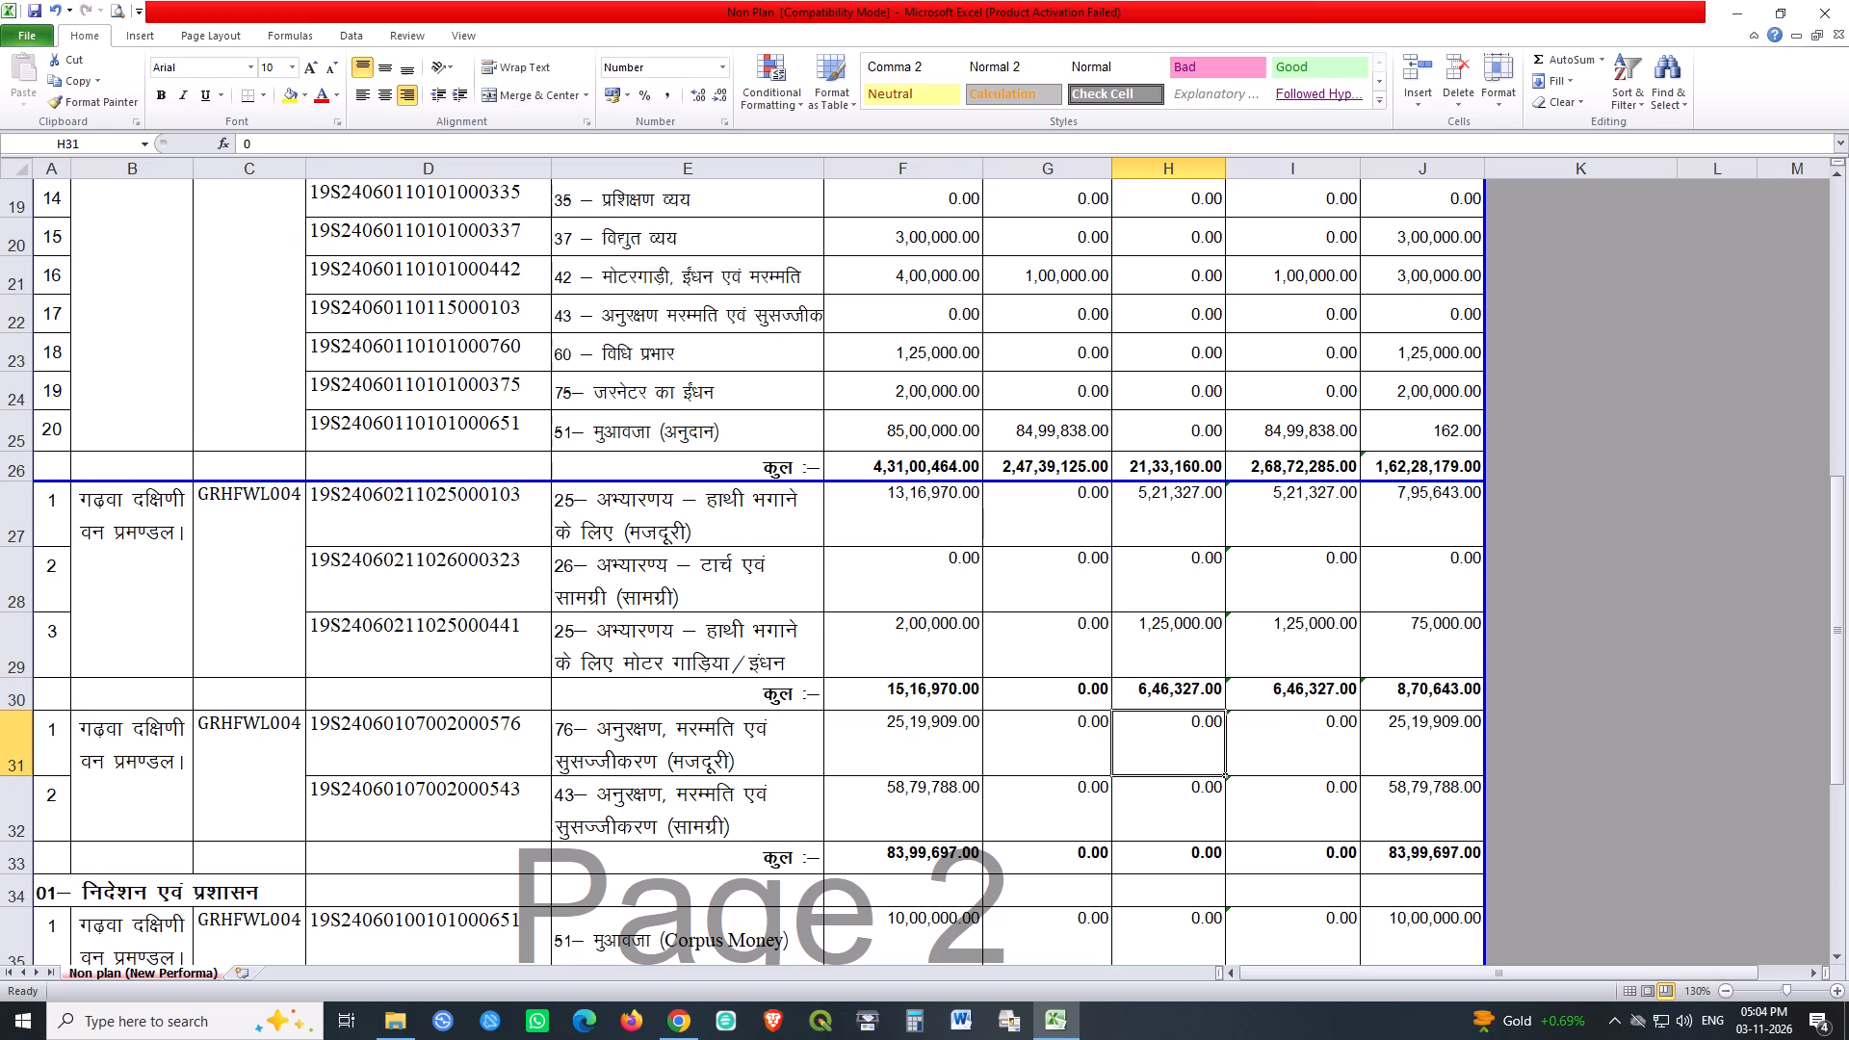
scroll(1203, 699, down, 2)
double_click(1167, 786)
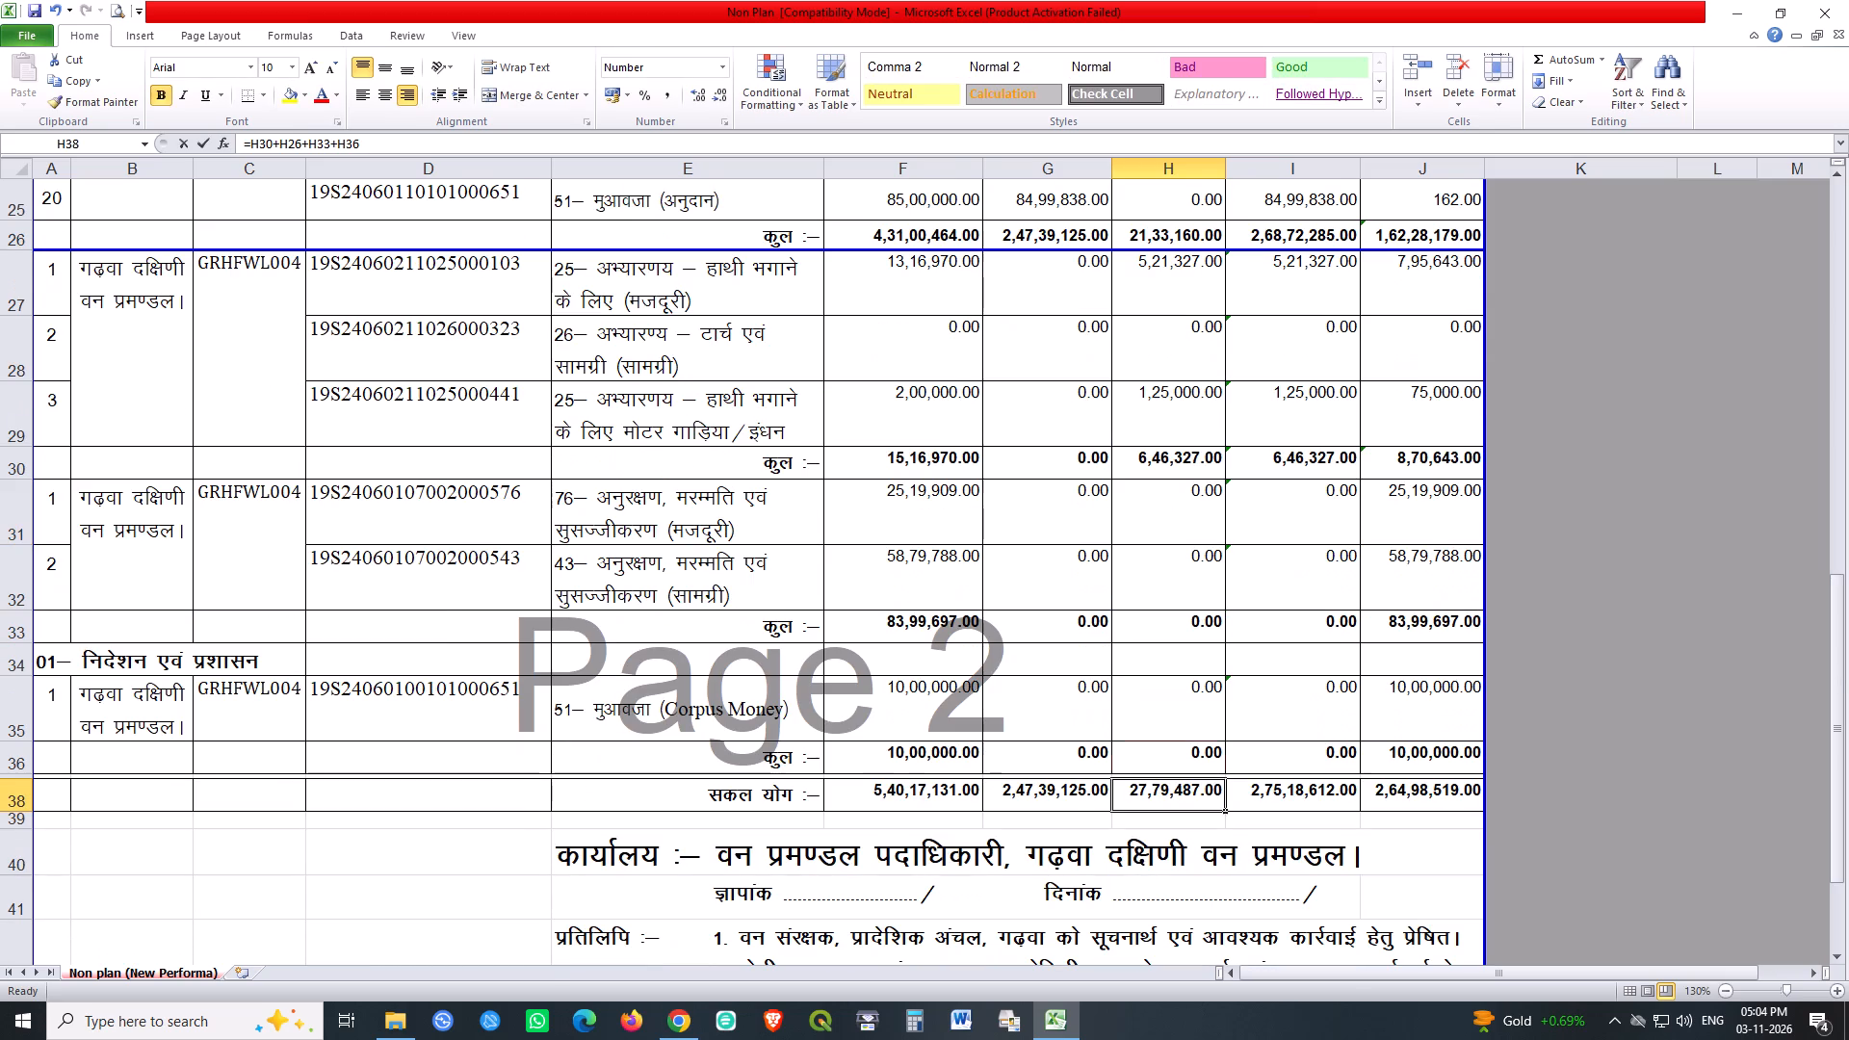
key(Return)
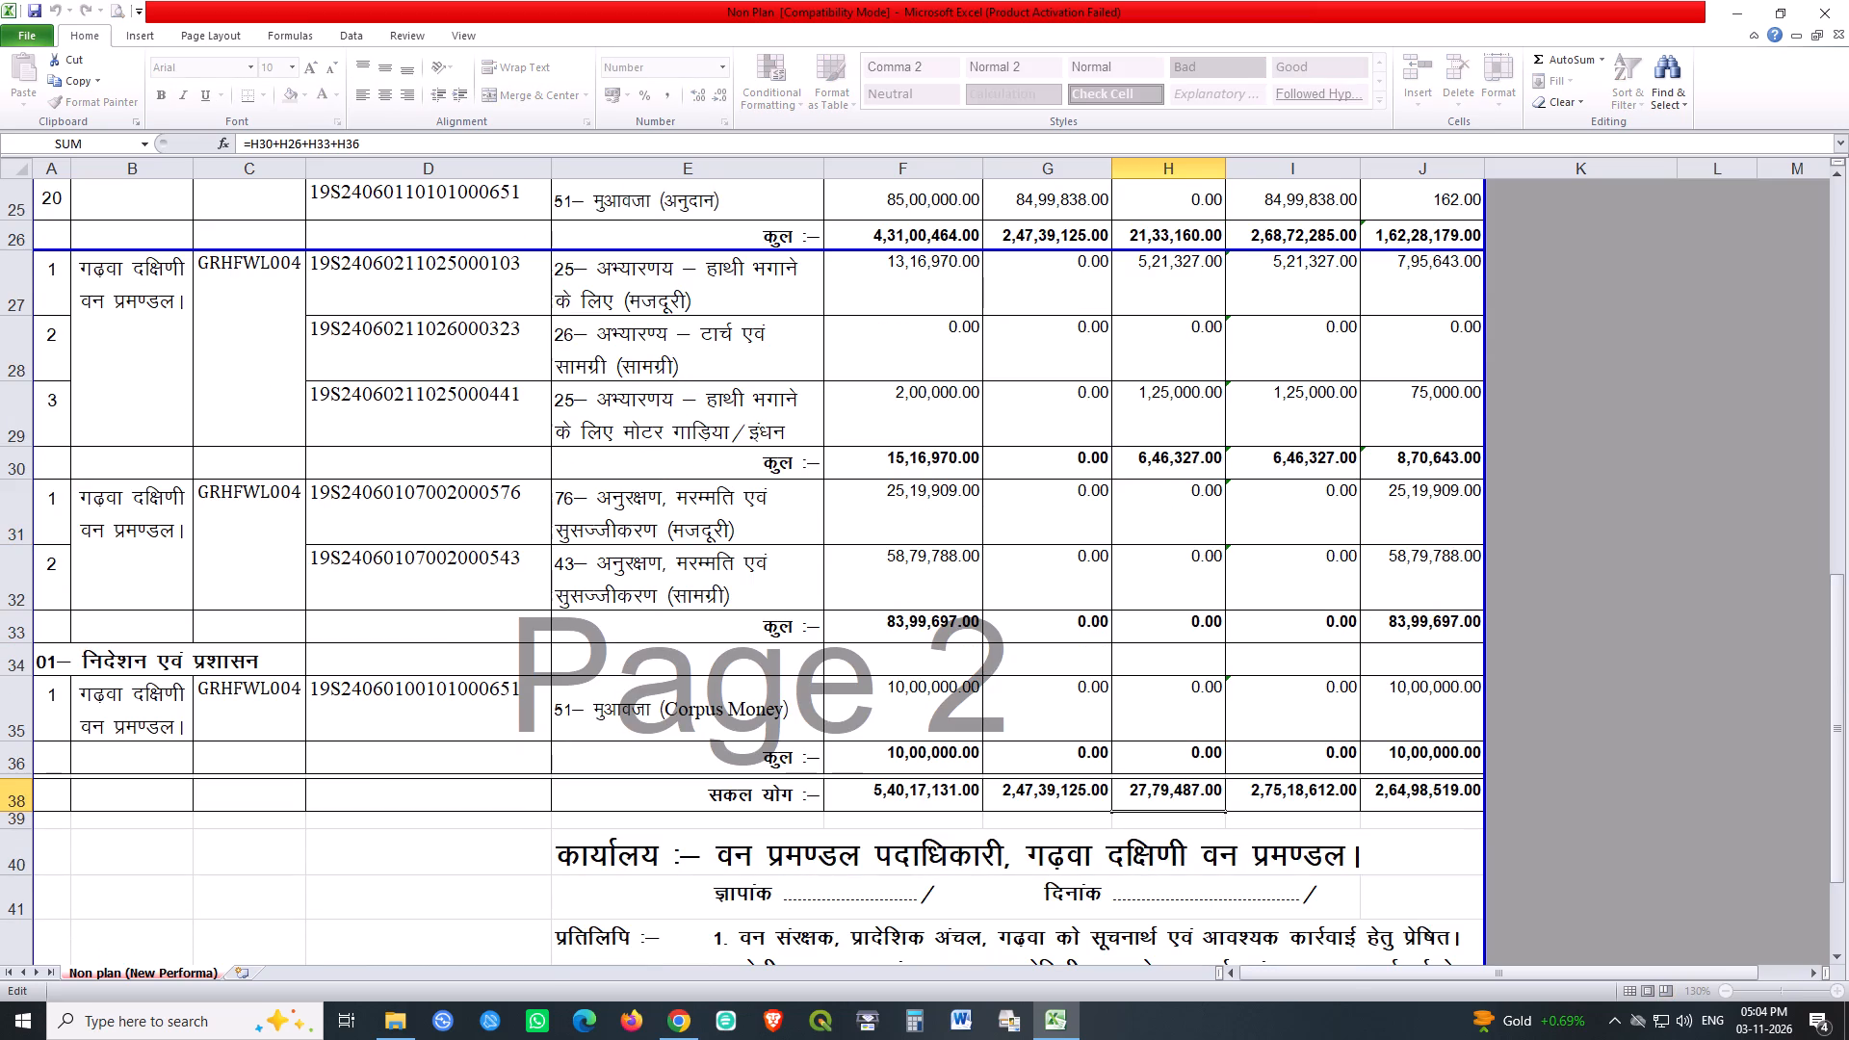
double_click(869, 793)
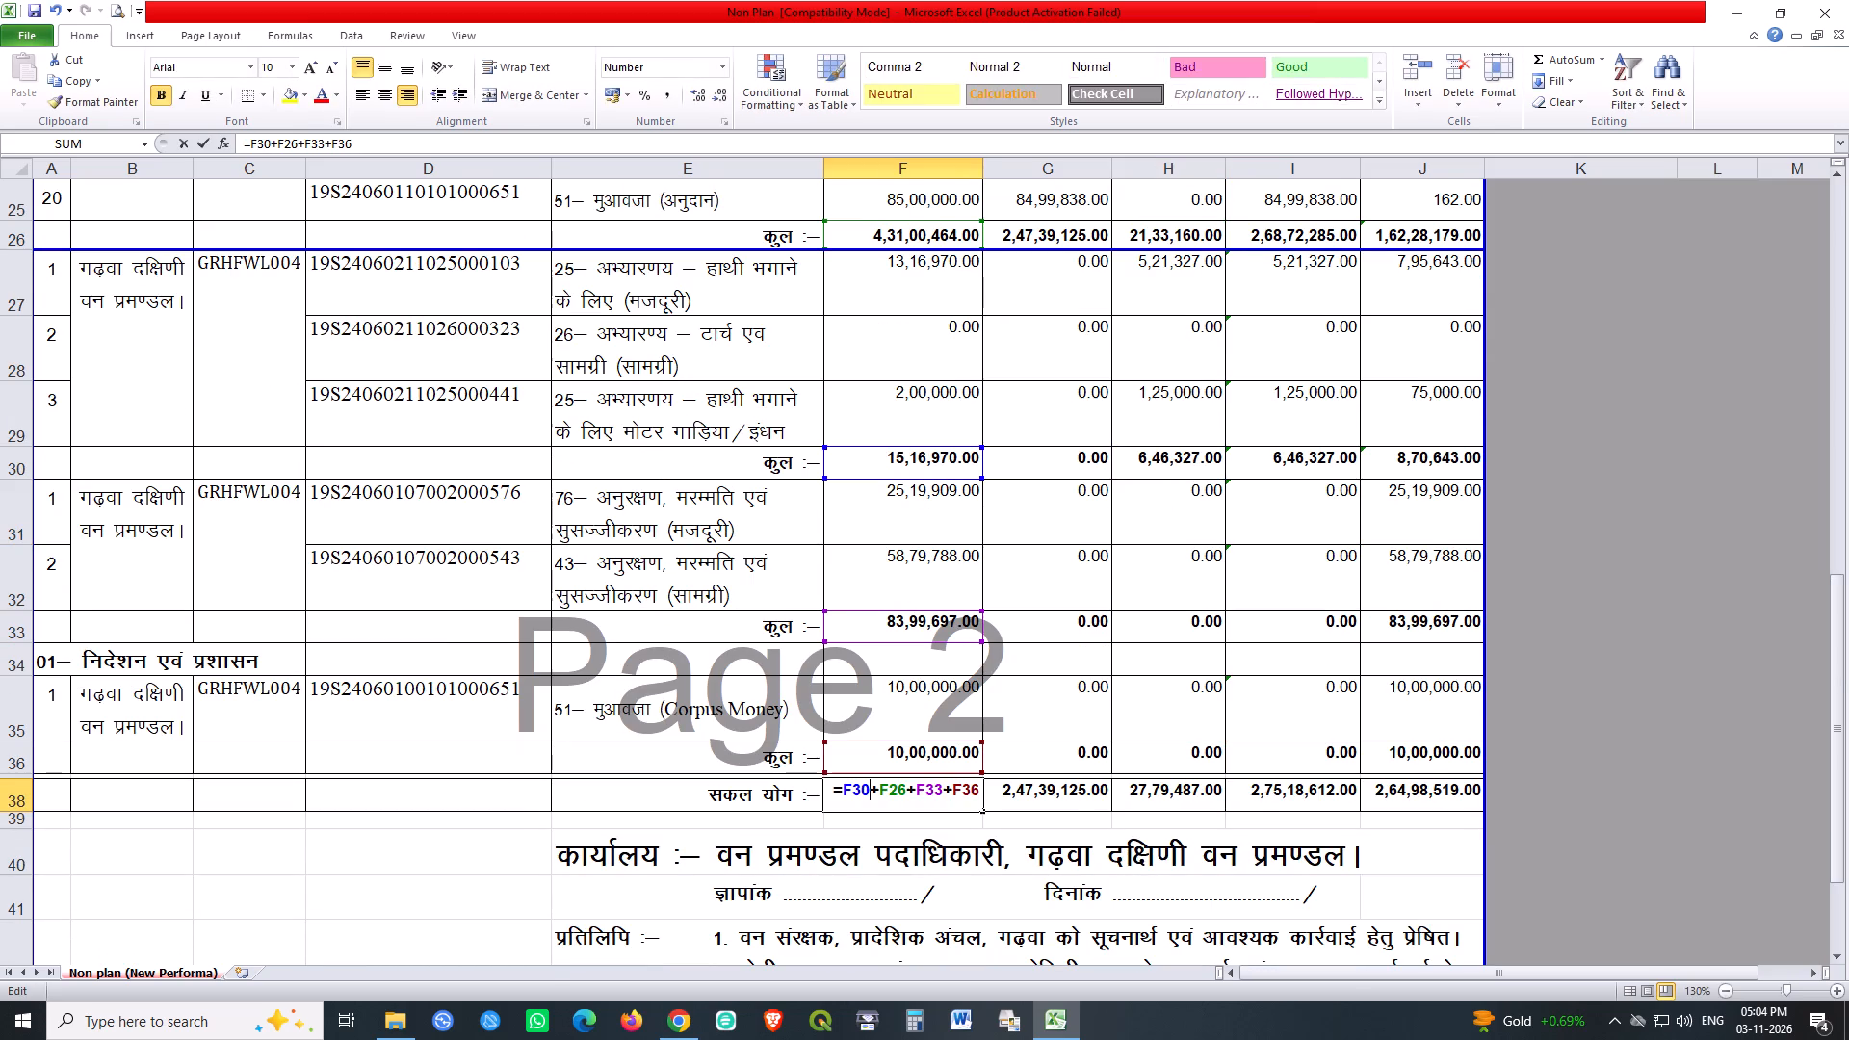
key(Return)
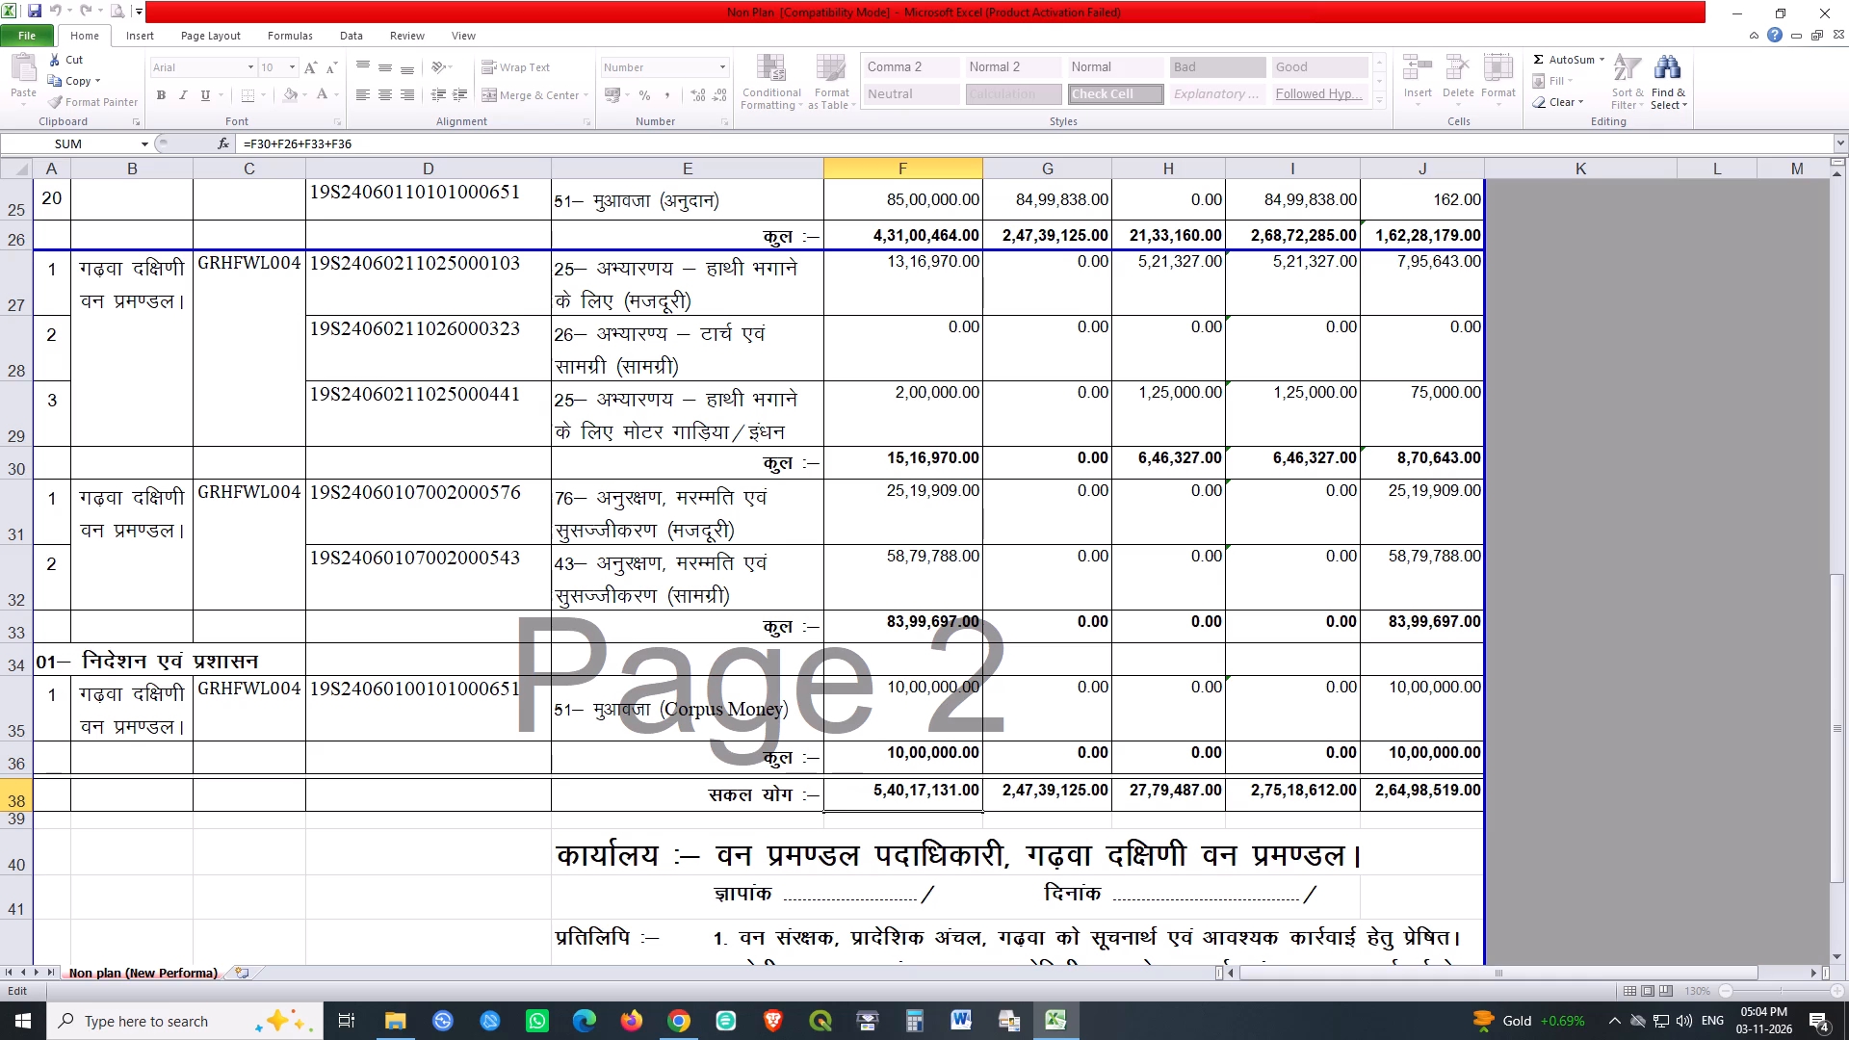
double_click(1446, 796)
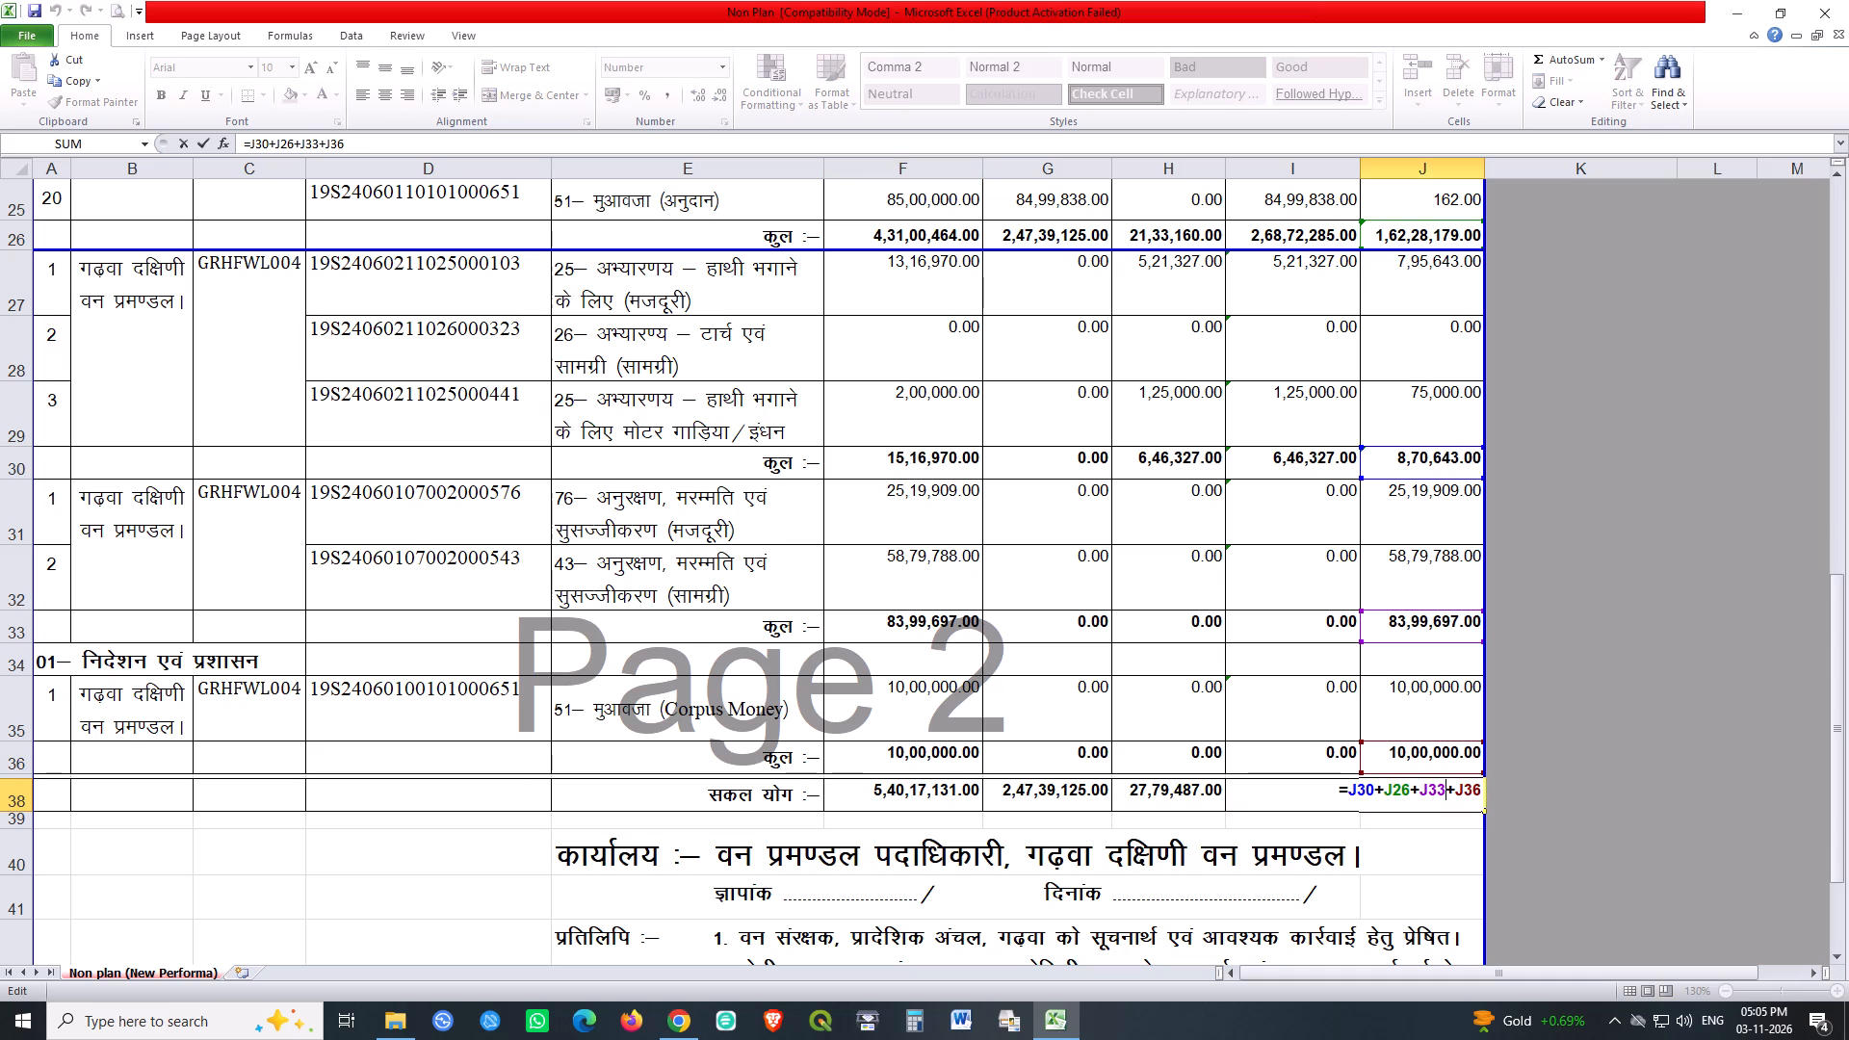
key(Return)
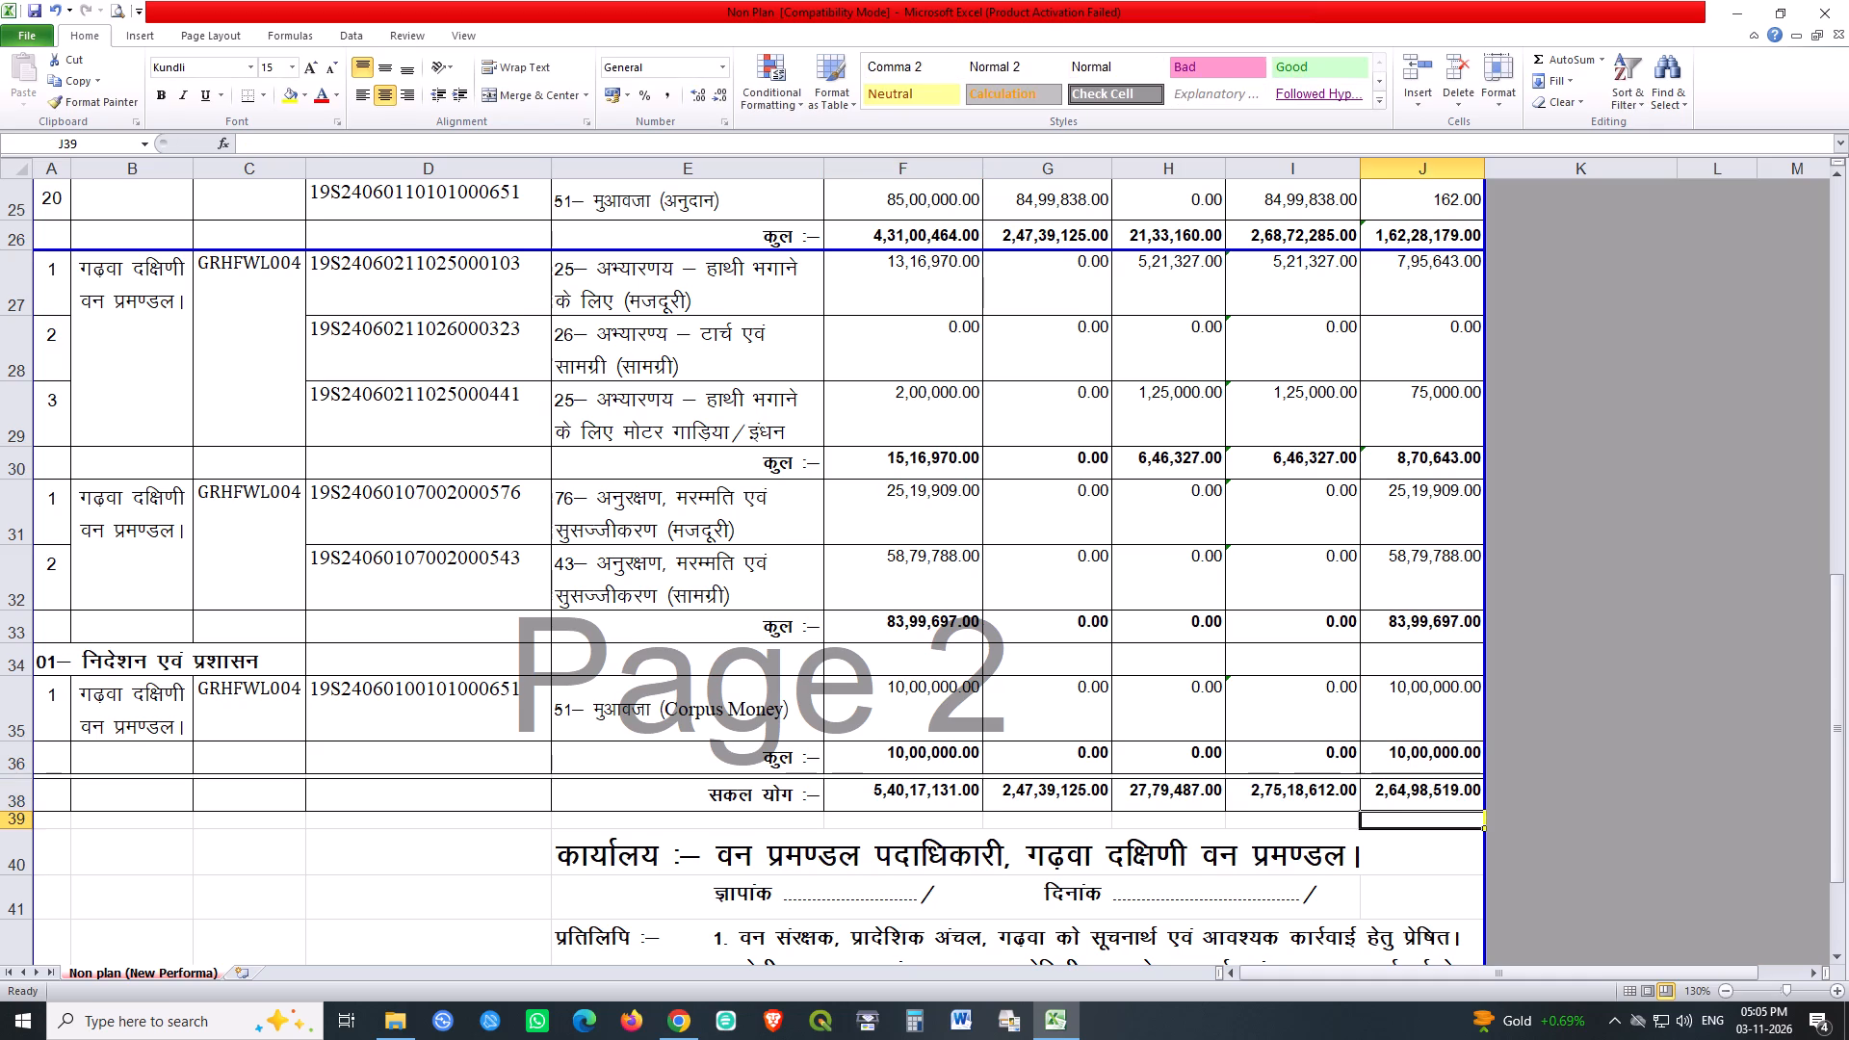
Save the Non Plan workbook.
key(ctrl+s)
key(ctrl+s)
key(ctrl+s)
key(ctrl+s)
key(ctrl+s)
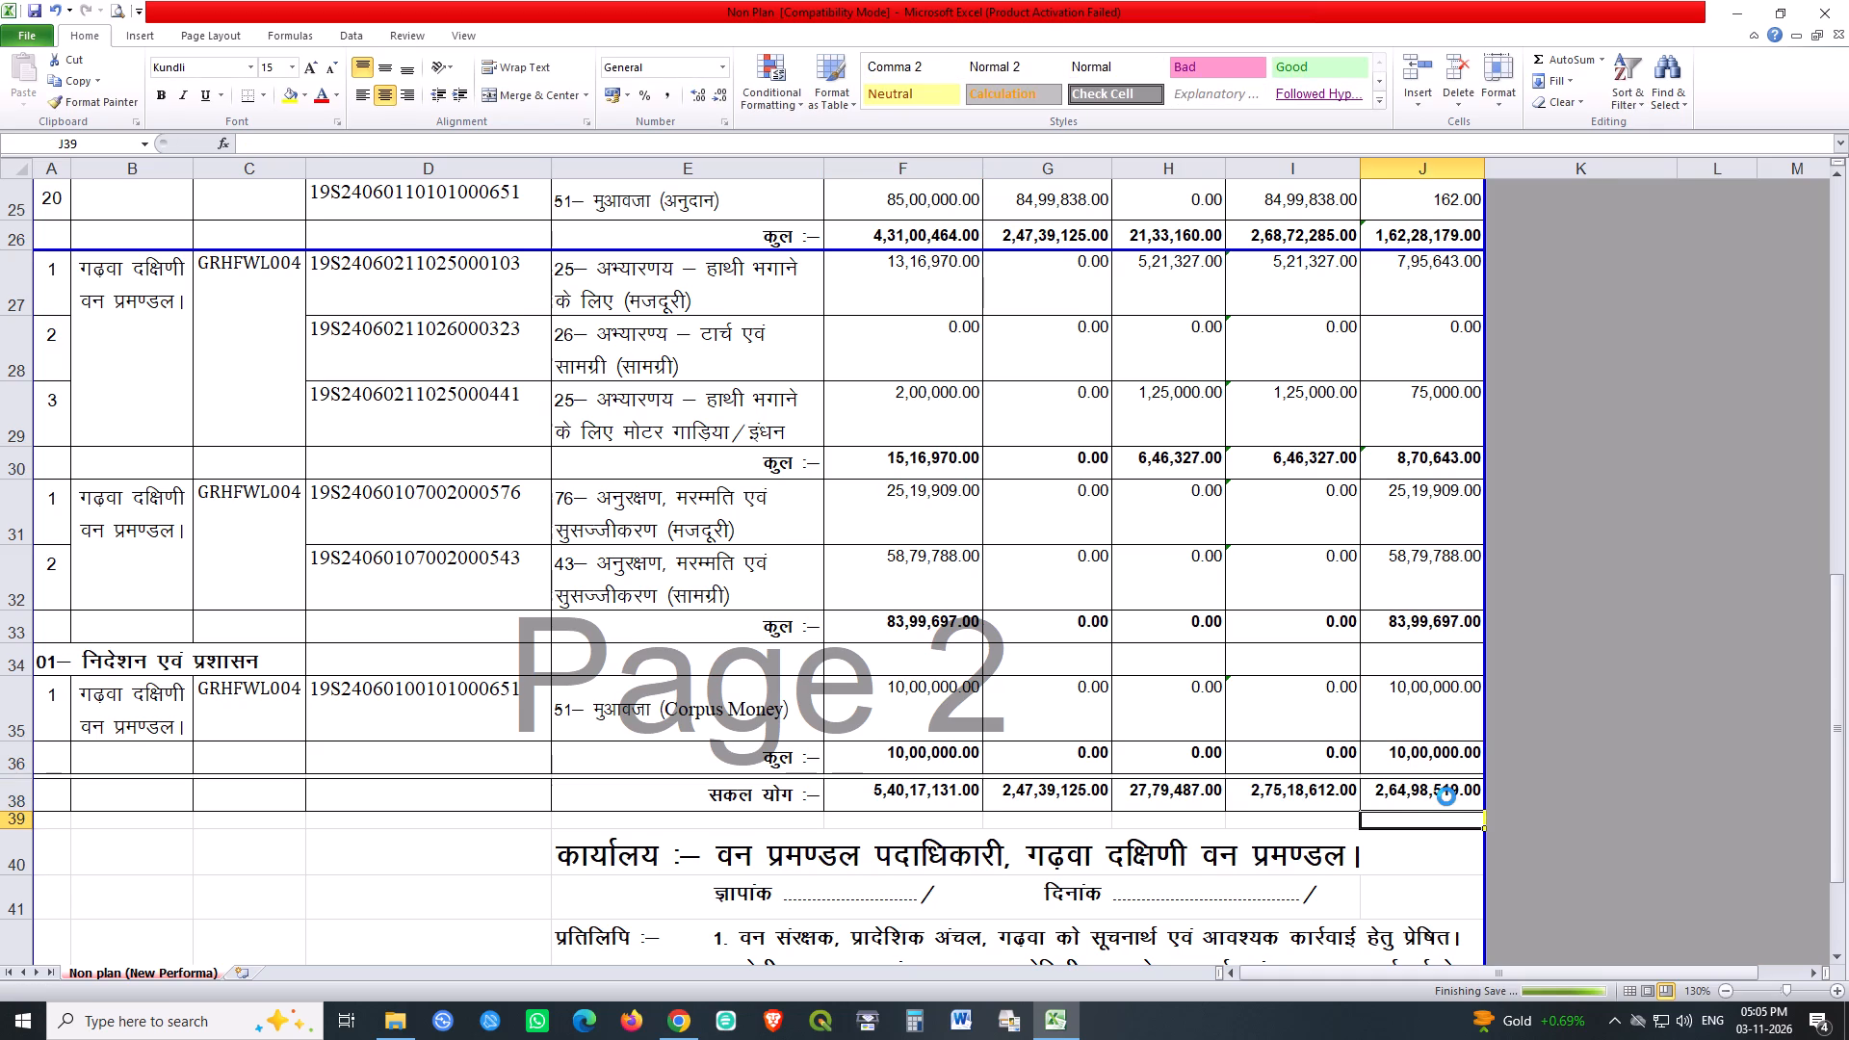
key(ctrl+s)
key(ctrl+s)
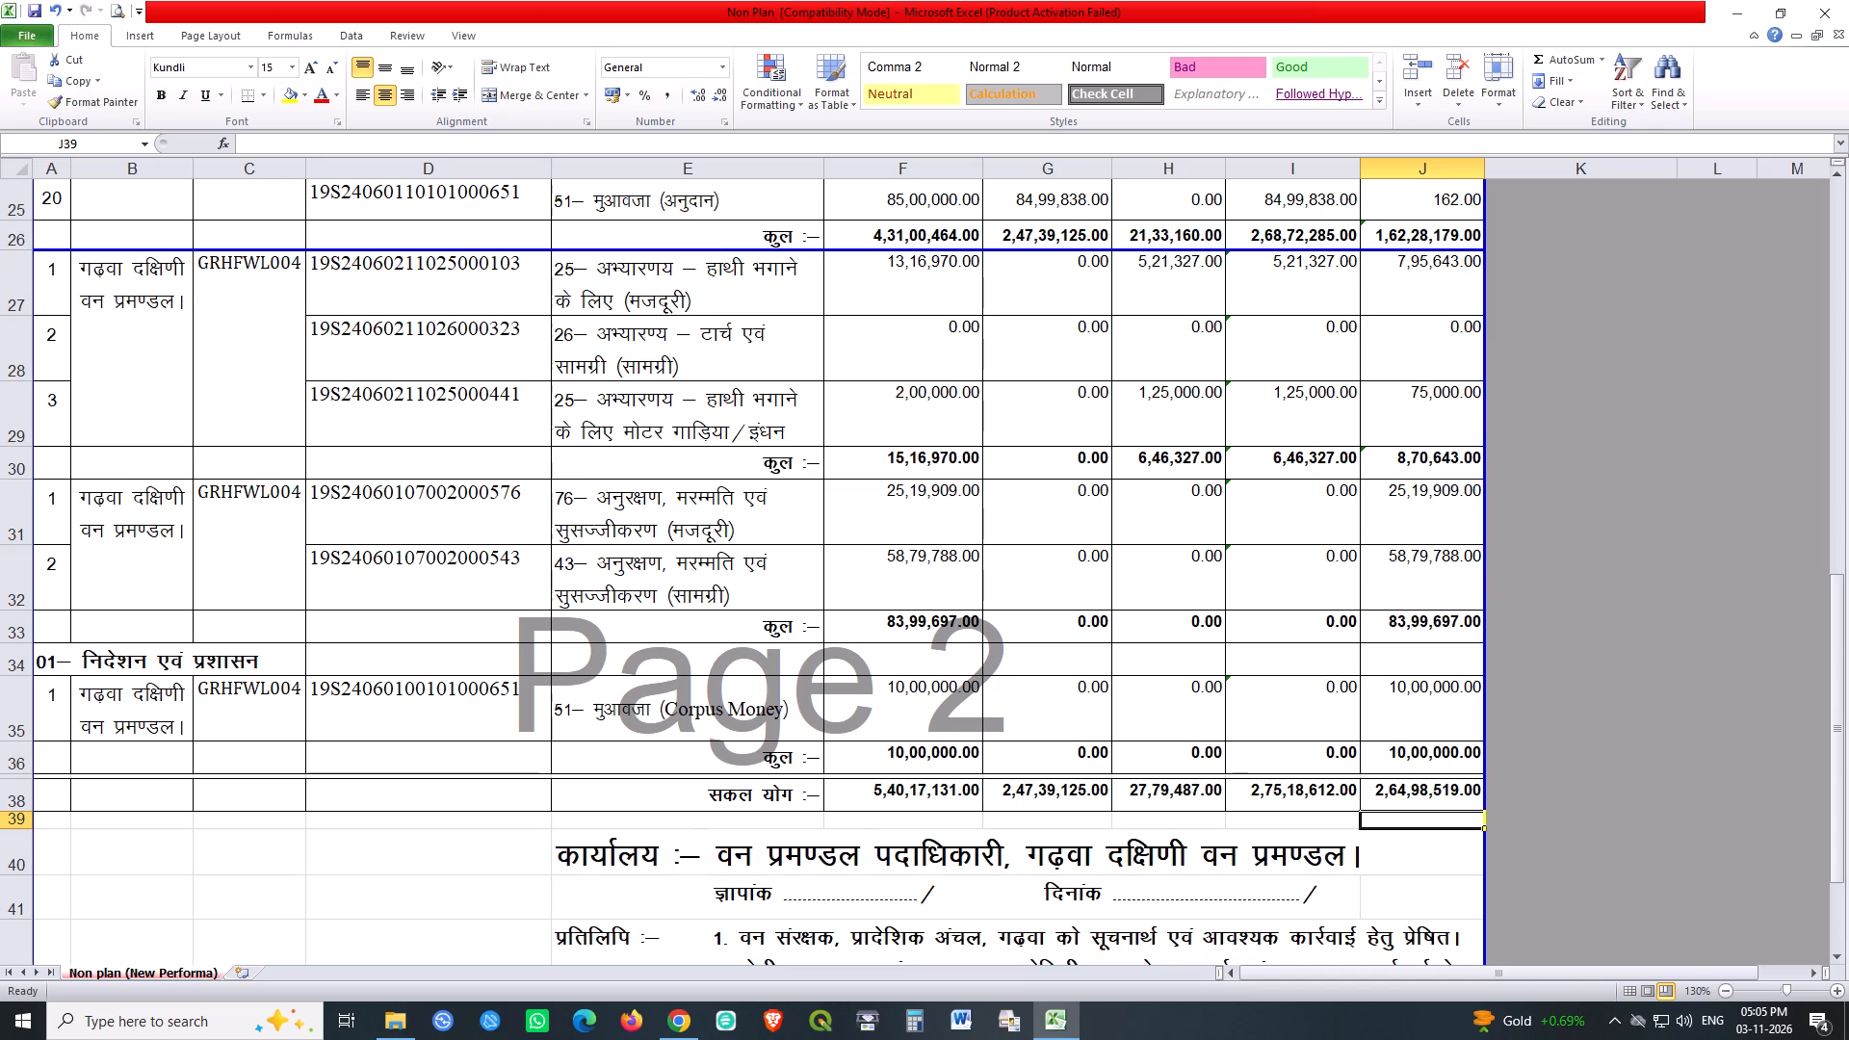
Preview the Non Plan sheet, check the printer's 2-sided settings with Short Edge (Right), and print one copy.
key(ctrl+F2)
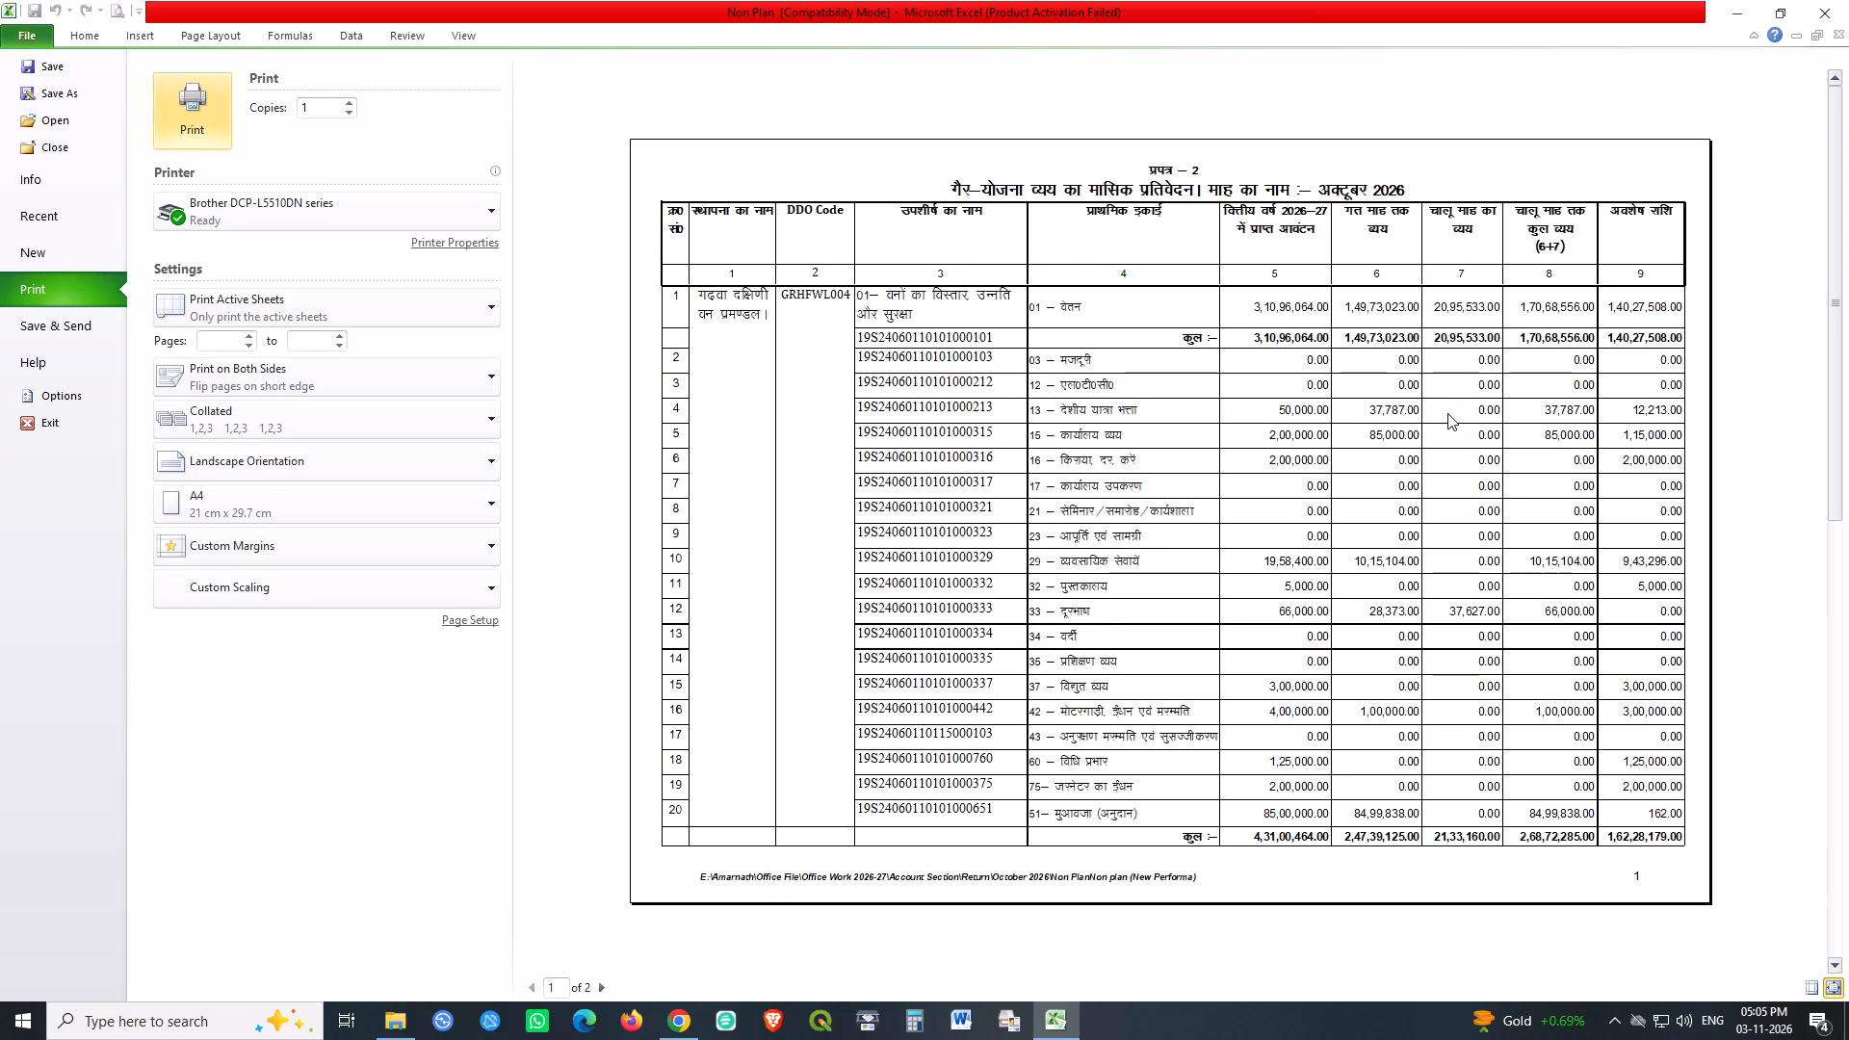
scroll(1447, 413, down, 1)
click(461, 235)
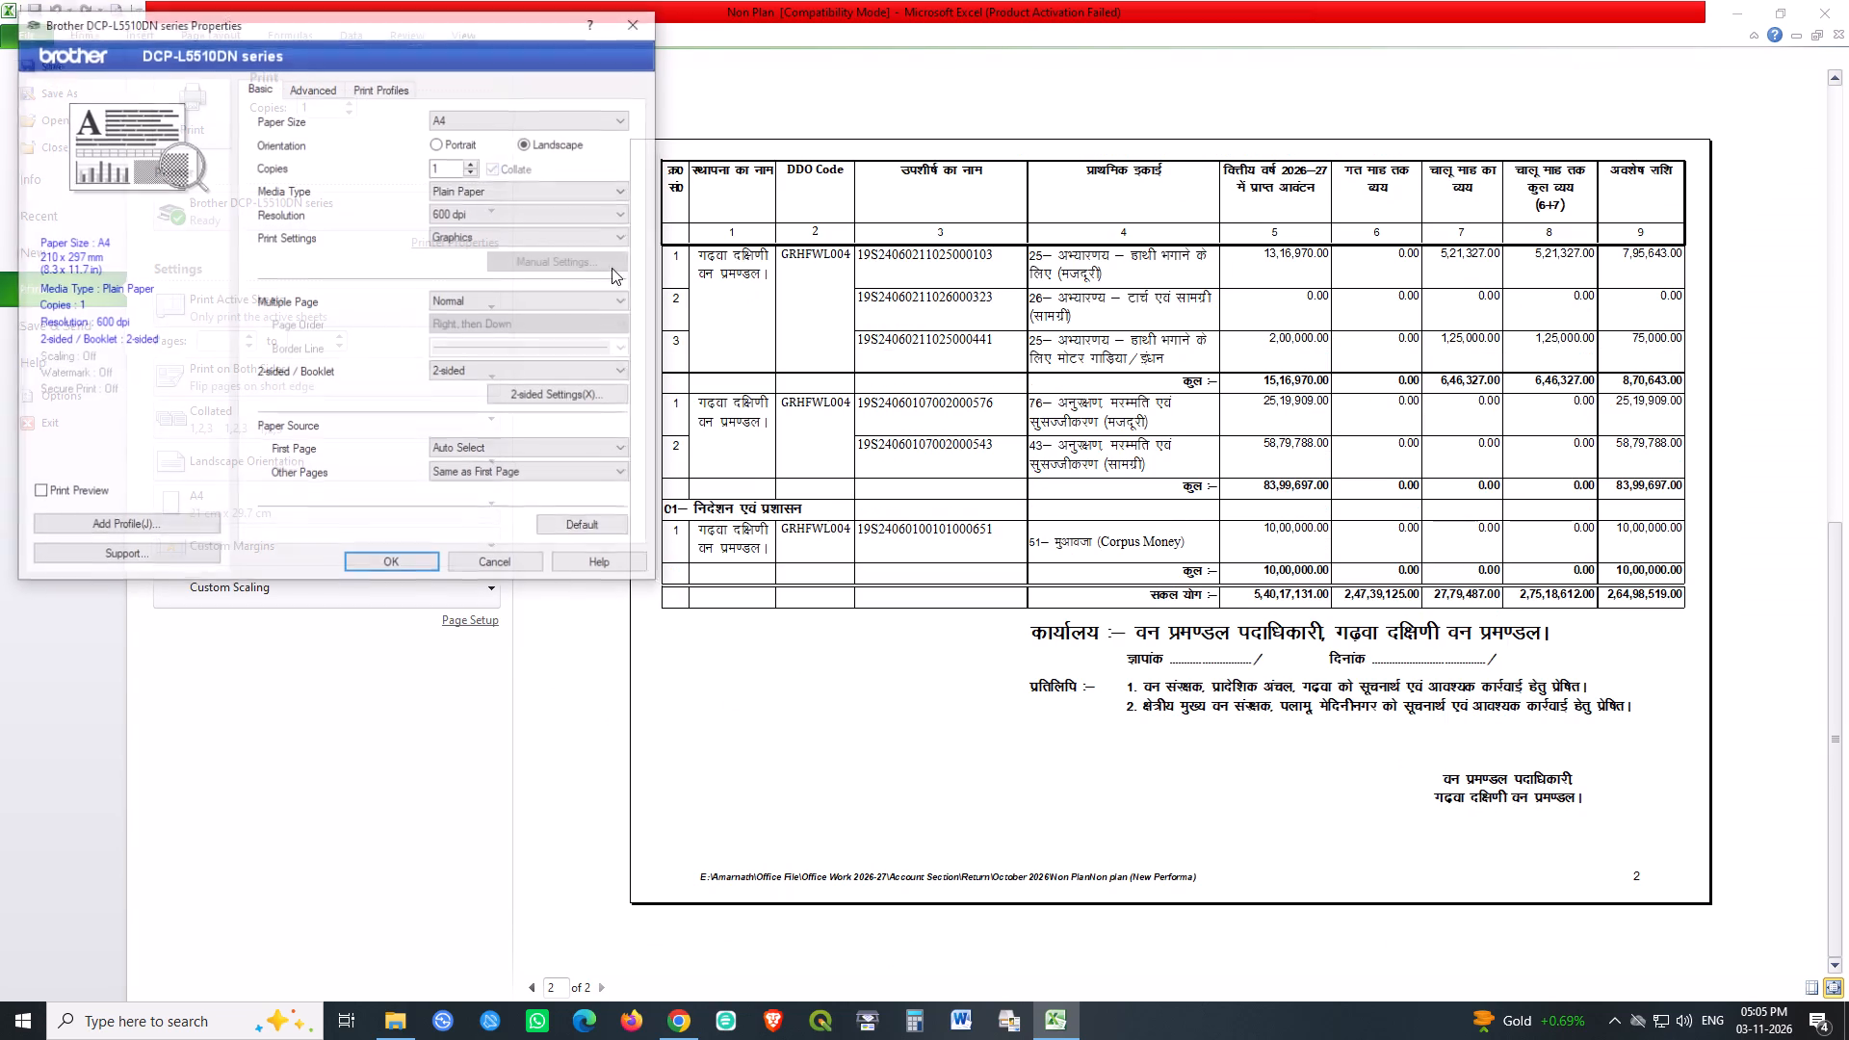
click(546, 391)
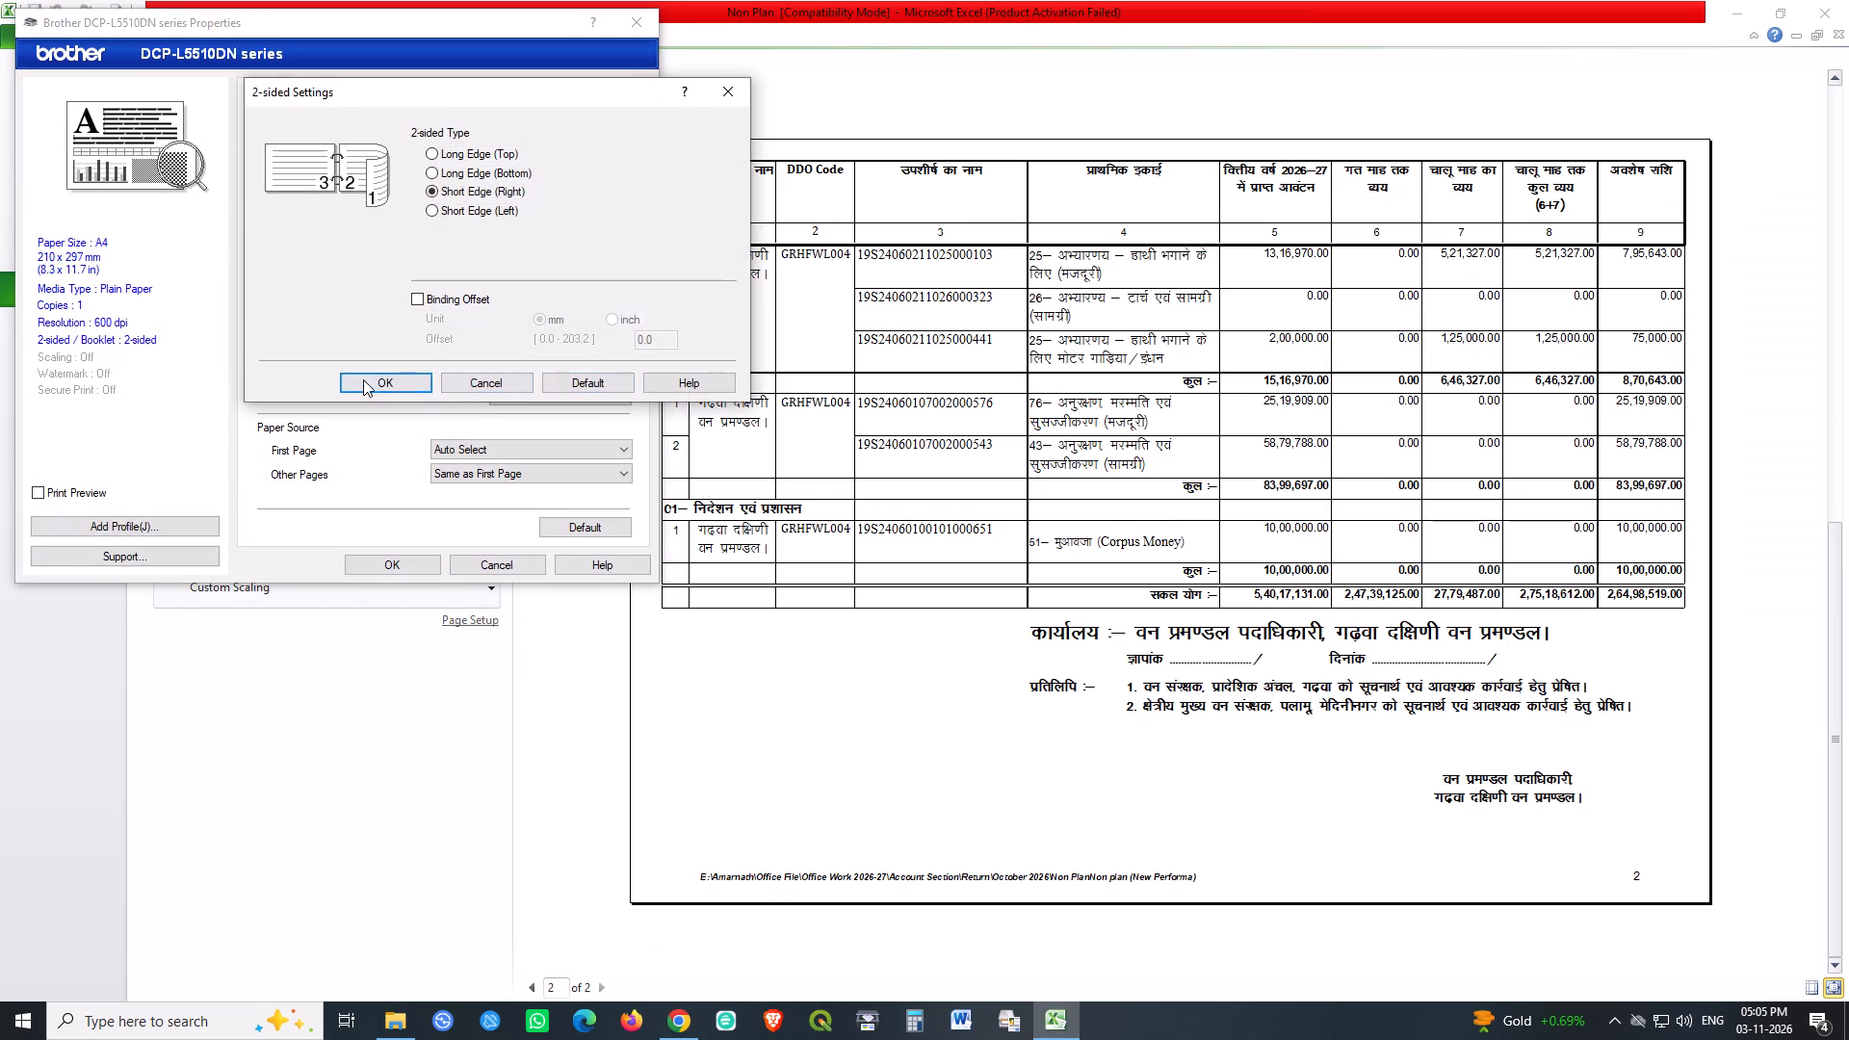
click(357, 384)
click(345, 570)
click(198, 125)
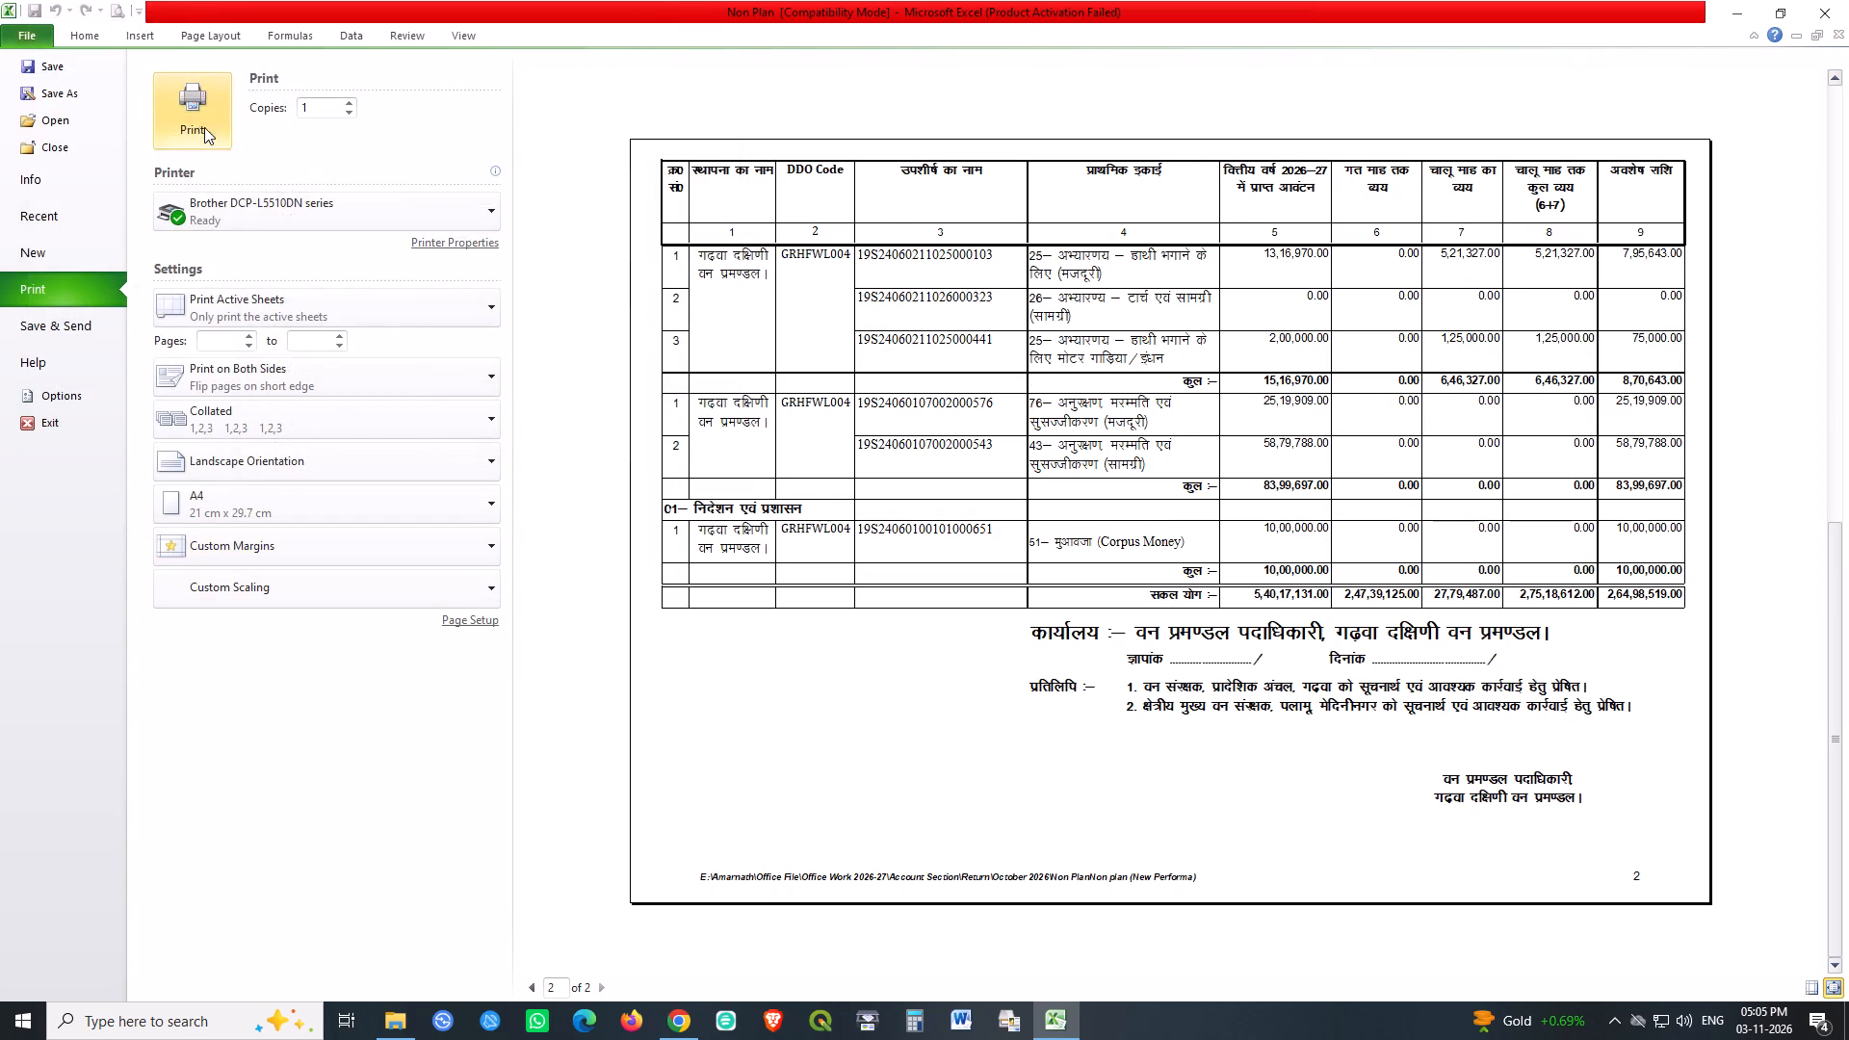
Save the Non Plan workbook again and close it.
key(ctrl+s)
key(ctrl+s)
key(ctrl+s)
key(ctrl+s)
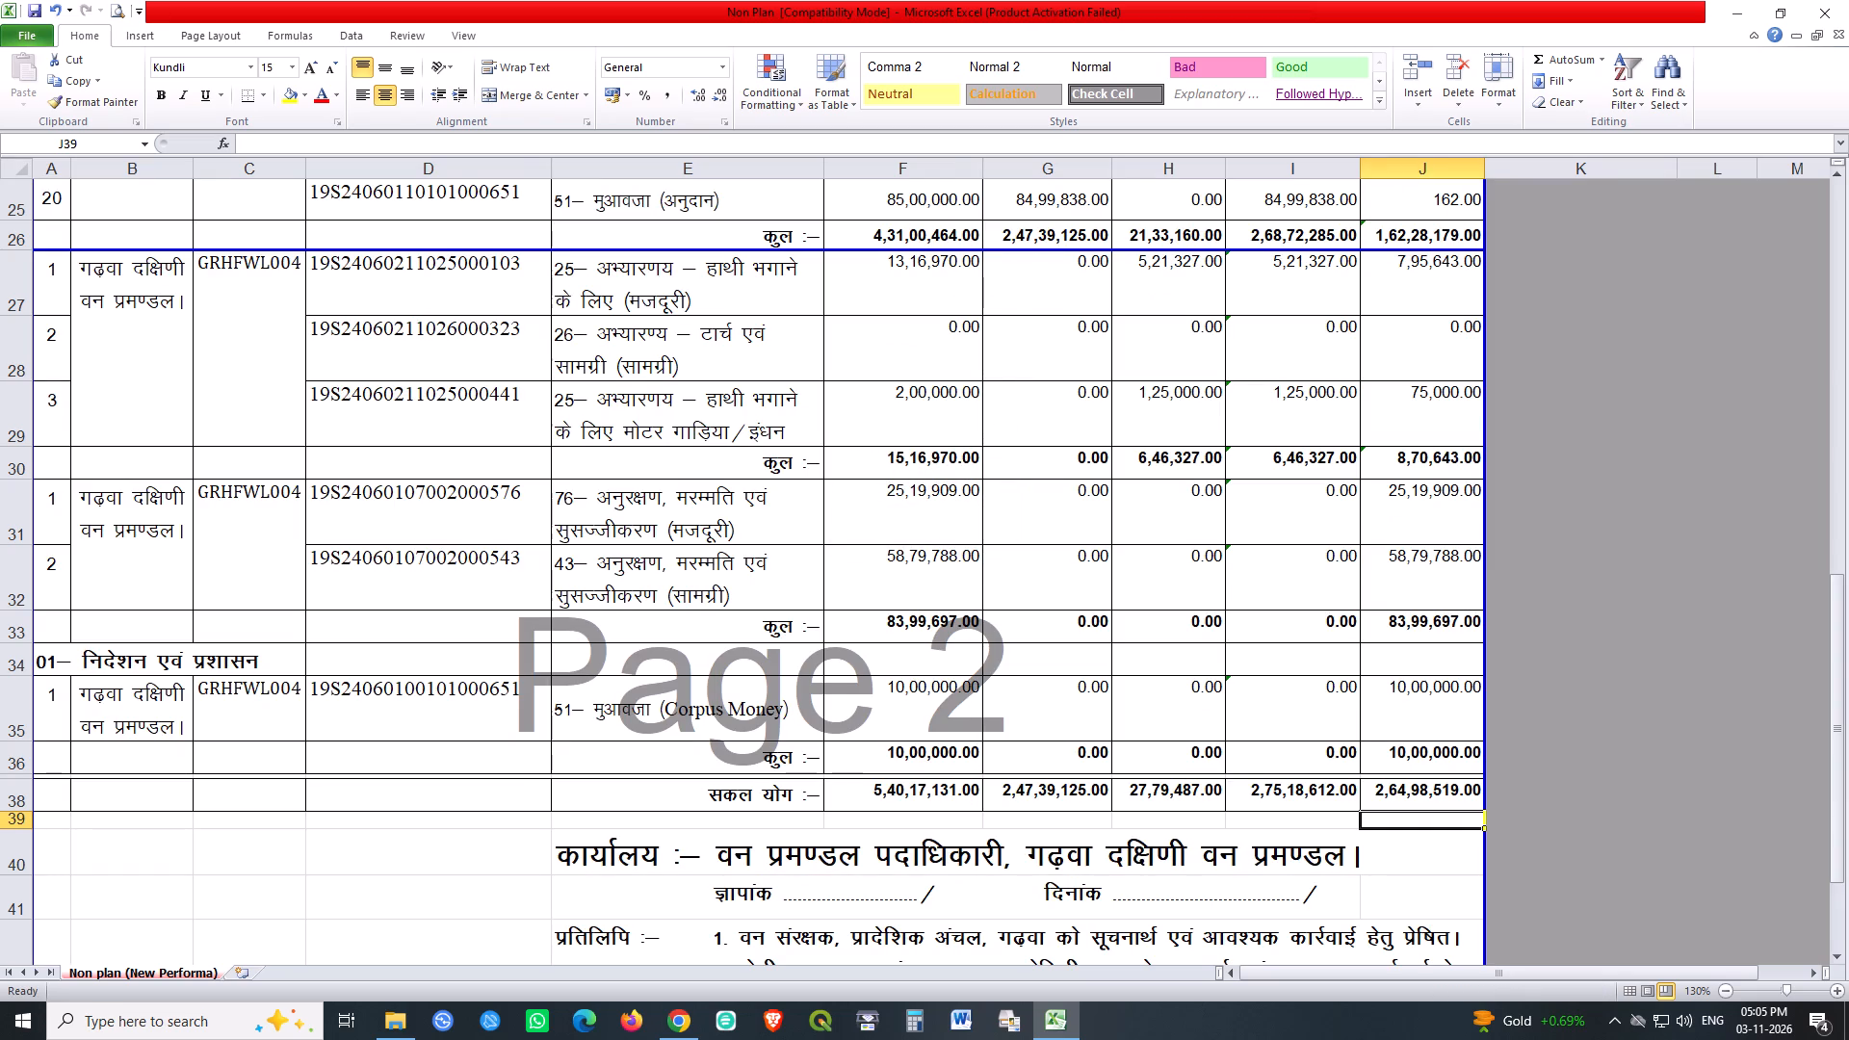
key(ctrl+s)
key(ctrl+s)
key(ctrl+s)
key(ctrl+s)
key(ctrl+s)
key(ctrl+s)
key(ctrl+s)
key(ctrl+s)
key(ctrl+s)
key(ctrl+s)
key(ctrl+s)
triple_click(38, 6)
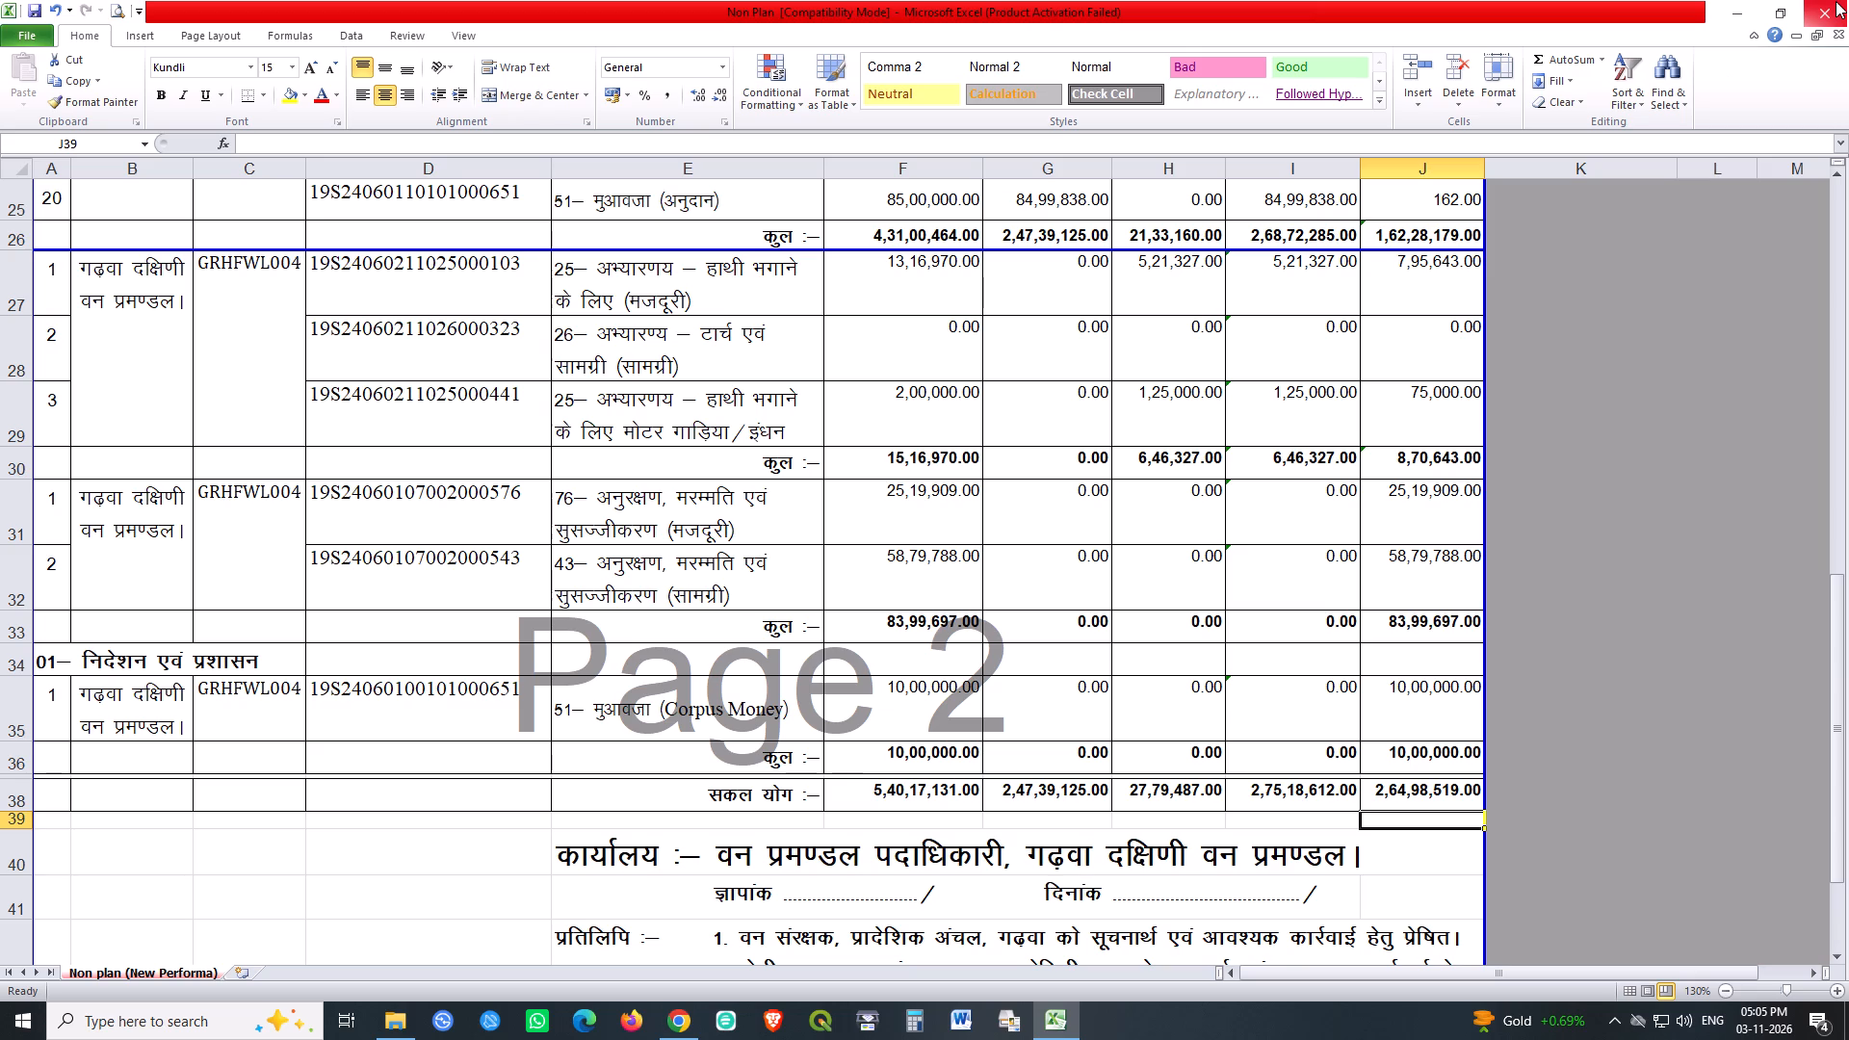
click(1836, 1)
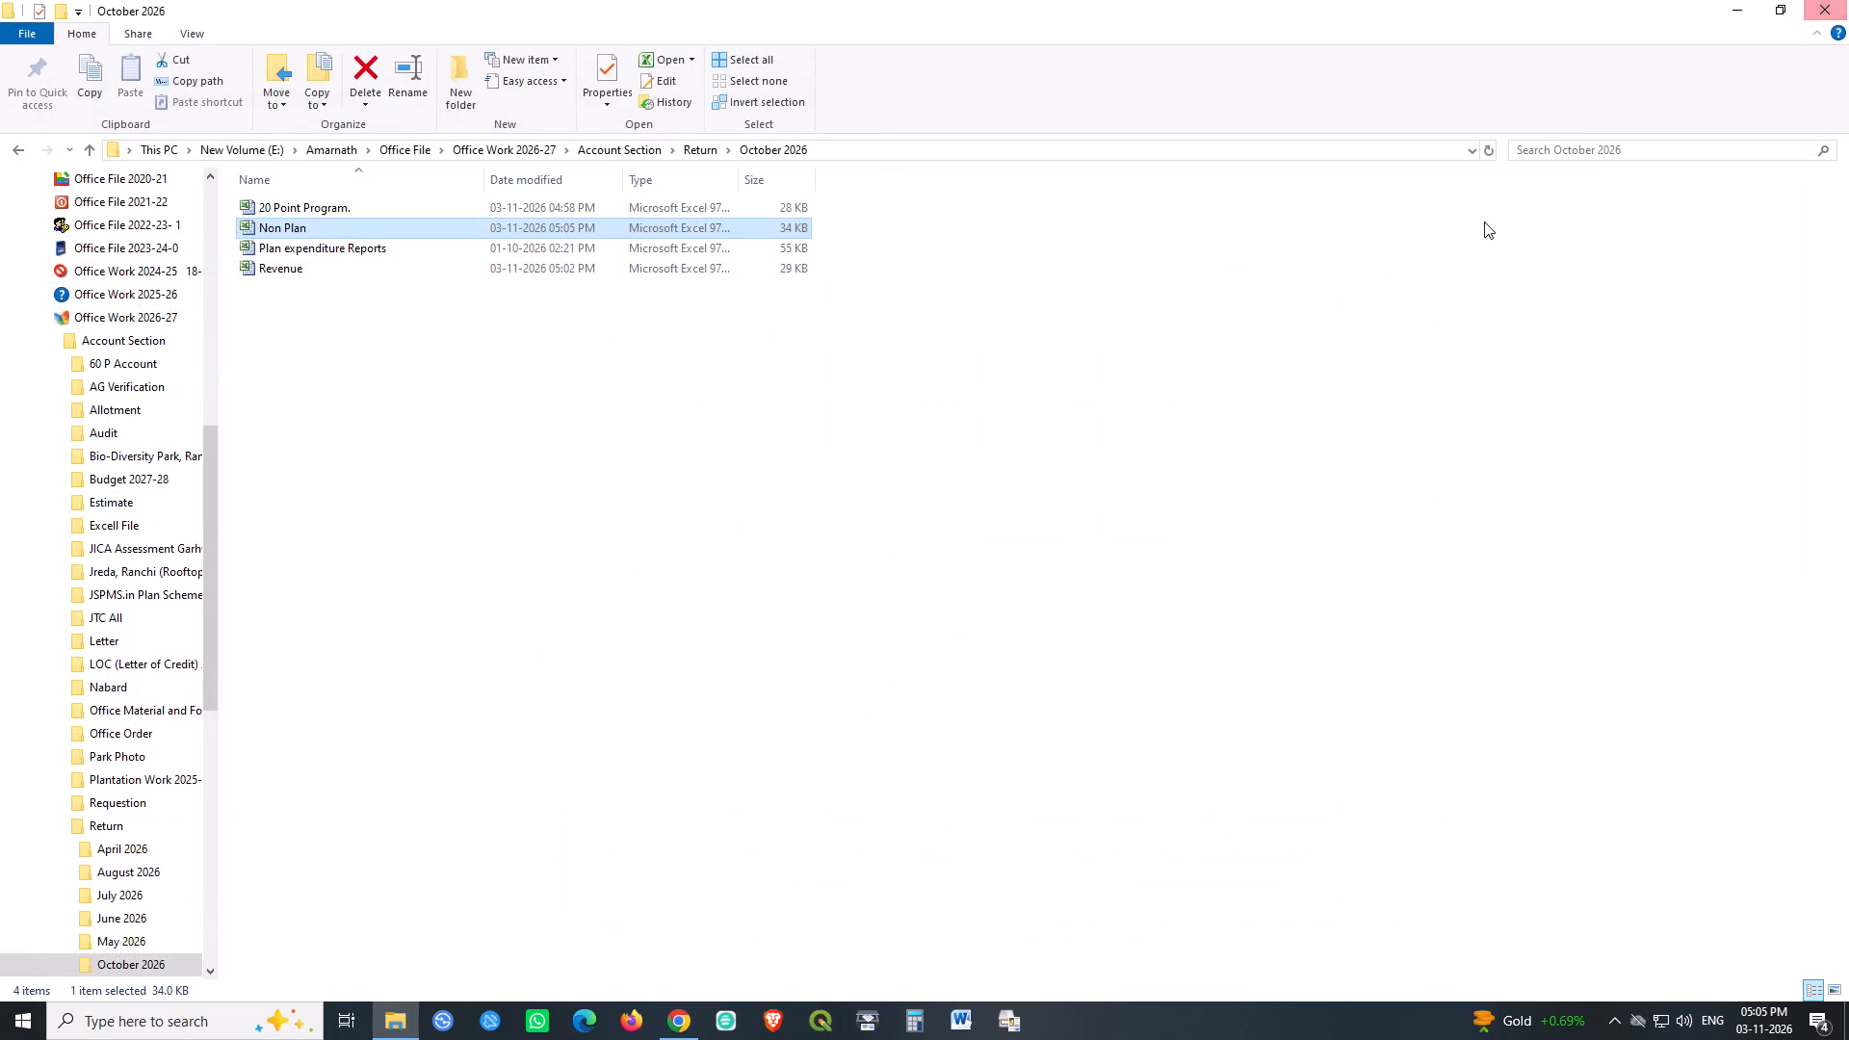
Open the Plan expenditure Reports workbook from the October 2026 folder and dismiss the Office activation wizard.
click(400, 245)
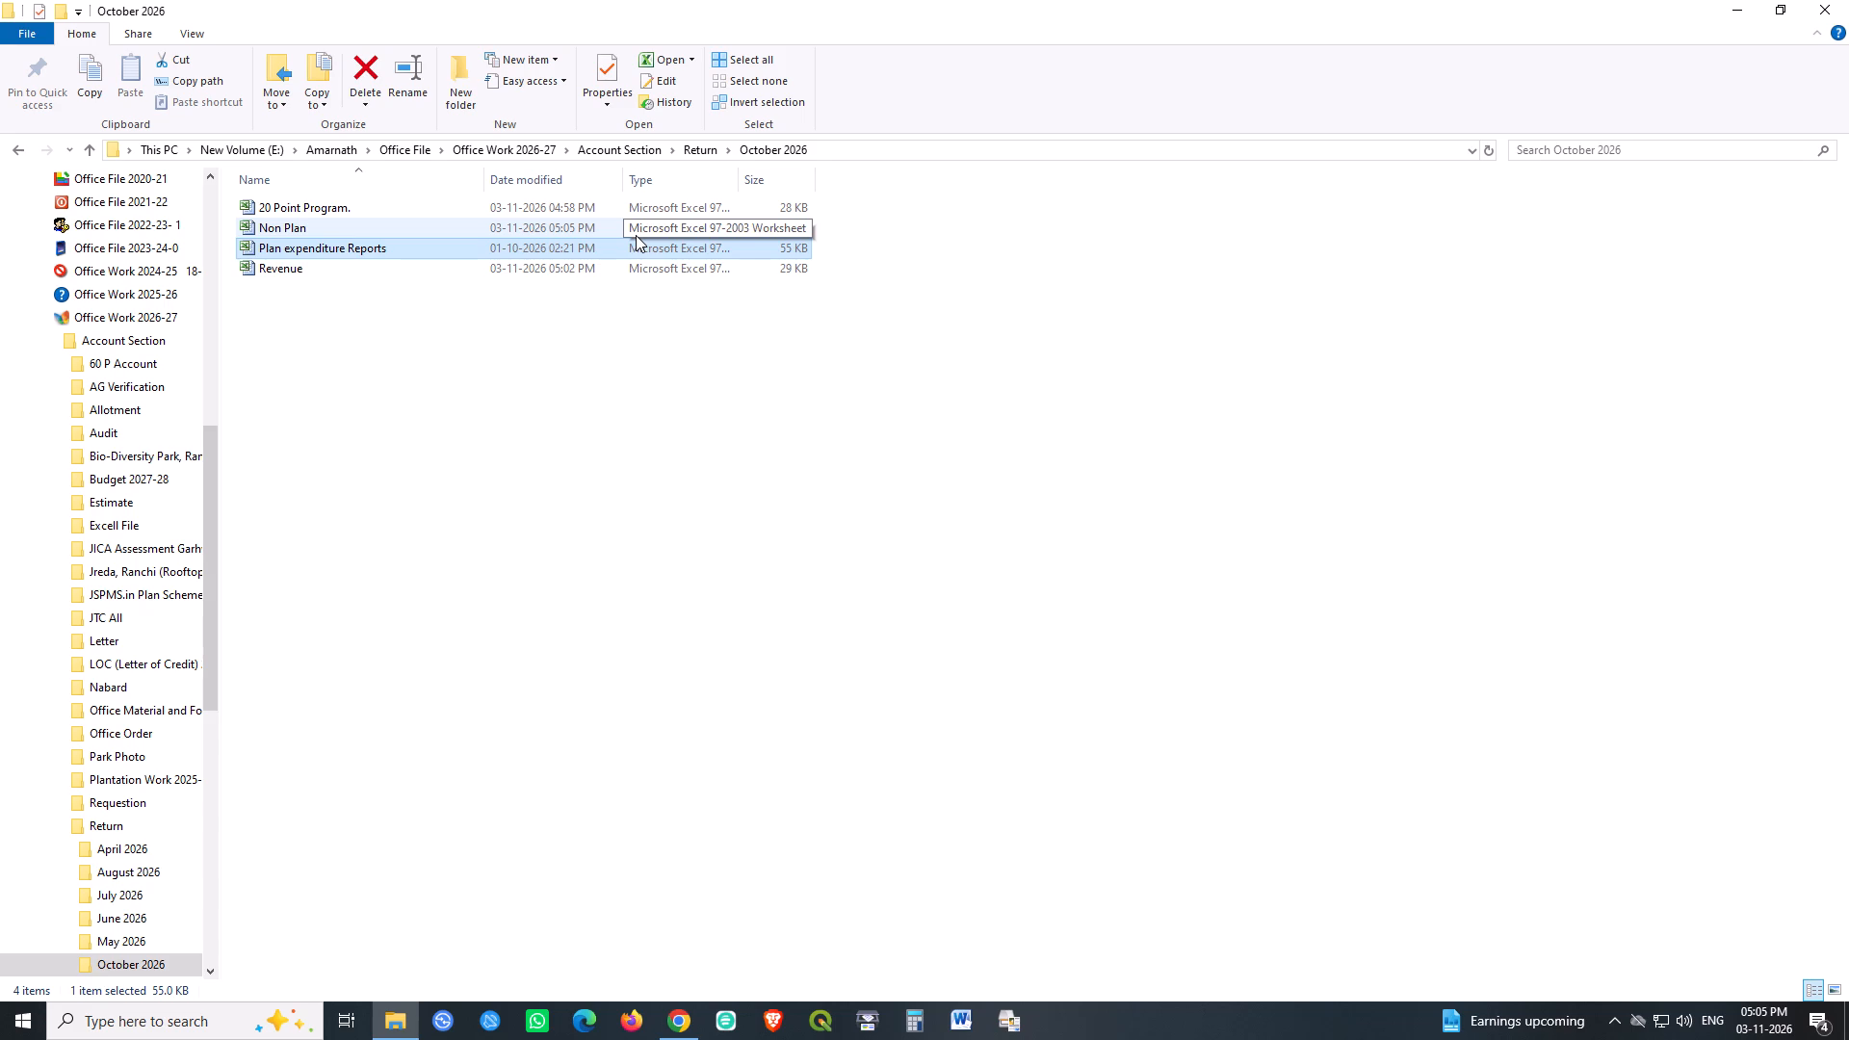
key(Return)
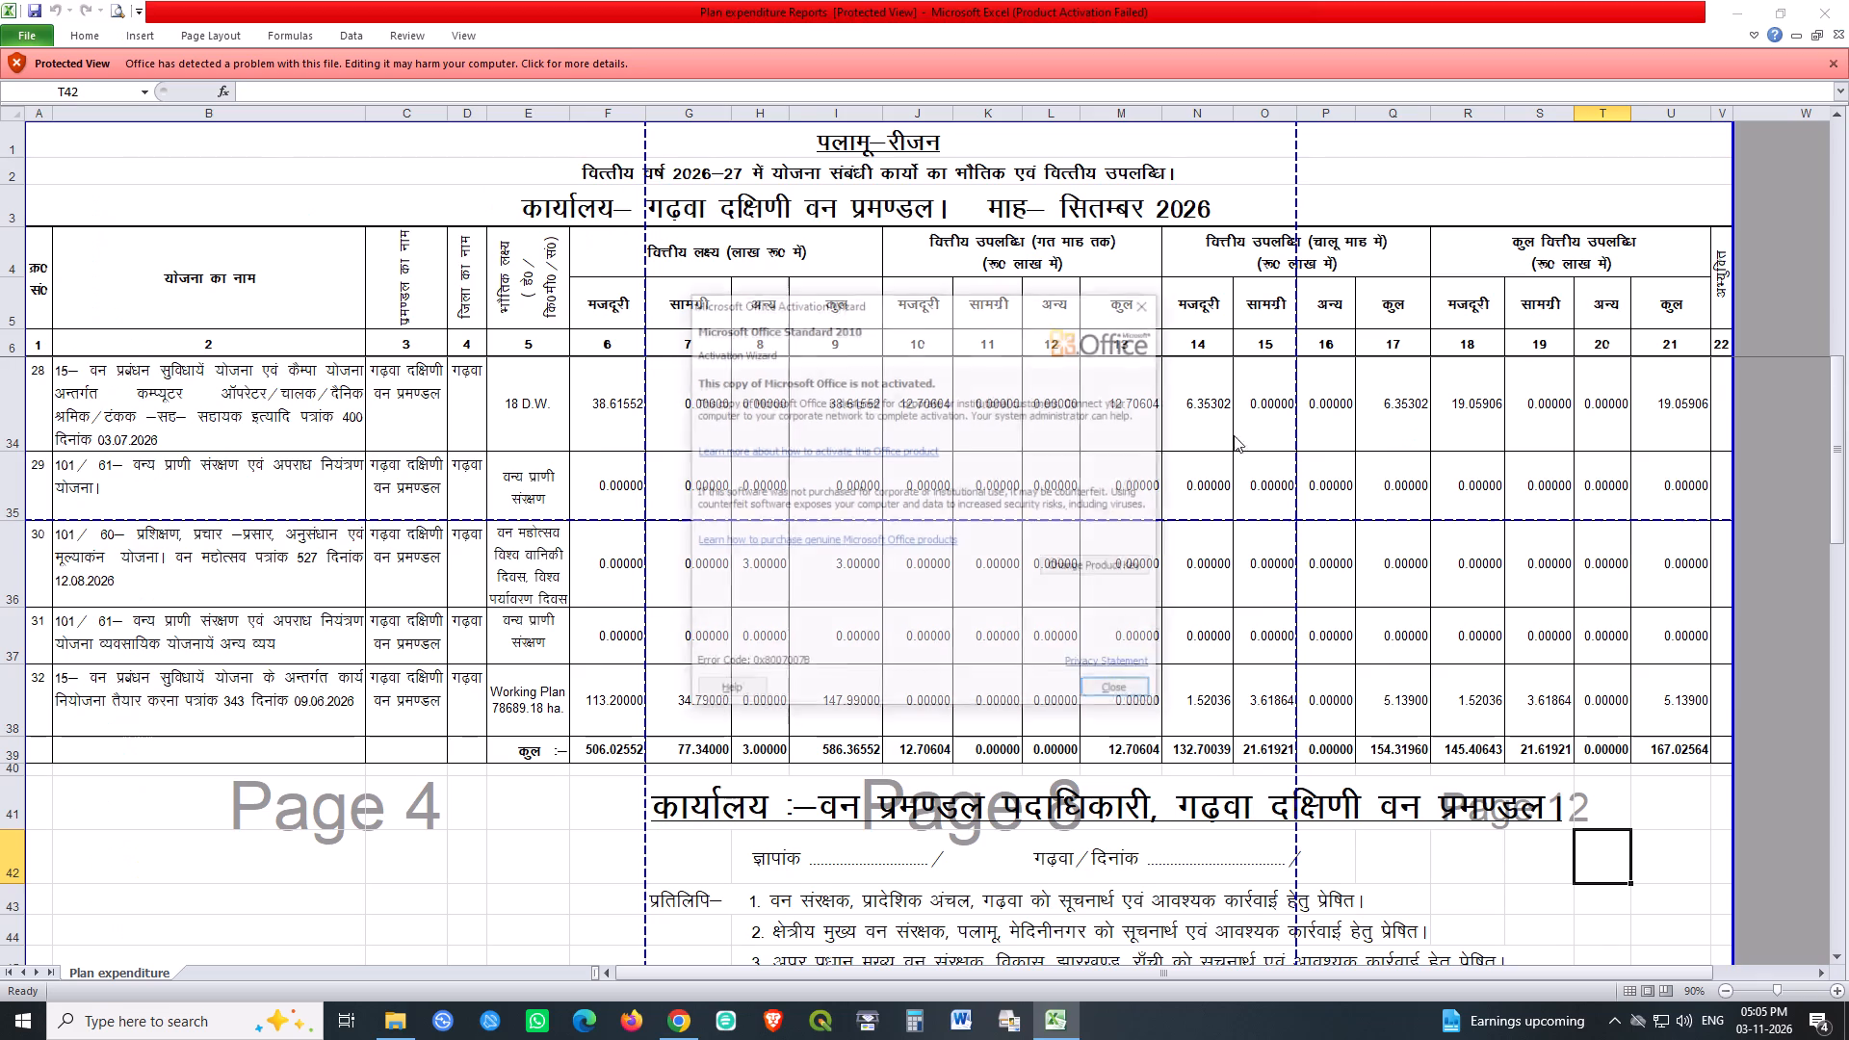
click(1093, 695)
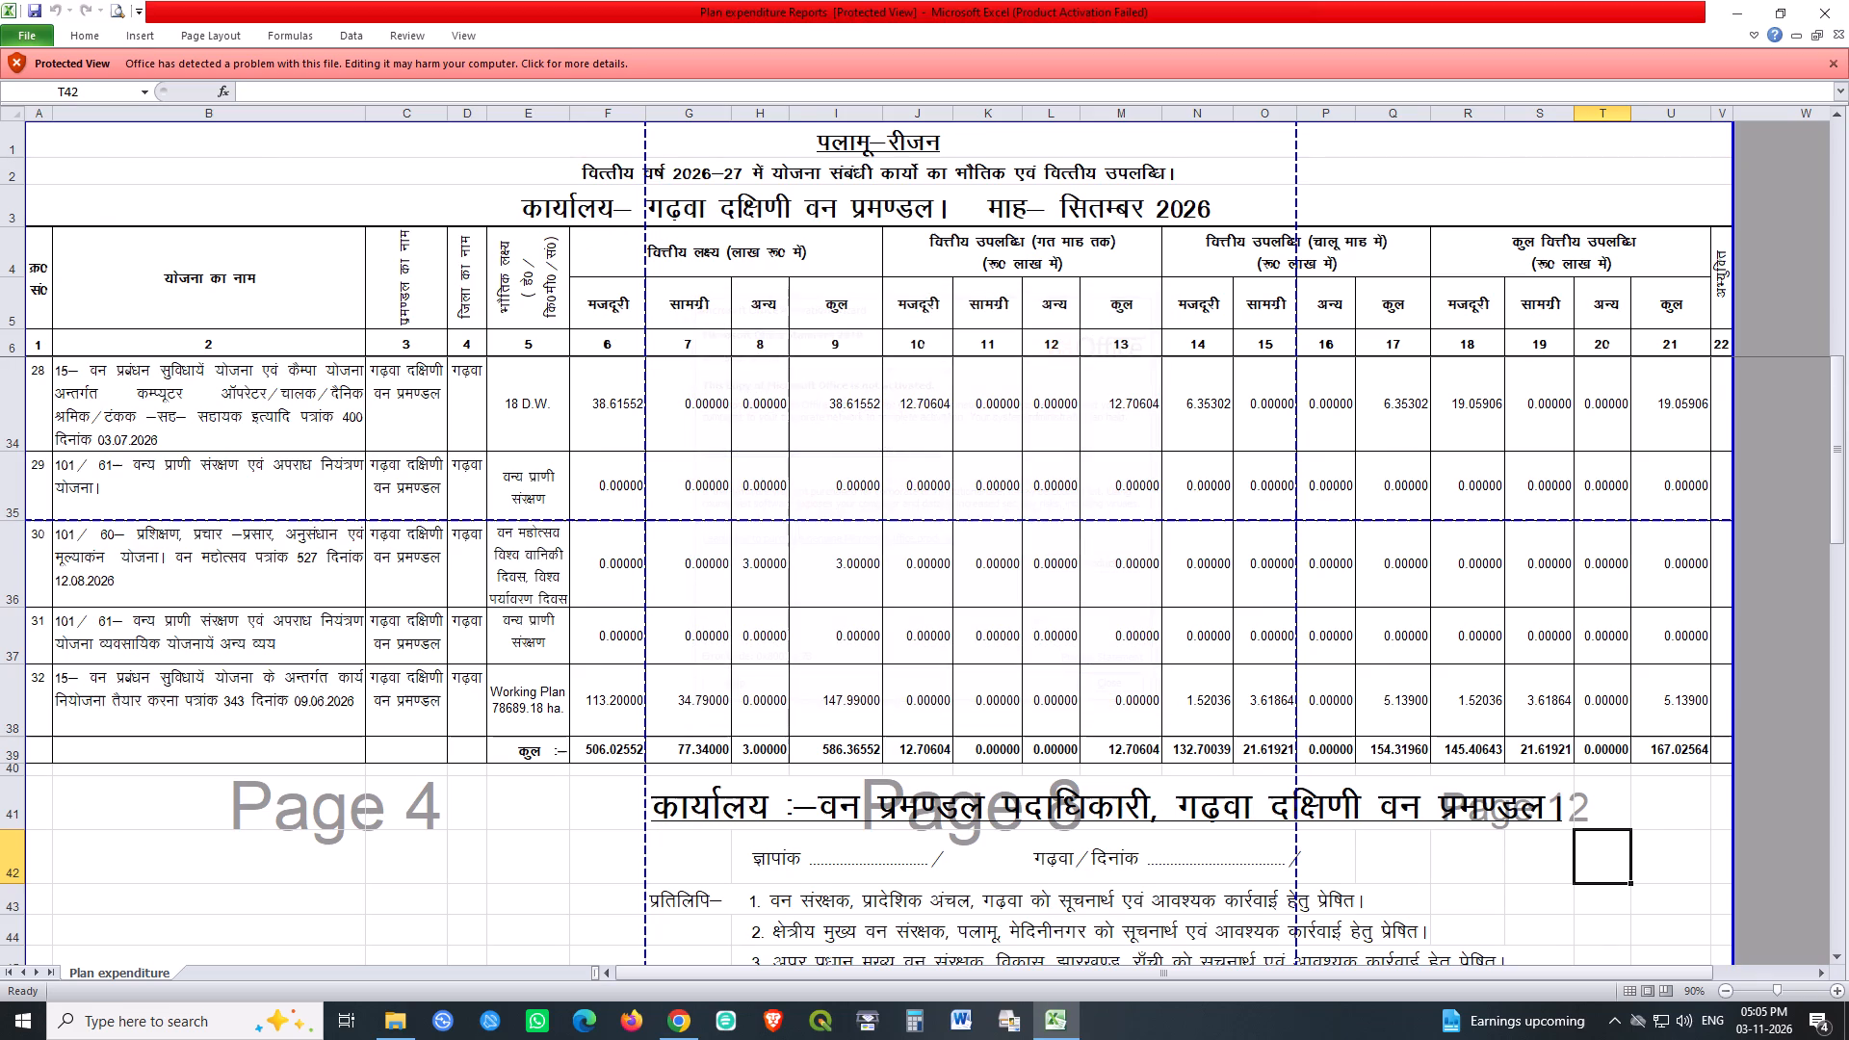
Enable editing of the protected Plan expenditure Reports workbook and save it.
key(ctrl+s)
click(874, 553)
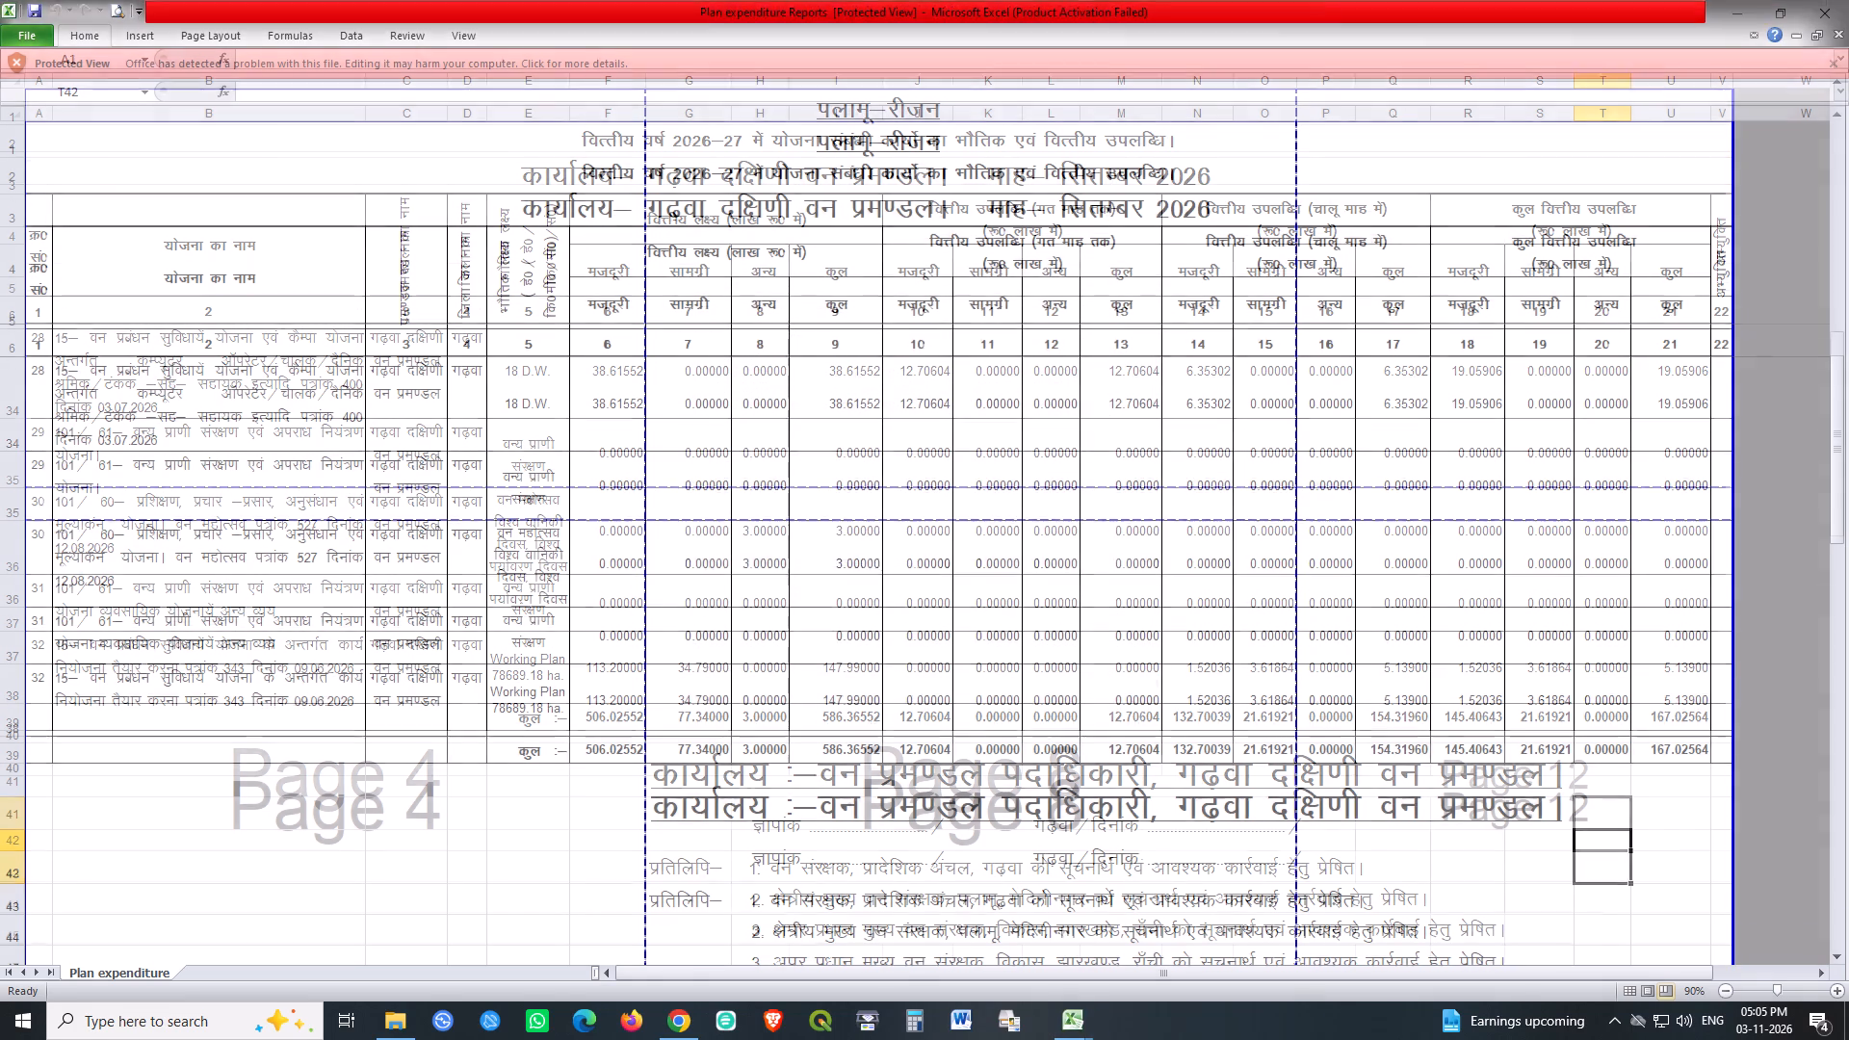
key(ctrl+s)
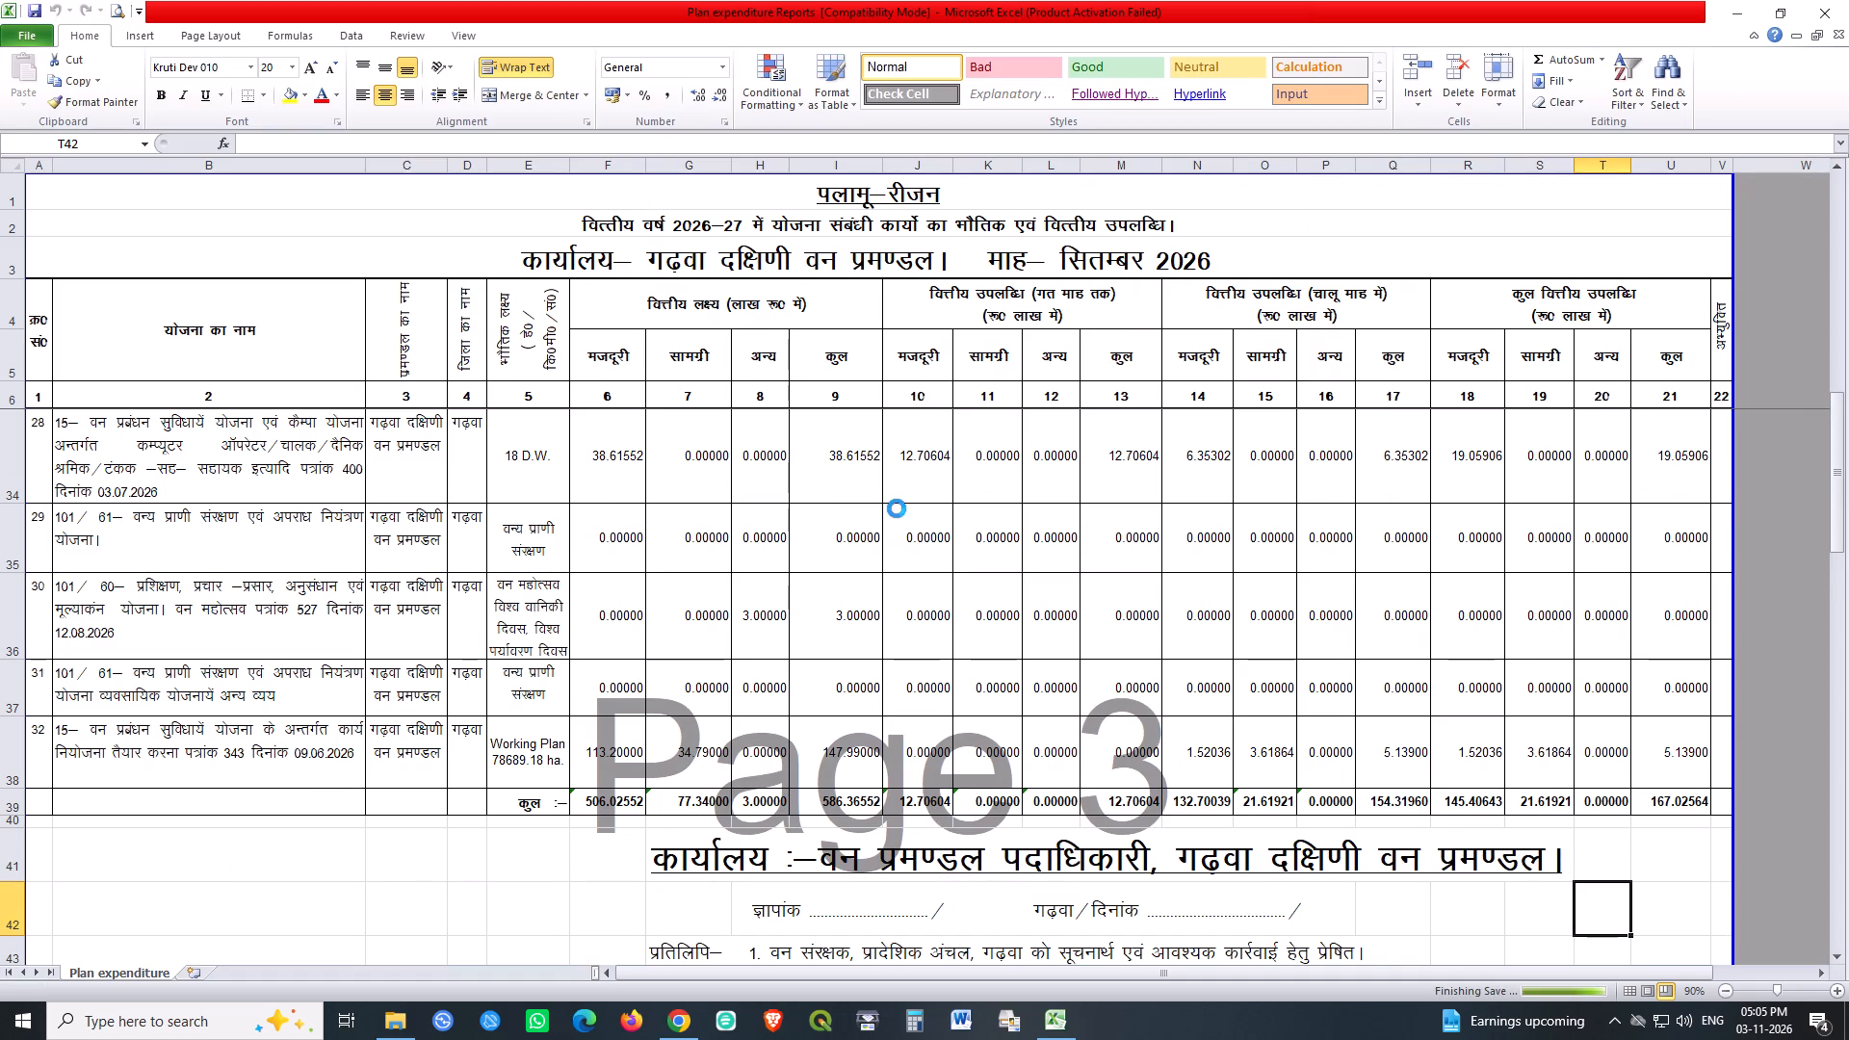
Change the month in the row 3 office heading to अक्टूबर (vDVwcj in Kruti Dev), keeping the year 2026, and save the workbook.
scroll(817, 515, up, 18)
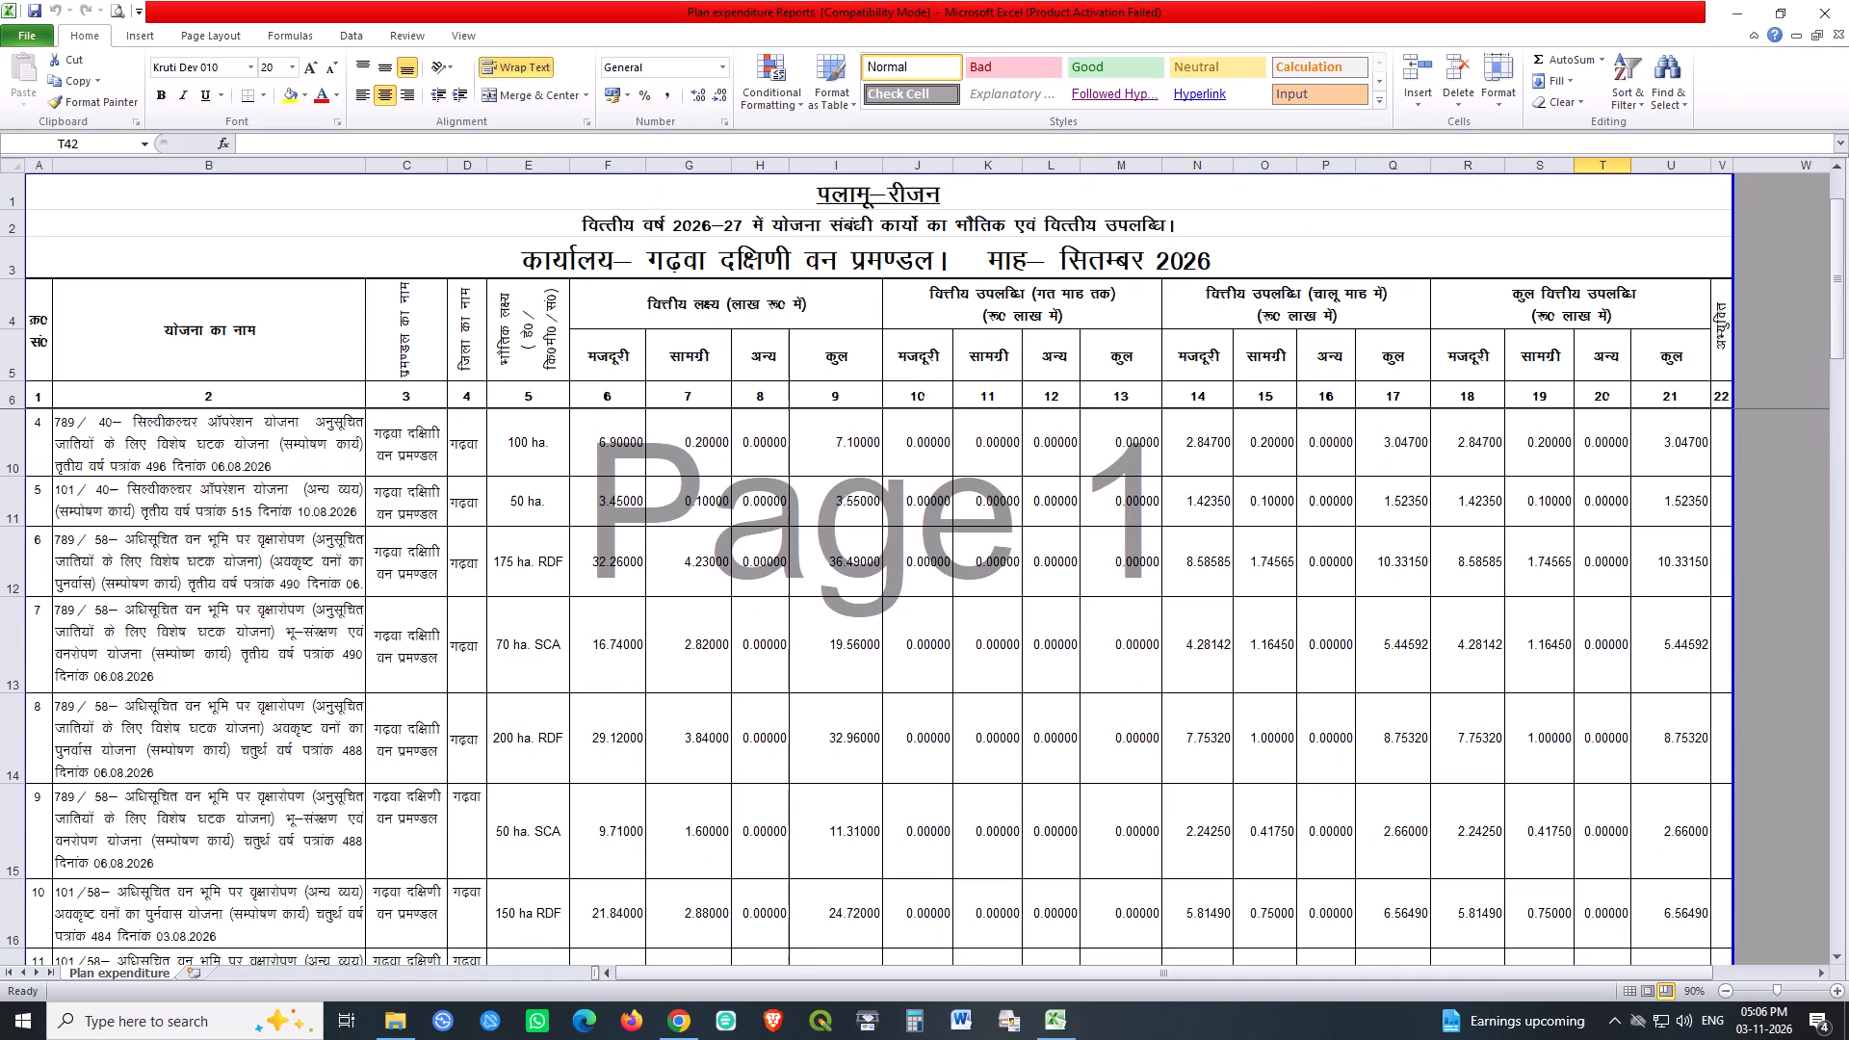
double_click(1064, 252)
key(Right)
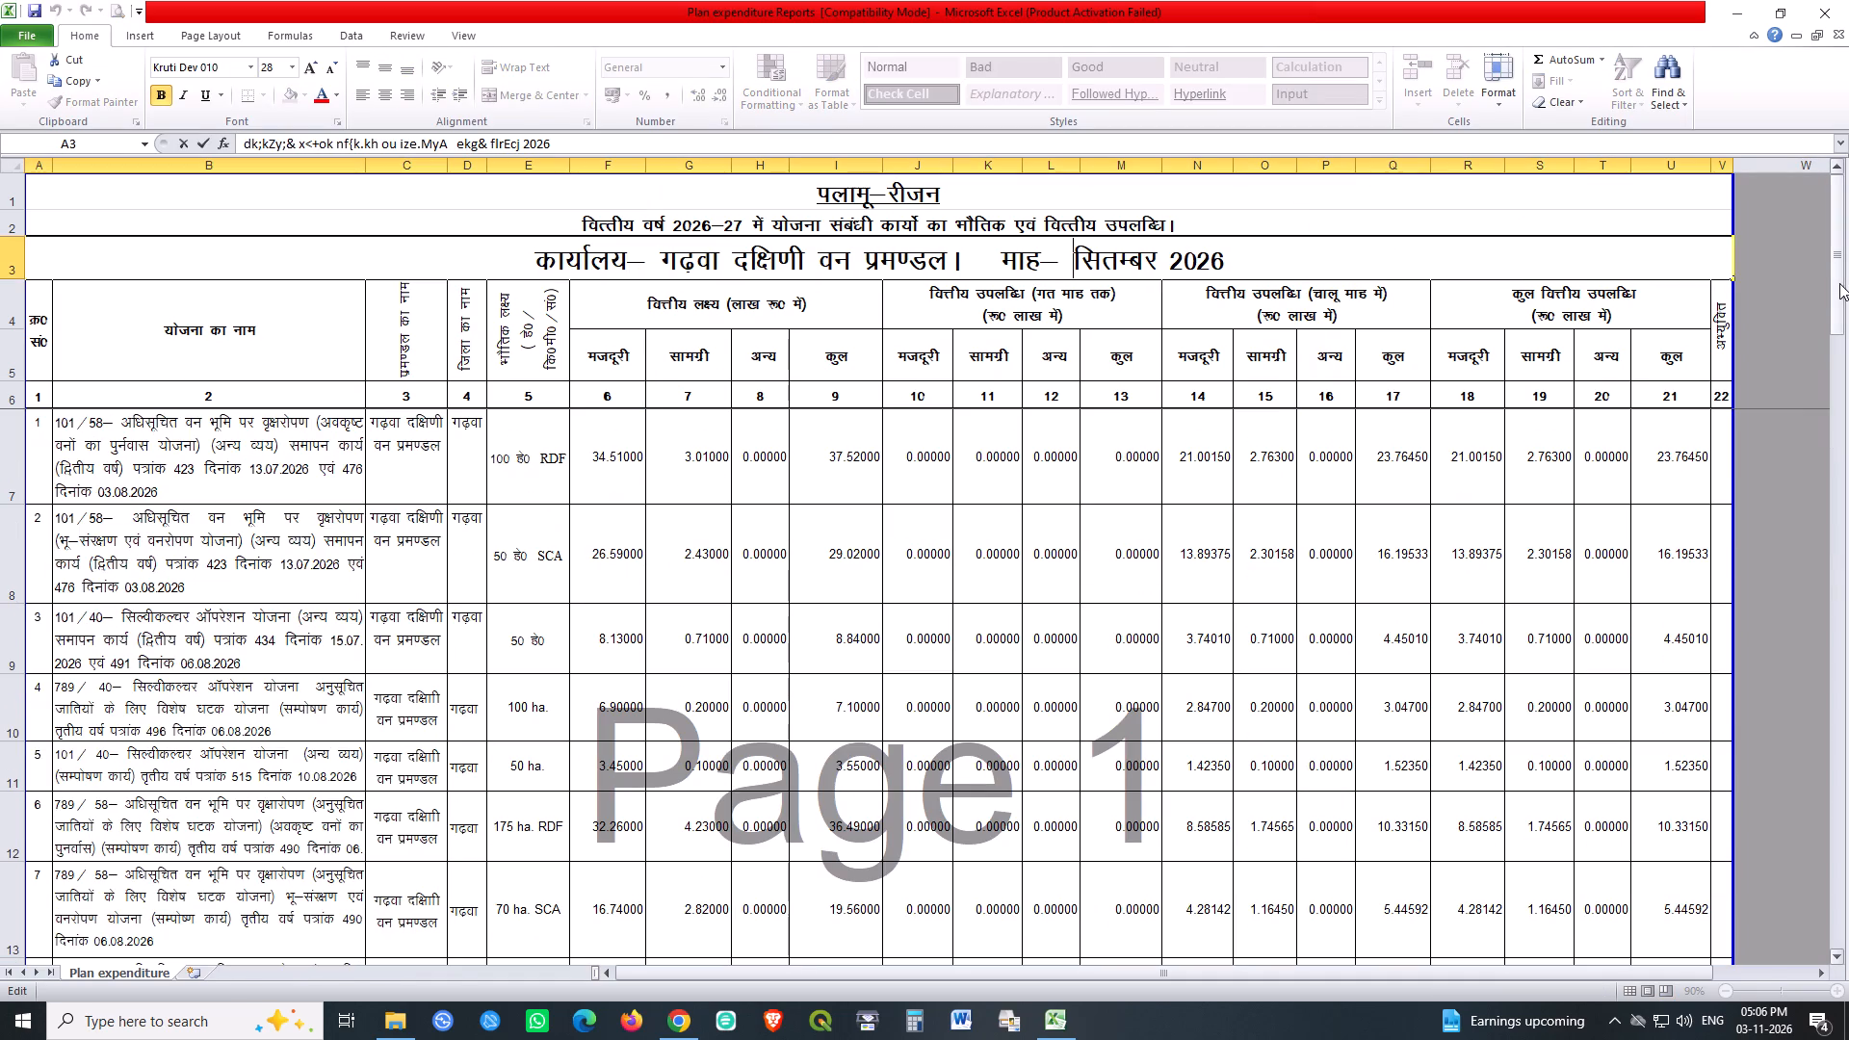
key(ctrl+shift+Right)
key(ctrl+shift+Left)
key(ctrl+shift+Right)
key(shift+Left)
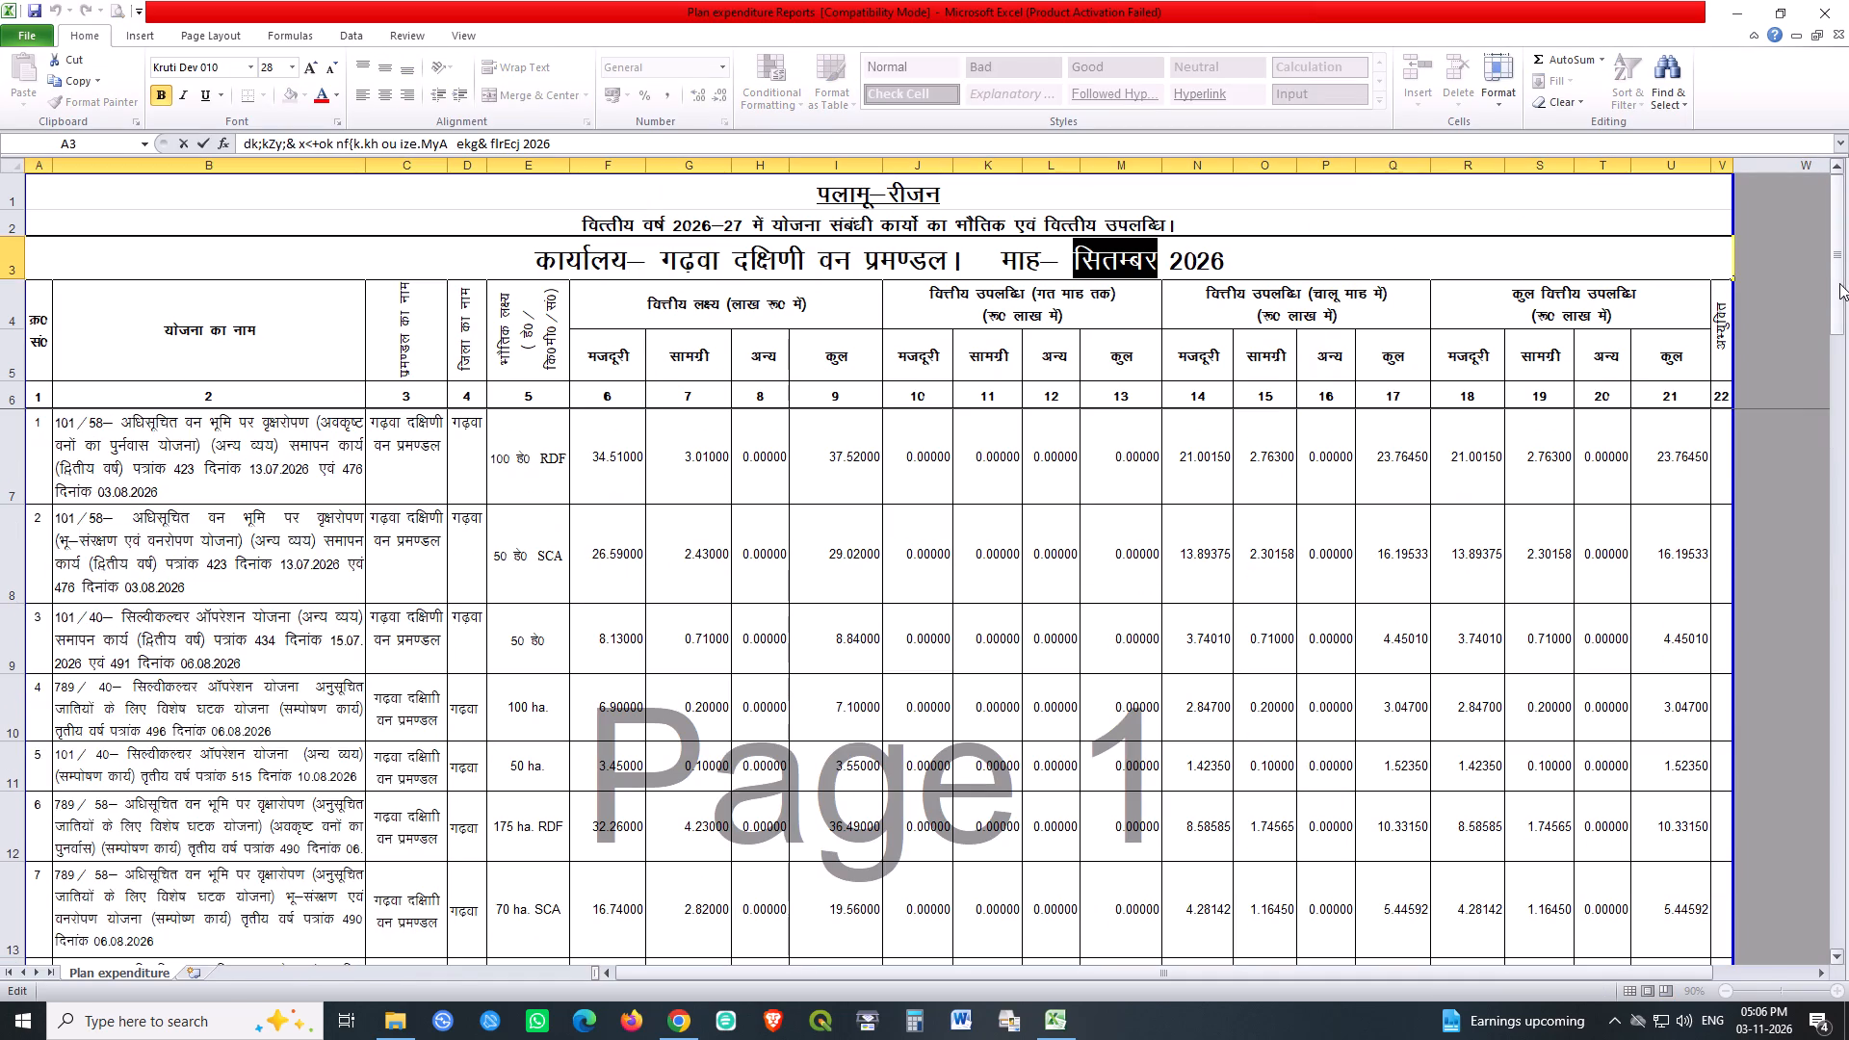
text(vDVwcj)
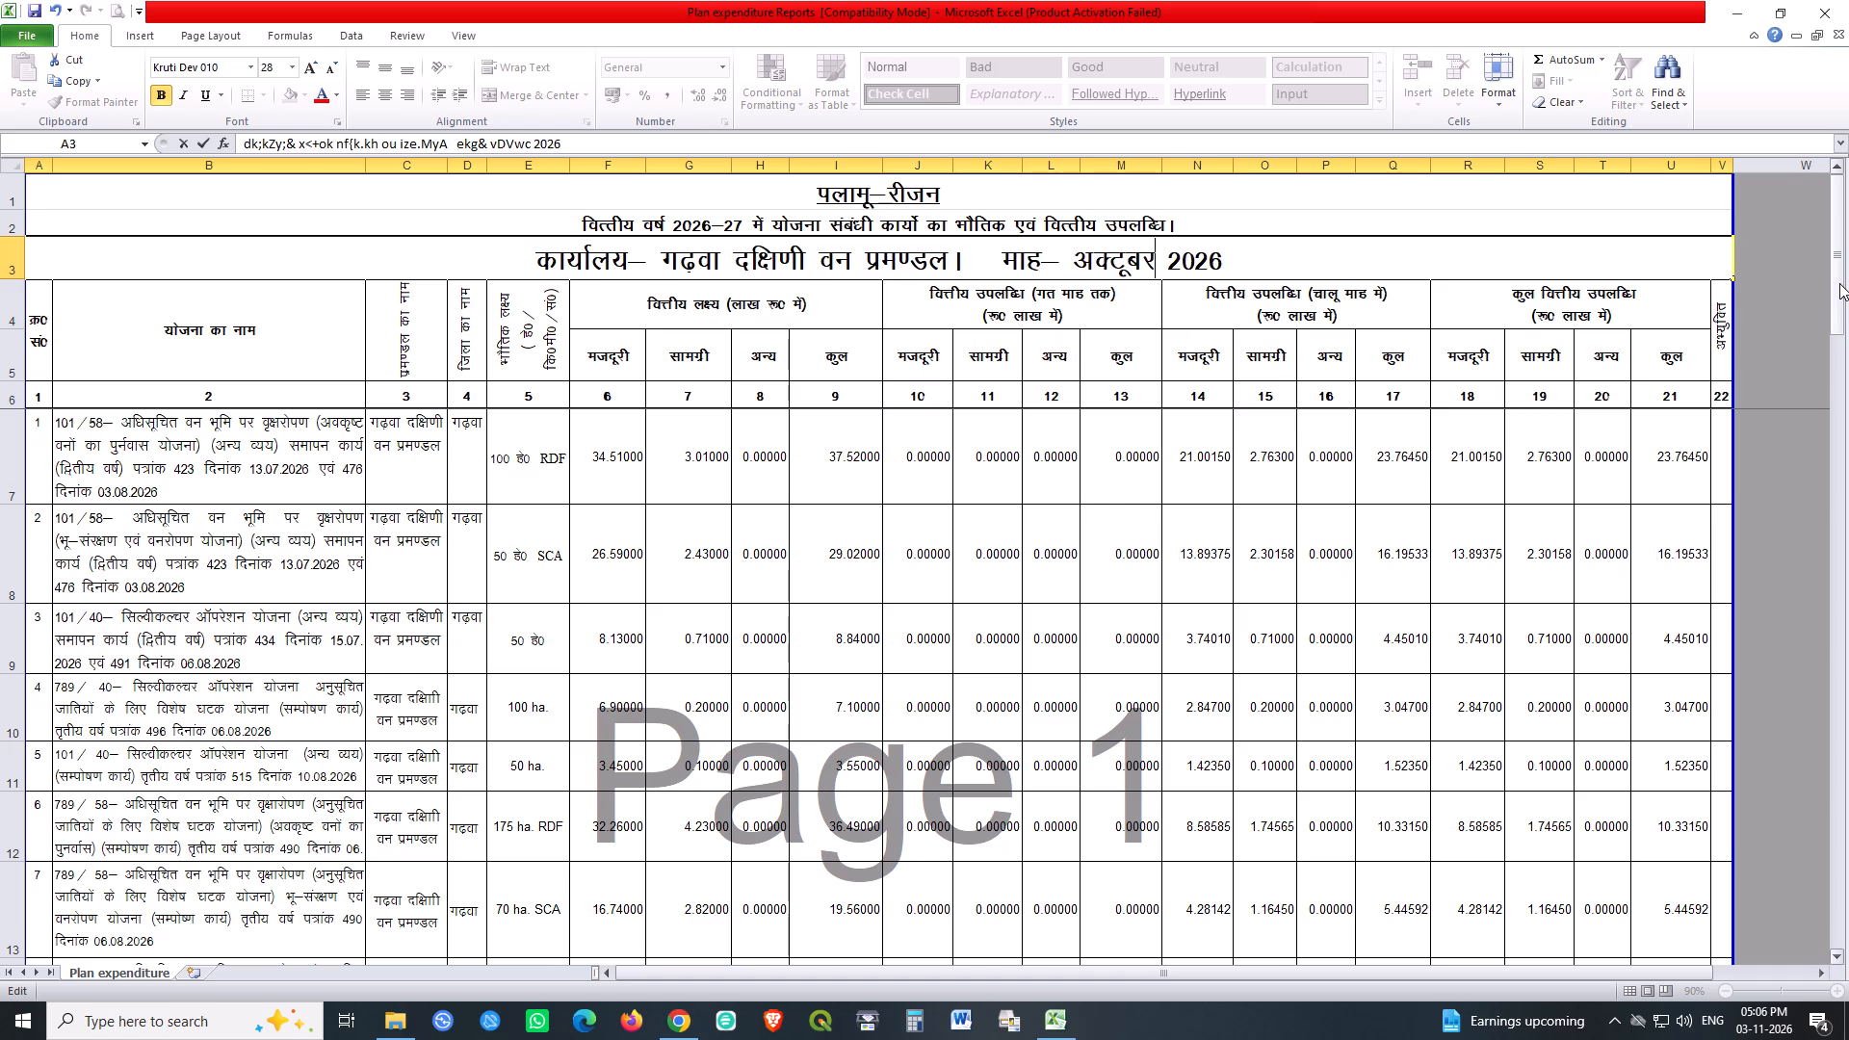
key(Return)
key(ctrl+s)
key(ctrl+s)
key(ctrl+s)
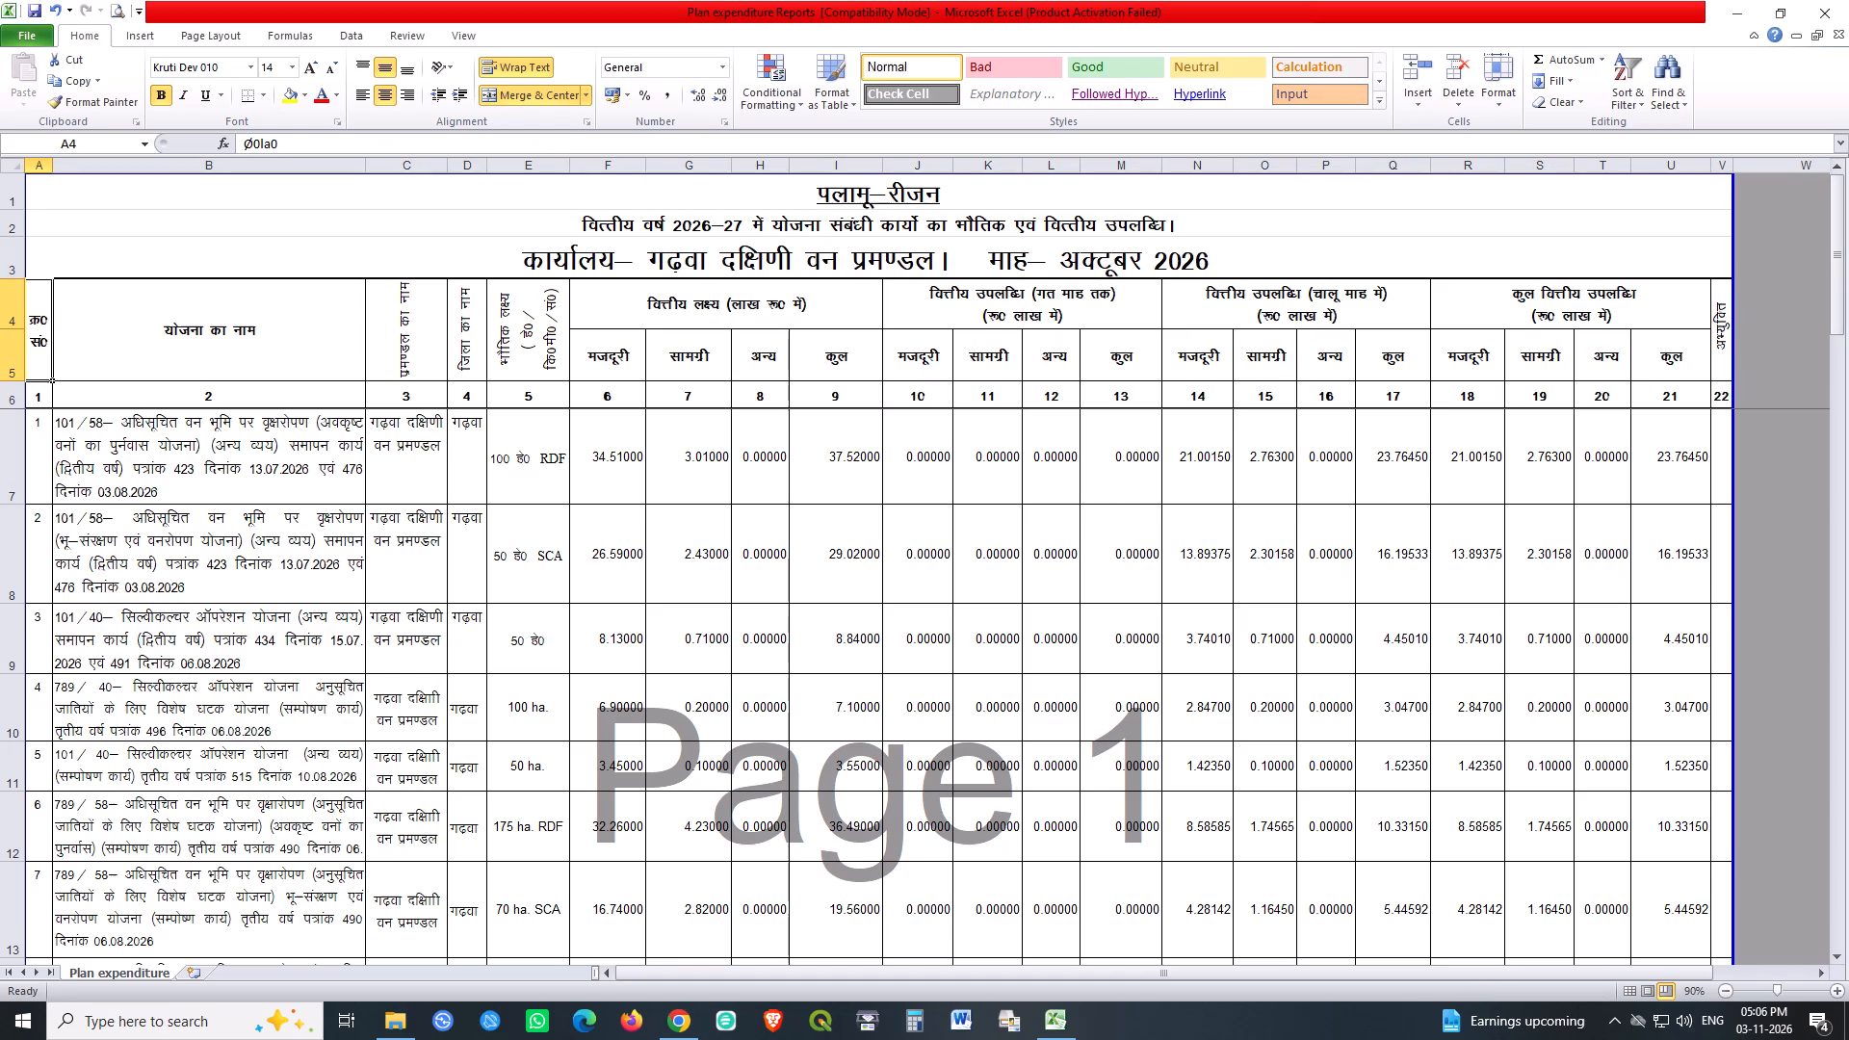
Copy the cumulative figures in R7:T38, paste them as values only into the up-to-last-month columns from J7, and save the workbook.
scroll(1551, 478, up, 3)
drag(1459, 440, 1605, 479)
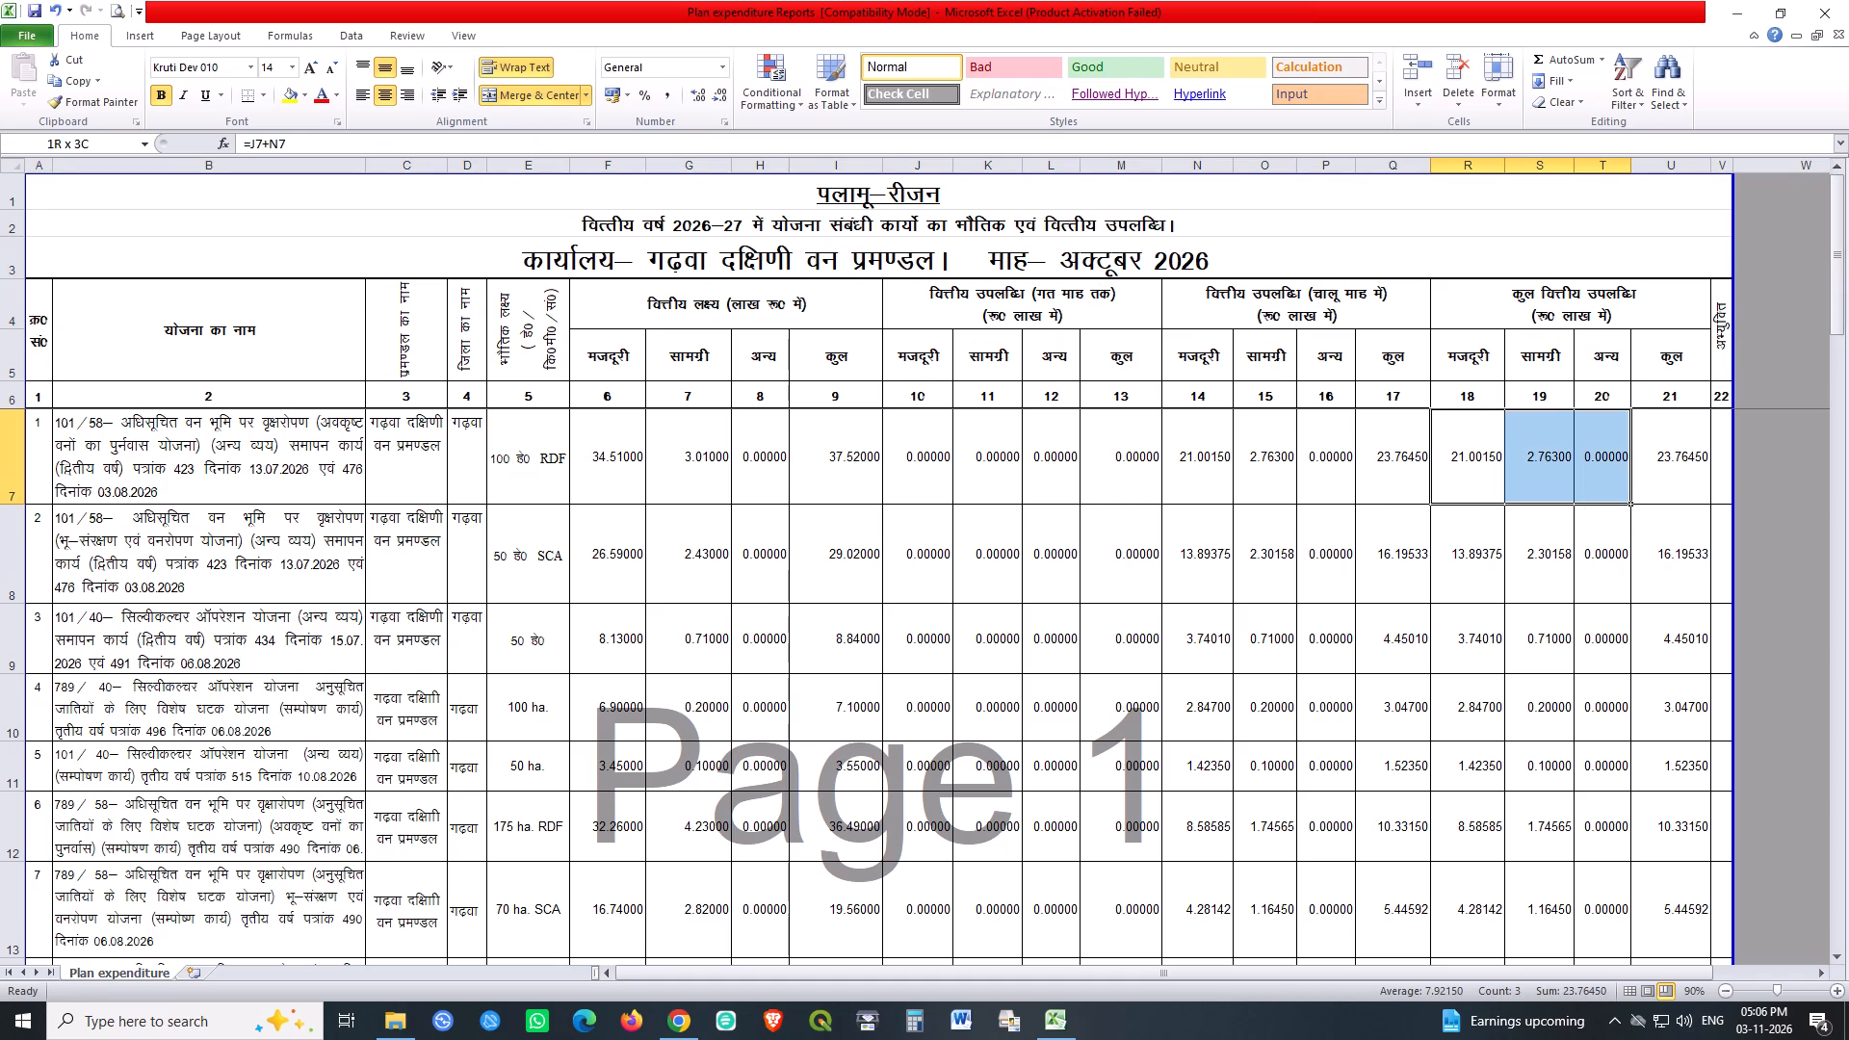
drag(1605, 479, 1581, 1026)
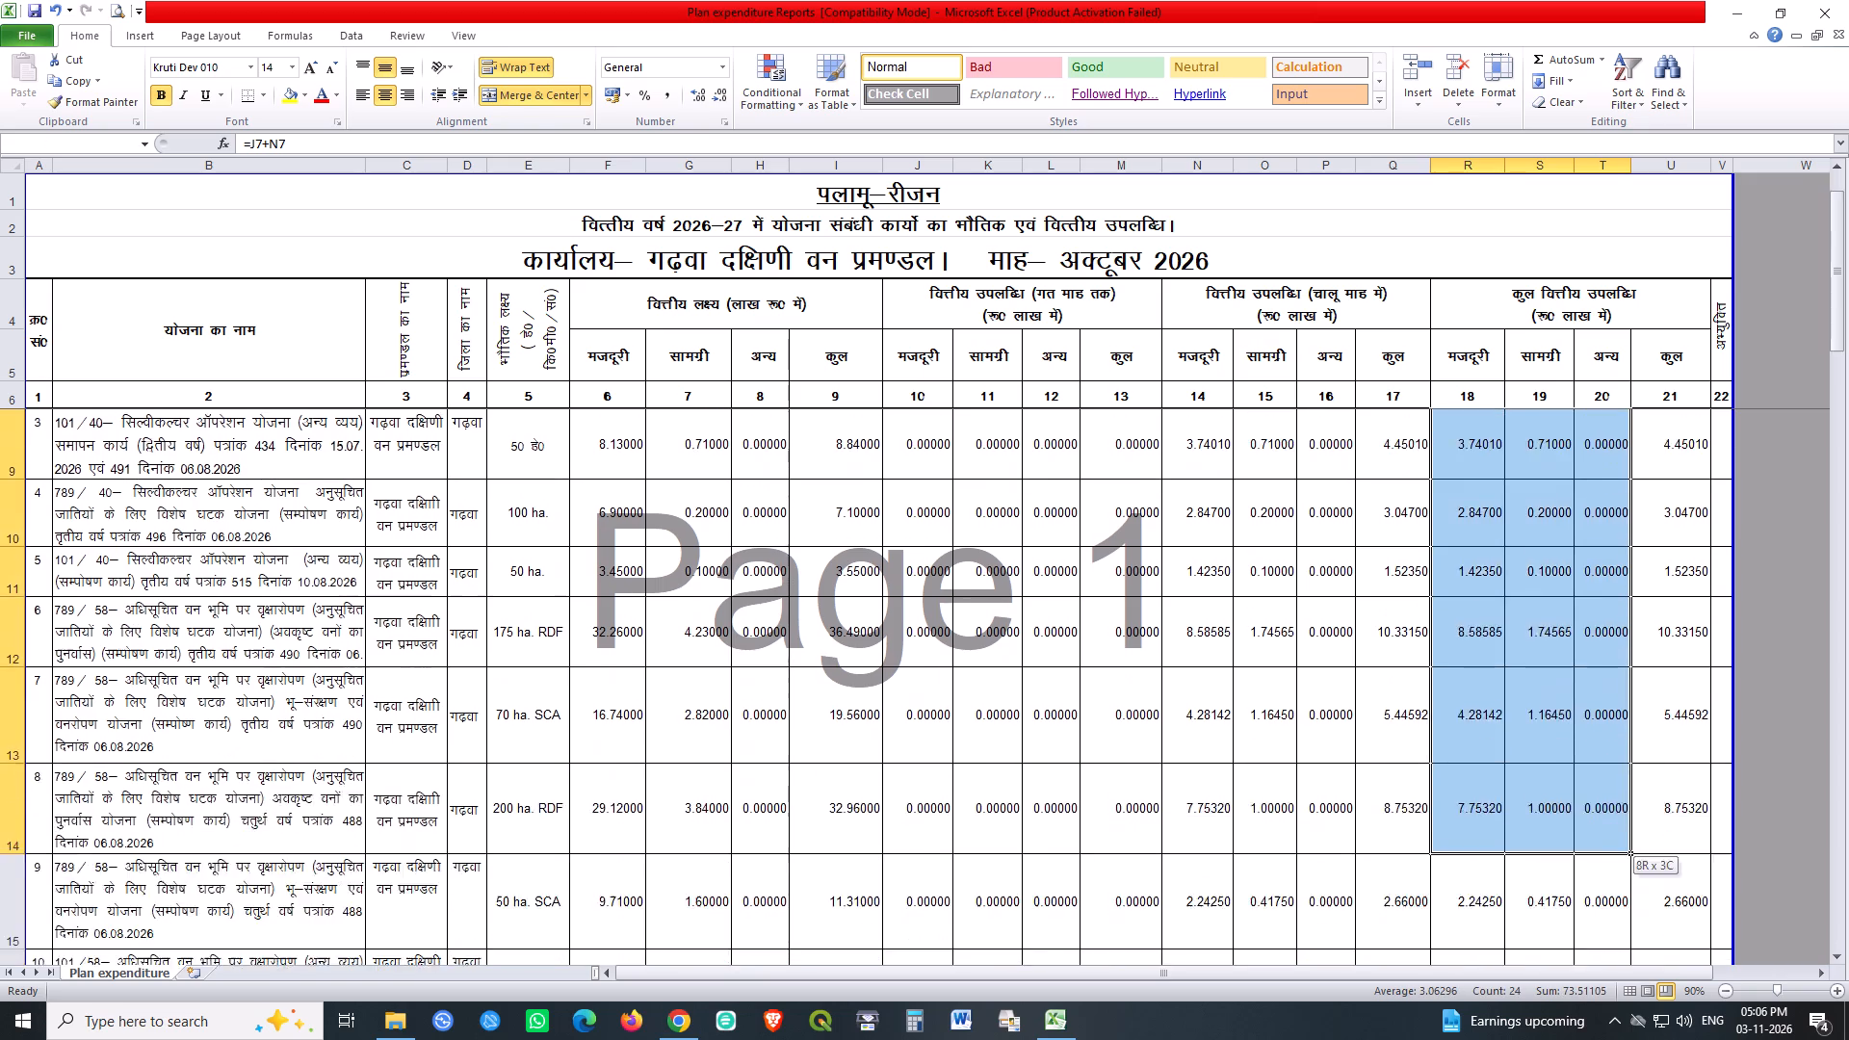
drag(1581, 1026, 1600, 926)
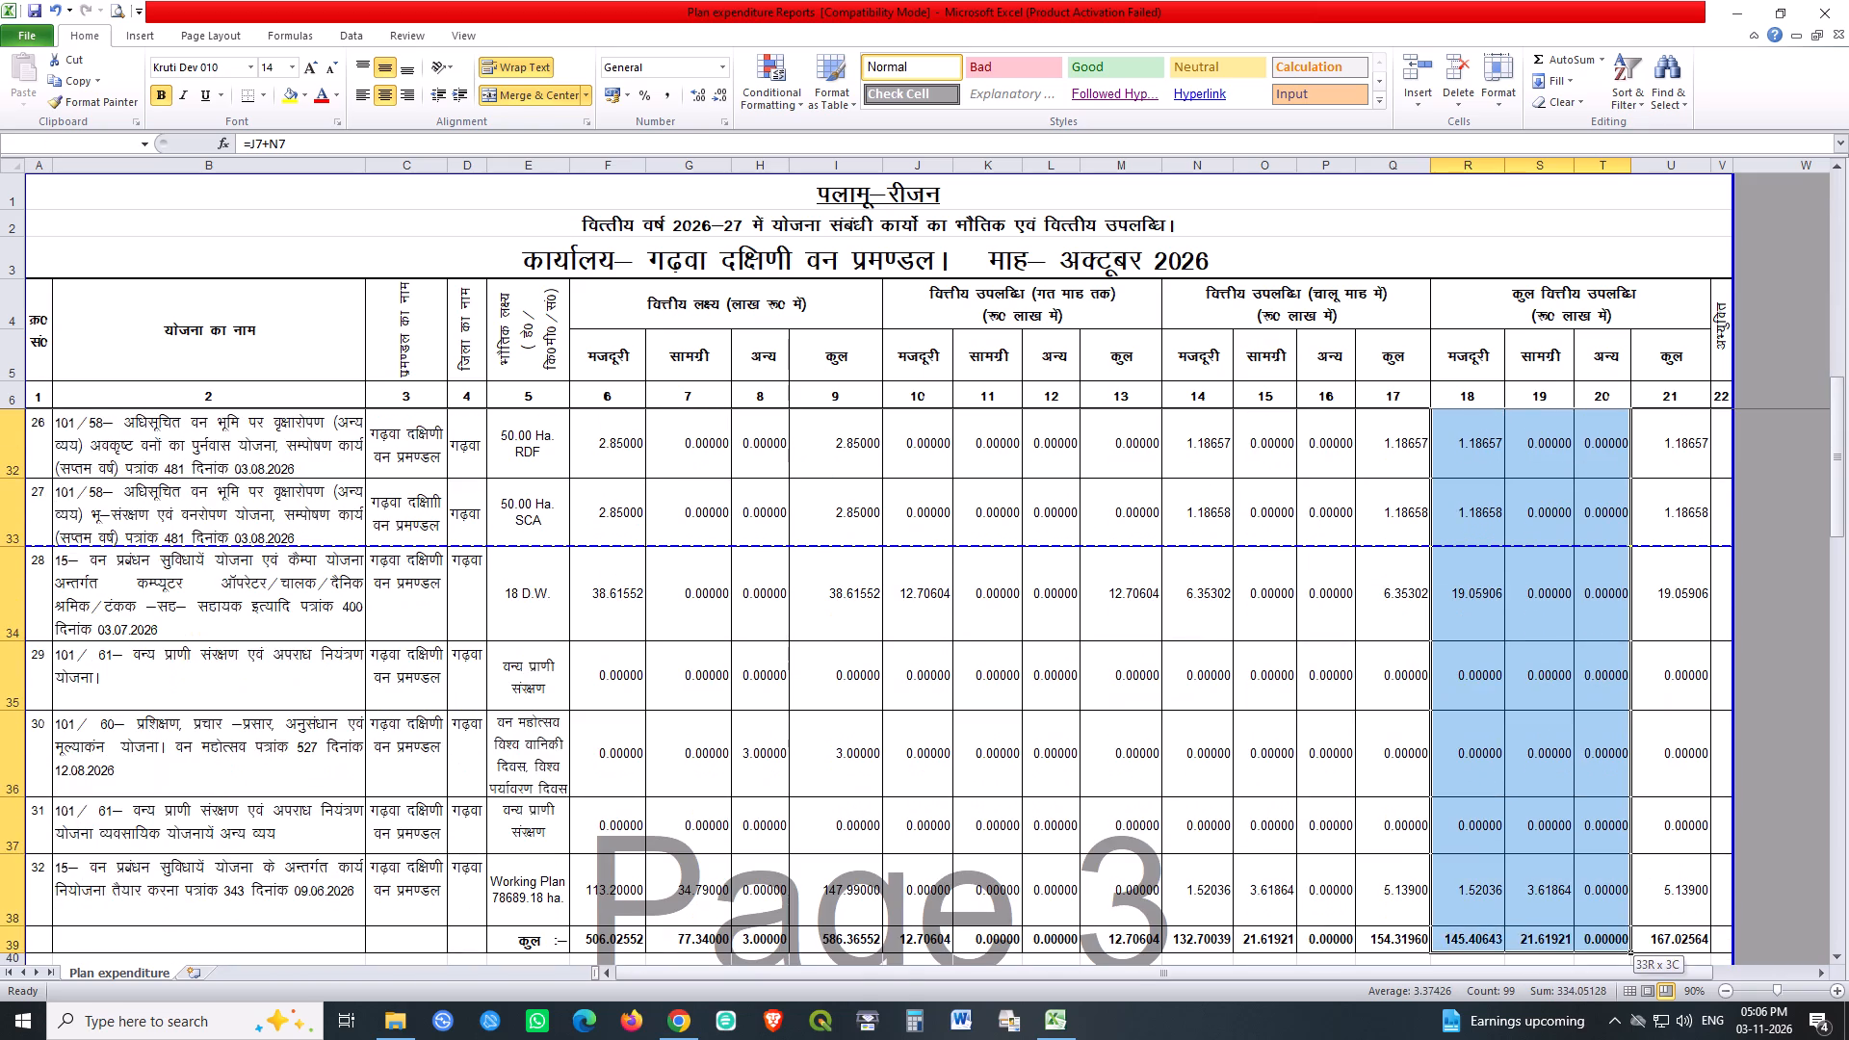
drag(1600, 926, 1601, 922)
scroll(1577, 705, up, 18)
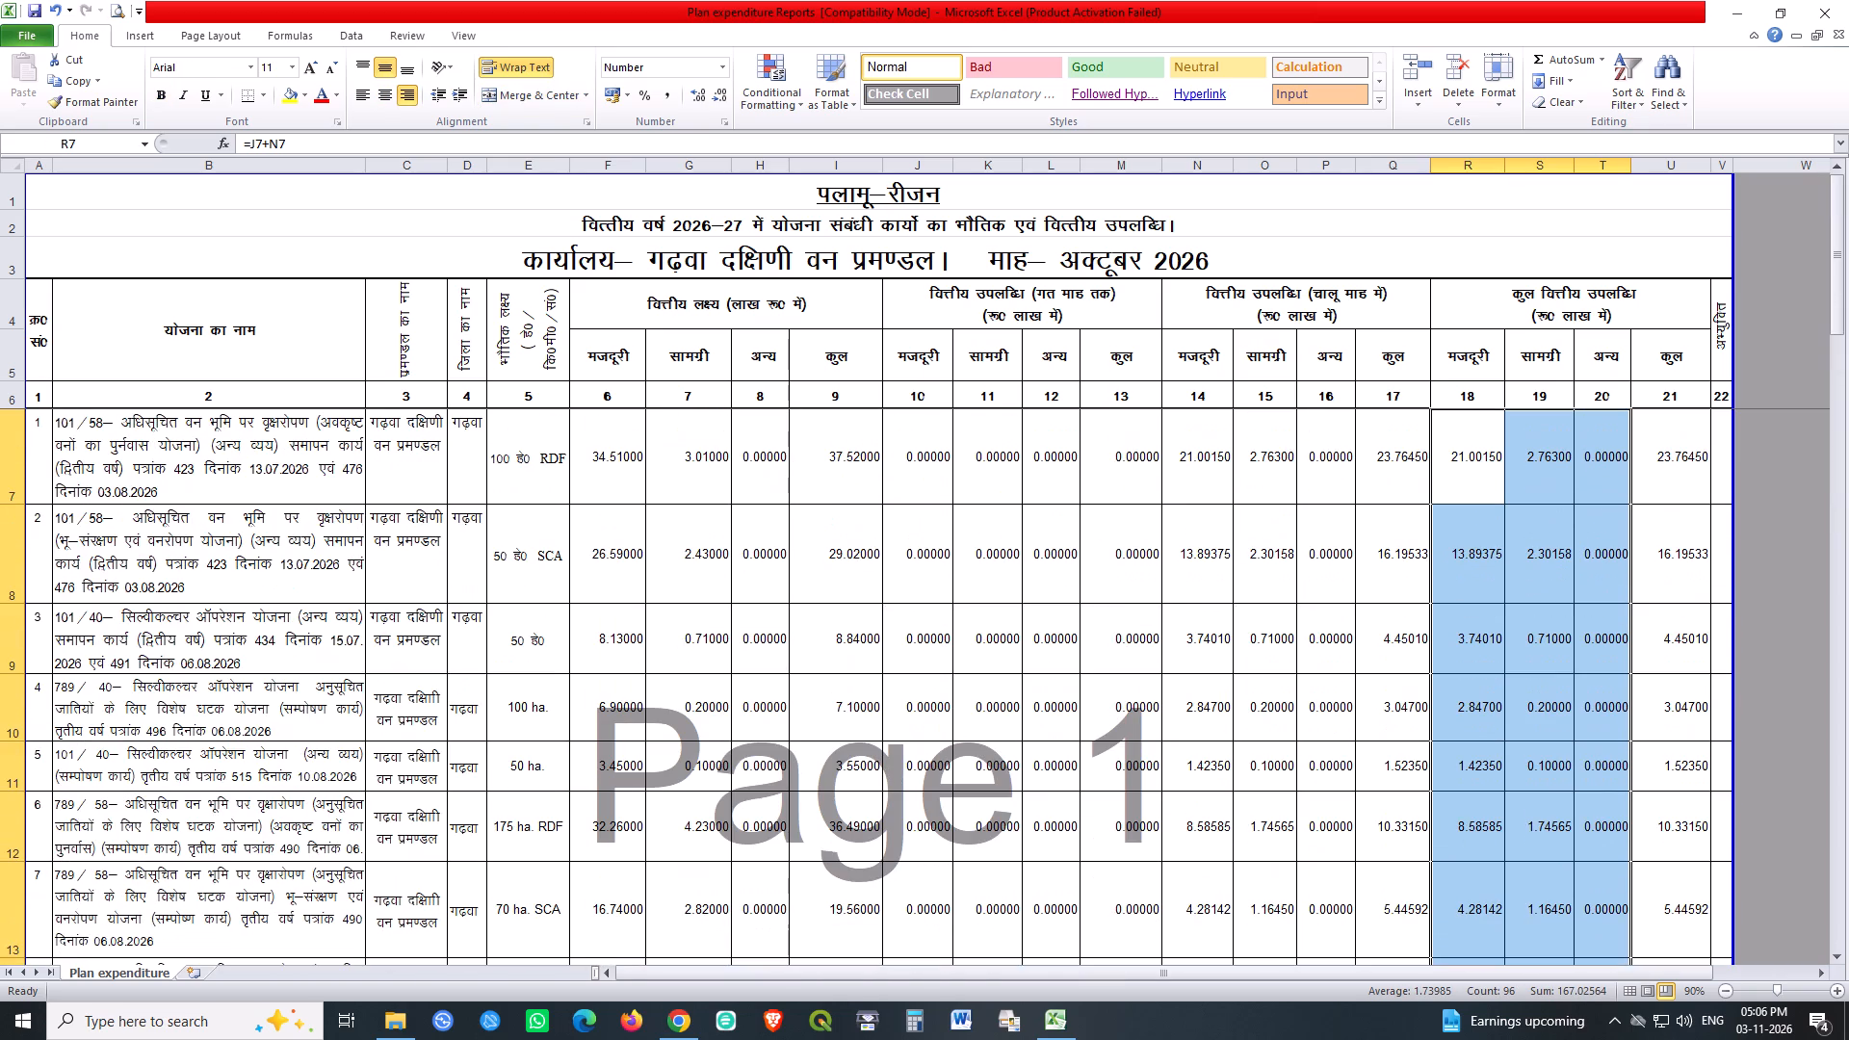
key(ctrl+c)
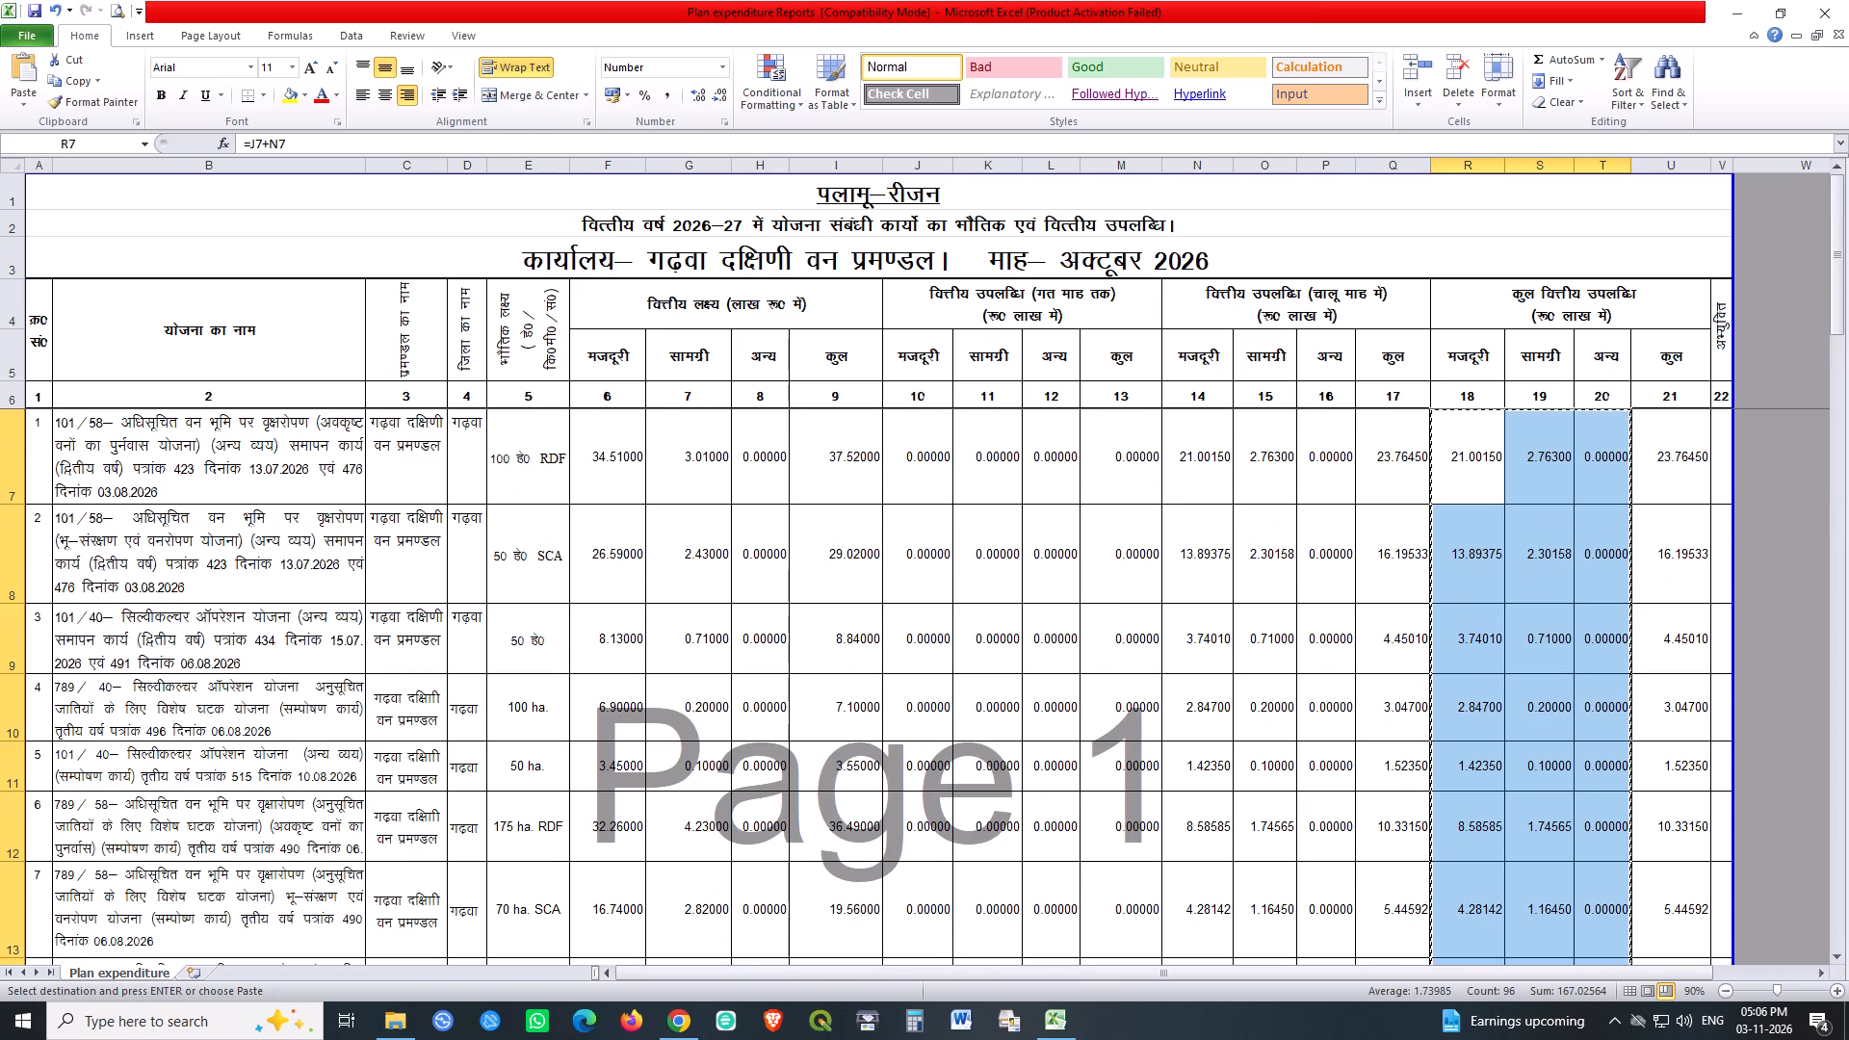
click(924, 448)
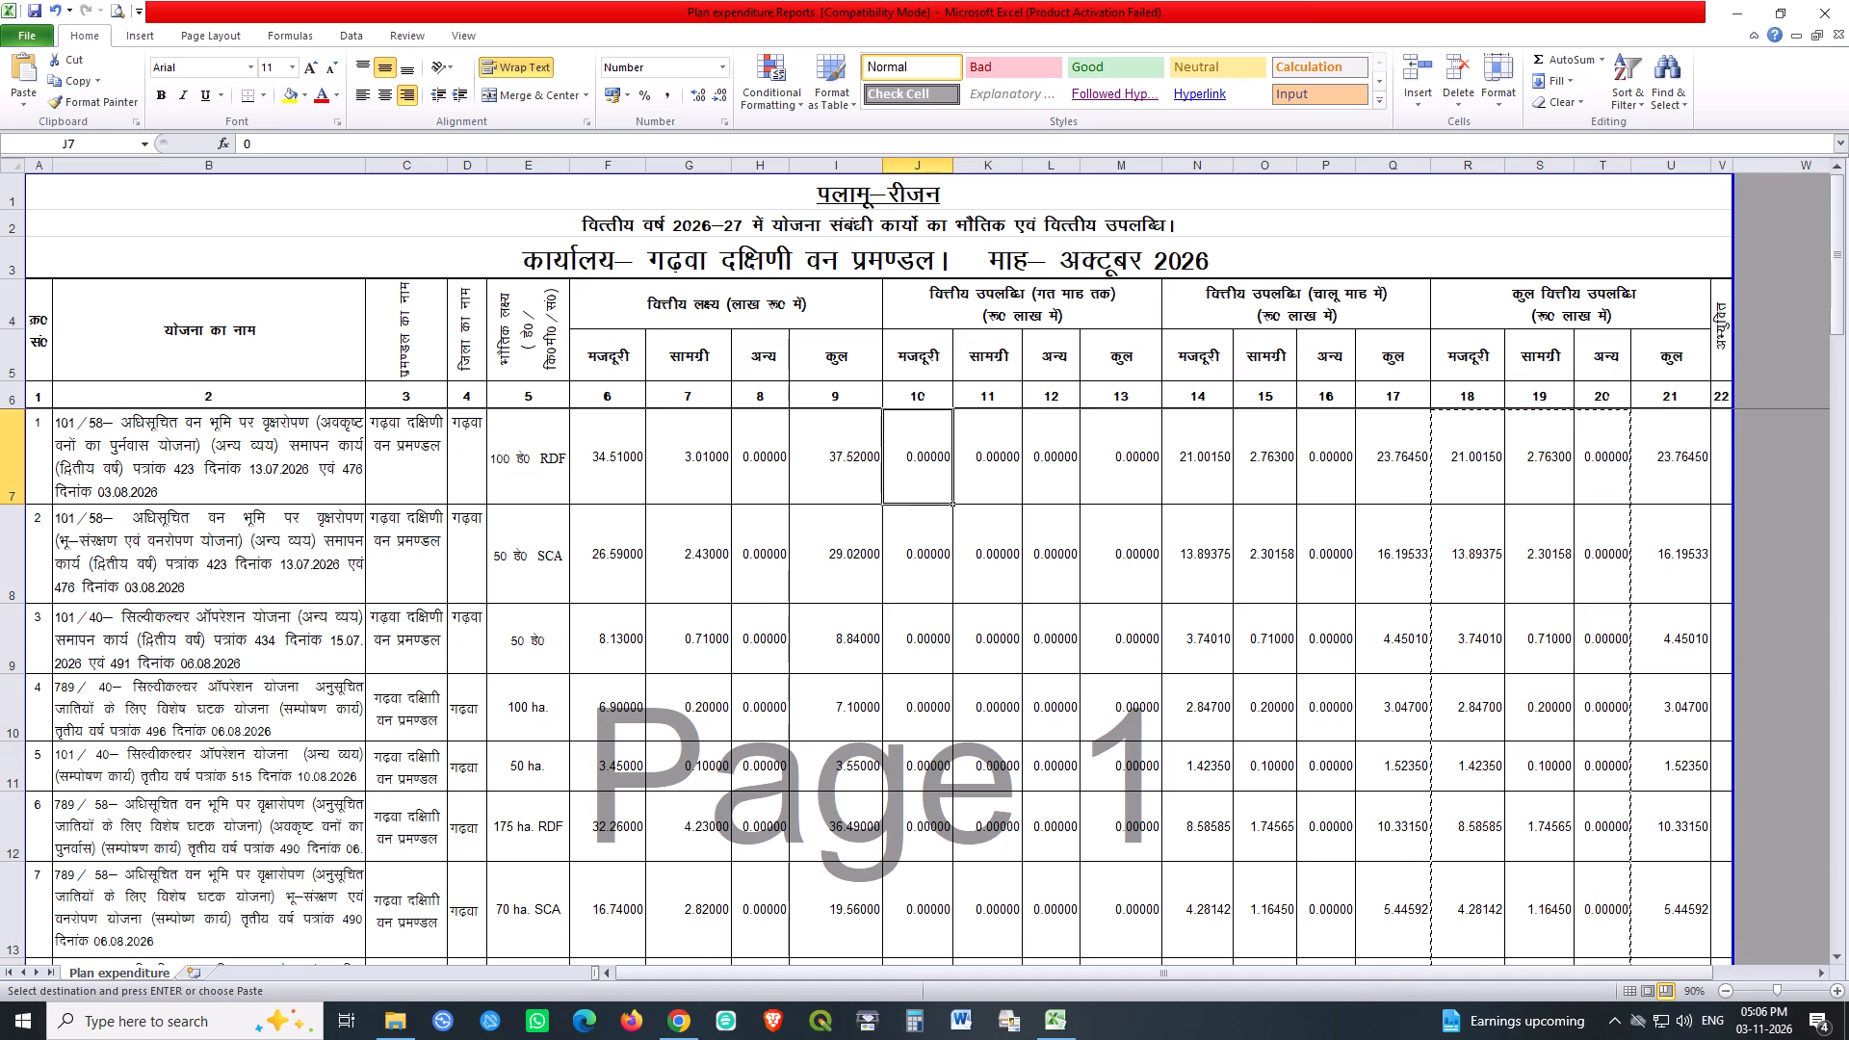
key(ctrl+alt+v)
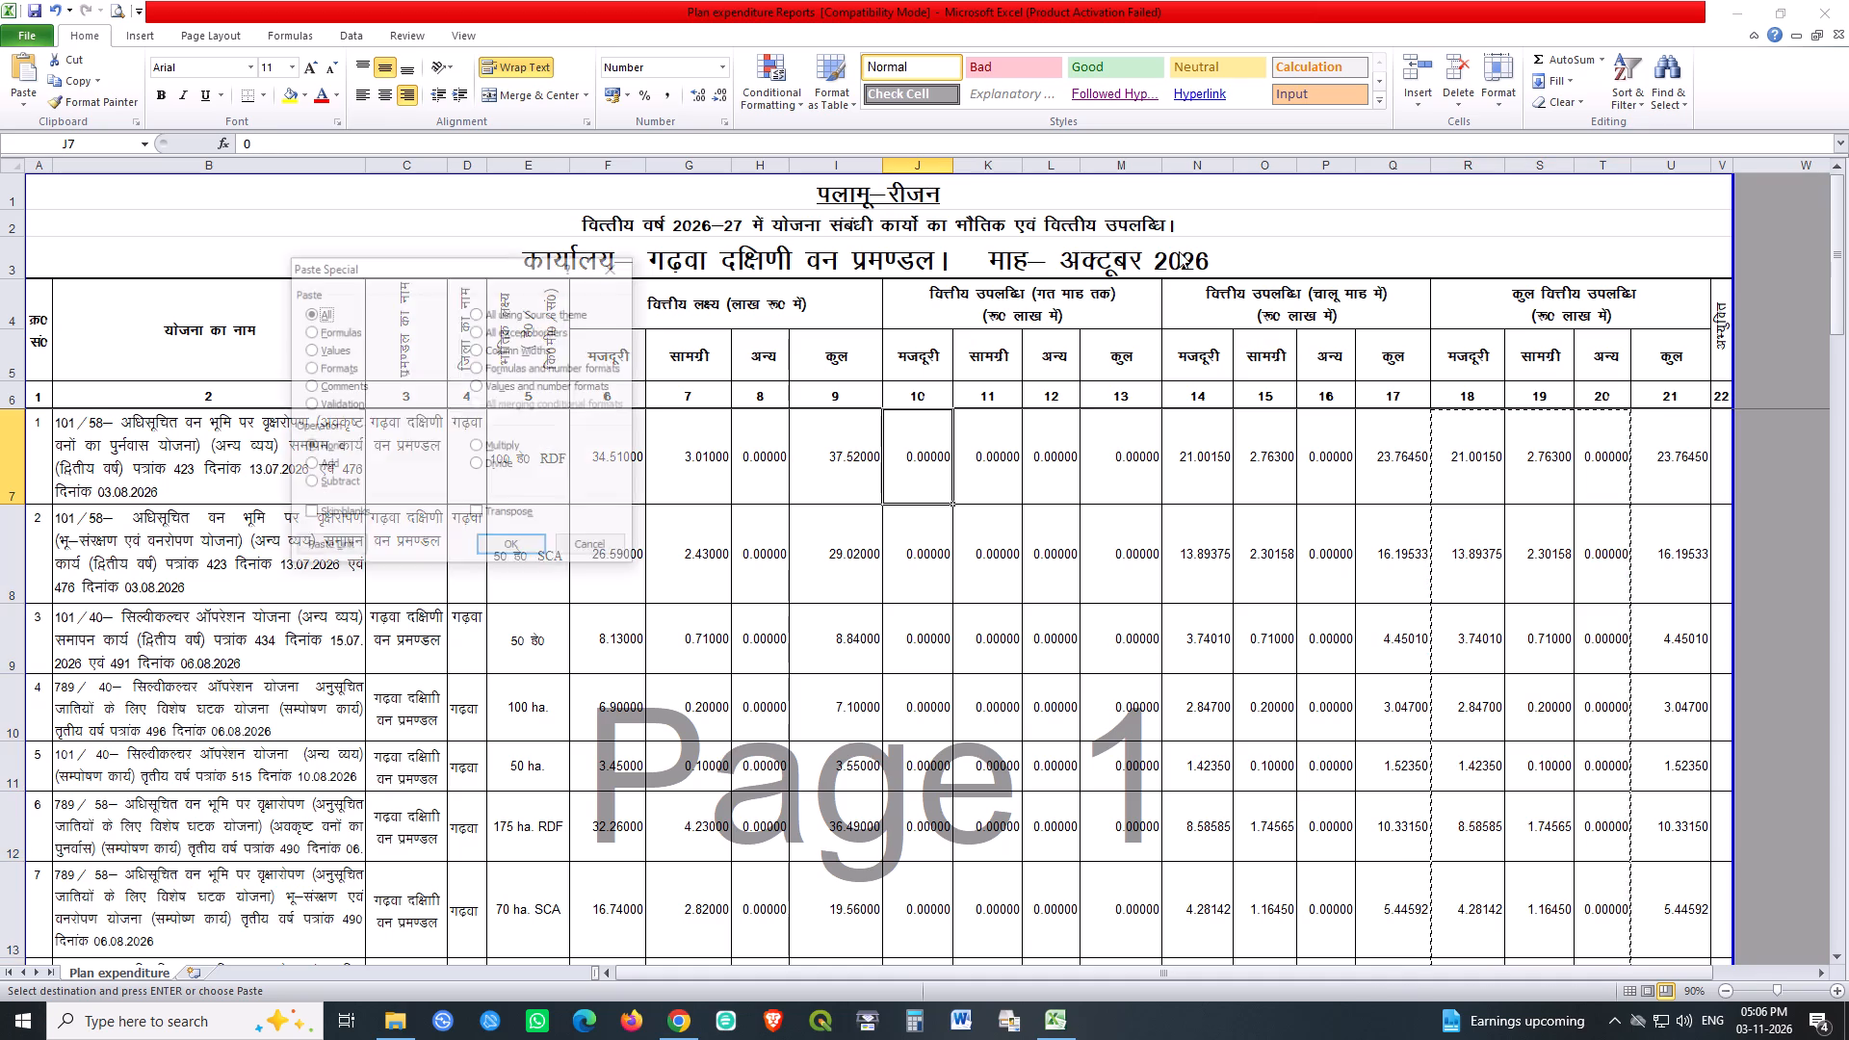
click(340, 342)
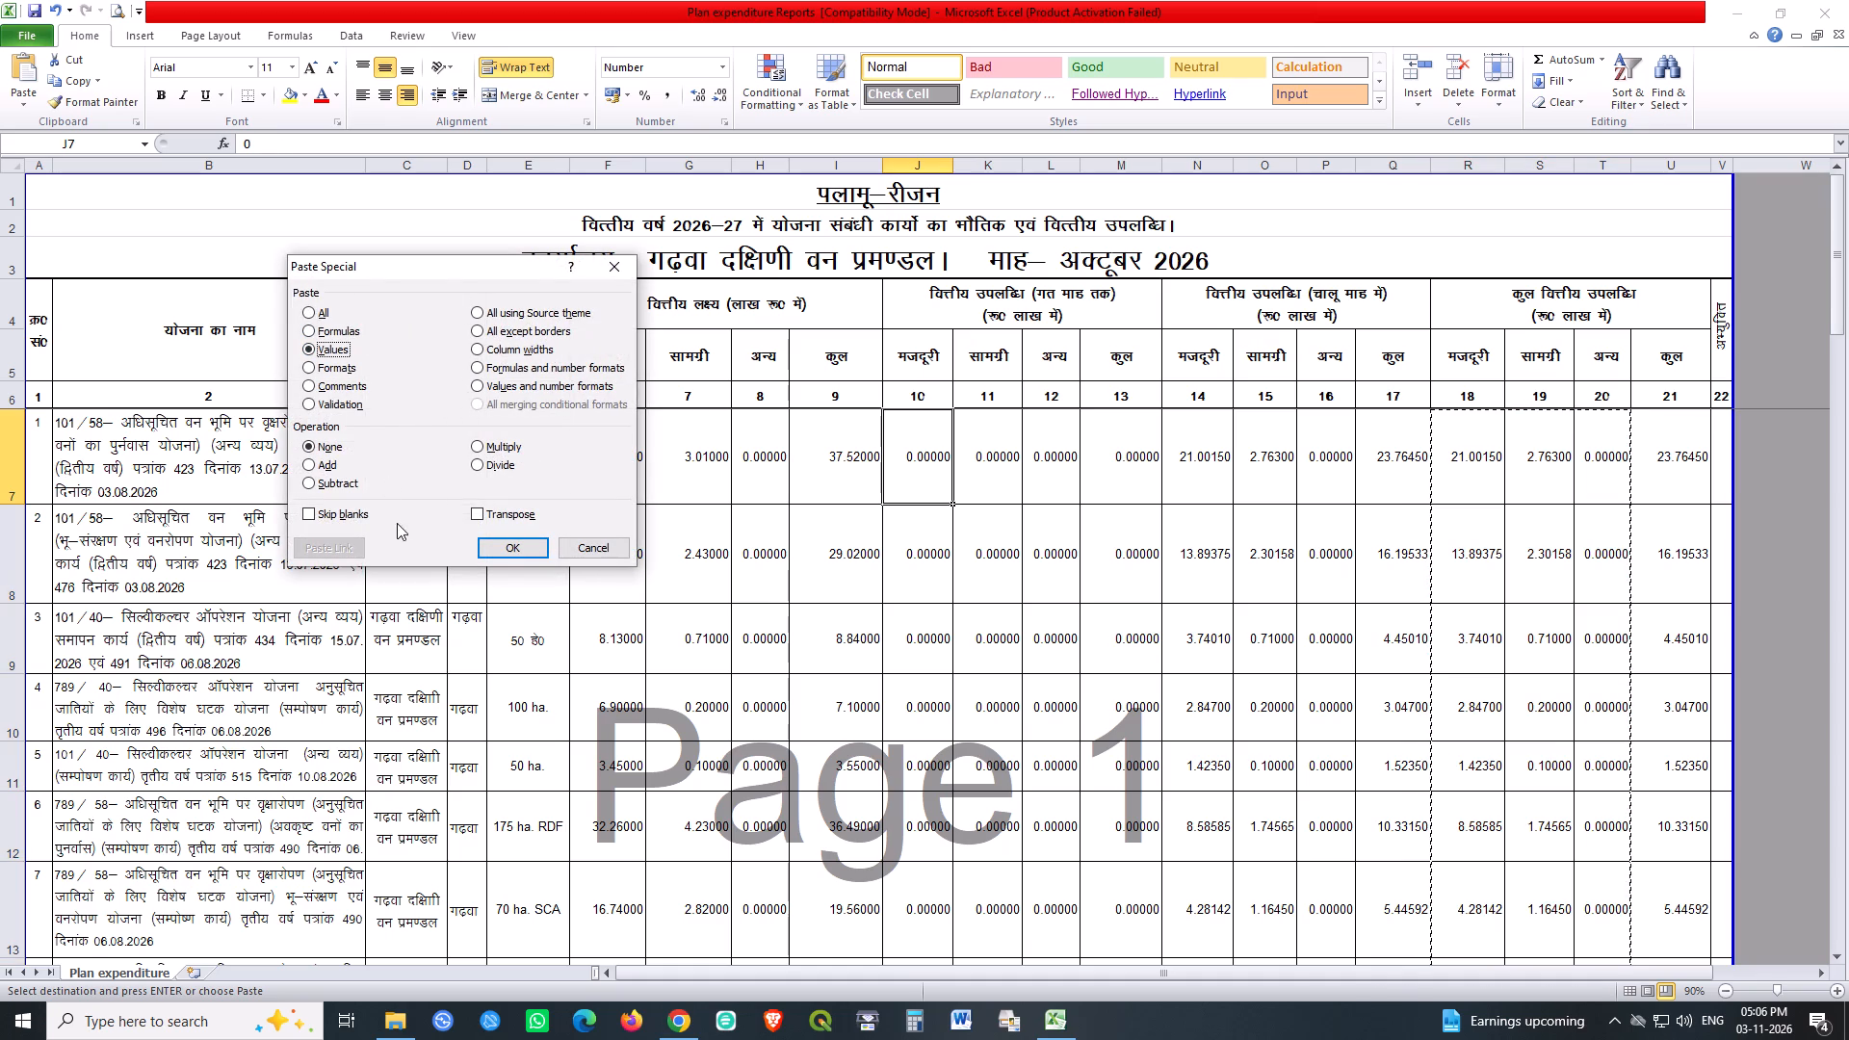
click(510, 543)
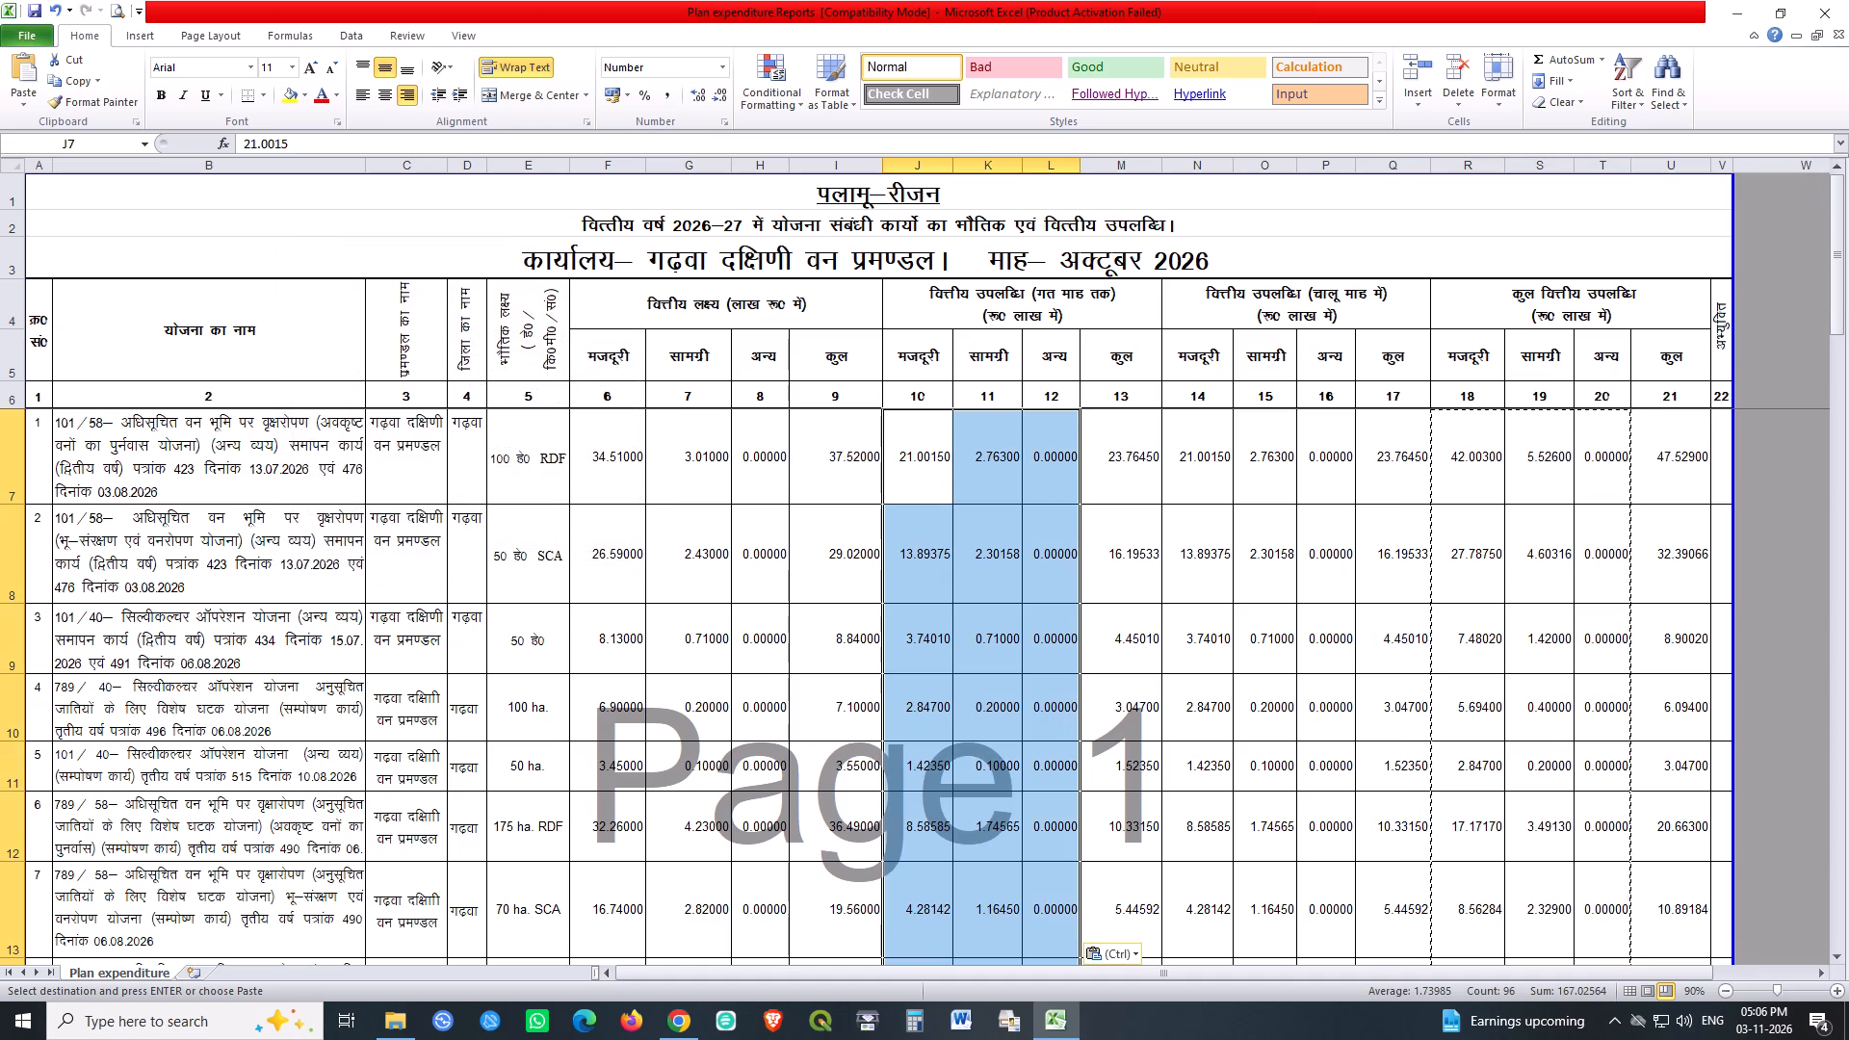
scroll(1086, 561, down, 10)
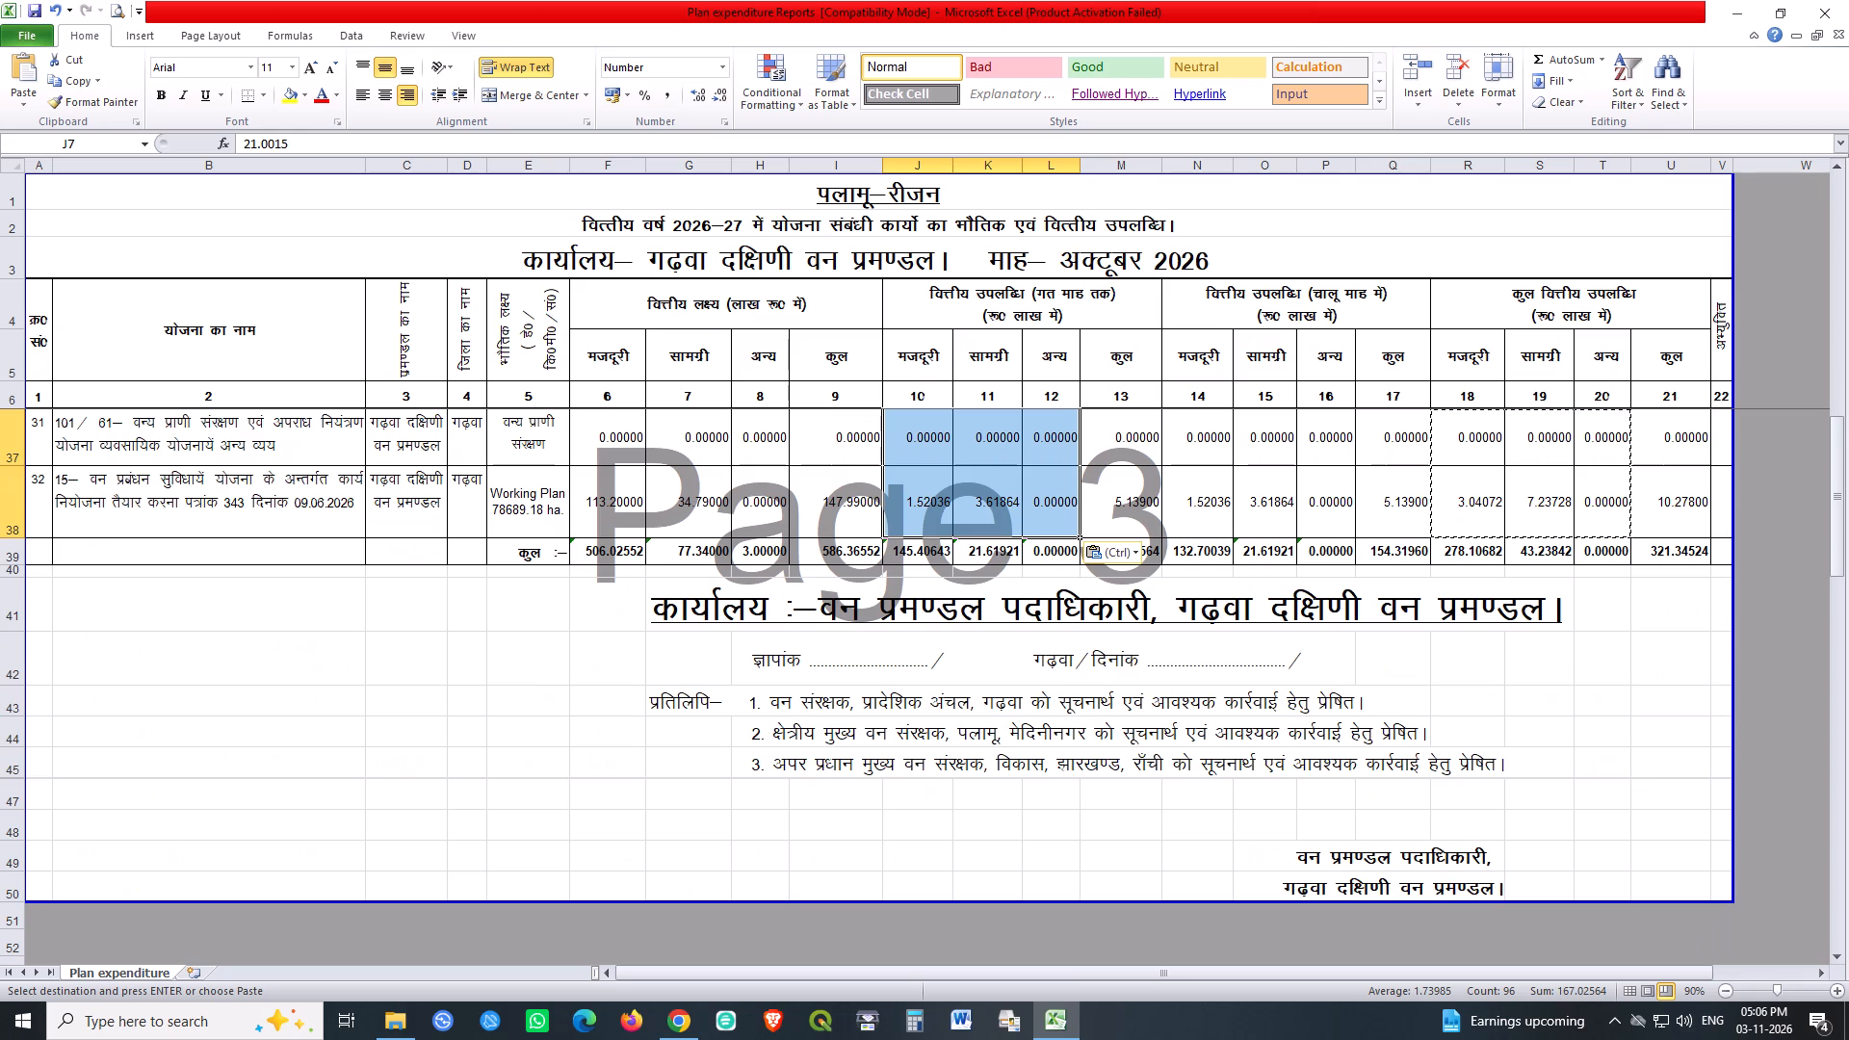
key(ctrl+s)
key(ctrl+s)
key(ctrl+s)
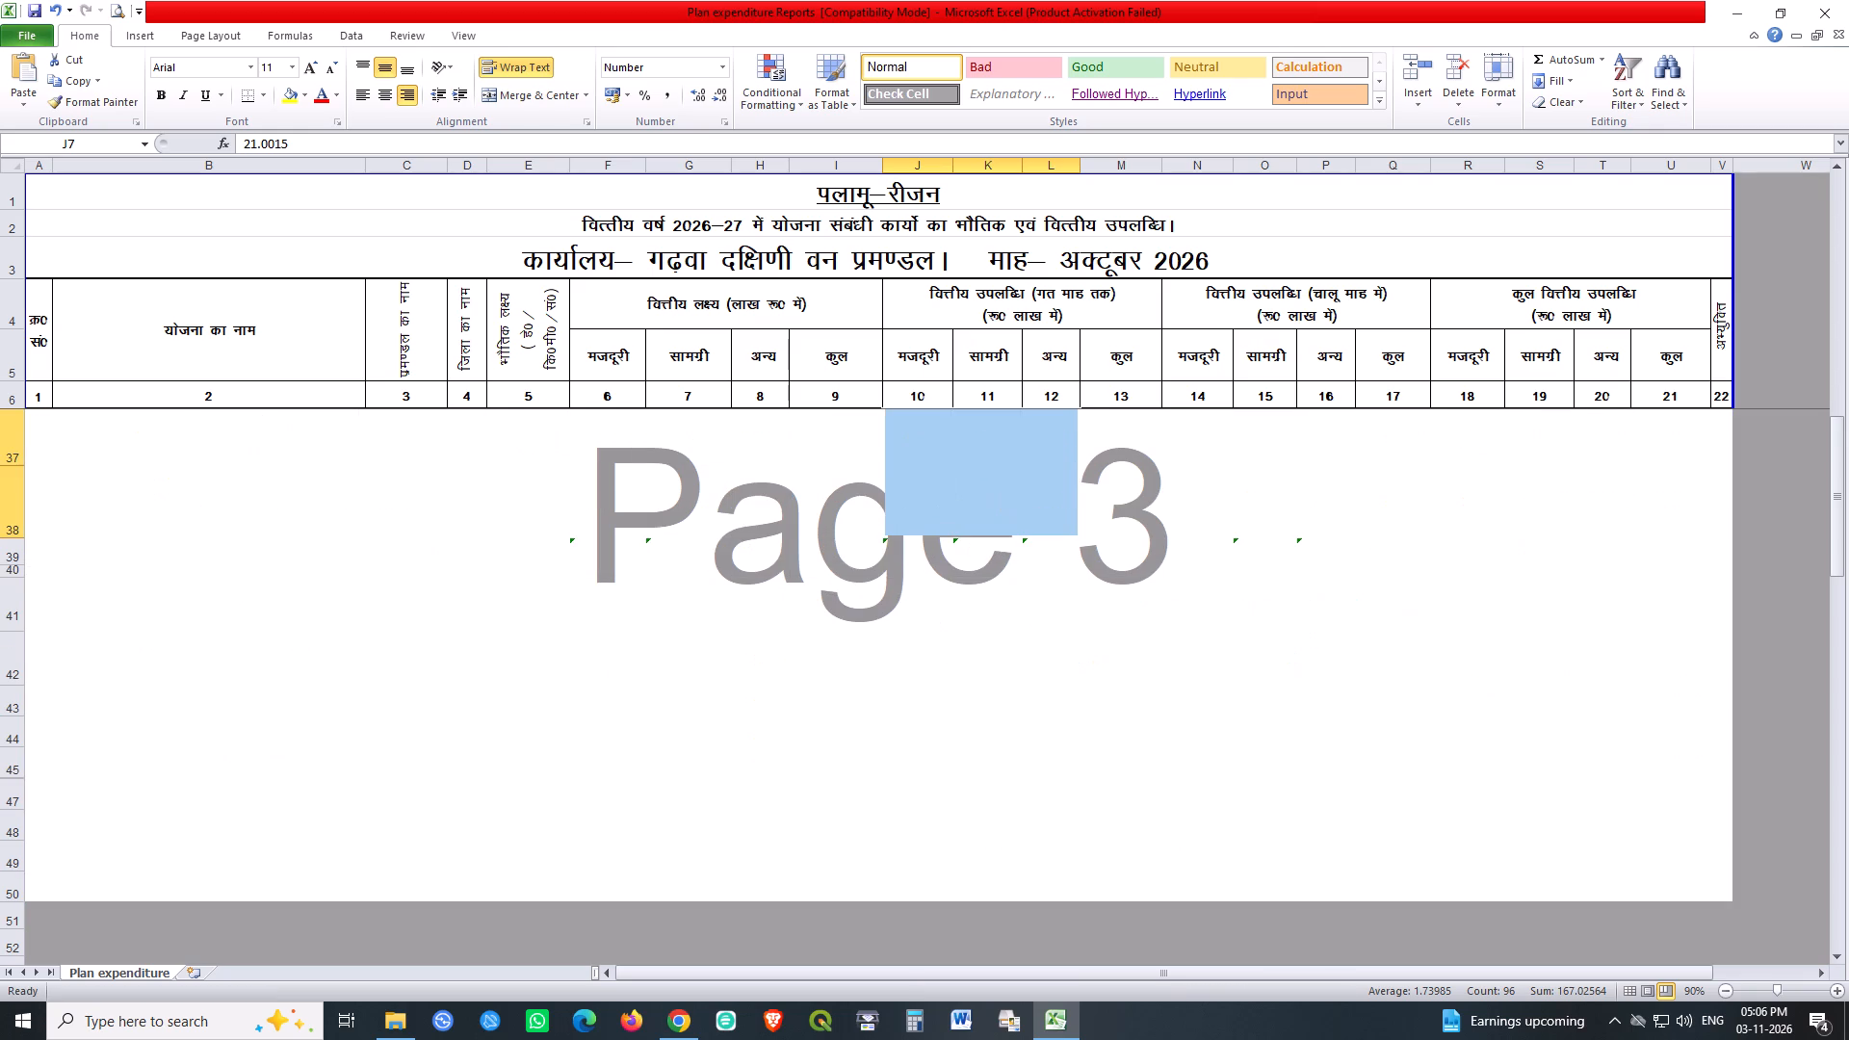
Set the current-month labour and material figures (columns N and O) to 0 in rows 7 to 9.
scroll(1285, 512, up, 19)
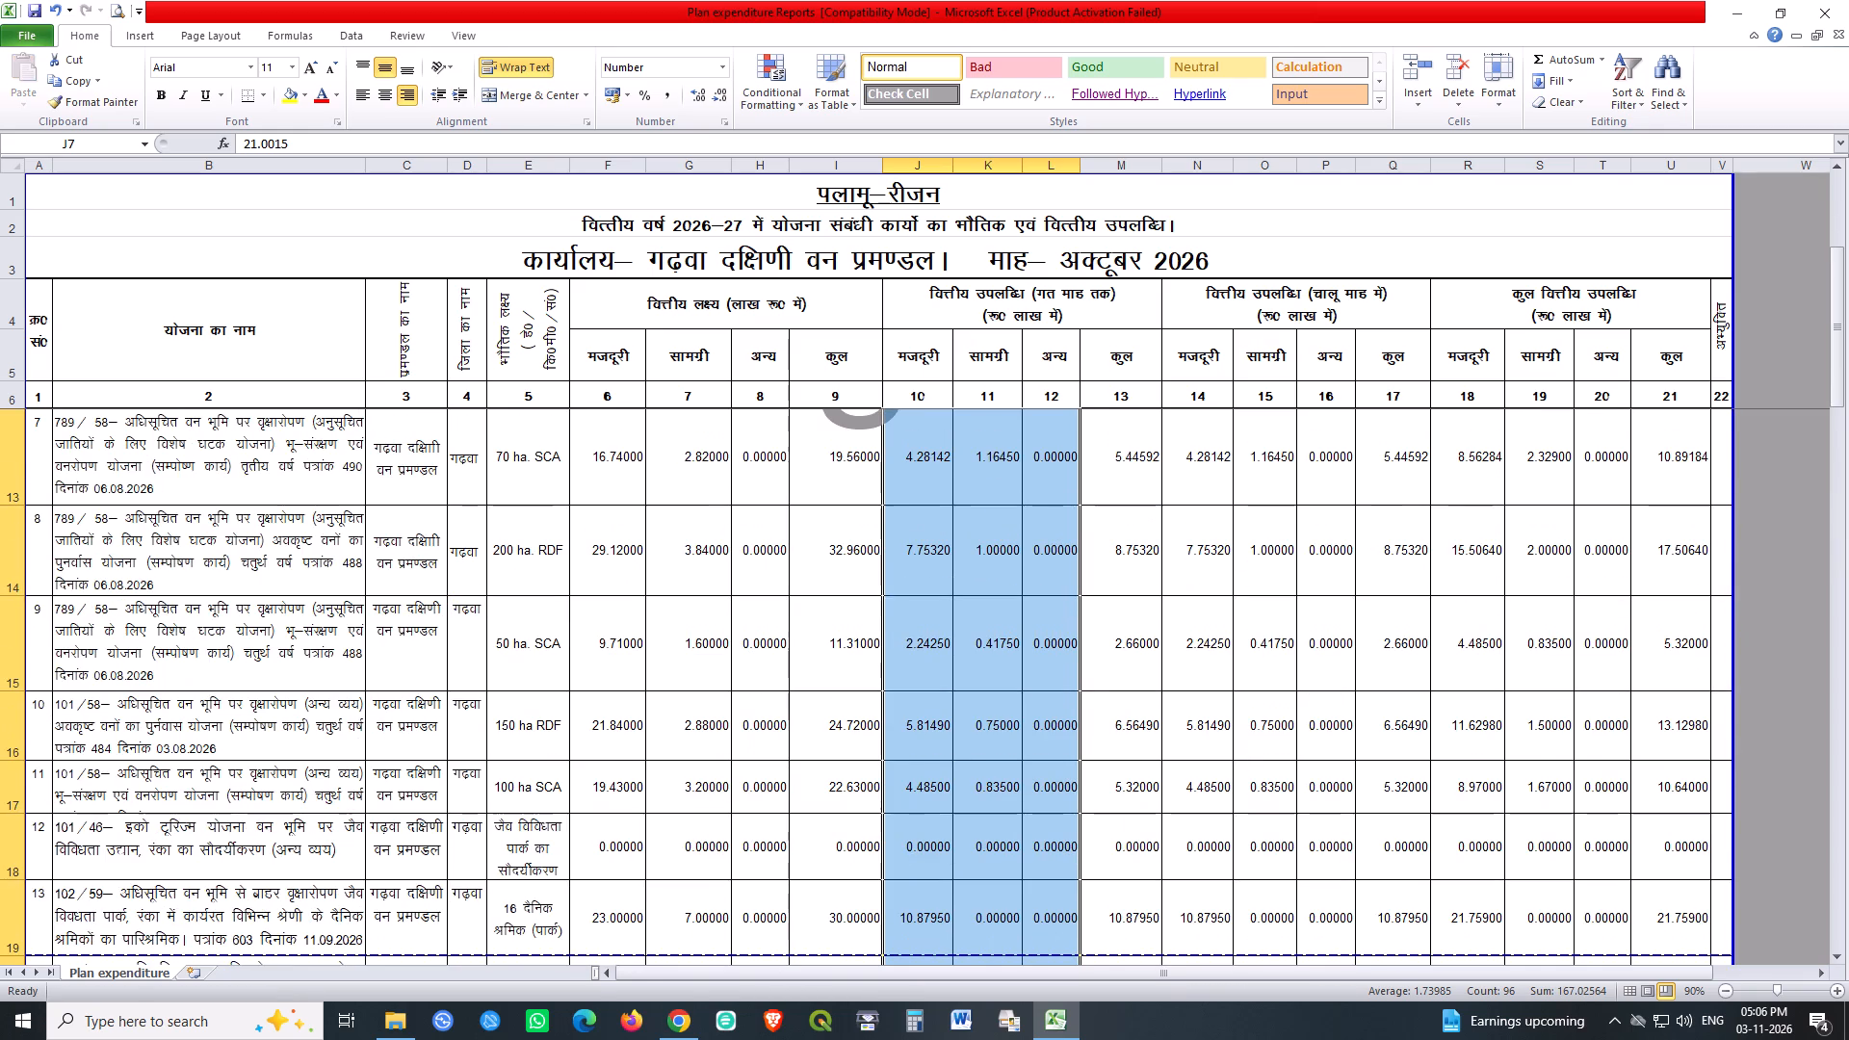
click(1218, 482)
key(0)
key(Tab)
key(0)
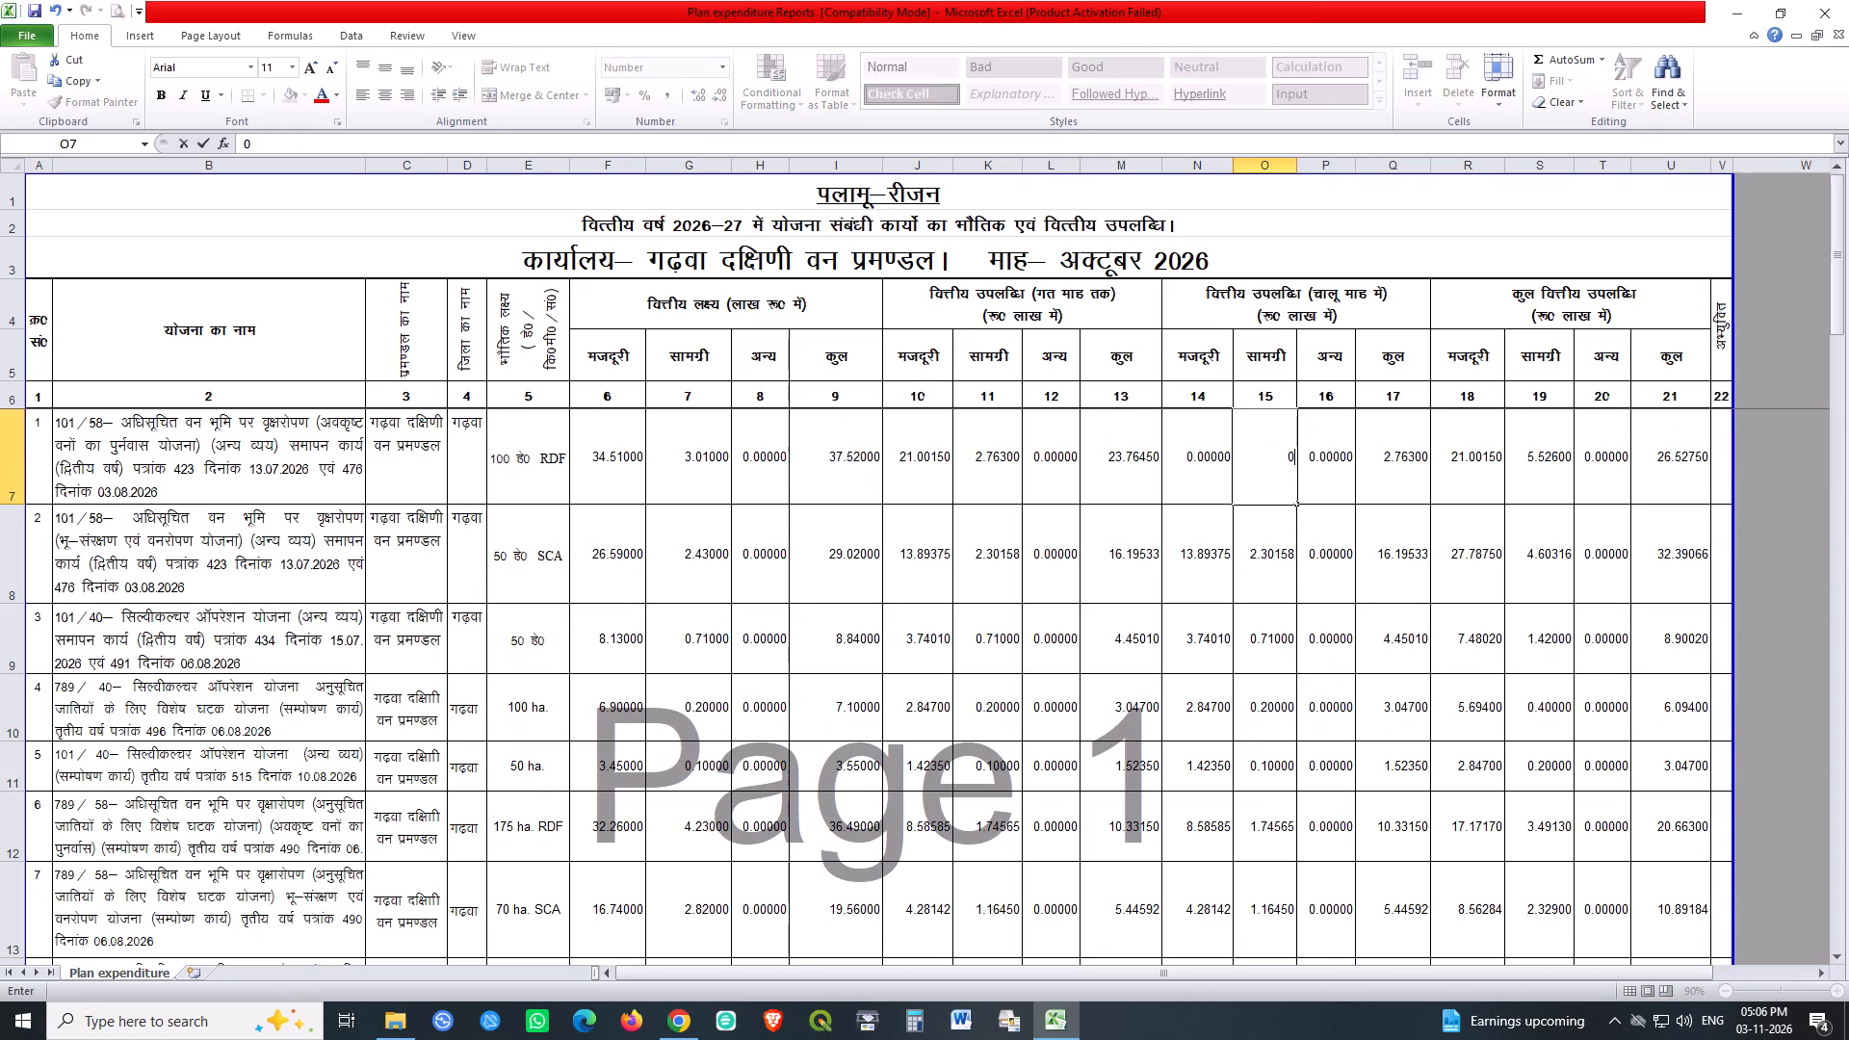
key(Return)
key(0)
key(Tab)
key(0)
key(Return)
key(0)
key(Tab)
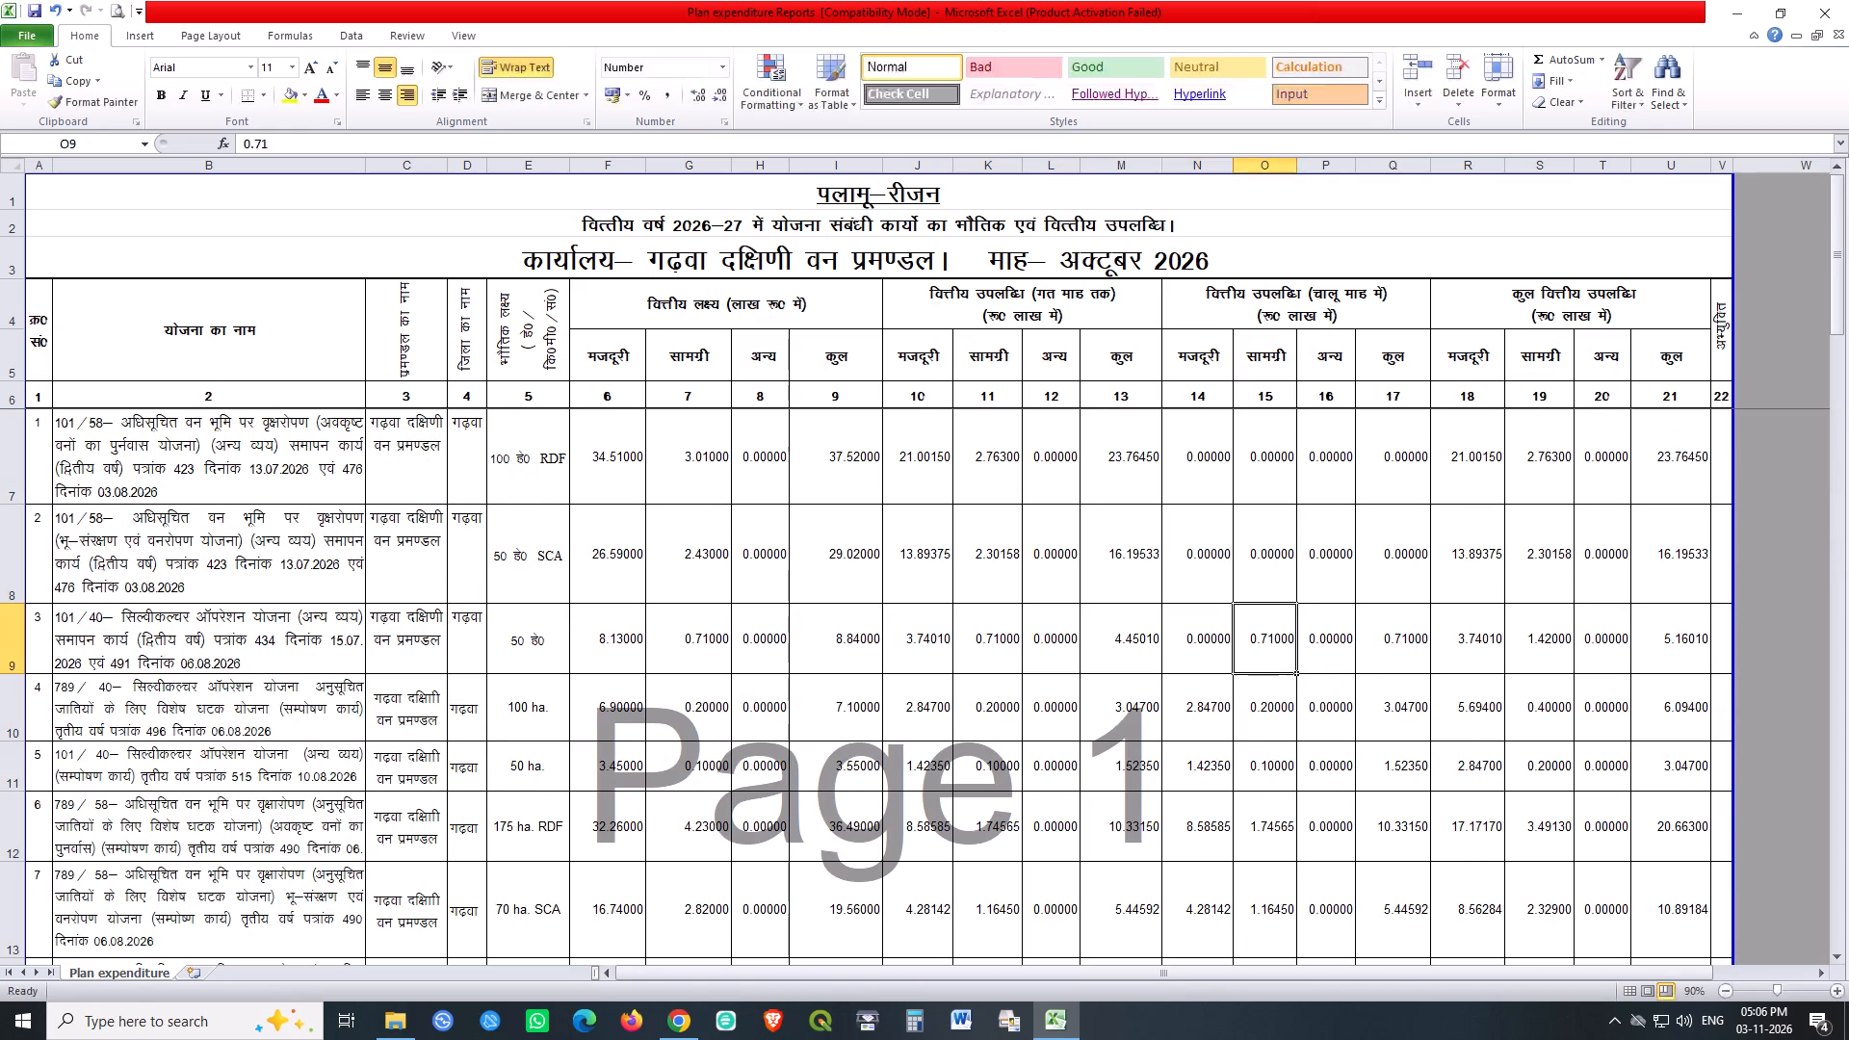
key(0)
key(Return)
Set the current-month labour and material figures to 0 in rows 10 to 12.
key(0)
key(Tab)
key(0)
key(Return)
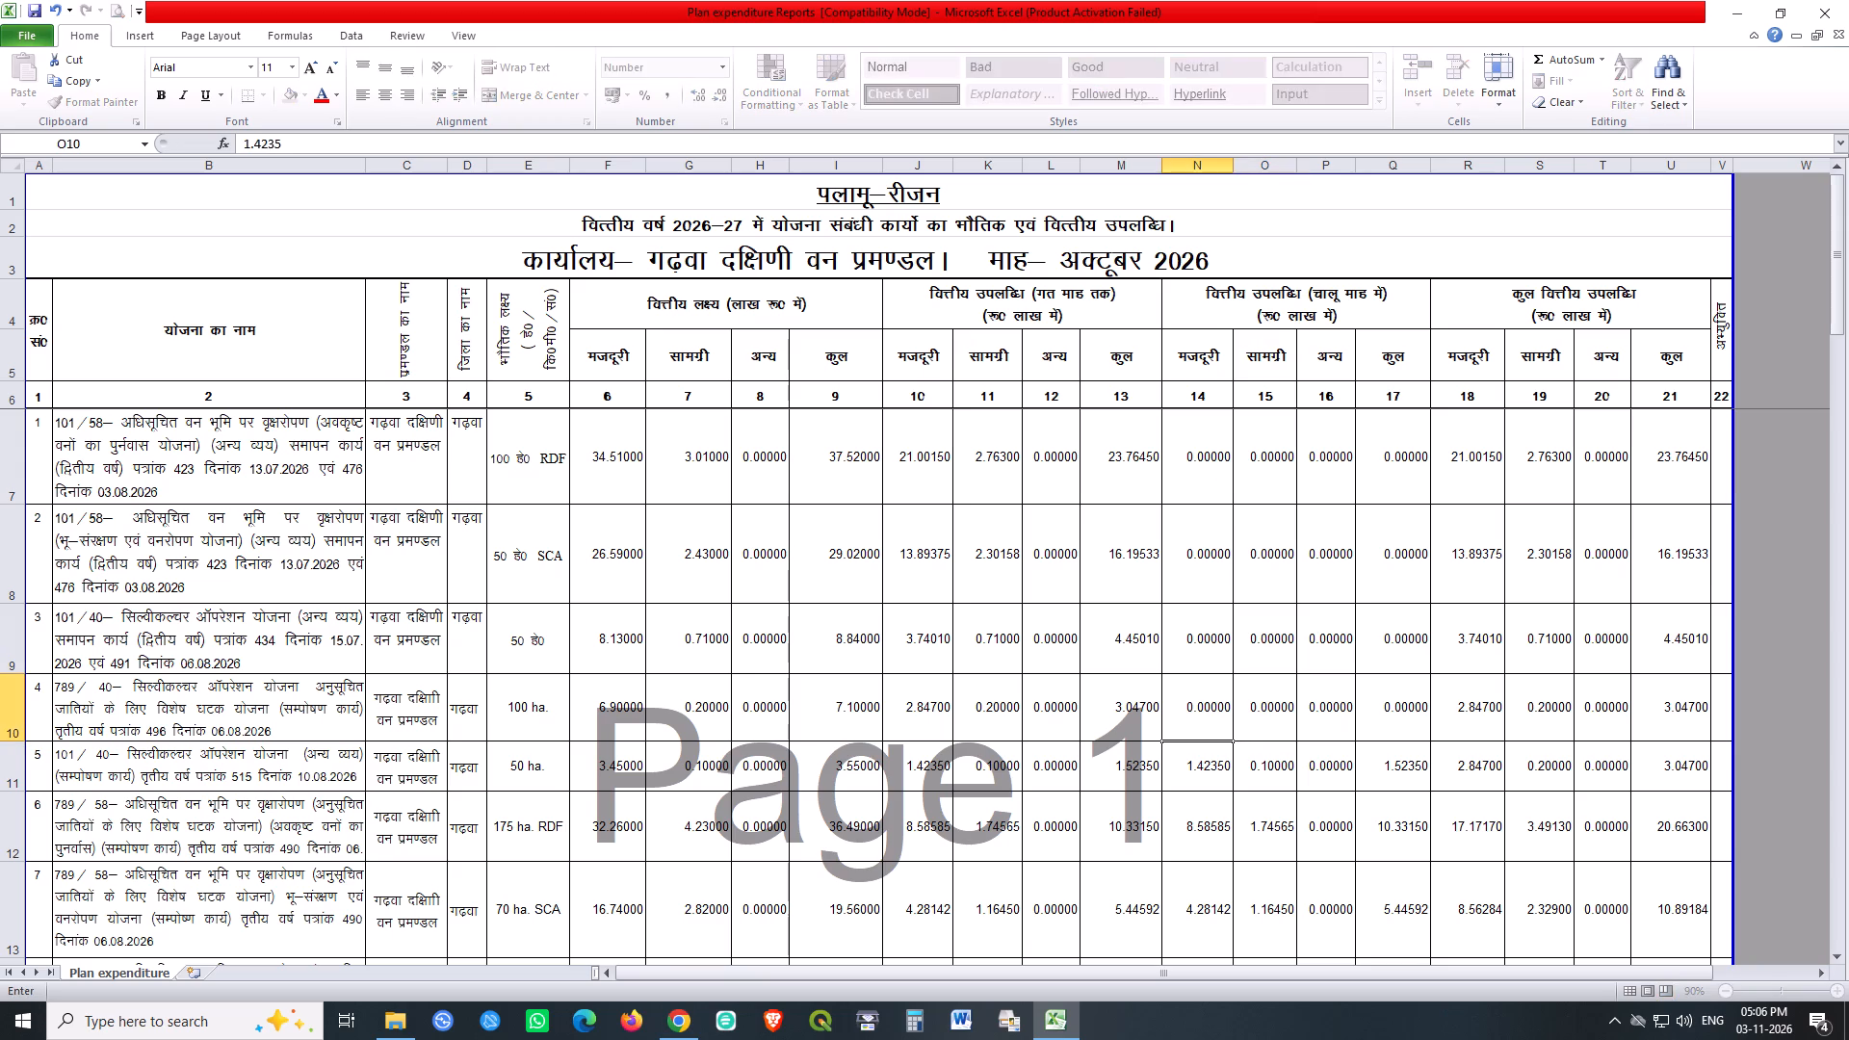
key(0)
key(Tab)
key(0)
key(Return)
key(0)
key(Tab)
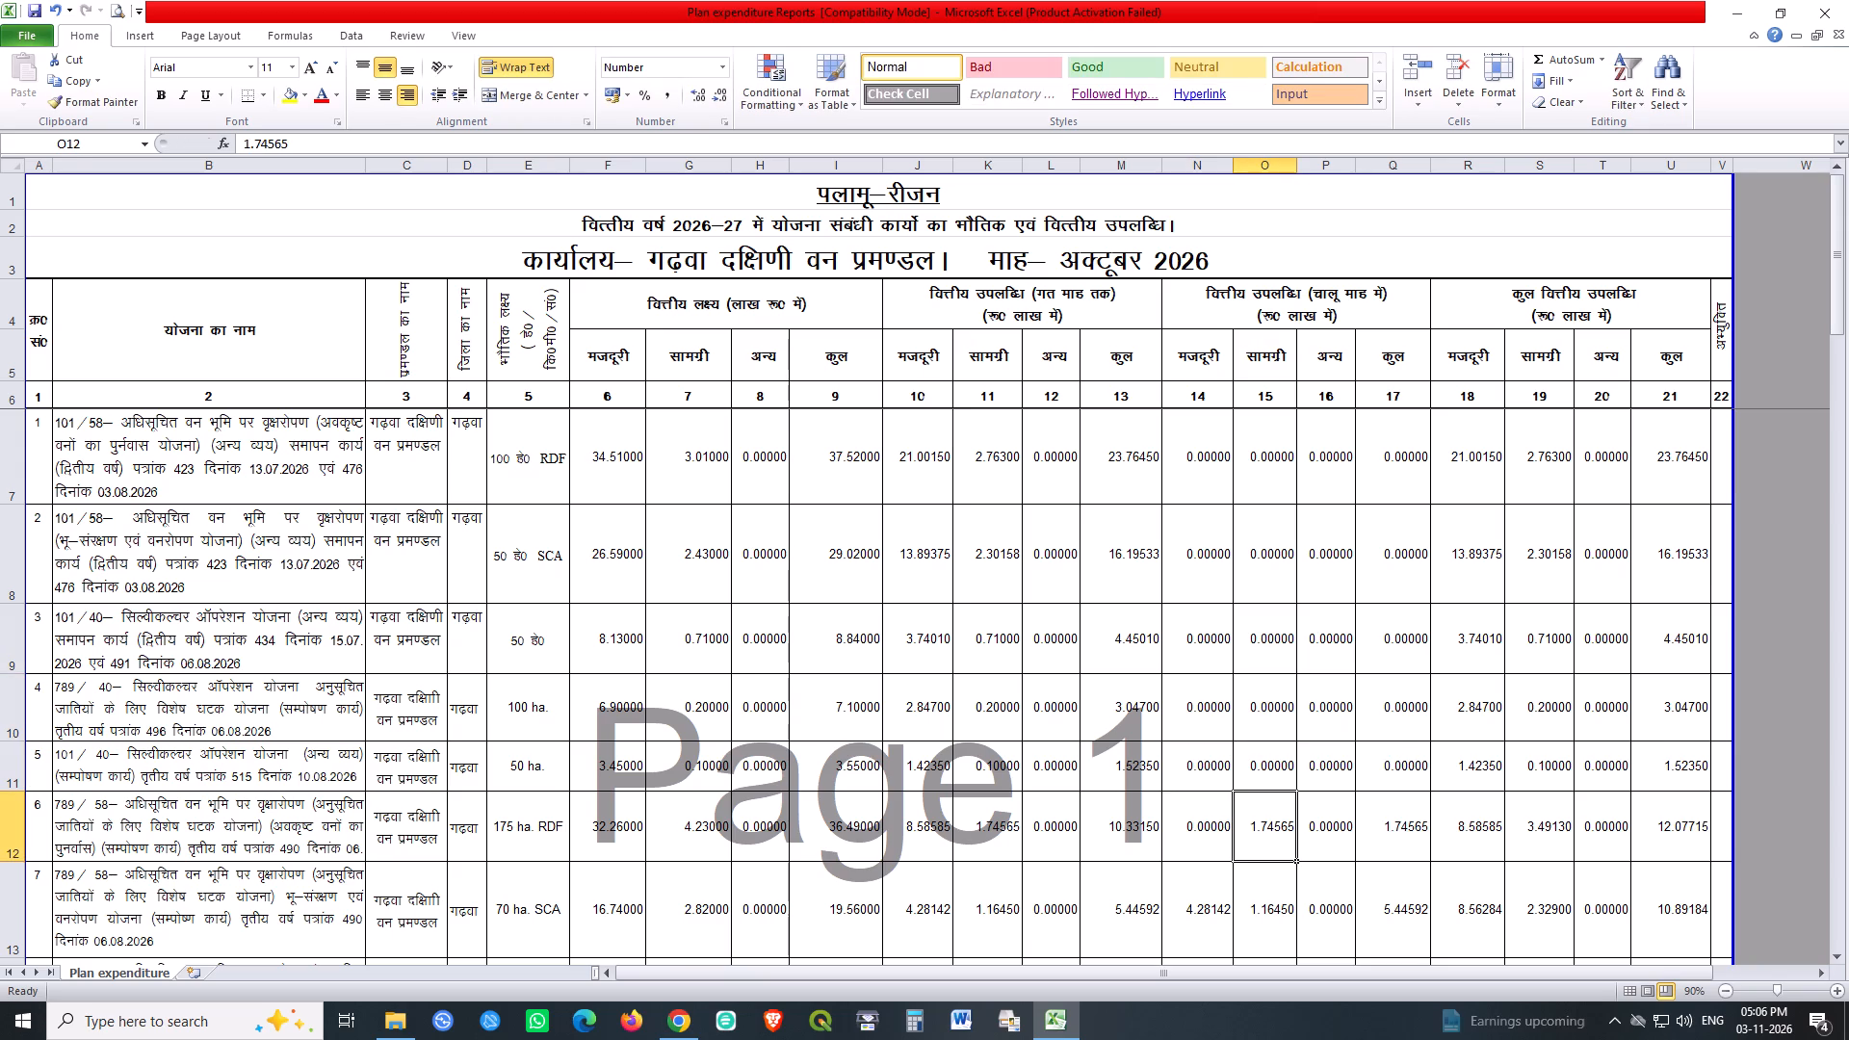
key(0)
key(Return)
Set the current-month labour and material figures to 0 in rows 13 to 15.
key(0)
key(Tab)
key(0)
key(Return)
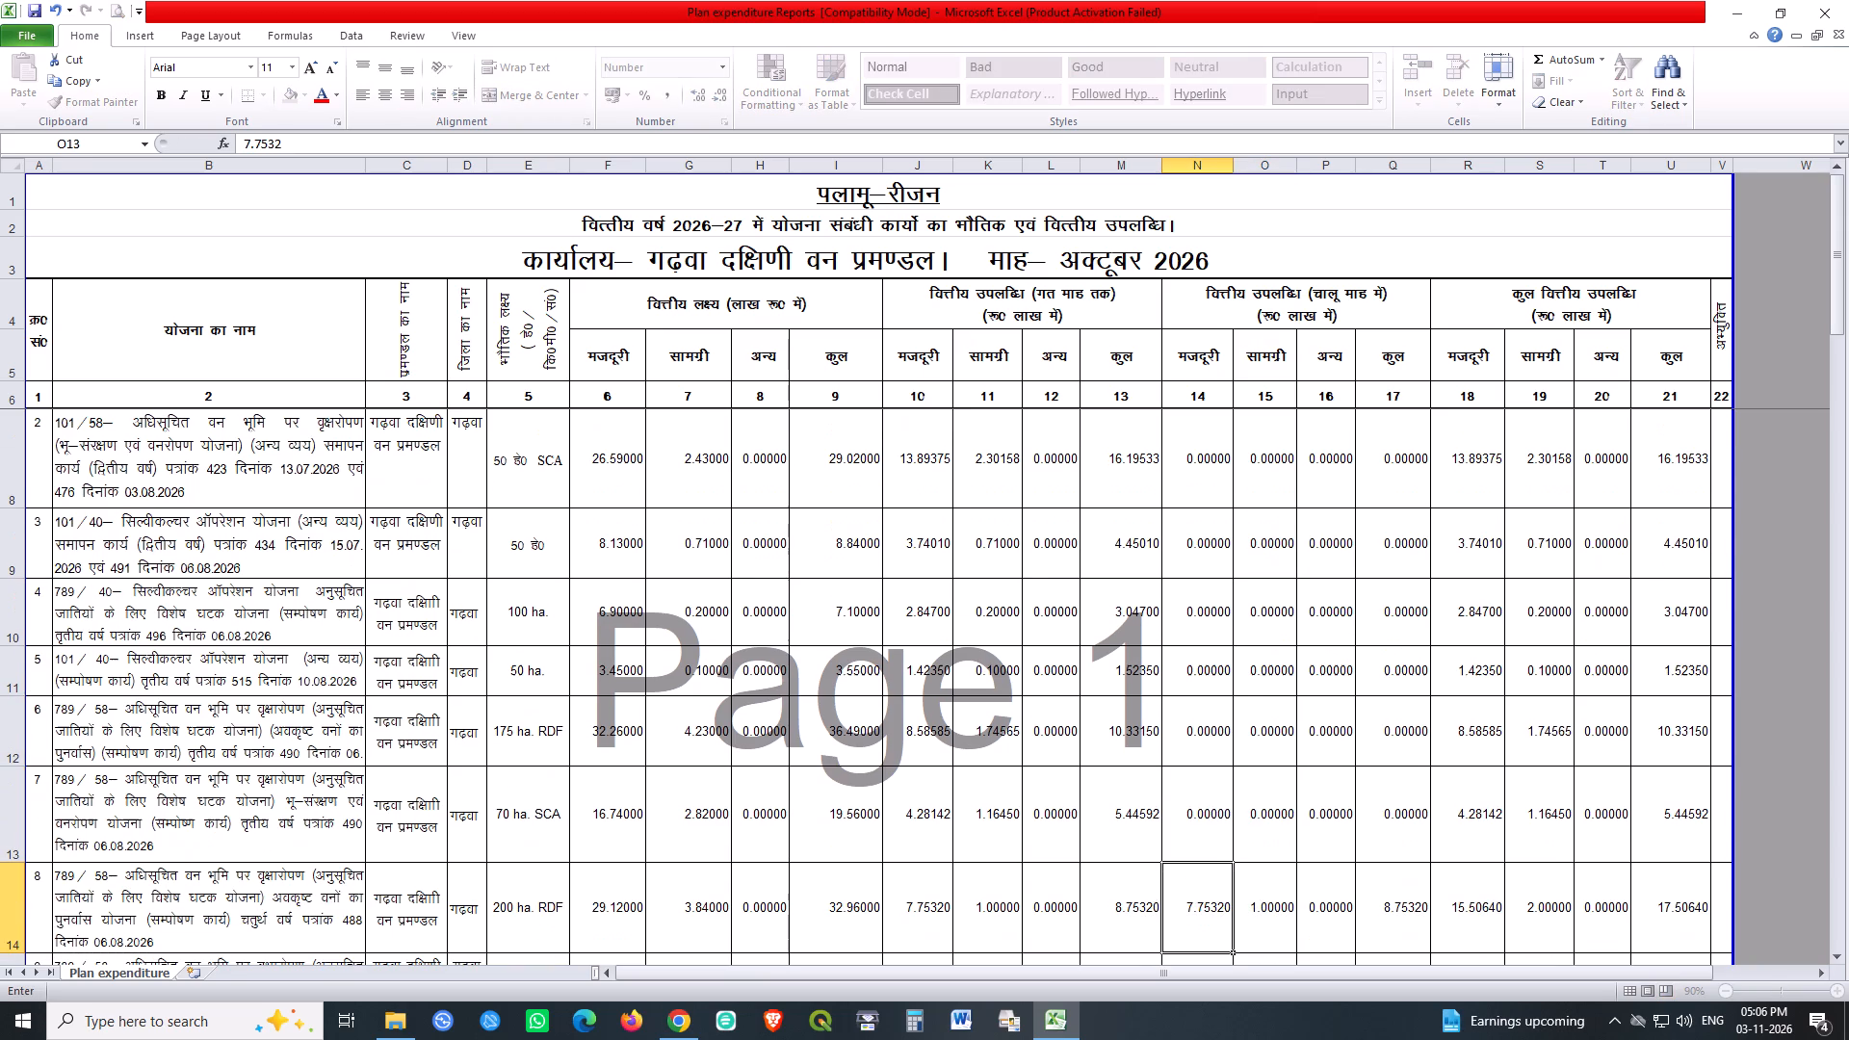
key(0)
key(Tab)
key(0)
key(Return)
key(0)
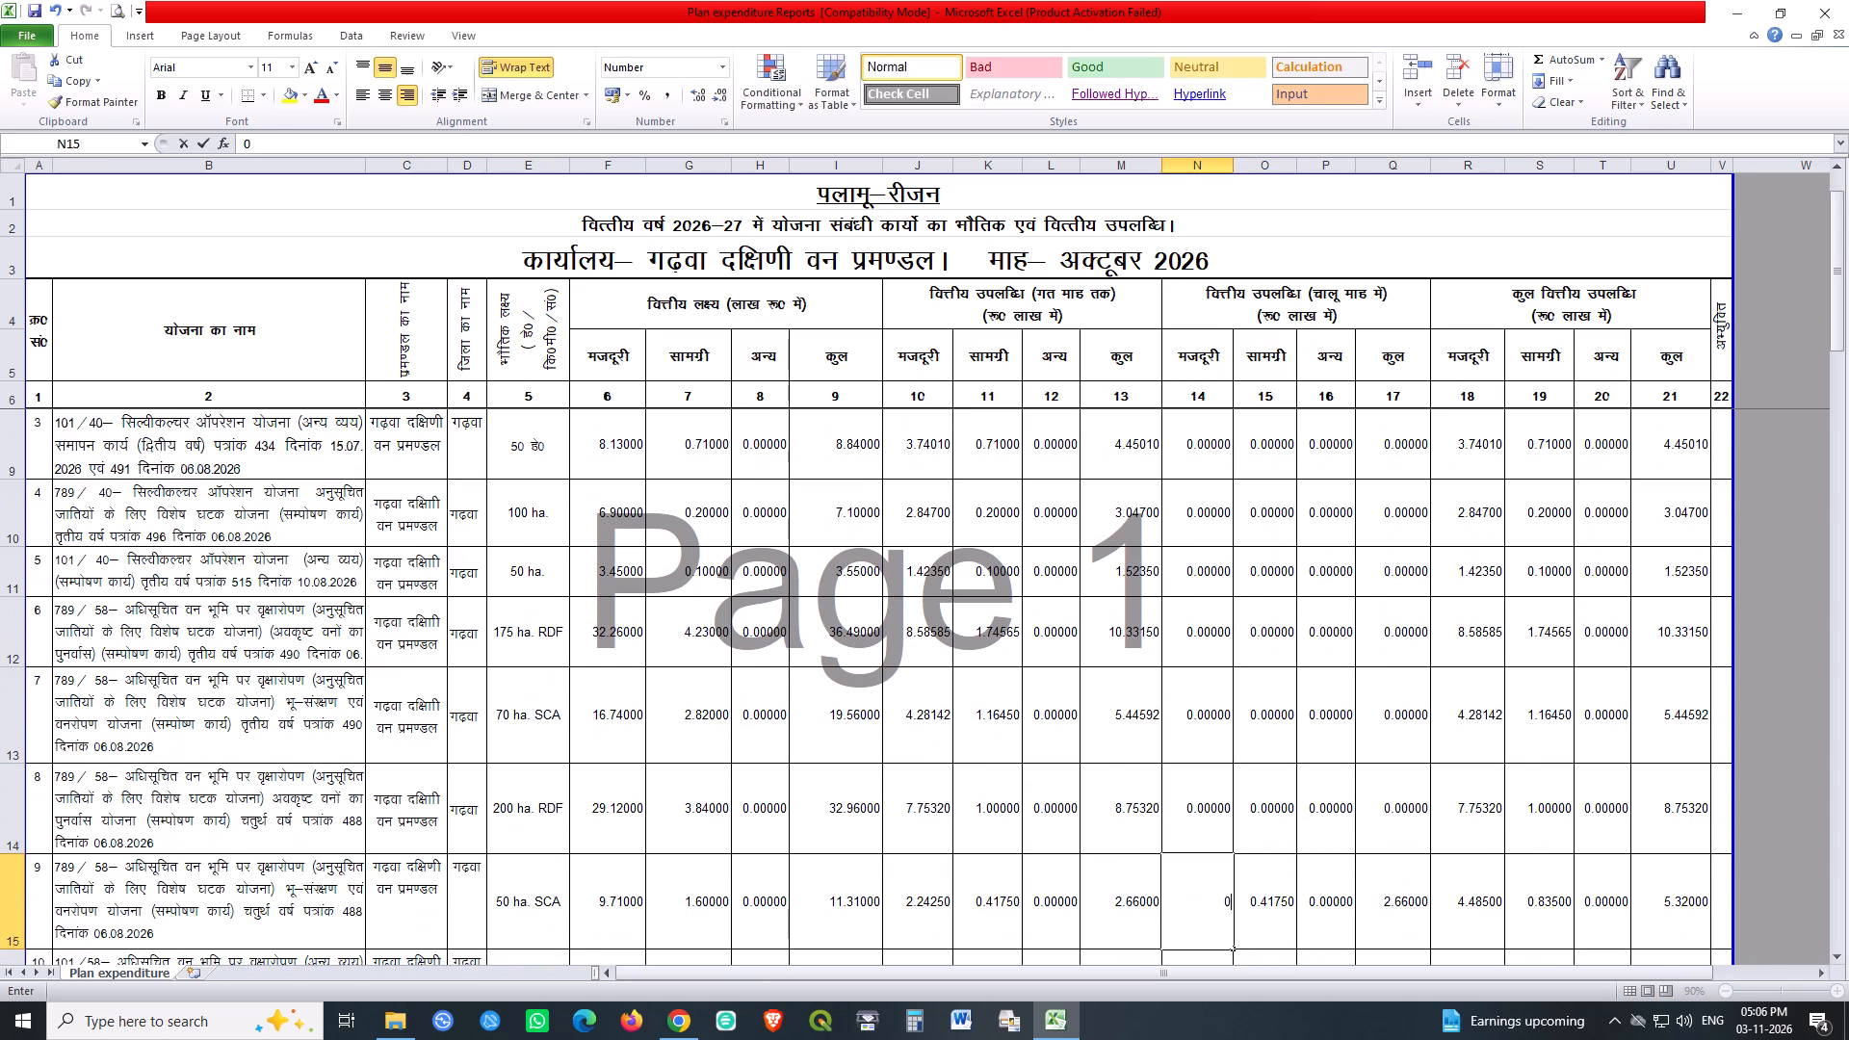
key(Tab)
key(0)
key(Return)
Set the current-month labour and material figures to 0 in rows 16 and 17, and only the labour figure to 0 in row 19.
key(0)
key(Tab)
key(0)
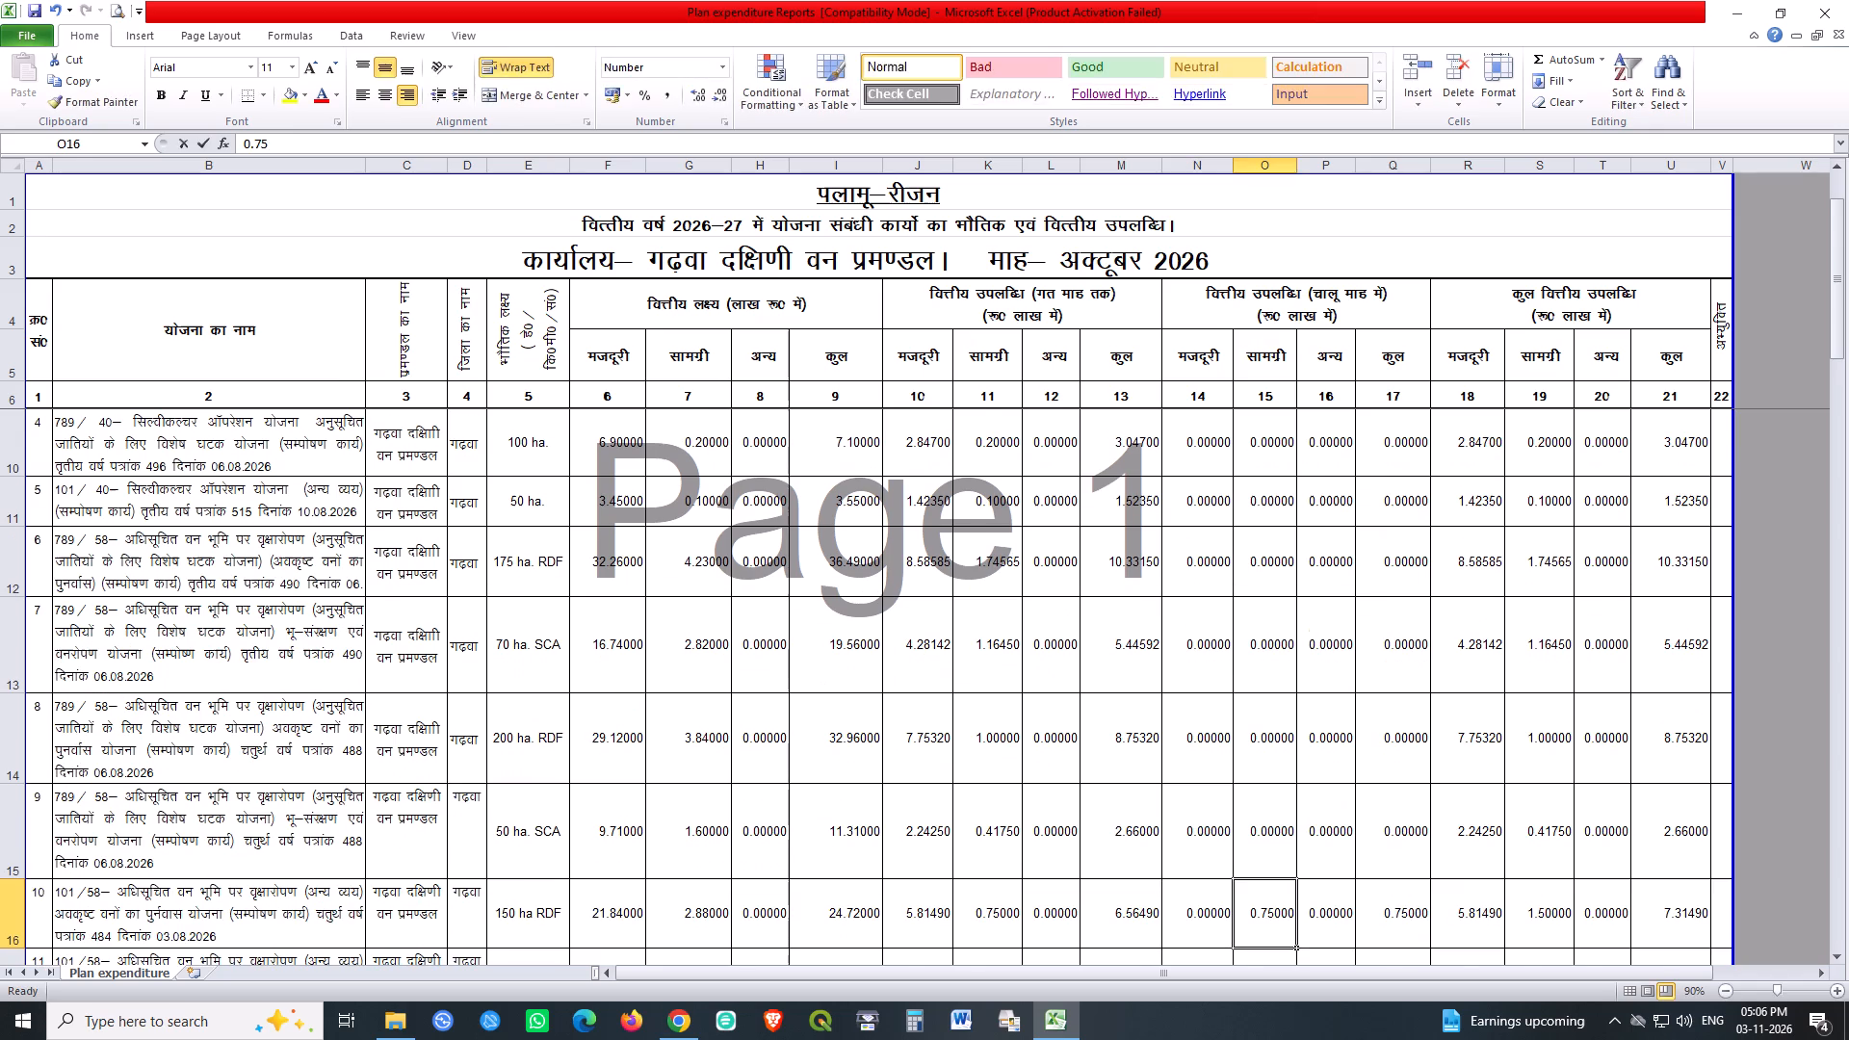
key(Return)
key(0)
key(Tab)
key(0)
key(Return)
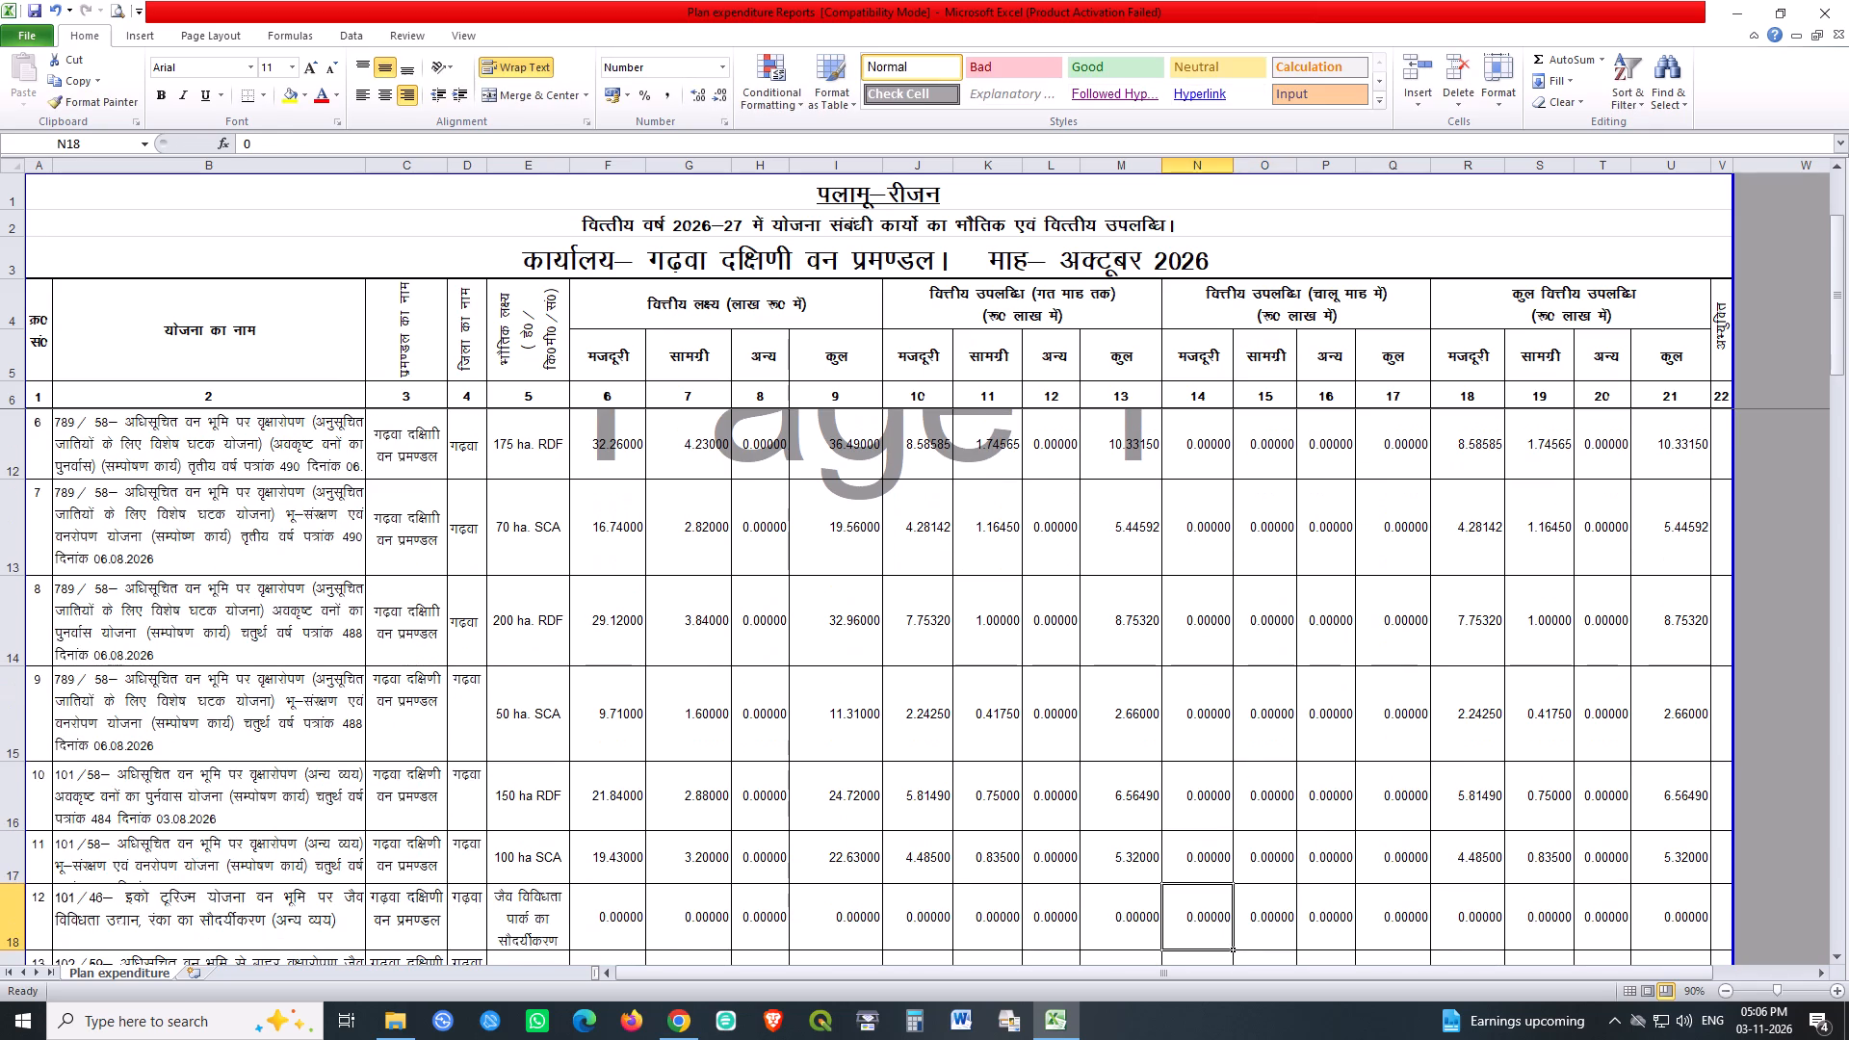
key(Return)
key(0)
key(Tab)
key(Return)
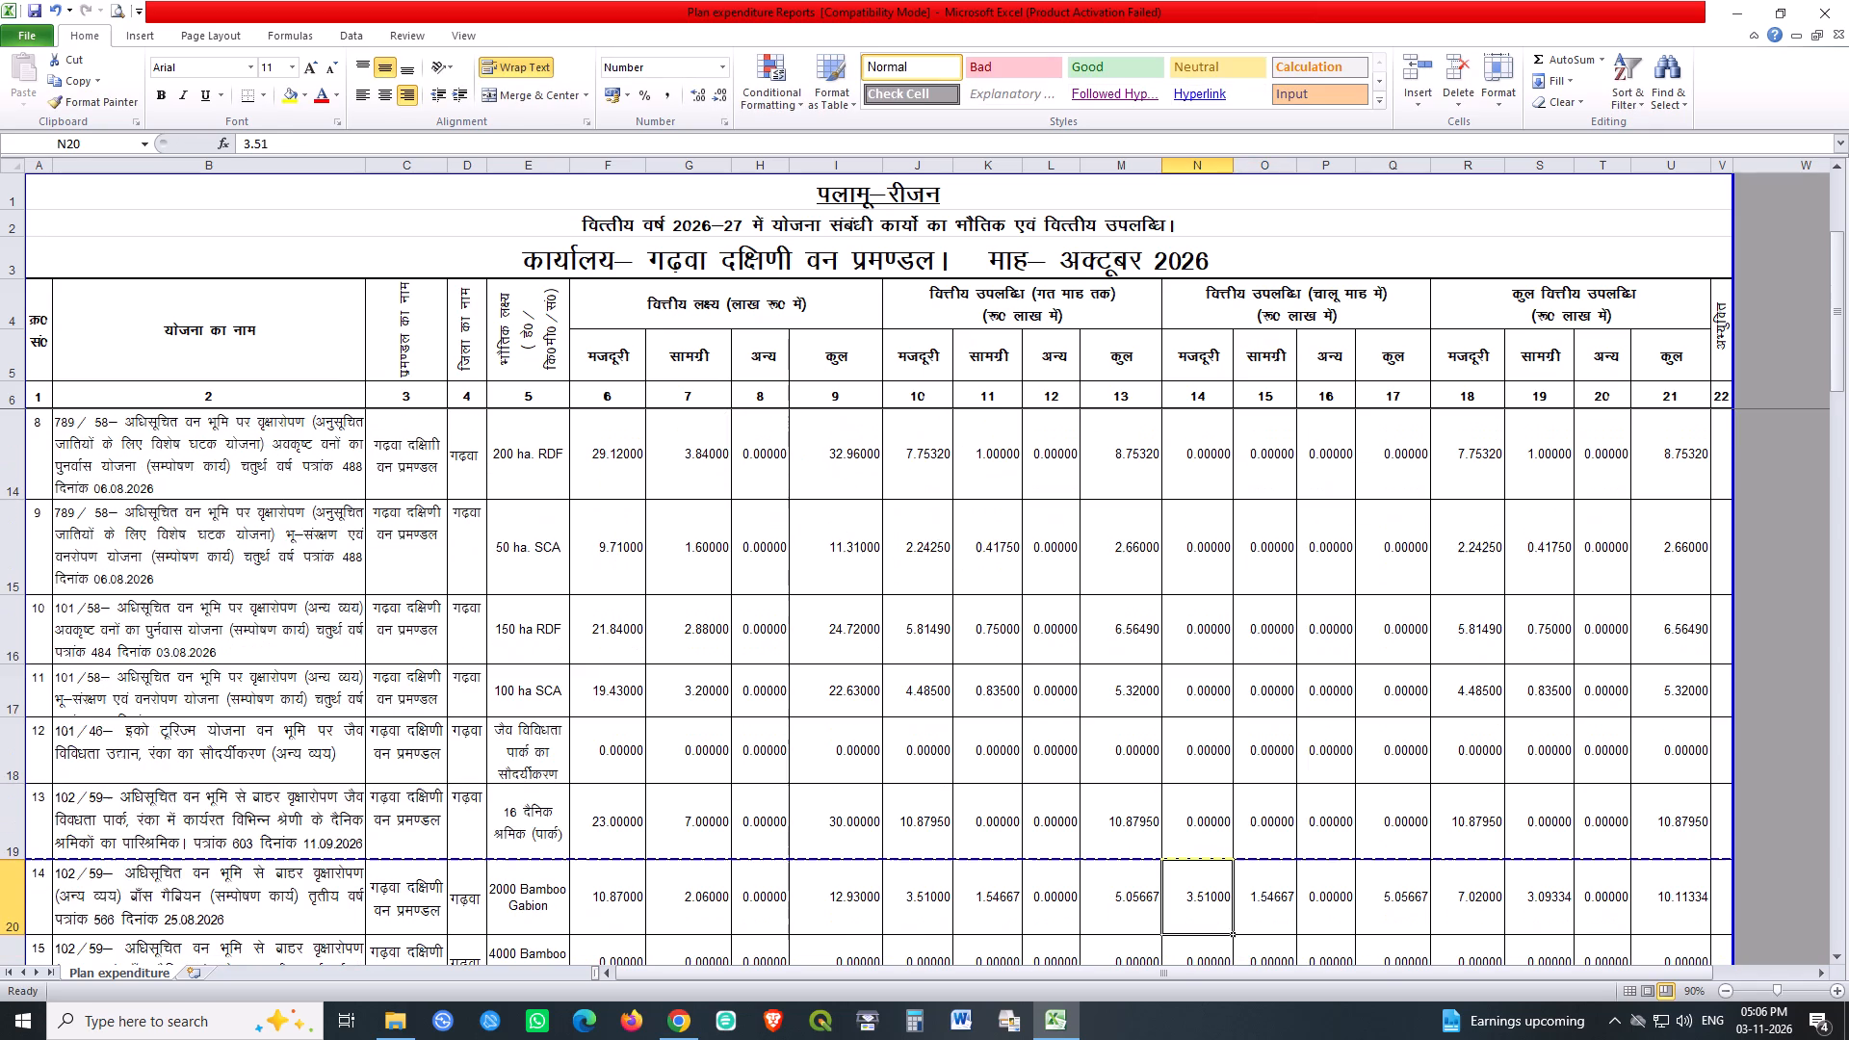
Set the current-month labour and material figures to 0 in rows 20, 22 and 23.
key(0)
key(Tab)
key(0)
key(Return)
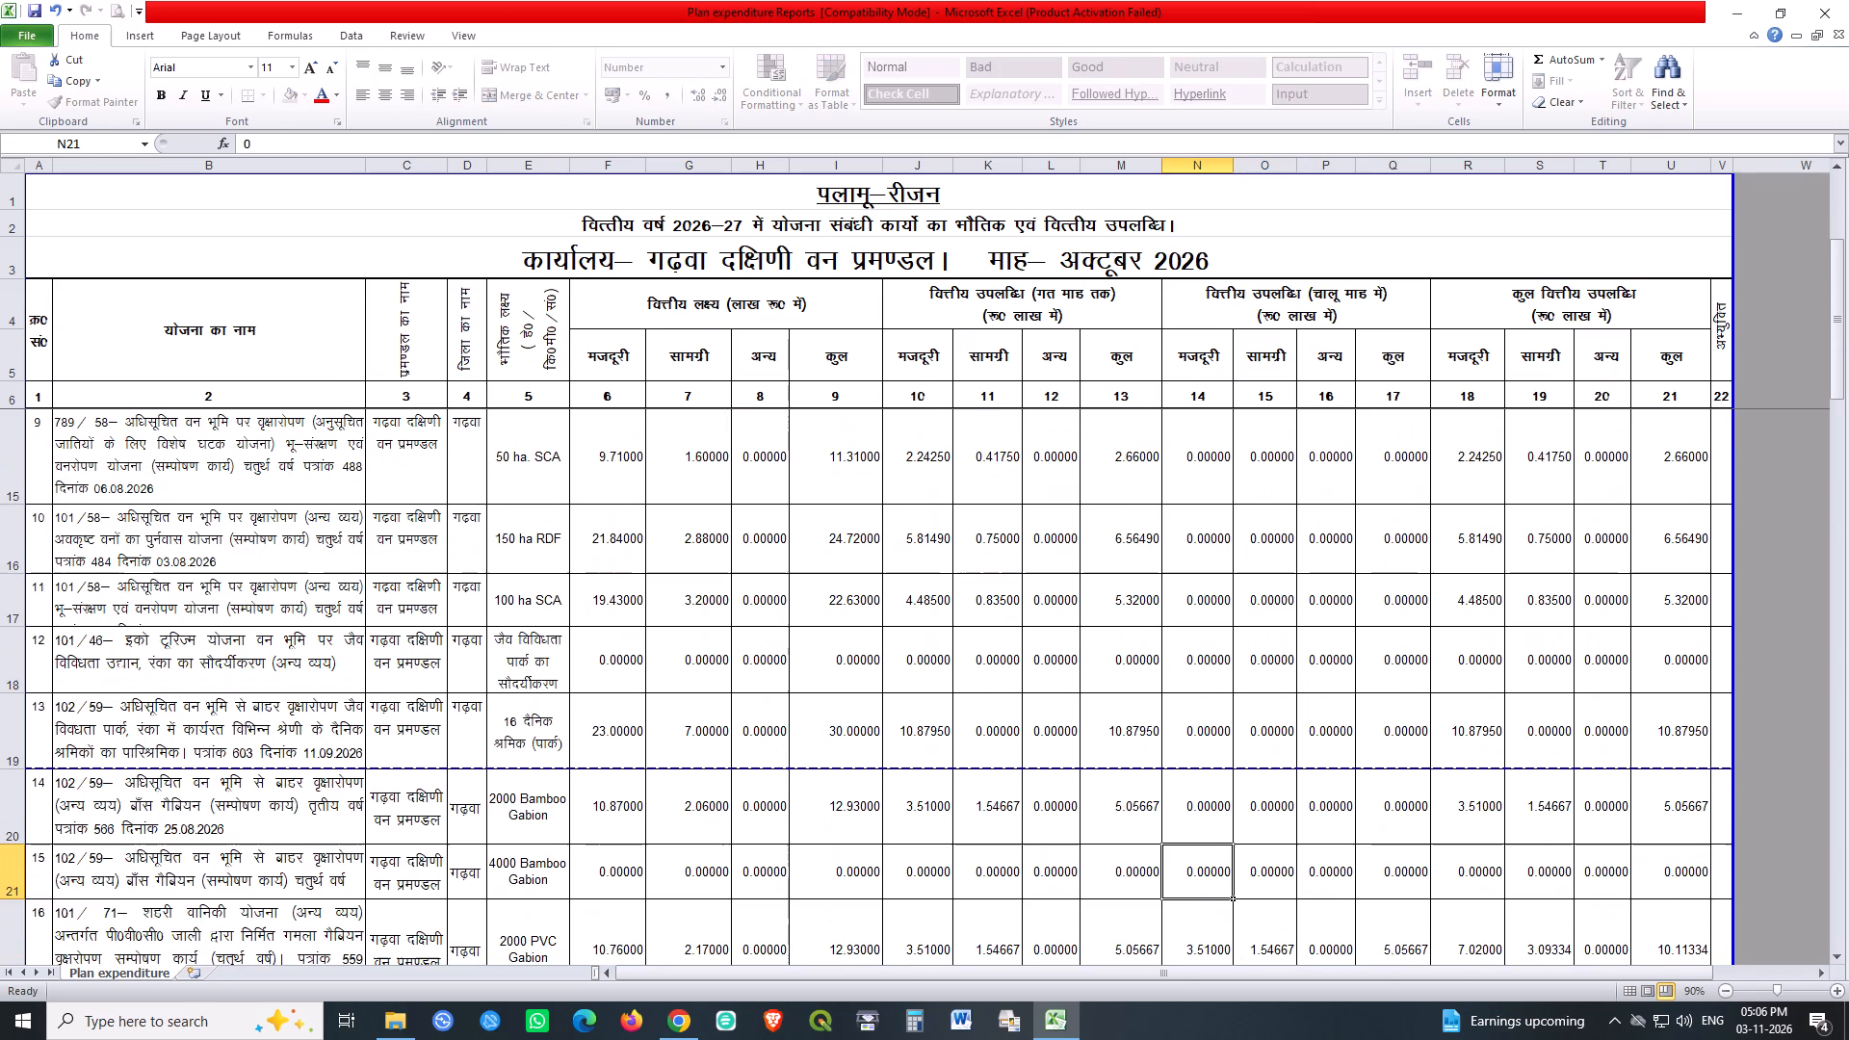
key(Return)
key(0)
key(Tab)
key(0)
key(Return)
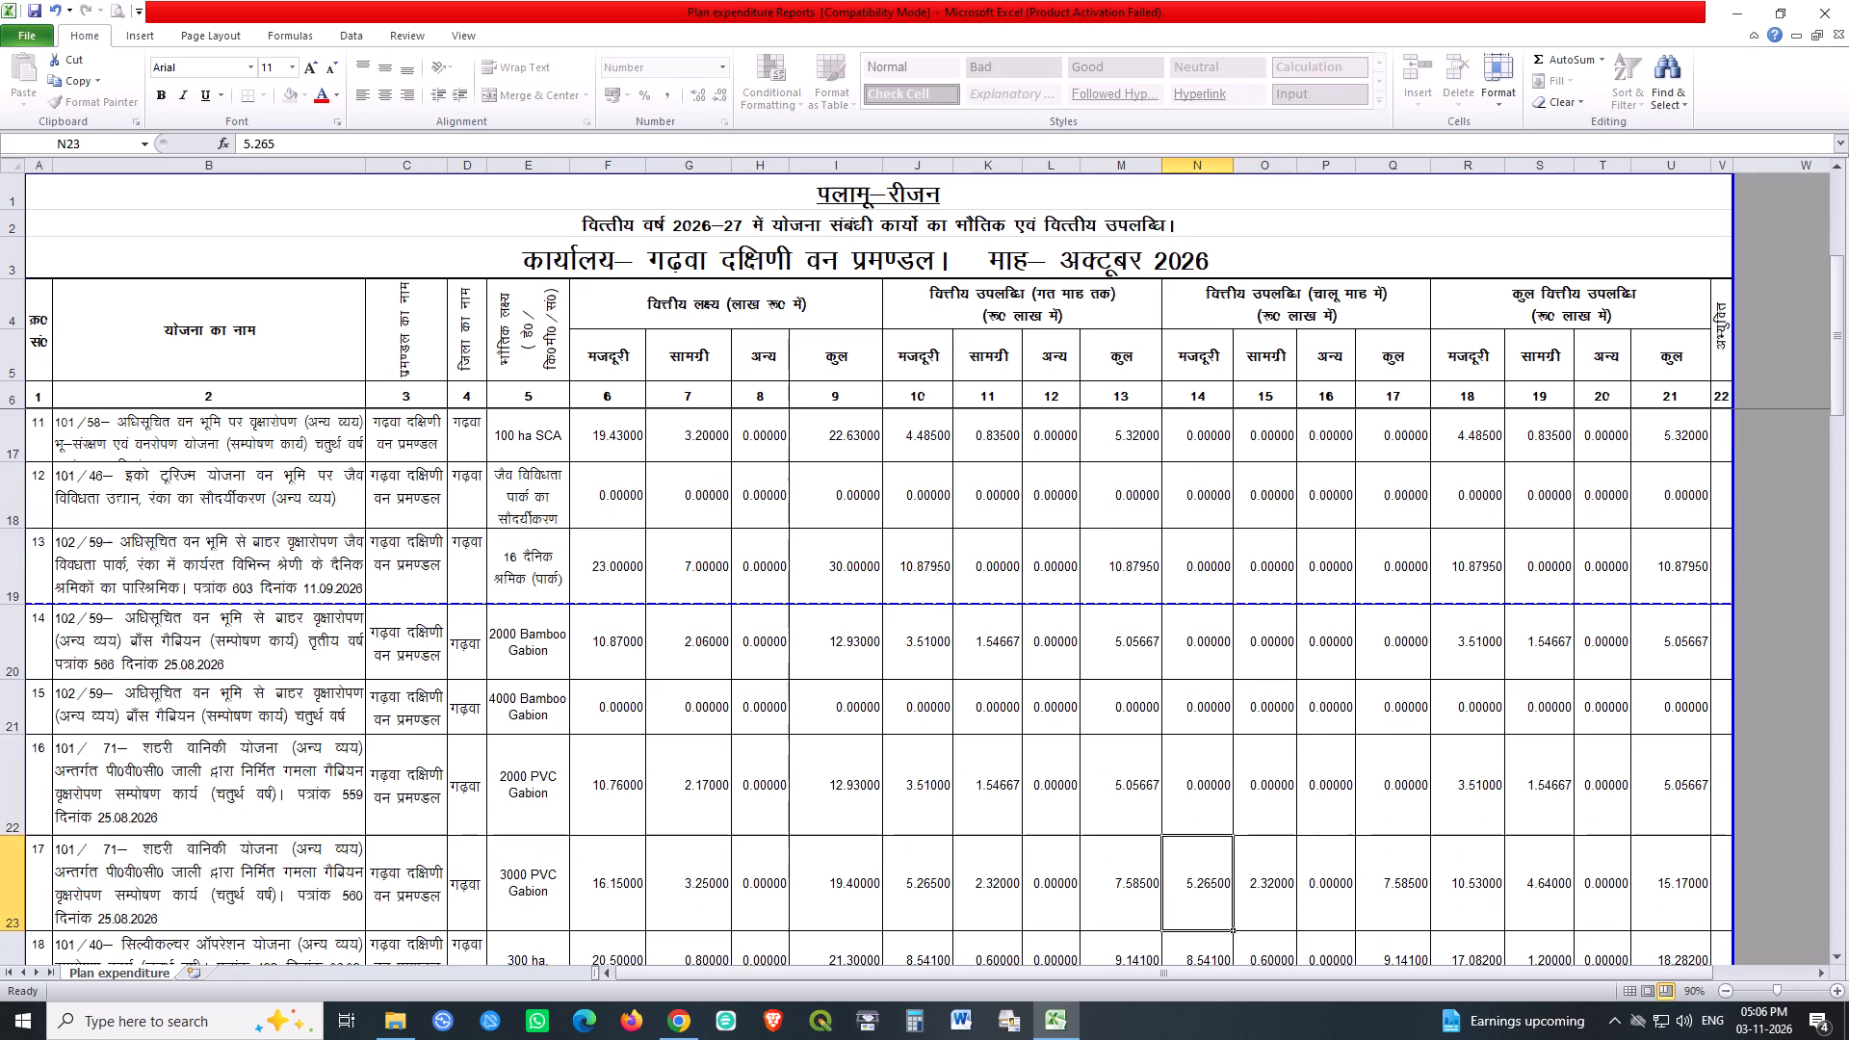
key(0)
key(Tab)
key(0)
key(Return)
Set the current-month labour and material figures to 0 in row 24, and only the labour figures to 0 in rows 25 and 26.
key(0)
key(Tab)
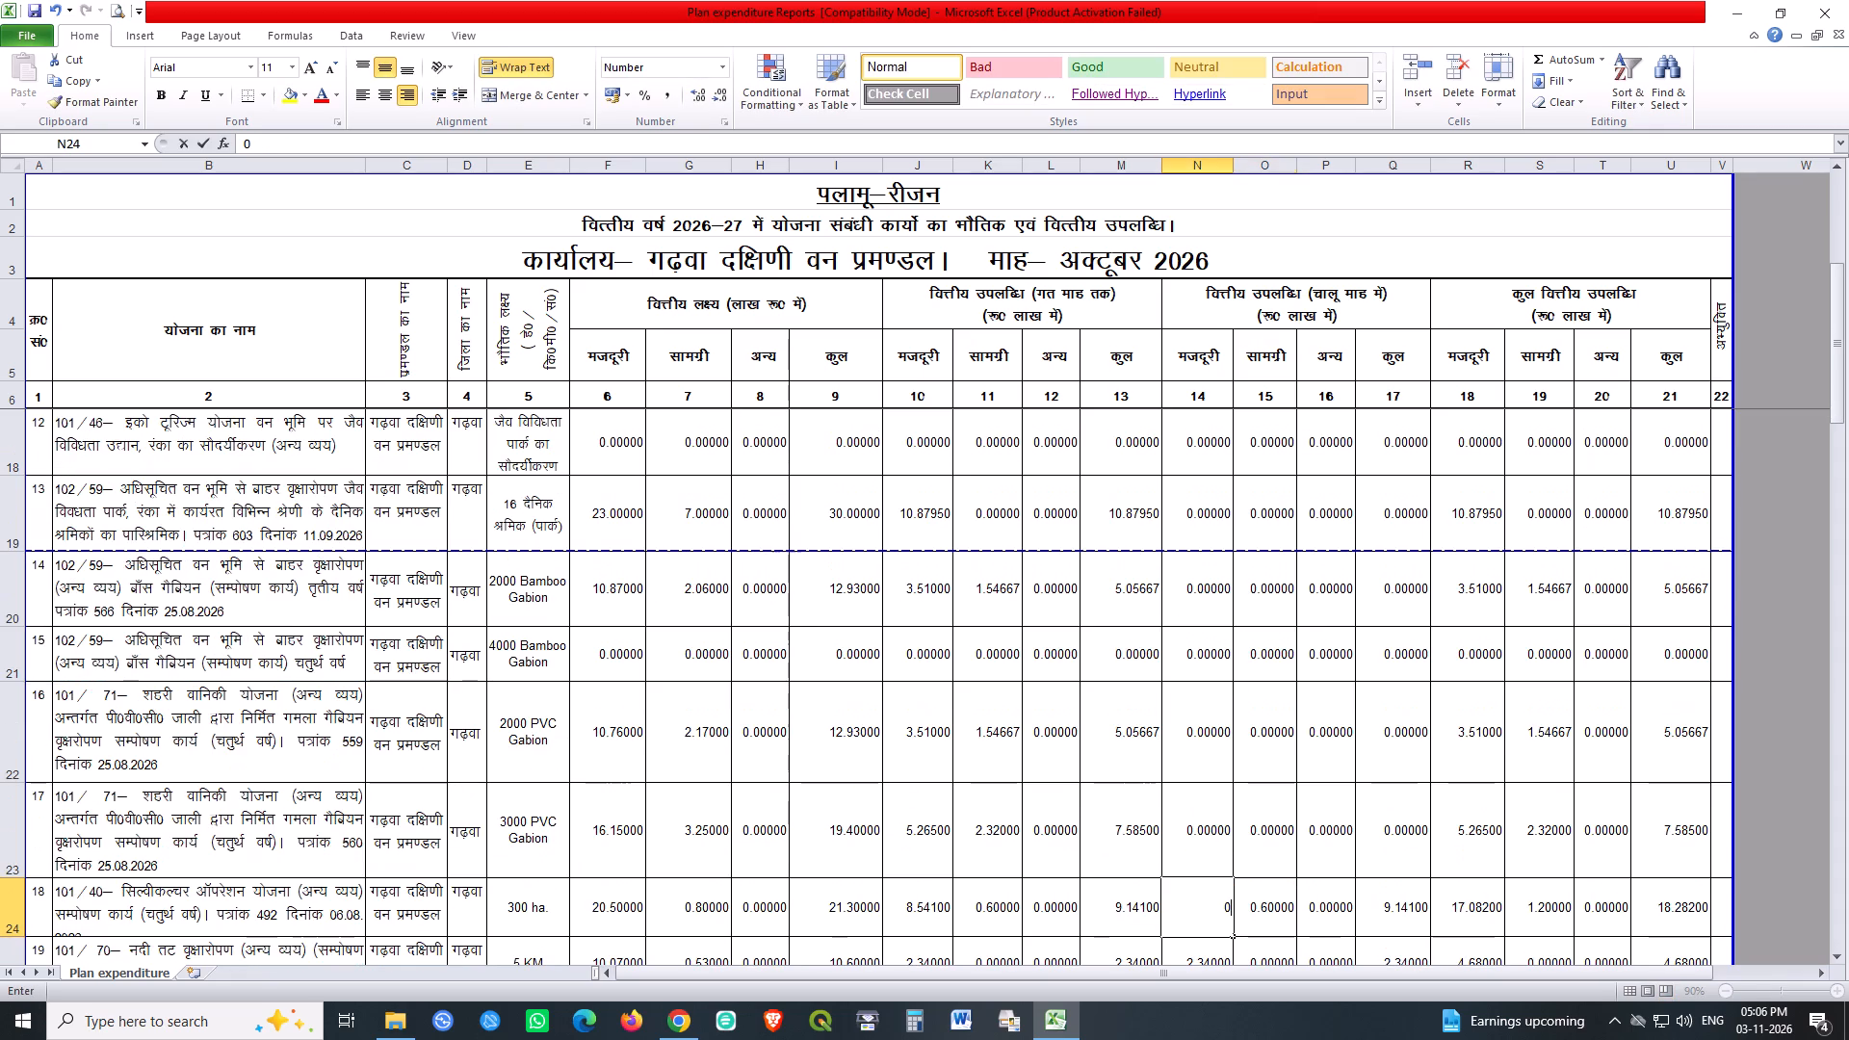
key(0)
key(Return)
key(0)
key(Tab)
key(Return)
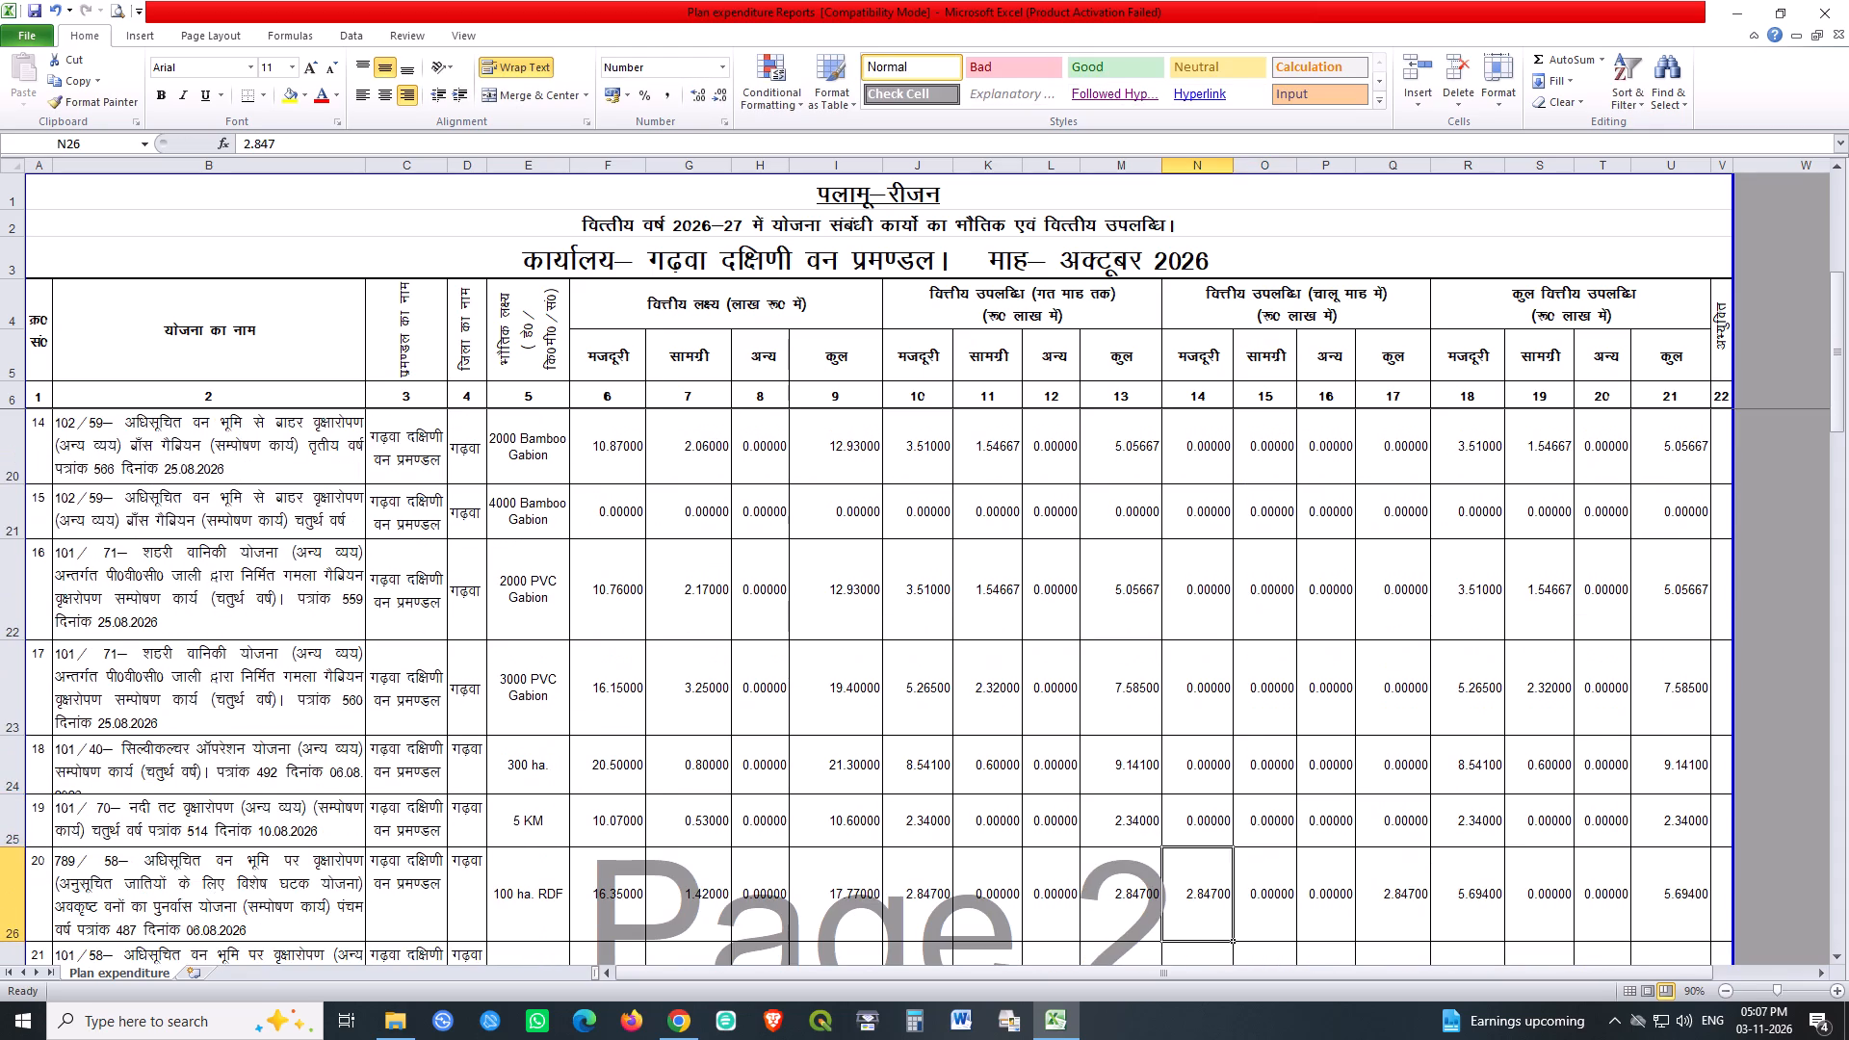
key(0)
key(Tab)
key(Return)
Set the current-month labour figures (column 14) to 0 in rows 27 to 30.
key(0)
key(Tab)
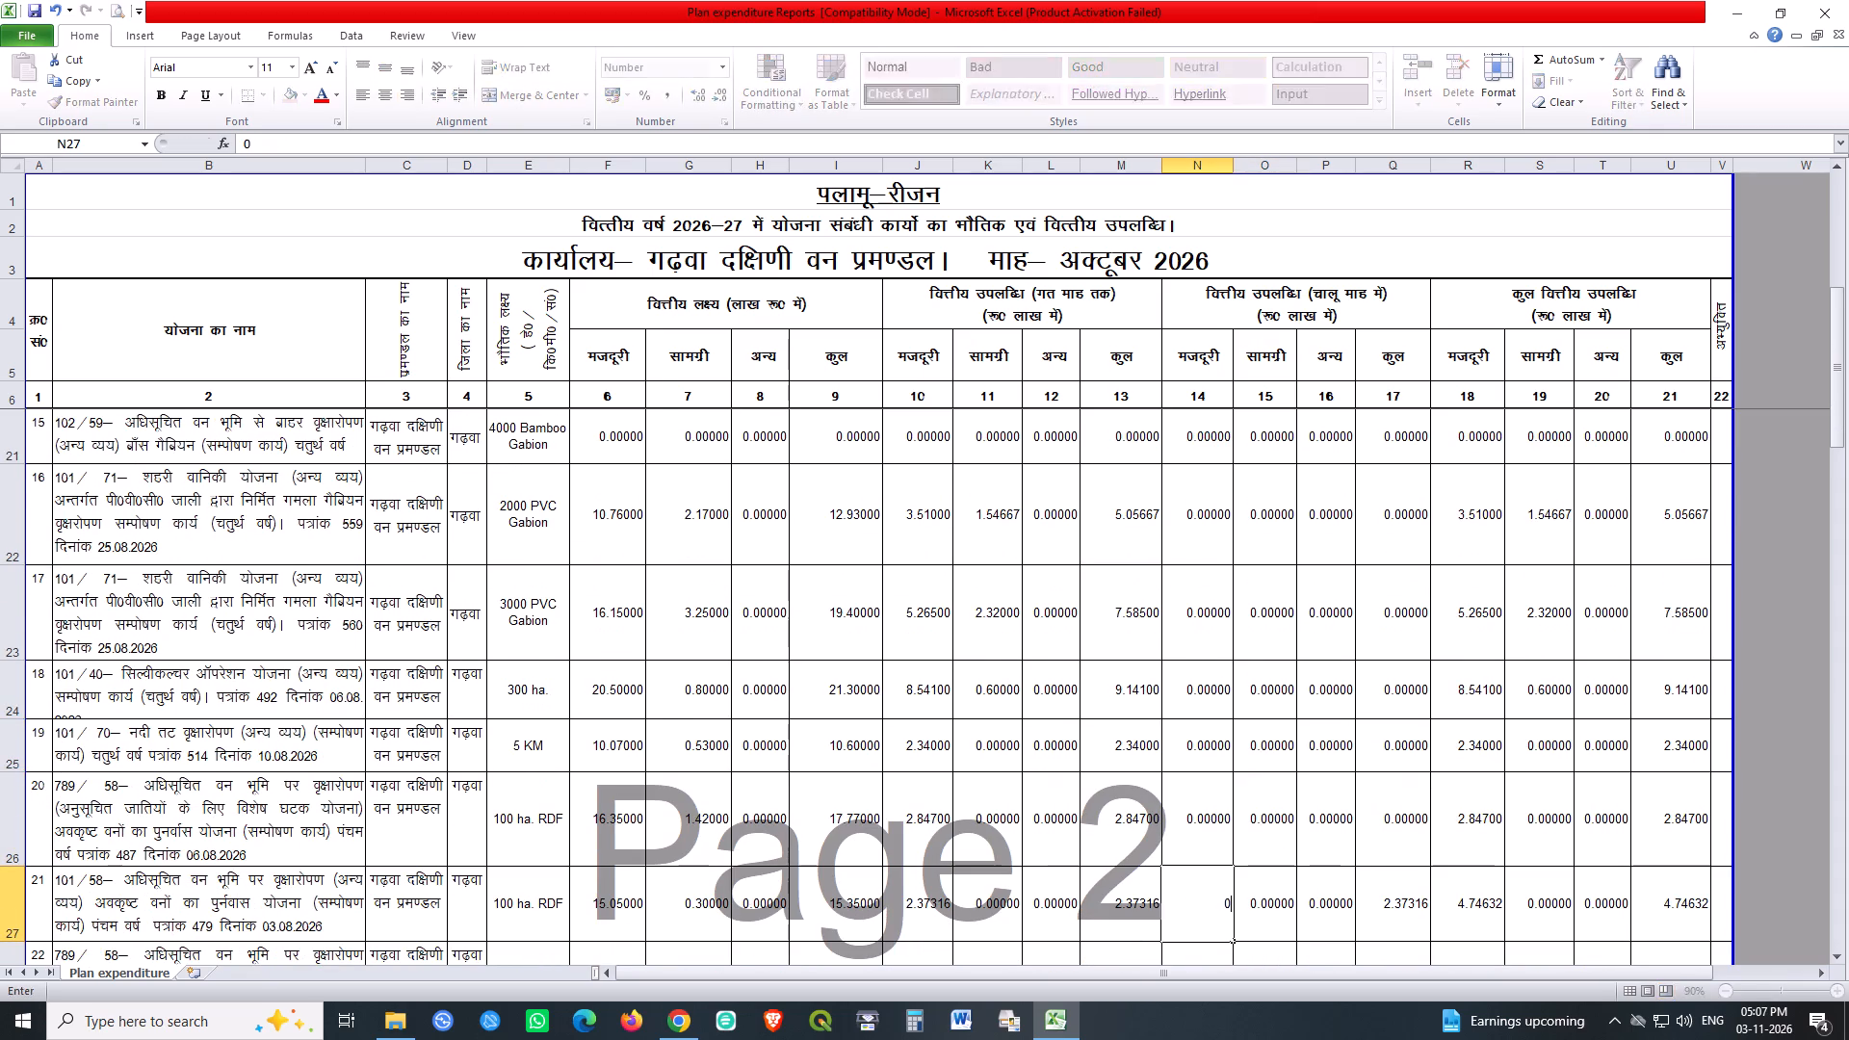
key(Return)
key(0)
key(Tab)
key(Return)
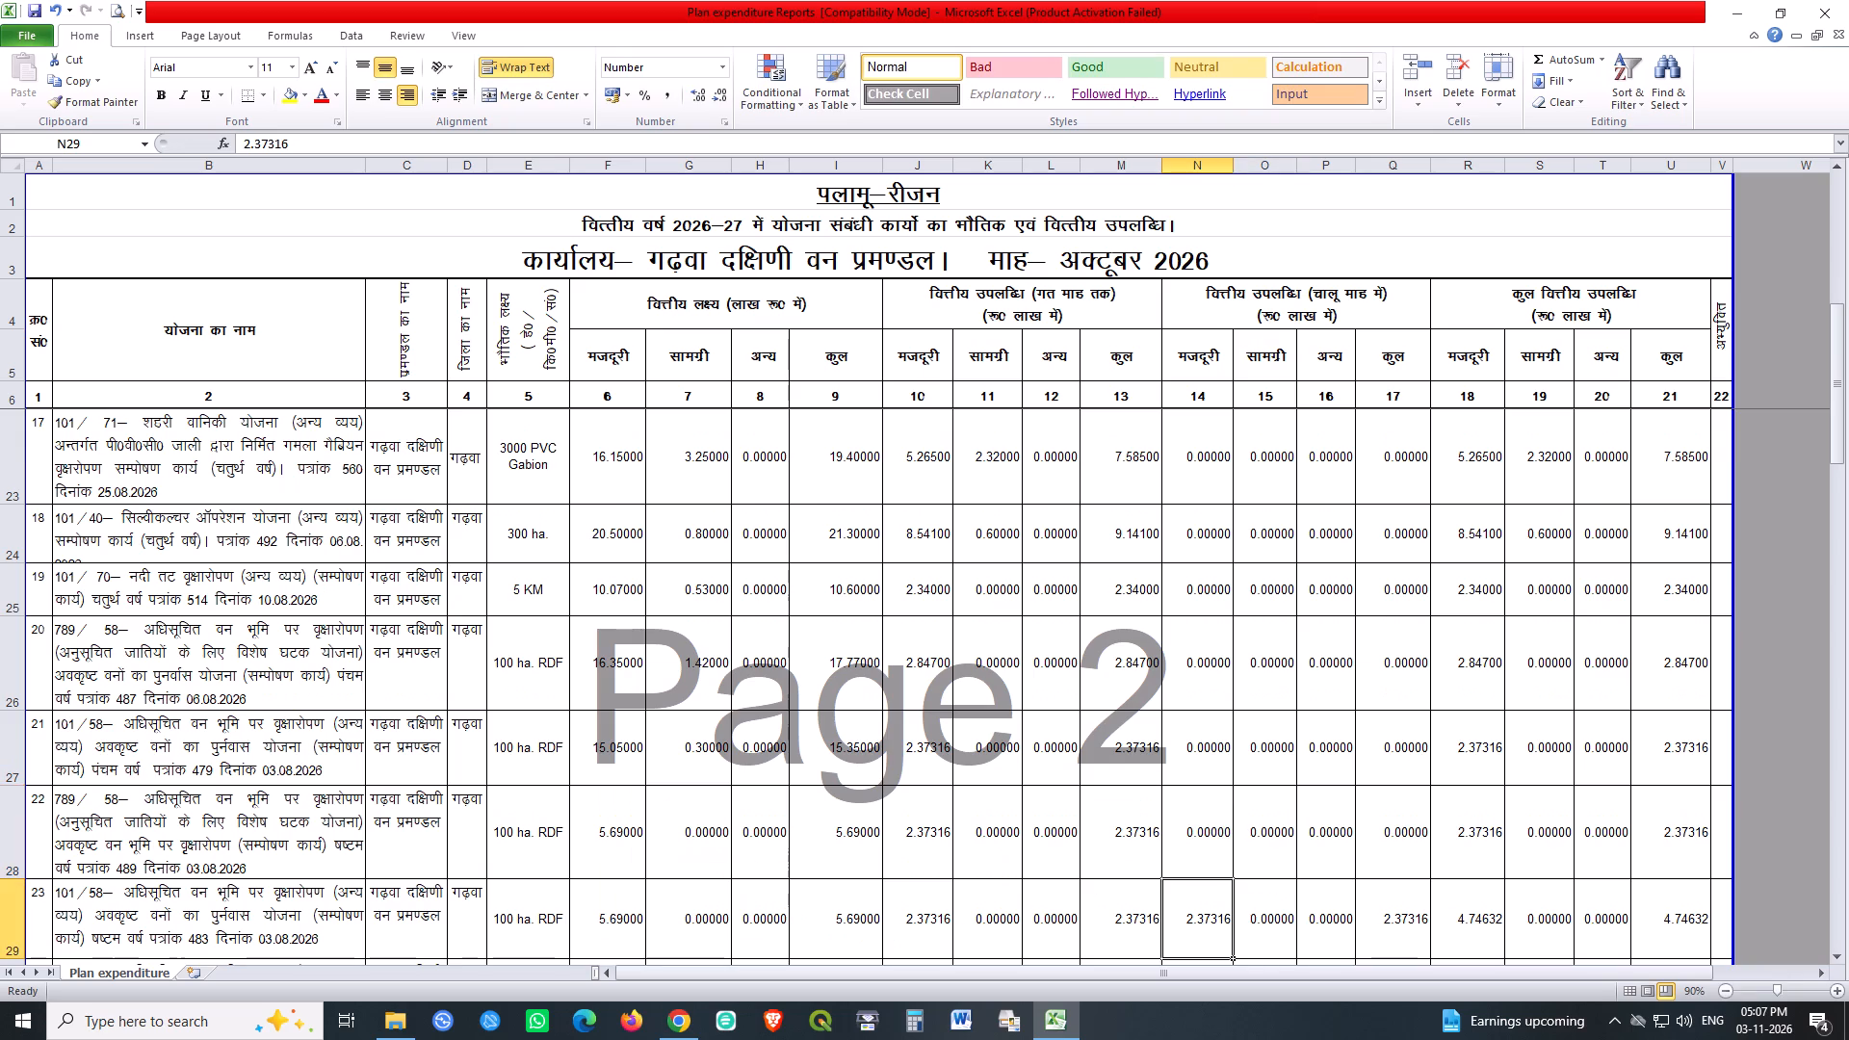
key(0)
key(Tab)
key(Return)
key(0)
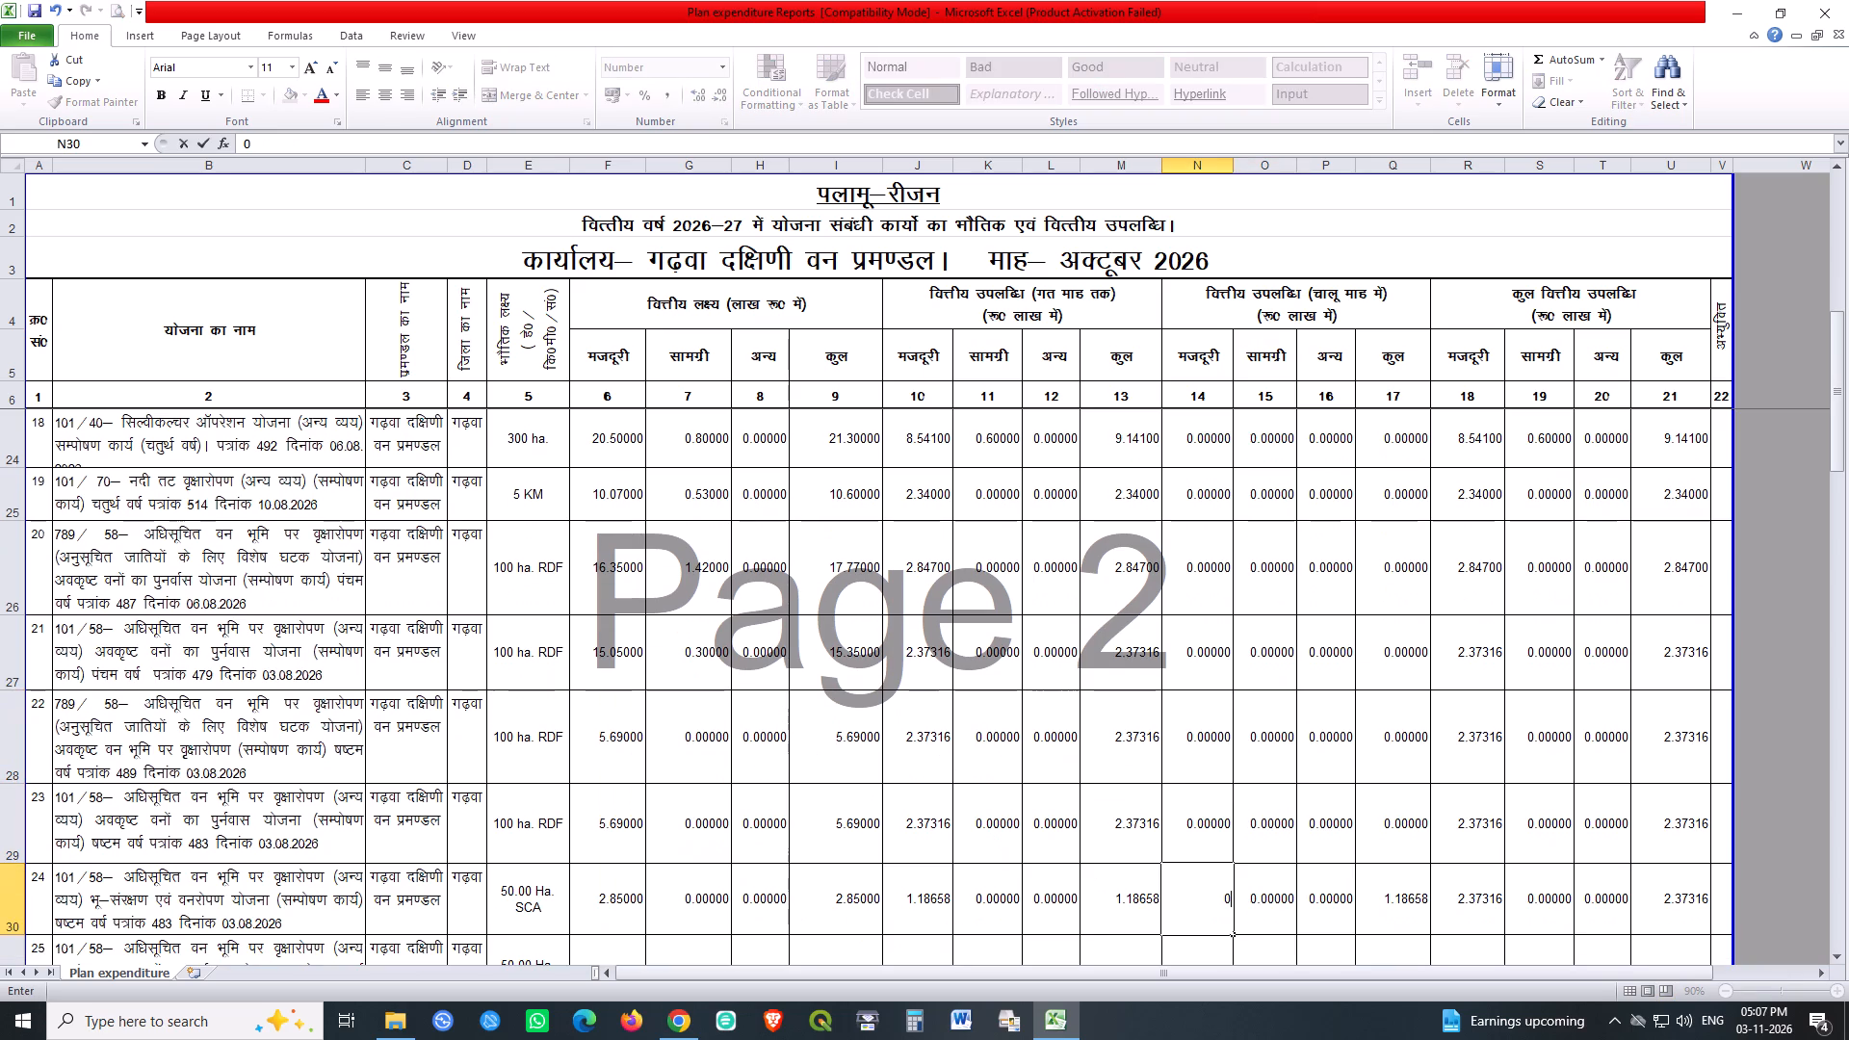
key(Tab)
key(Return)
Set the current-month labour figures (column 14) to 0 in rows 31 to 34.
key(0)
key(Tab)
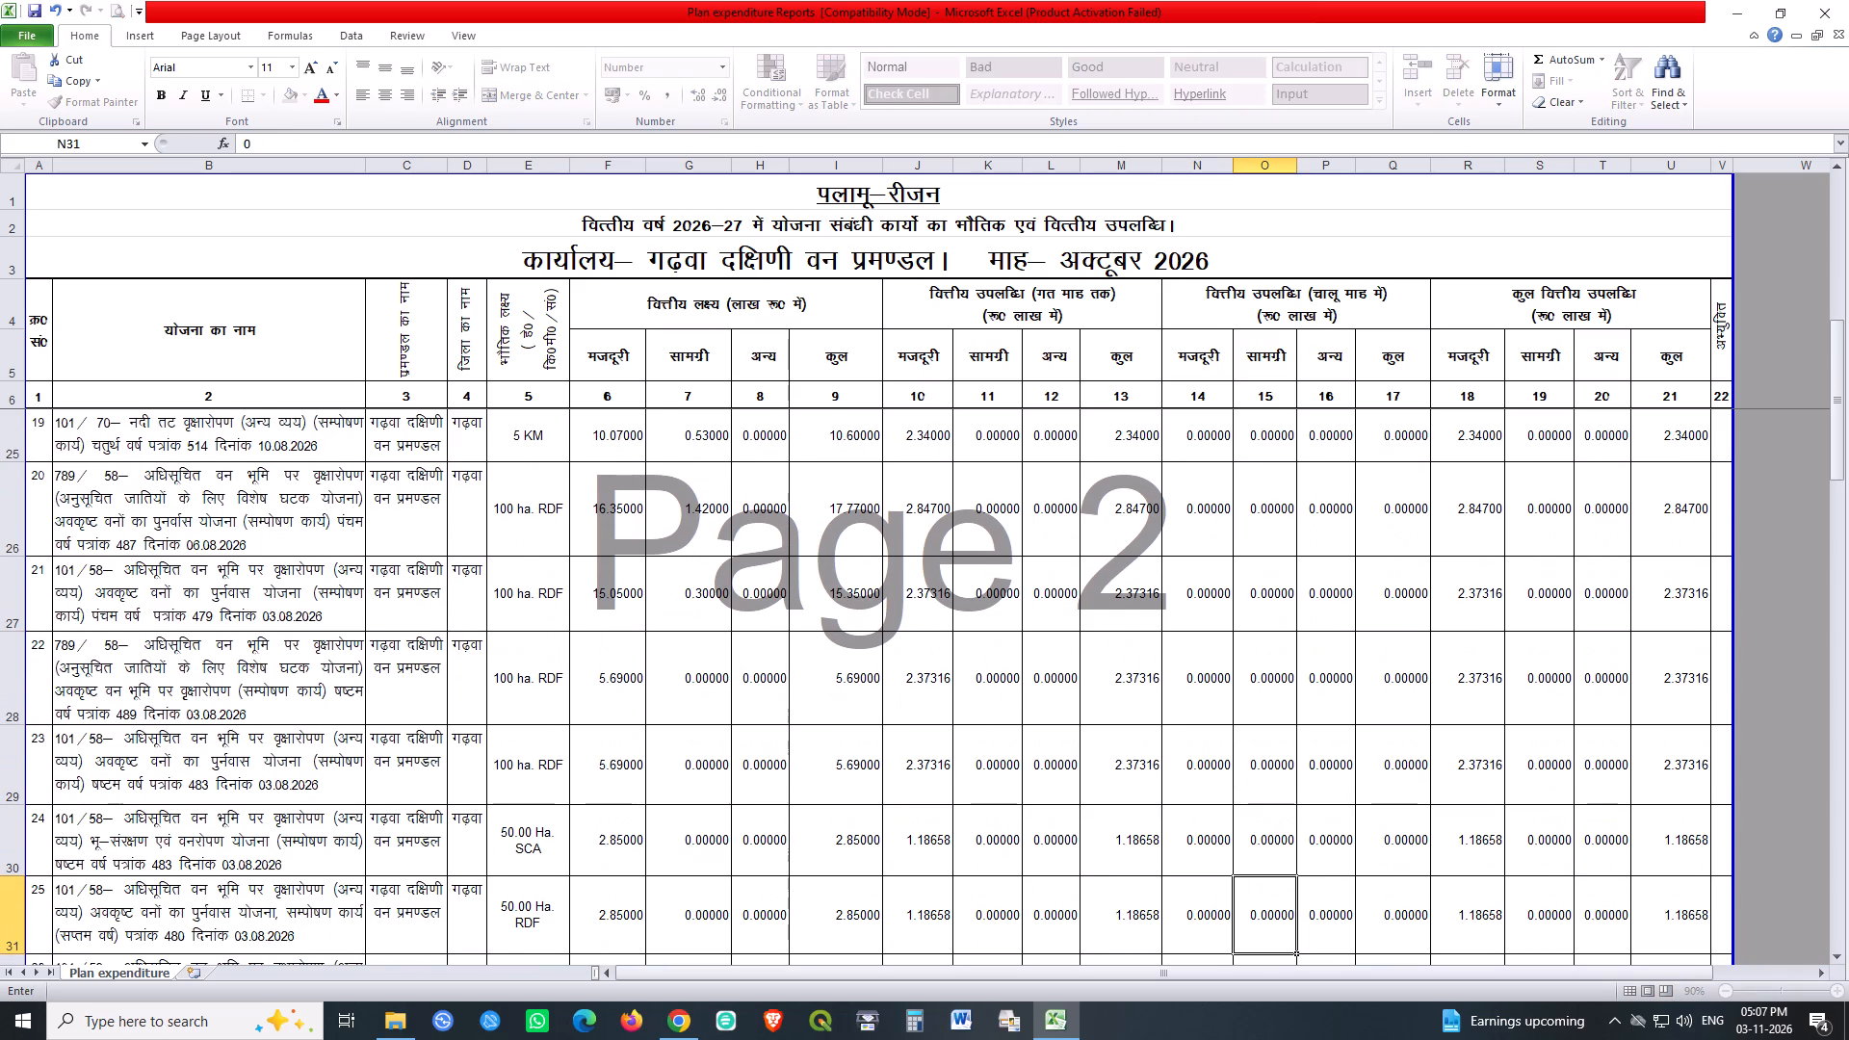
key(Return)
key(0)
key(Tab)
key(Return)
key(0)
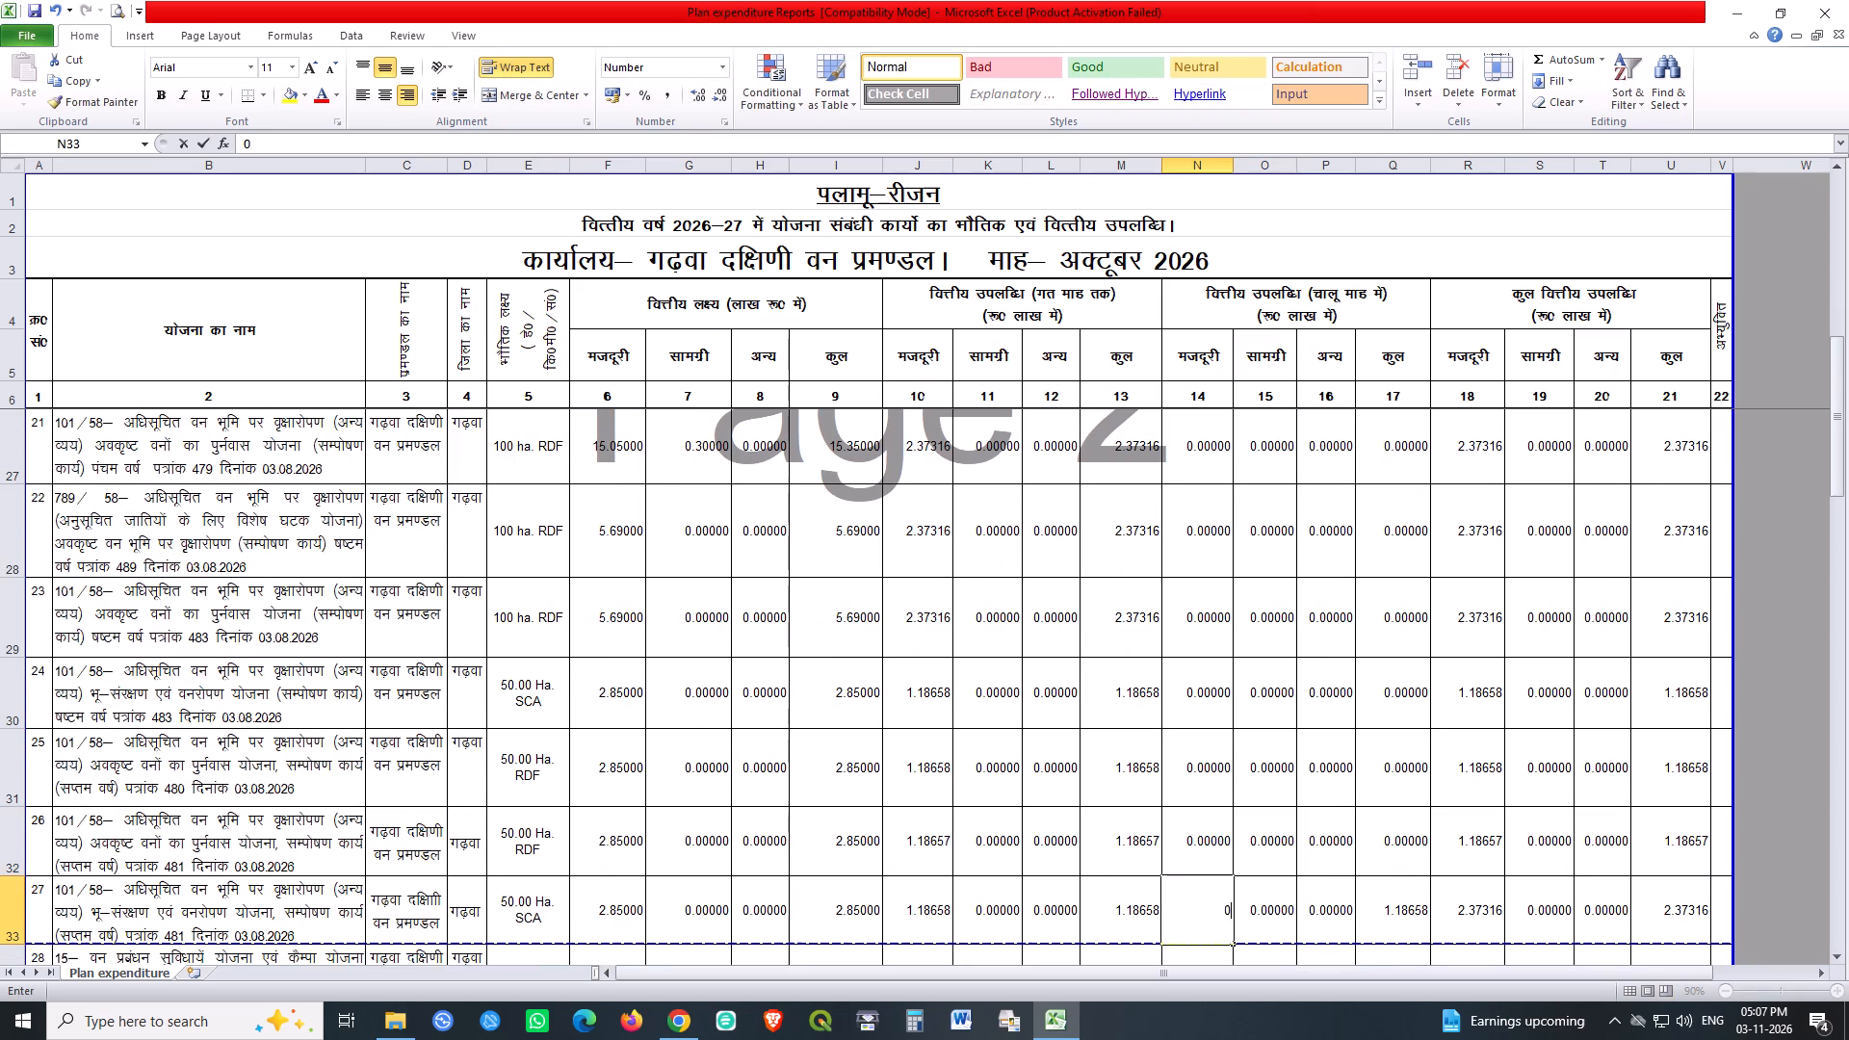
key(Tab)
key(Return)
key(0)
key(Tab)
key(Return)
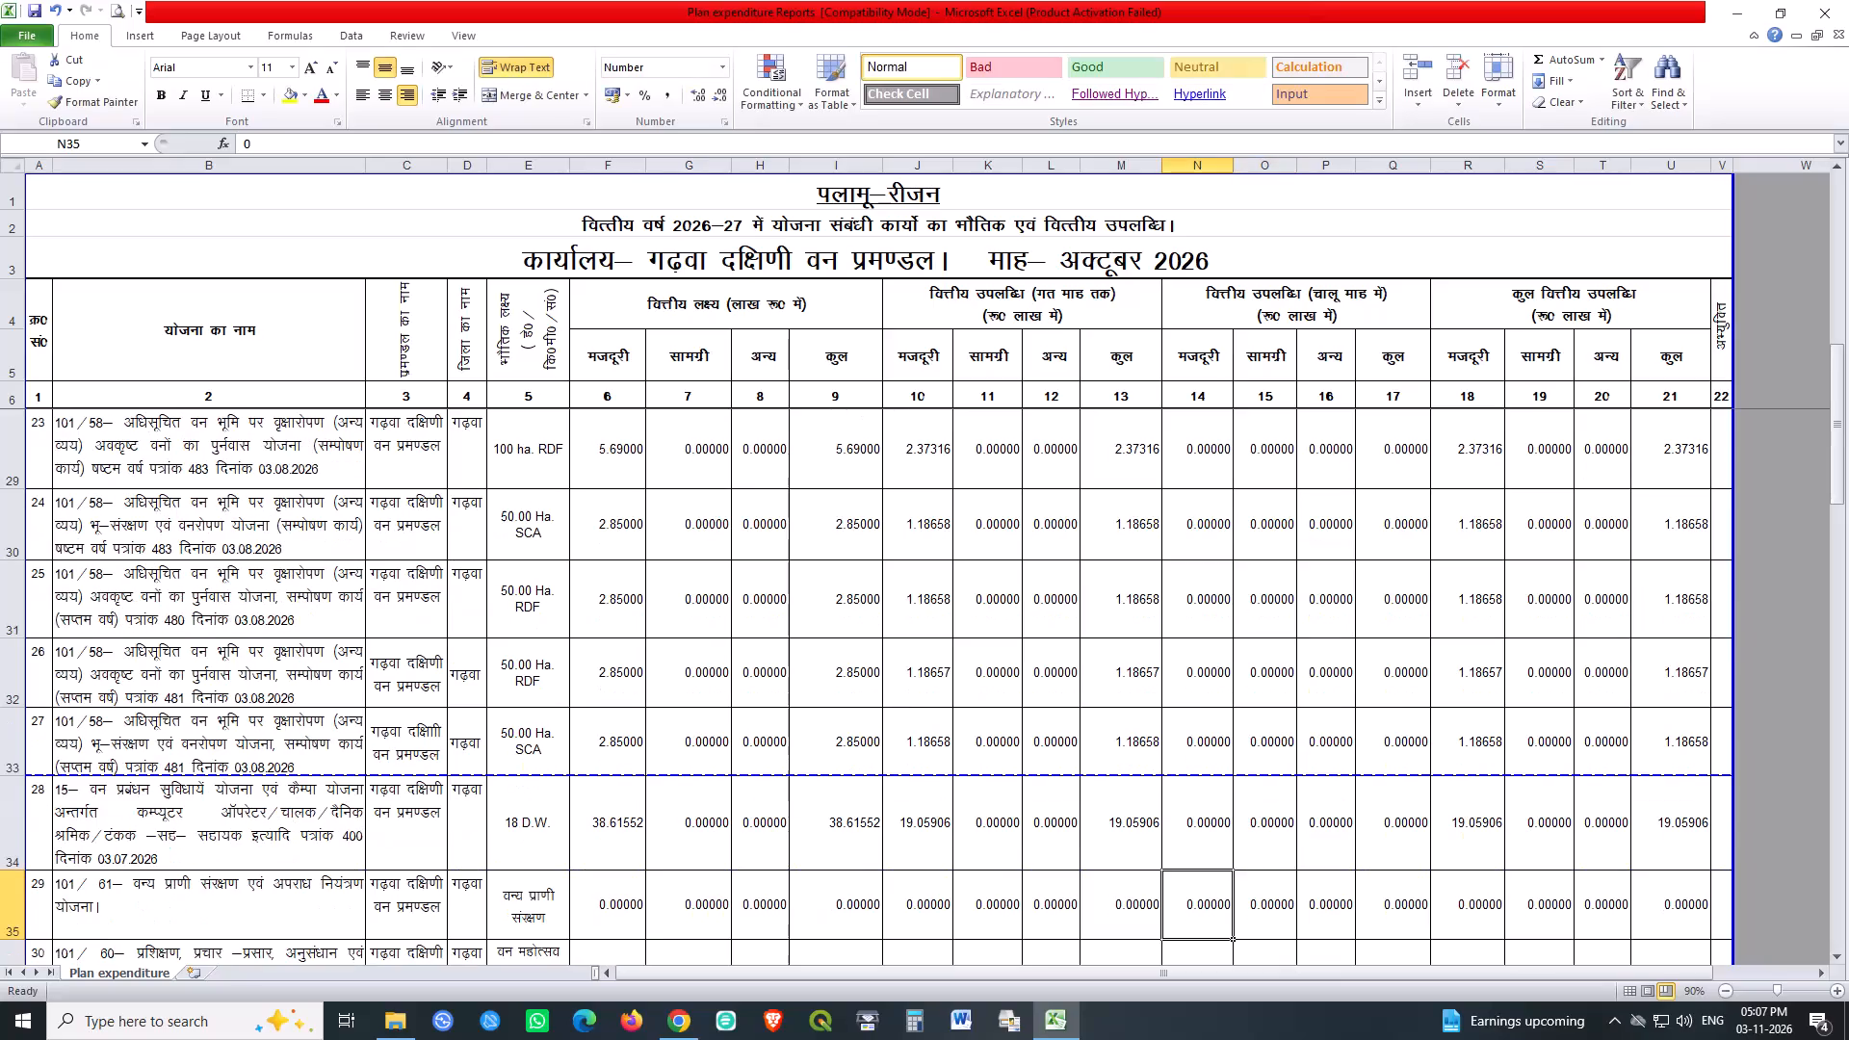
Set the current-month labour figure to 0 in row 38, the Working Plan scheme just above the total row.
key(Return)
key(Return)
key(Return)
key(Return)
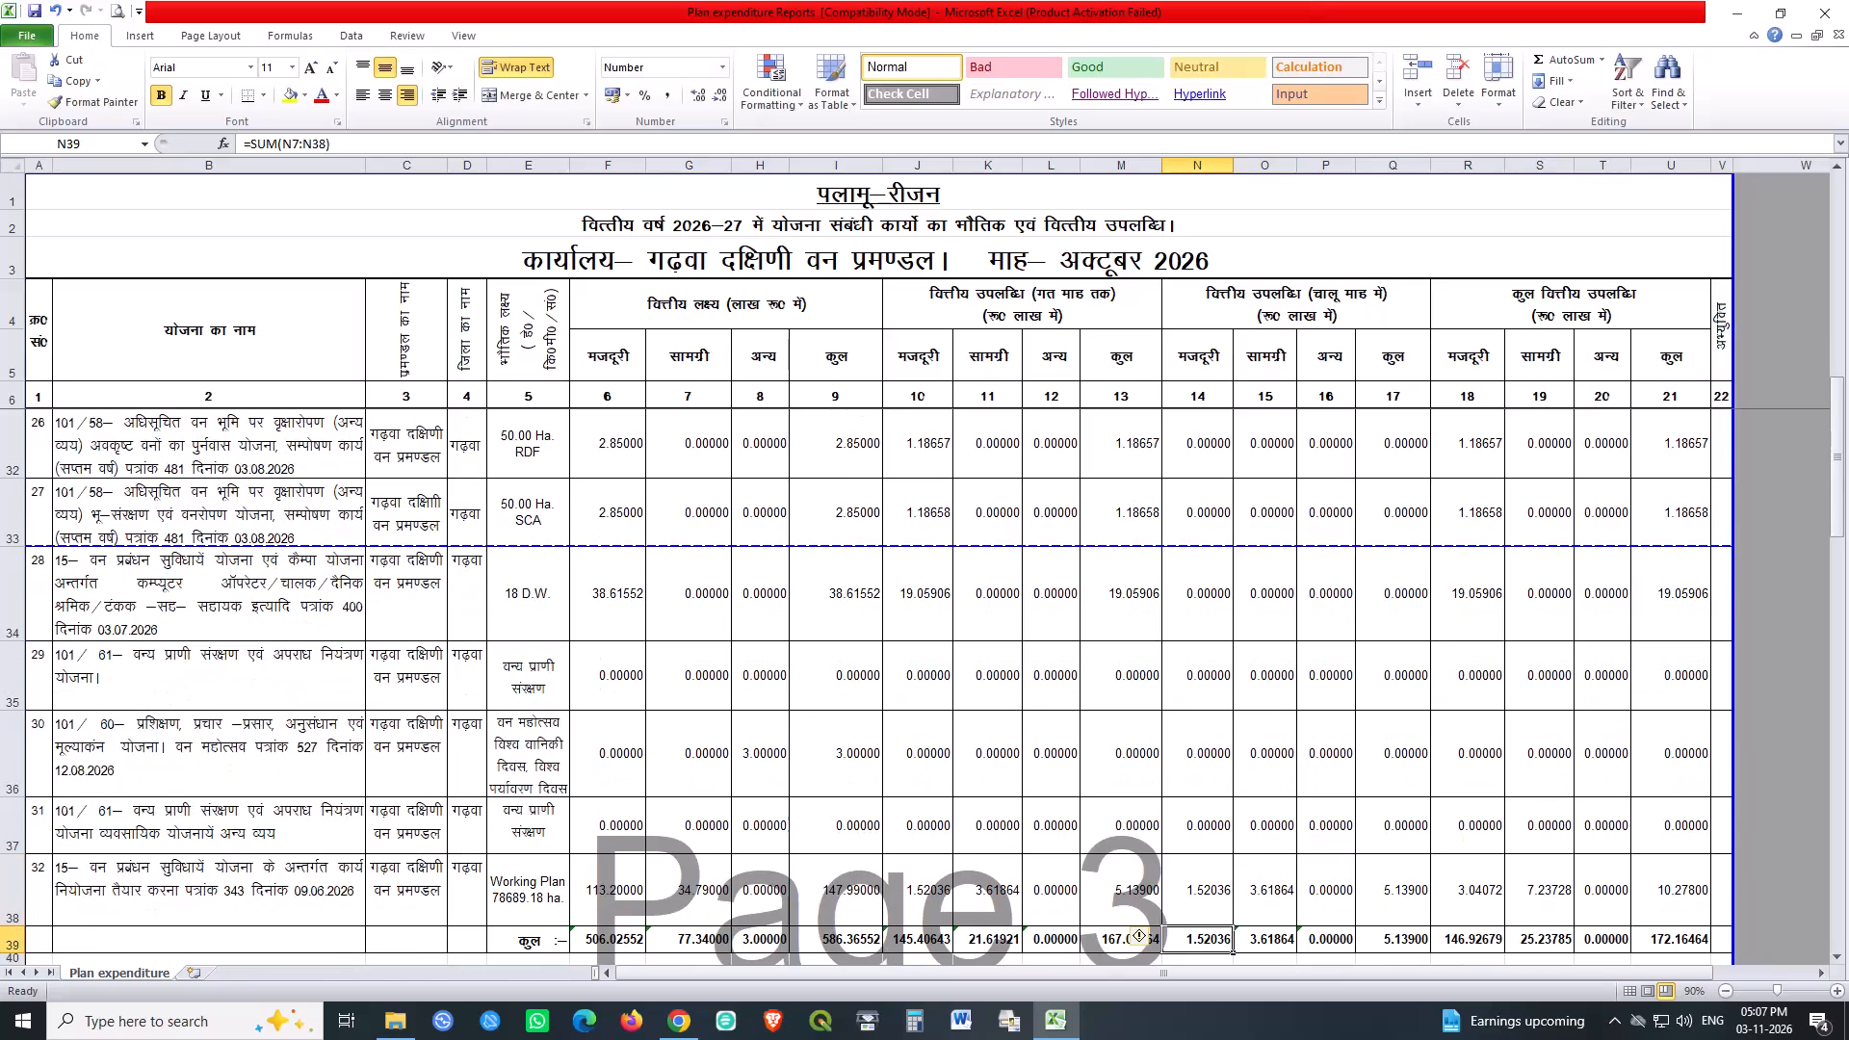
key(Up)
key(0)
key(Return)
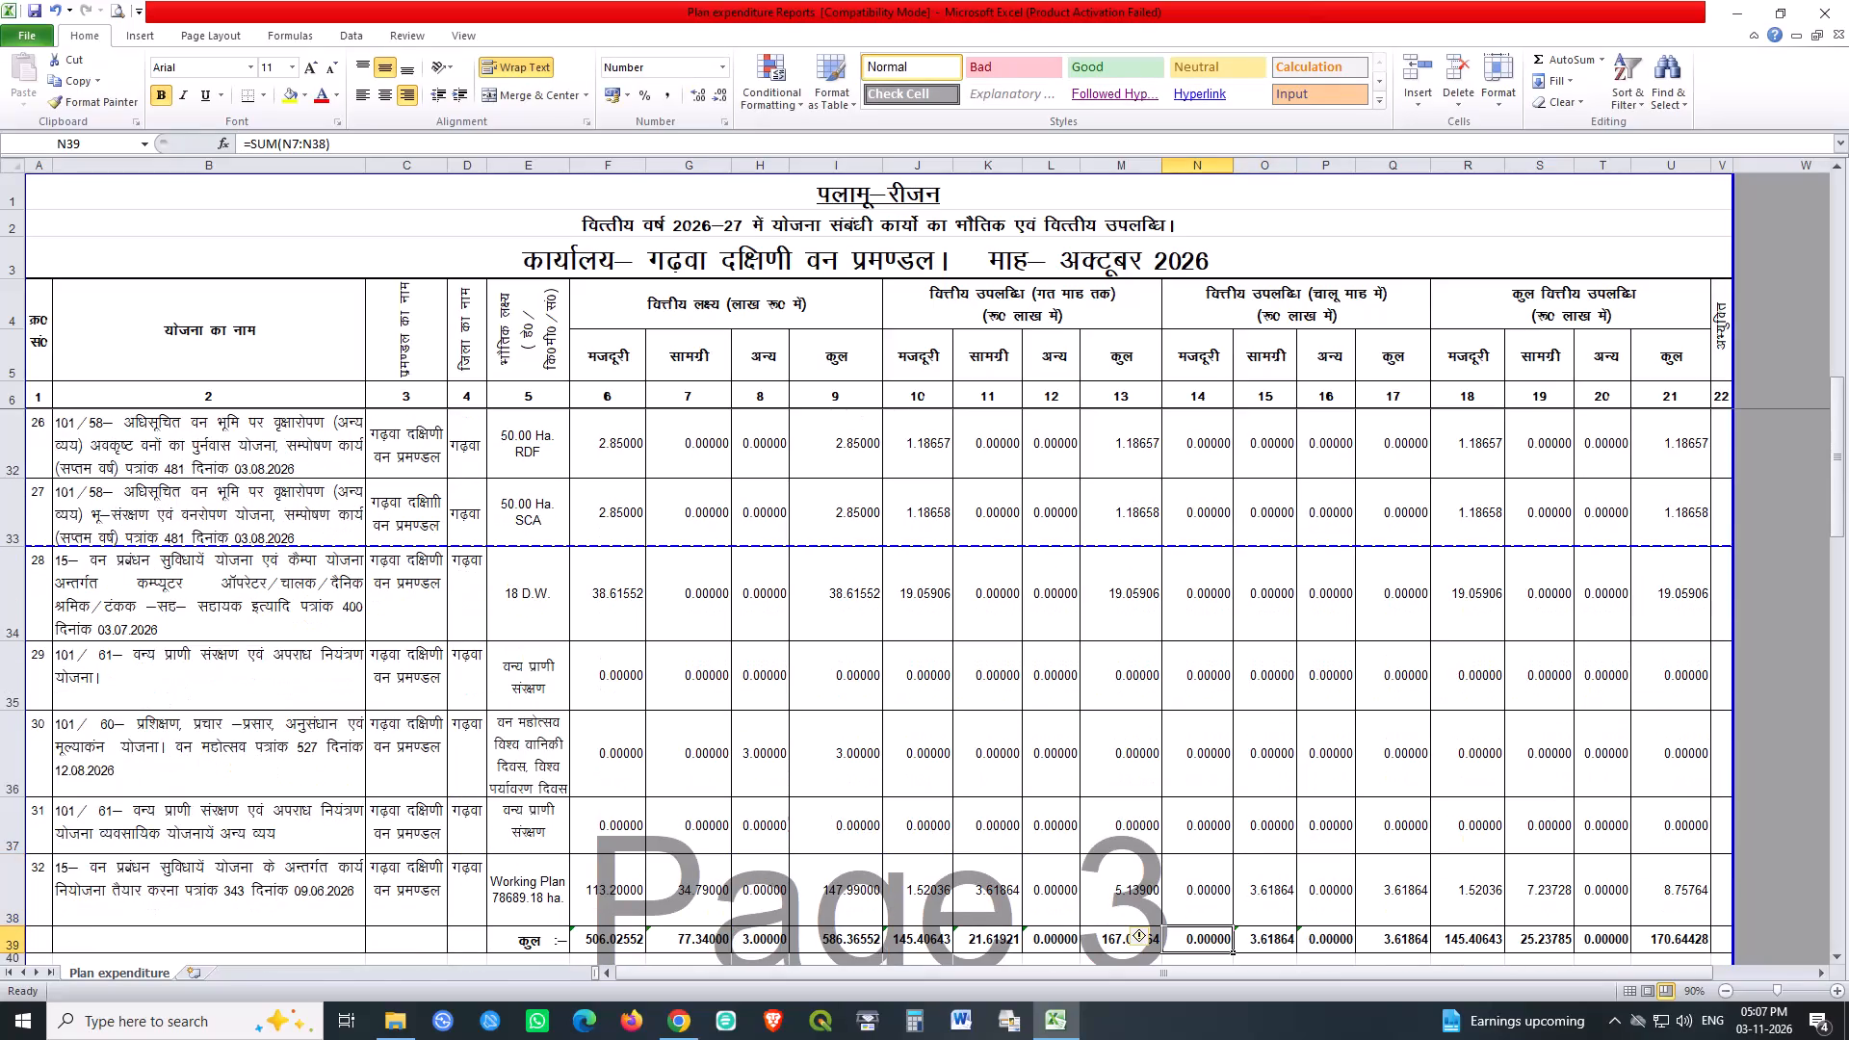
Save the Plan expenditure Reports workbook.
click(1246, 655)
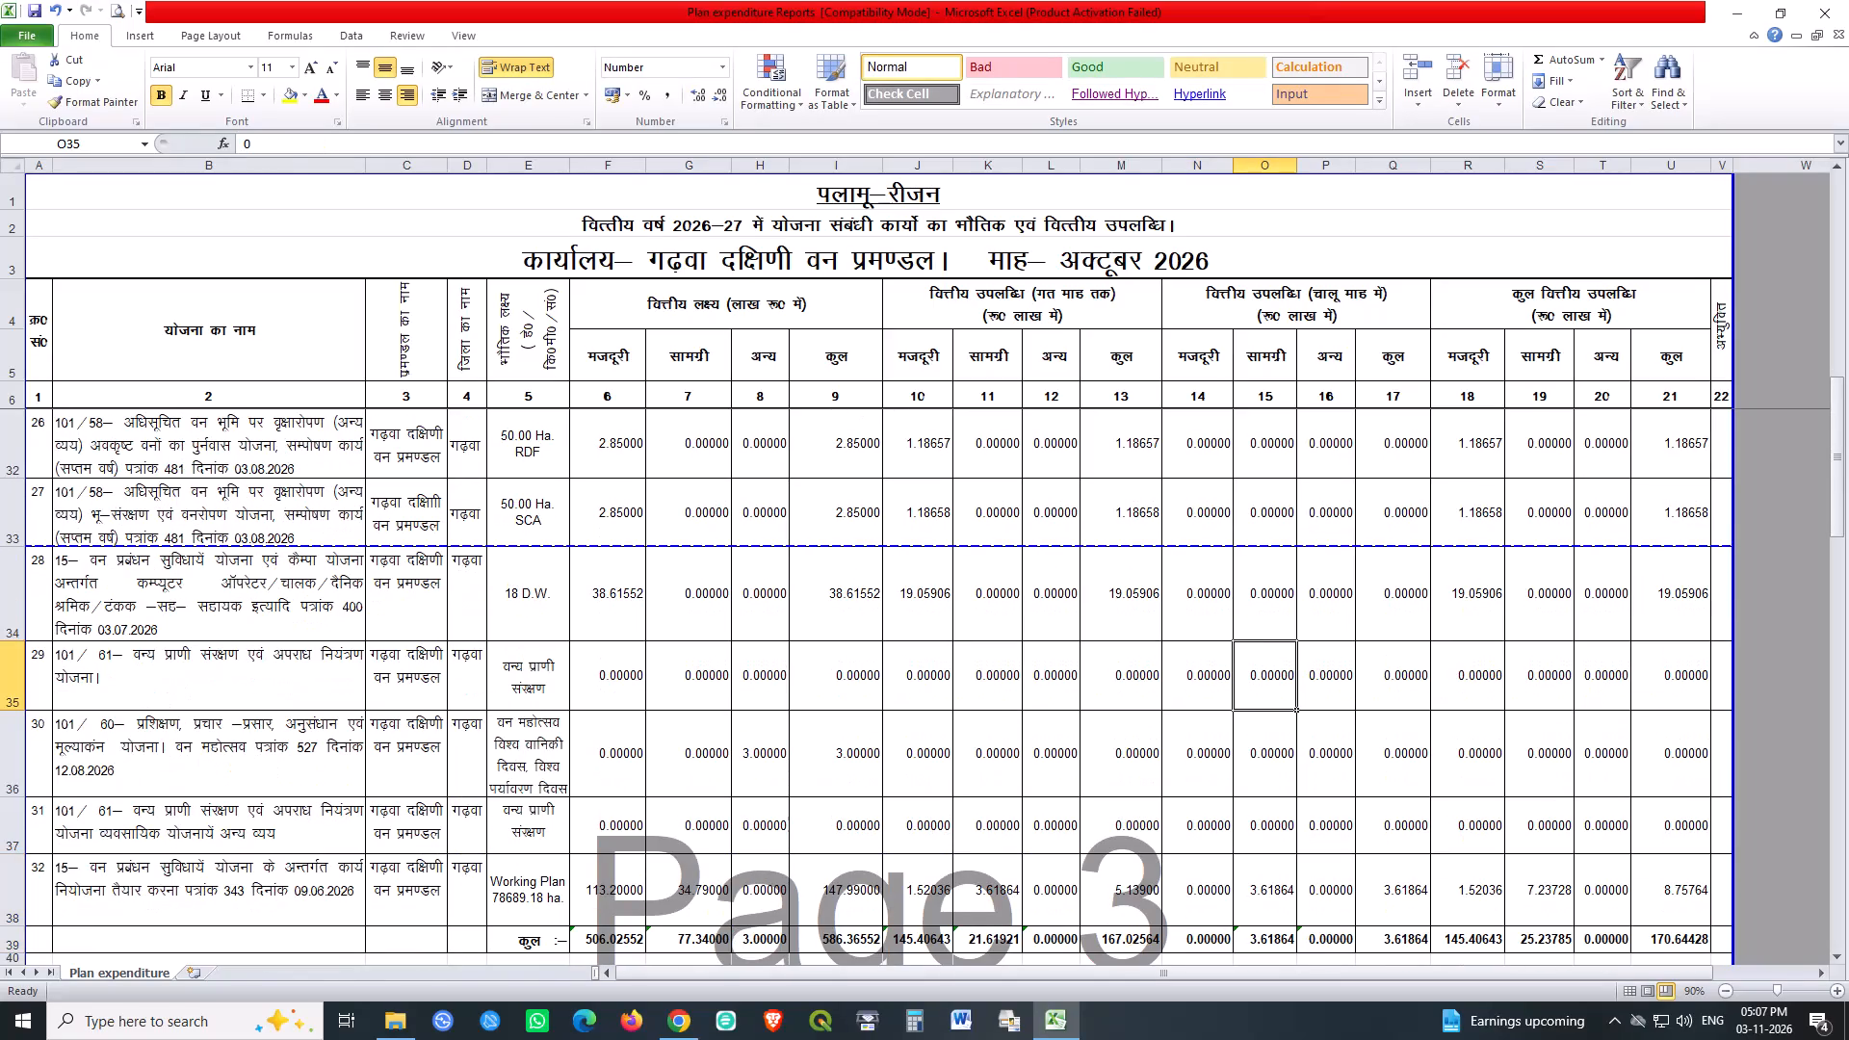
key(ctrl+s)
key(ctrl+s)
key(ctrl+s)
key(ctrl+s)
key(ctrl+s)
key(ctrl+s)
key(ctrl+s)
key(ctrl+s)
key(ctrl+s)
key(ctrl+s)
key(ctrl+s)
key(ctrl+s)
key(ctrl+s)
key(ctrl+s)
key(ctrl+s)
key(ctrl+s)
key(ctrl+s)
key(ctrl+s)
key(ctrl+s)
key(ctrl+s)
key(ctrl+s)
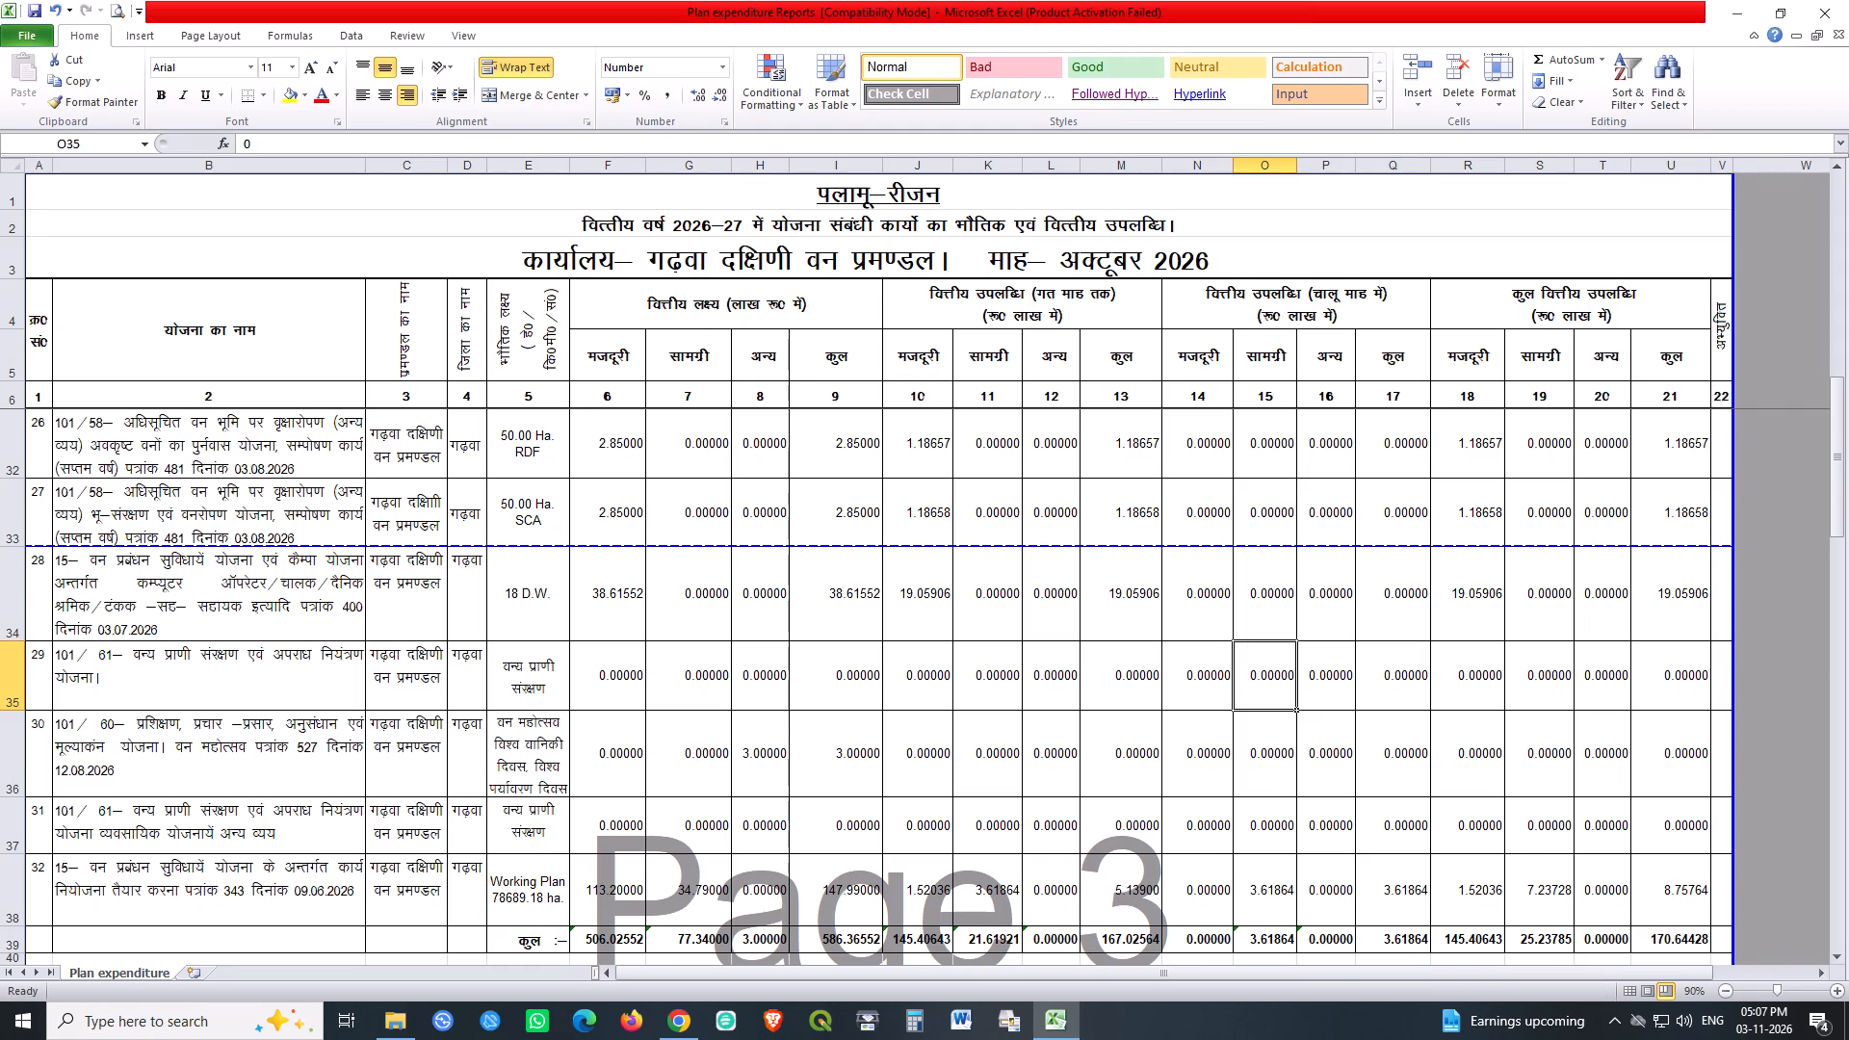
Set the current-month material figure to 0 in row 38, the Working Plan scheme, and save the workbook.
click(1274, 888)
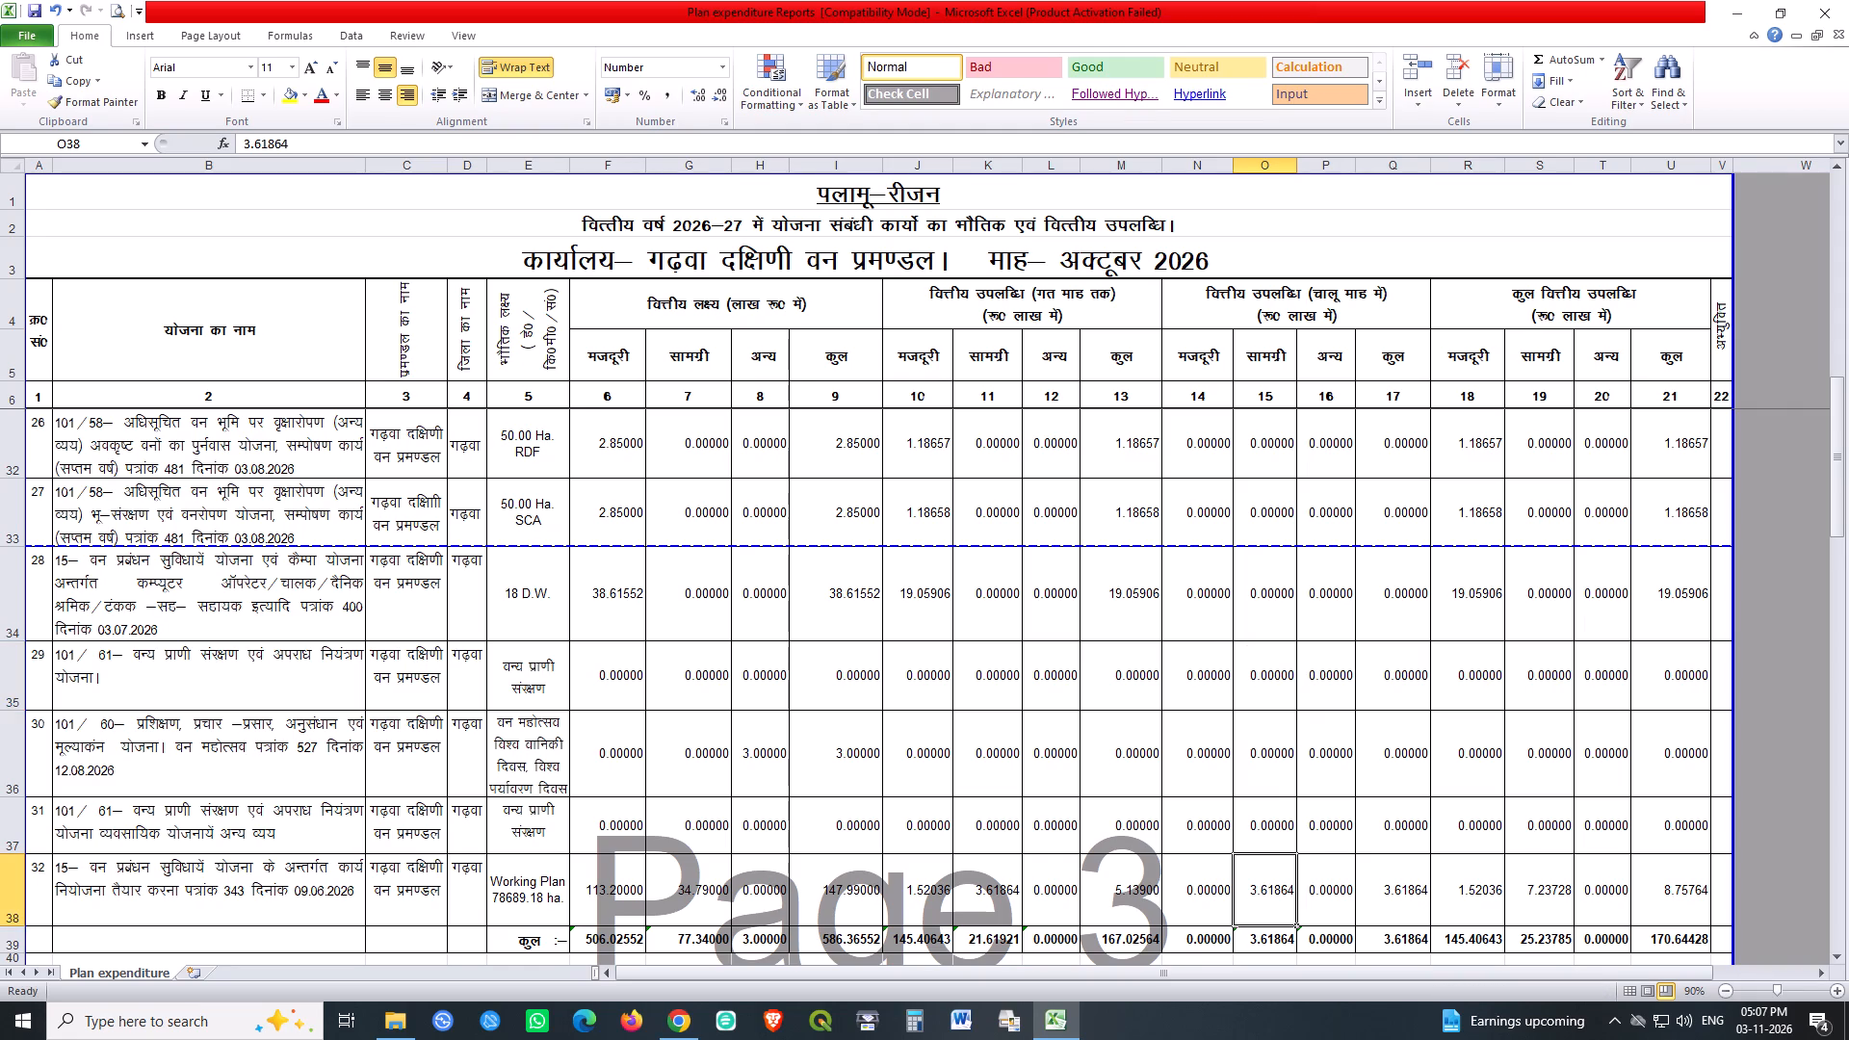
key(0)
key(Return)
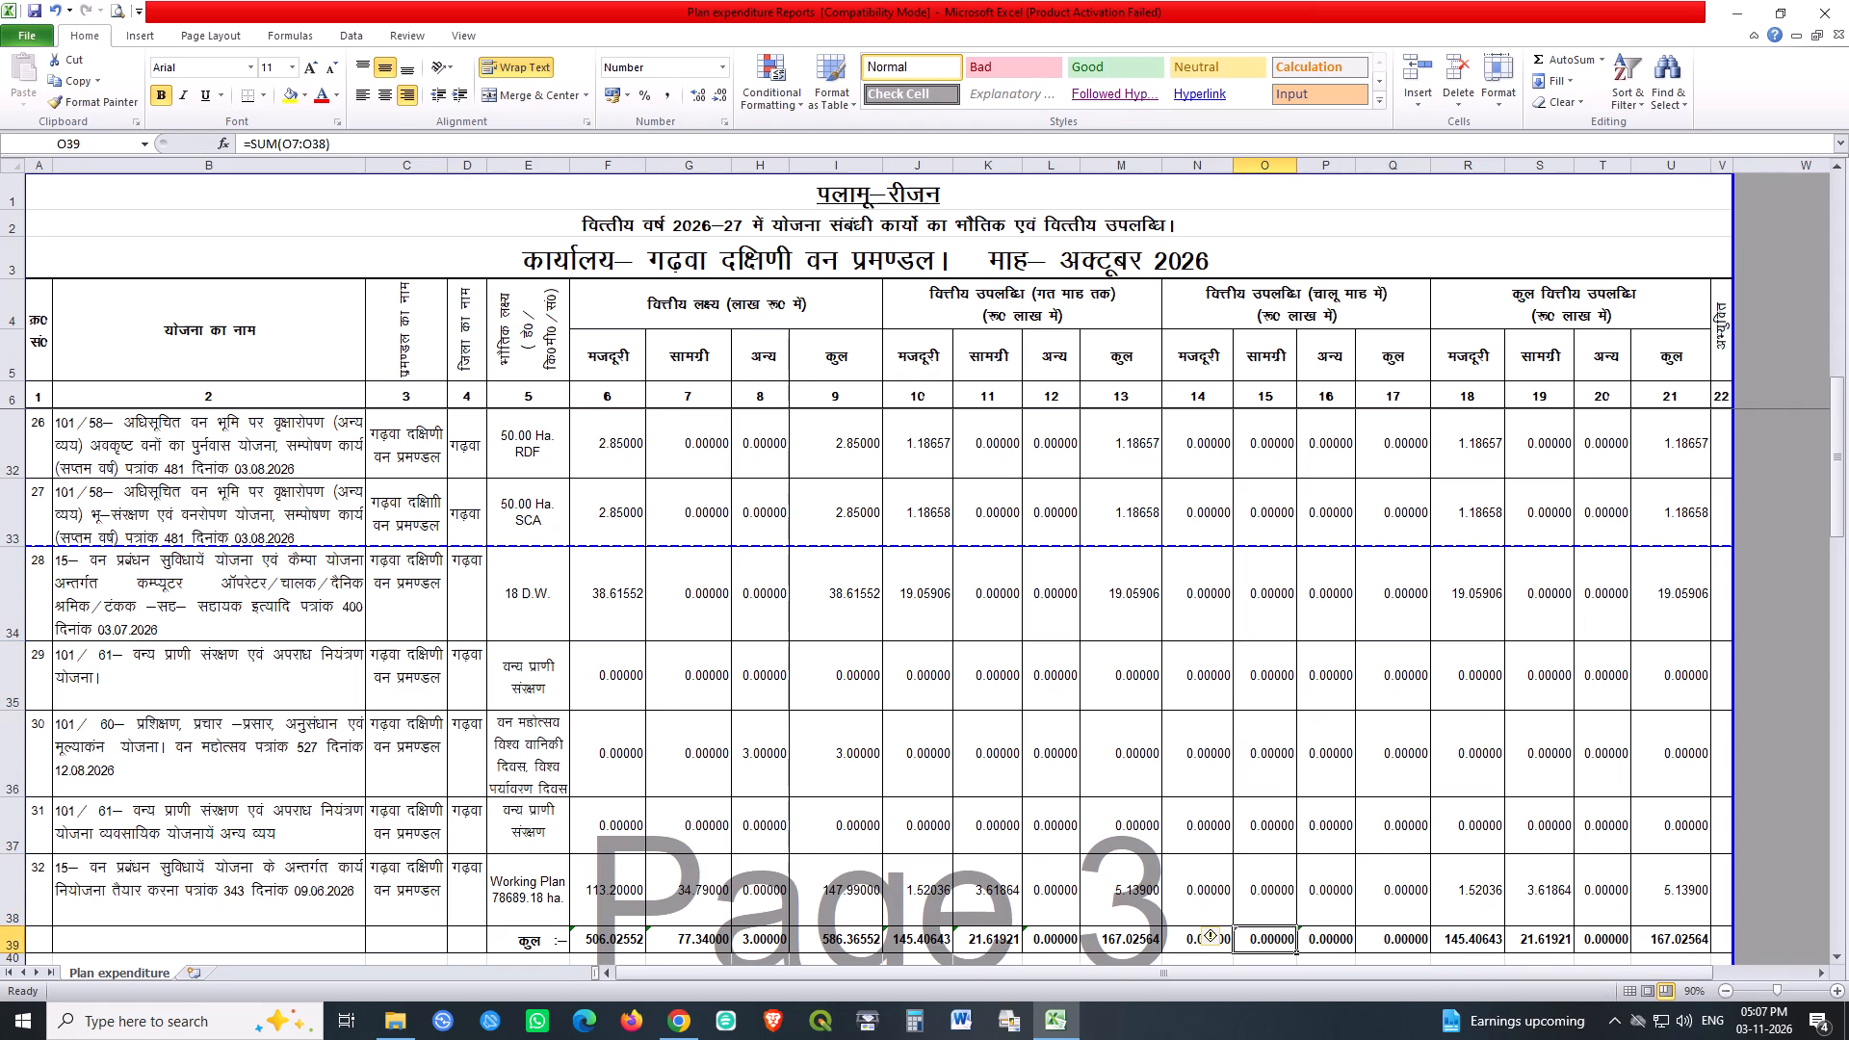
scroll(1271, 751, down, 1)
key(ctrl+s)
key(ctrl+s)
key(ctrl+s)
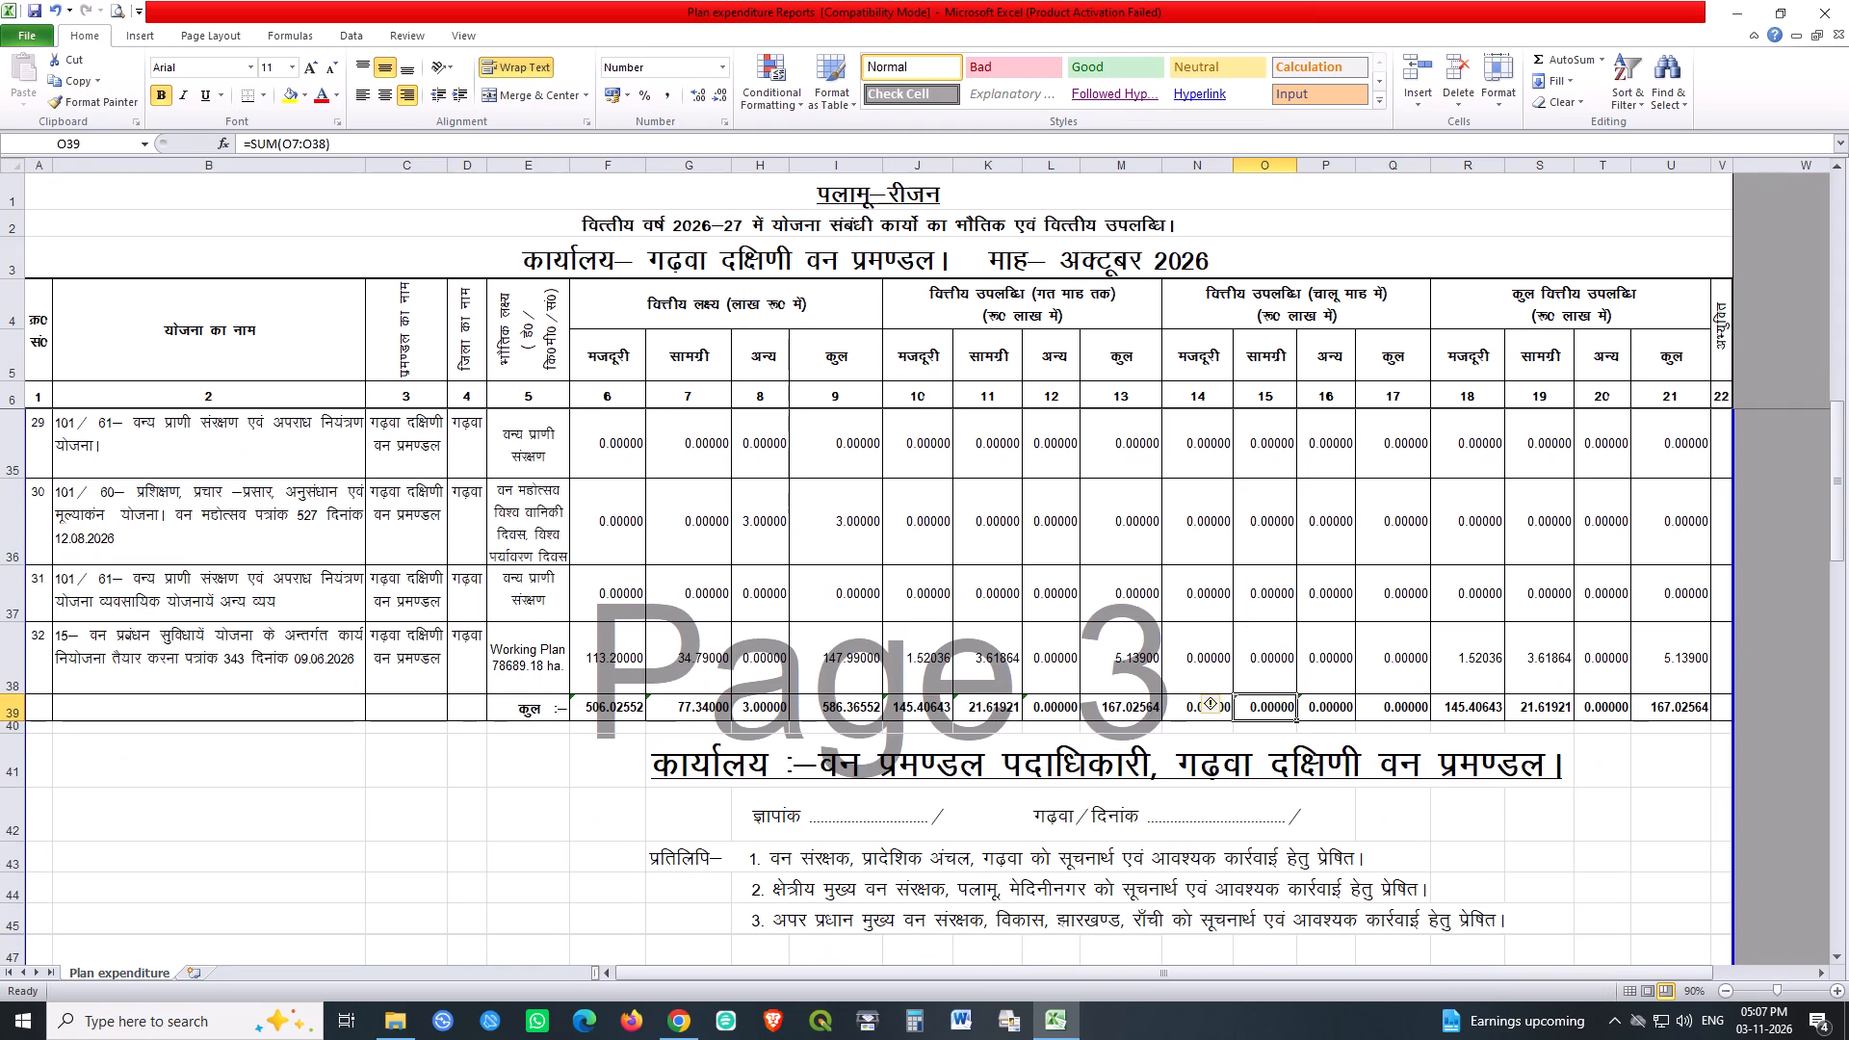
Check the current-month and overall totals in row 39 and save the workbook.
click(1503, 851)
drag(1191, 716, 1242, 714)
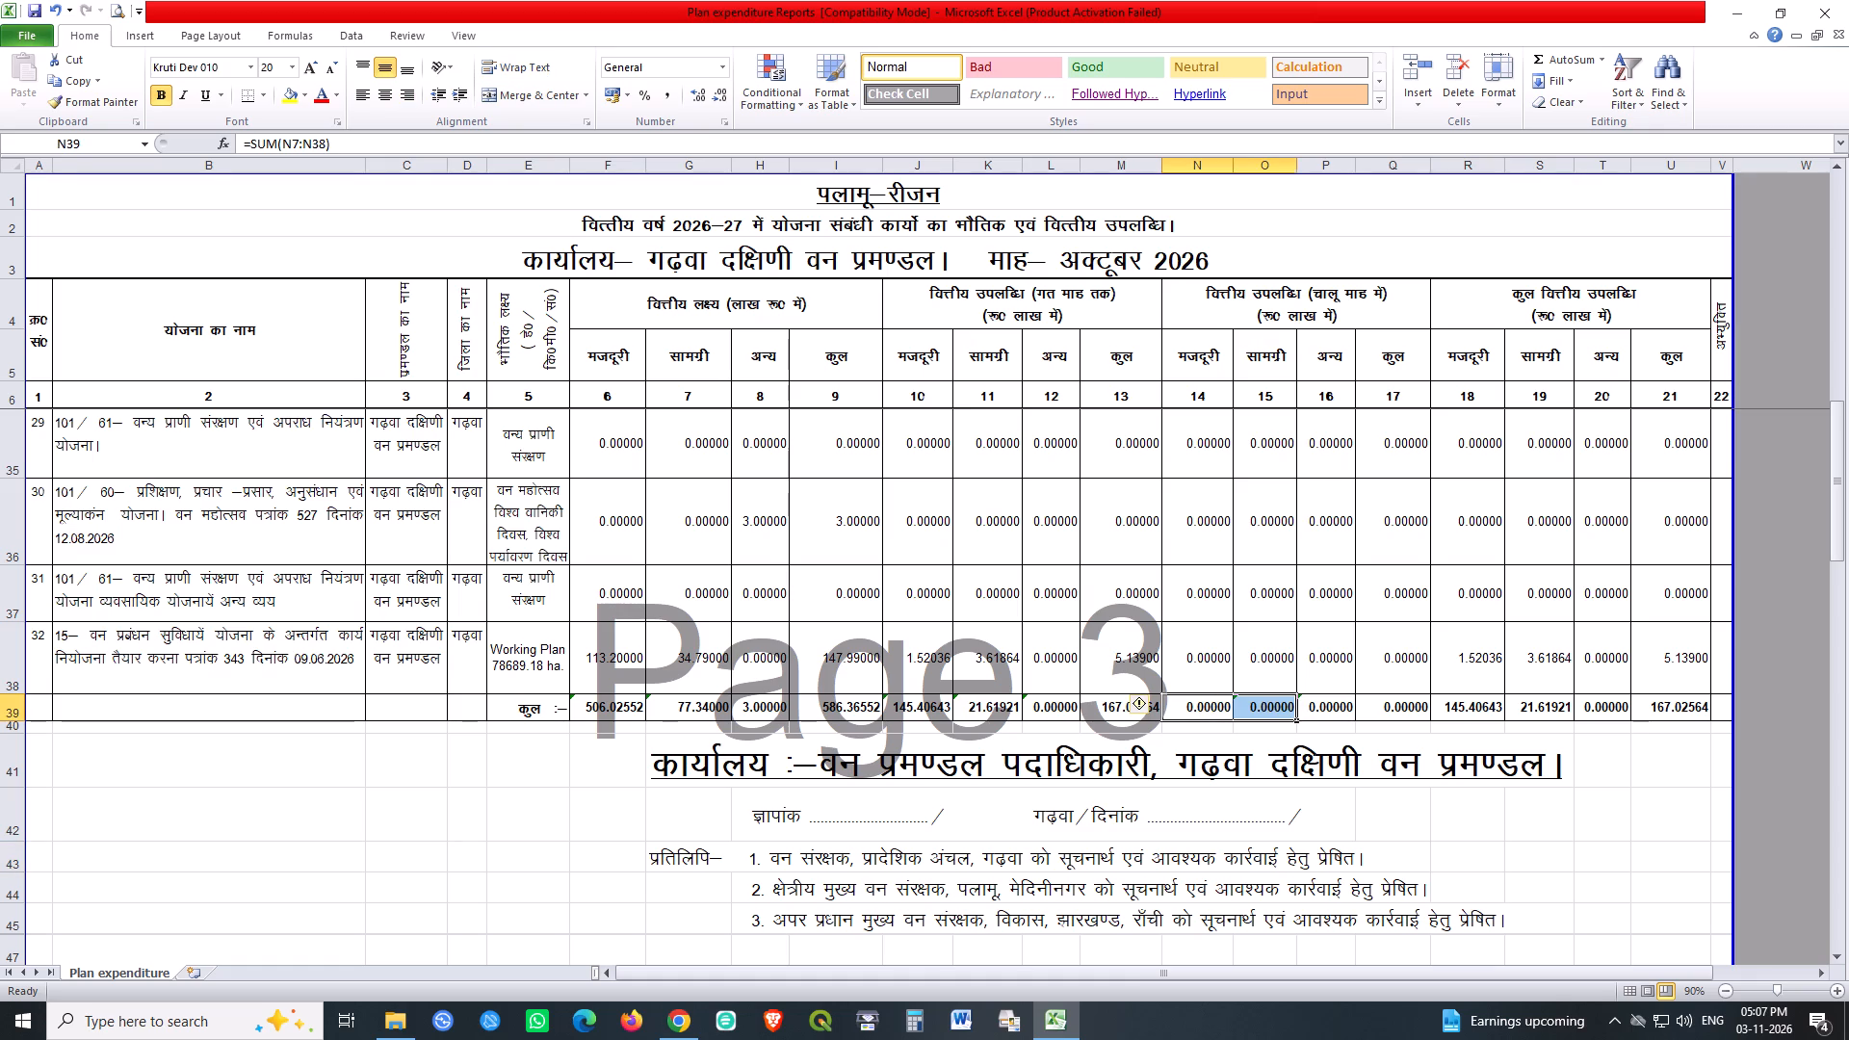
drag(1242, 714, 1384, 715)
click(1406, 637)
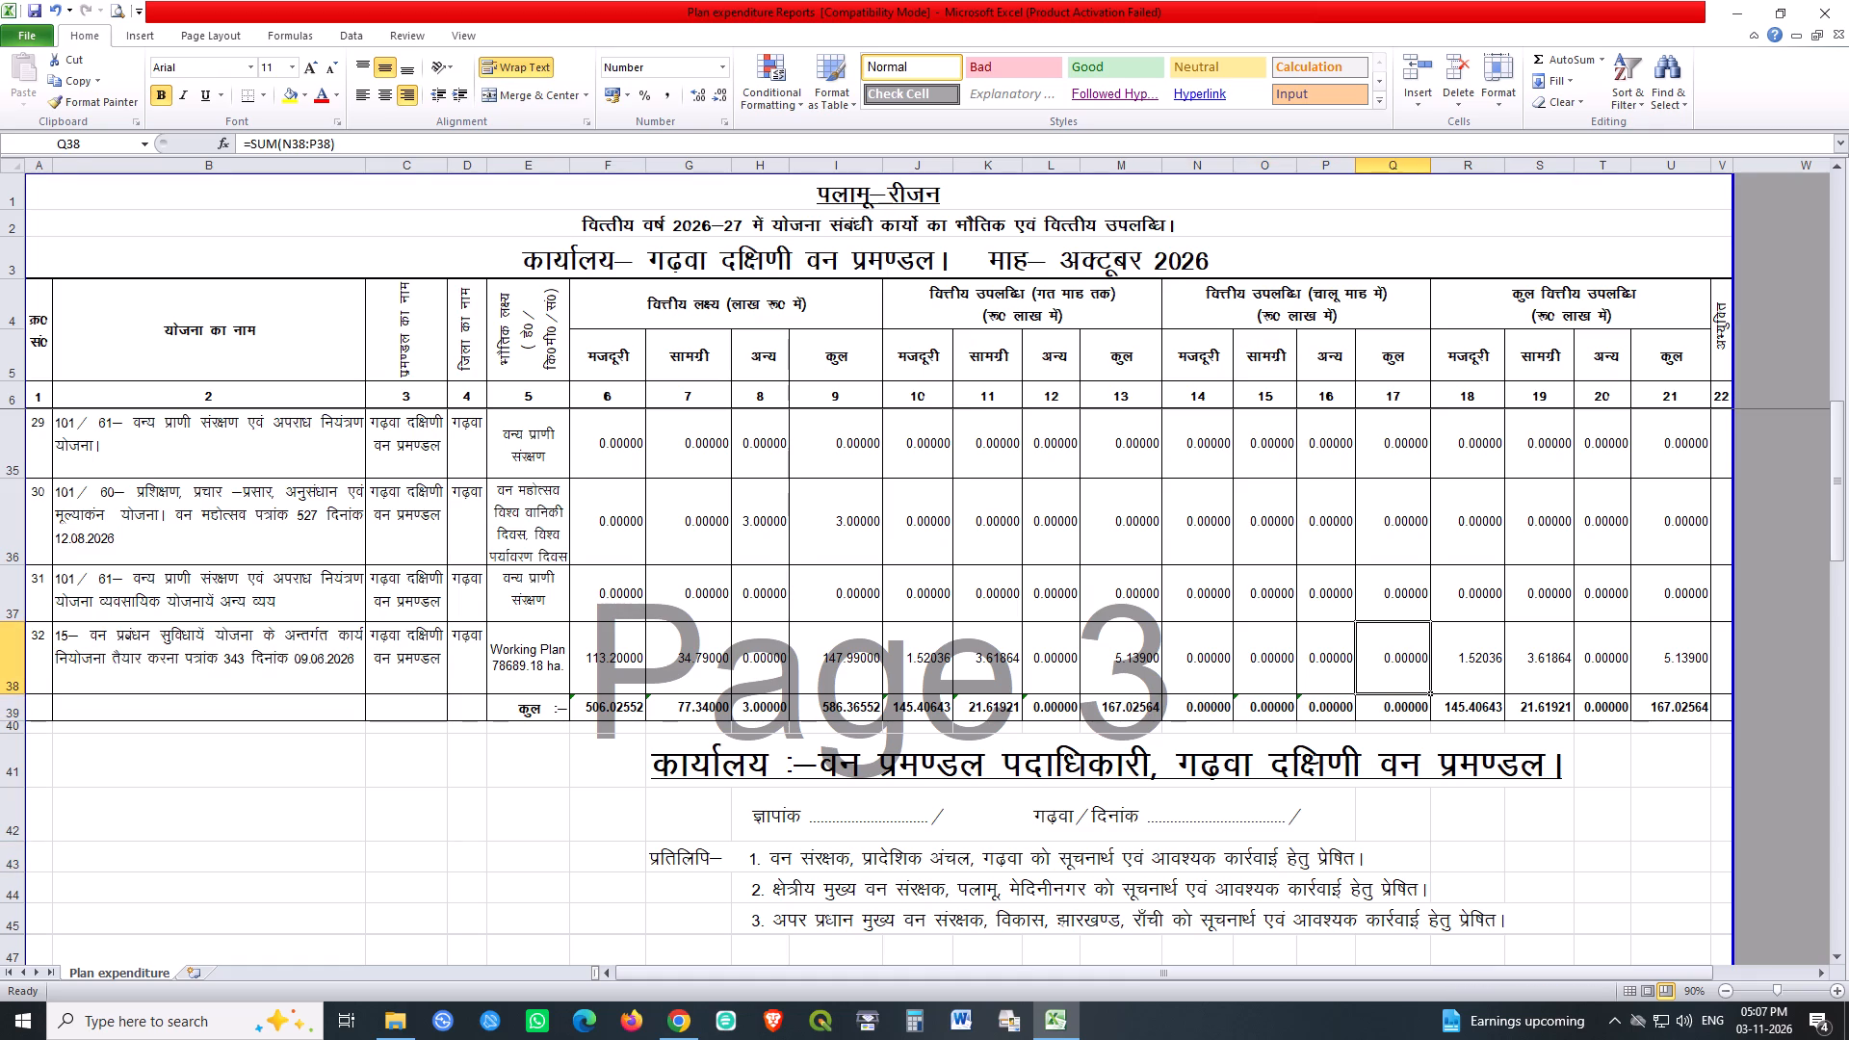
click(1670, 706)
key(ctrl+s)
key(ctrl+s)
key(ctrl+s)
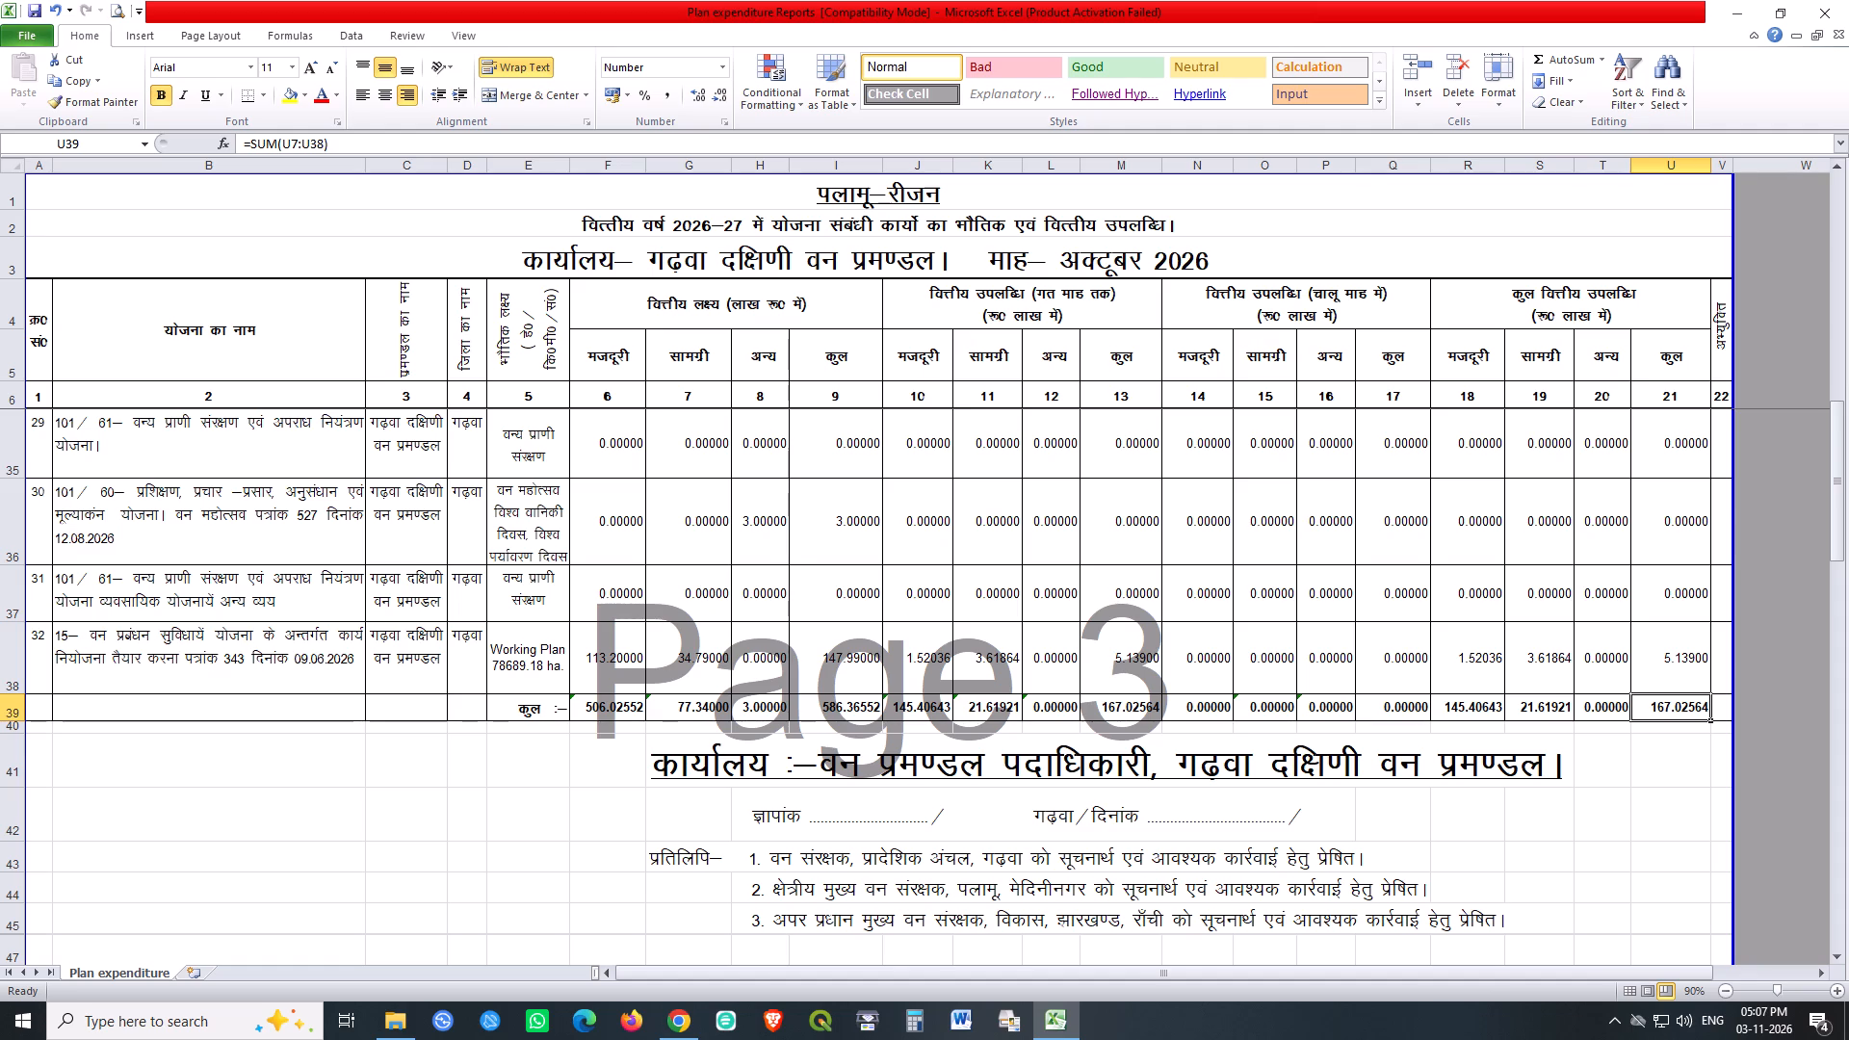
scroll(1350, 830, down, 2)
scroll(1206, 716, up, 15)
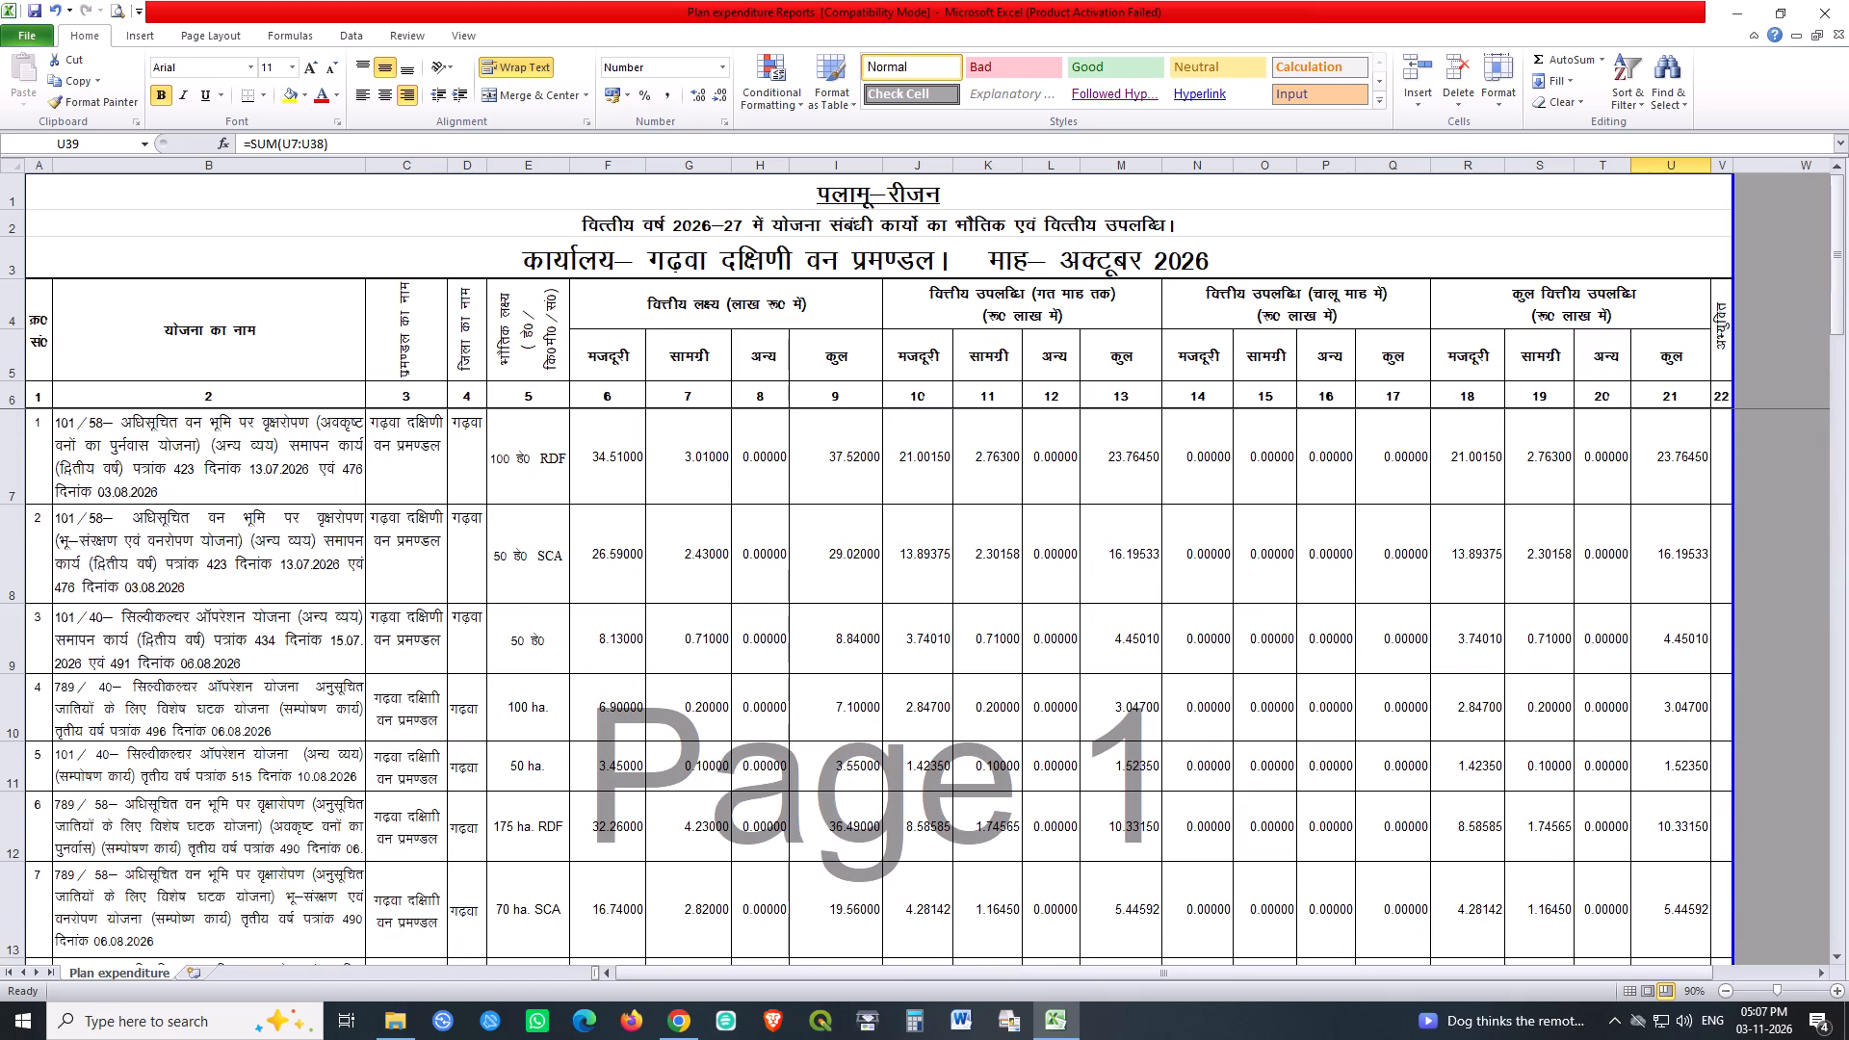
key(ctrl+s)
Preview all pages and print one copy of the sheet on the Brother DCP-L5510DN, two-sided with the Short Edge (Right) setting.
key(ctrl+F2)
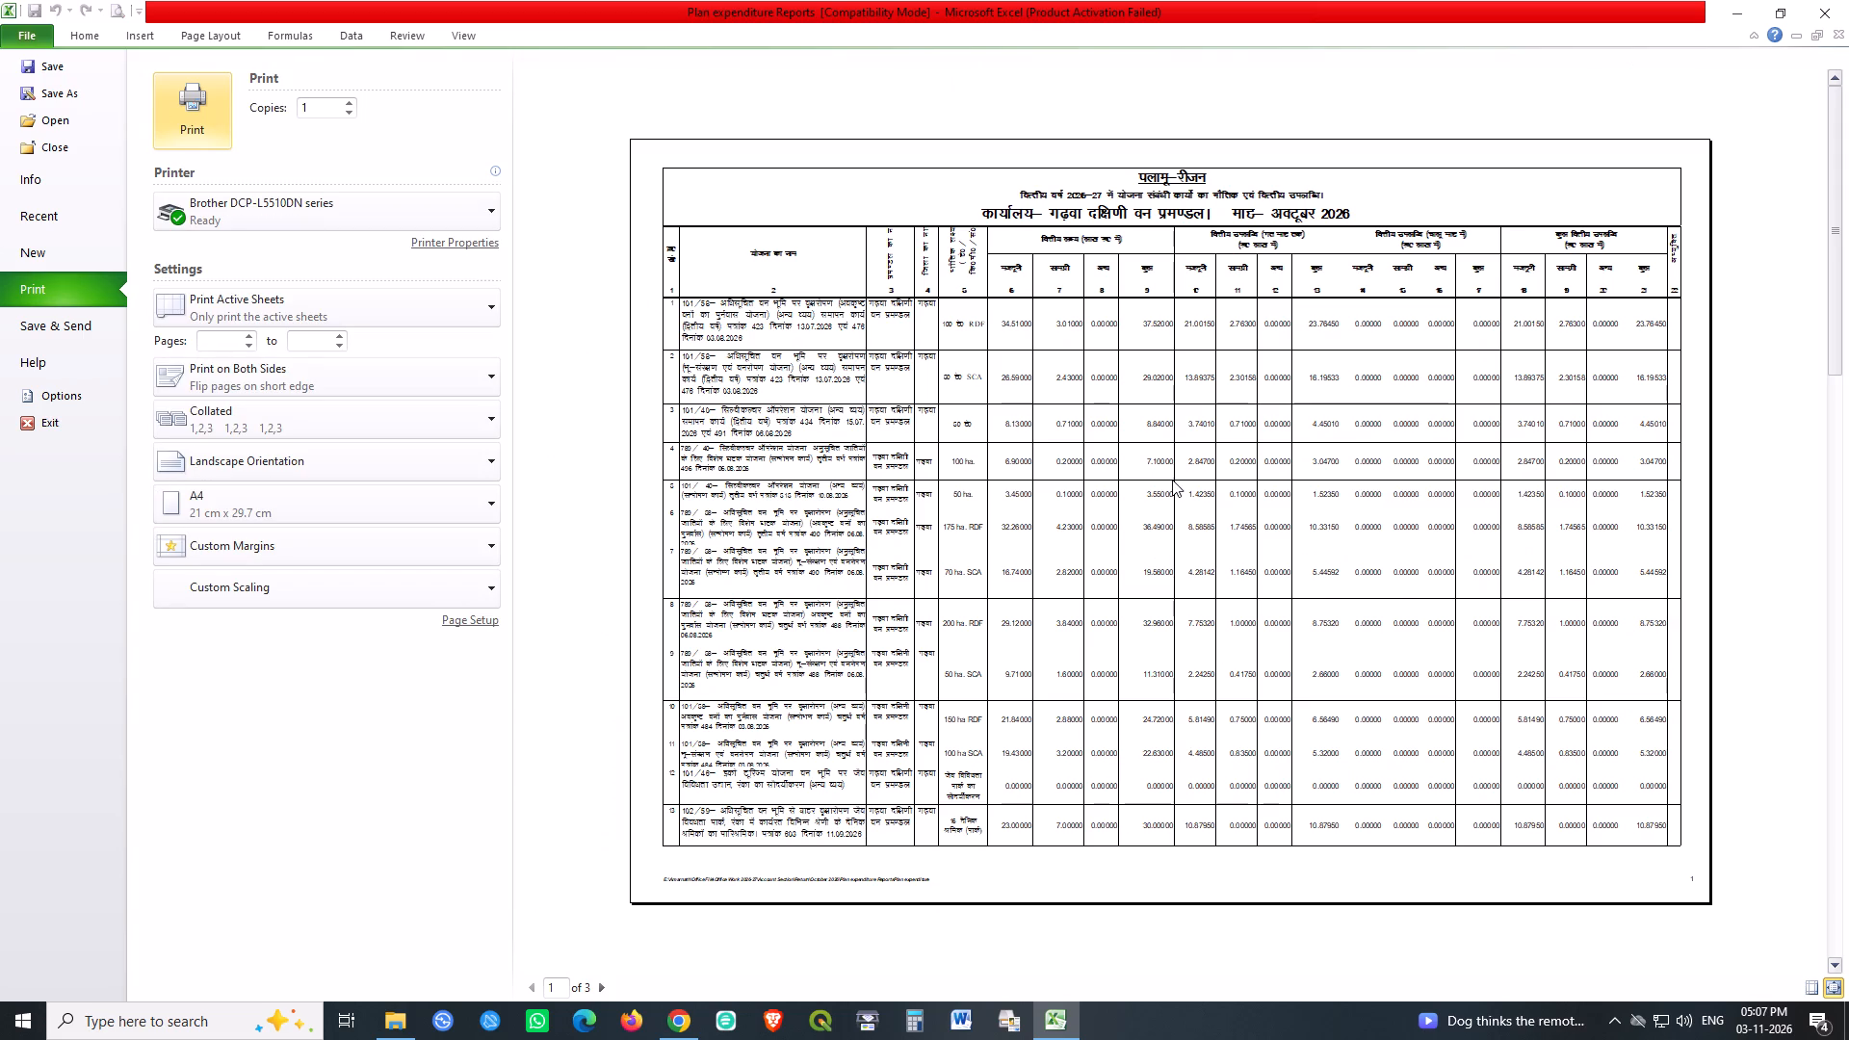
scroll(1172, 480, down, 4)
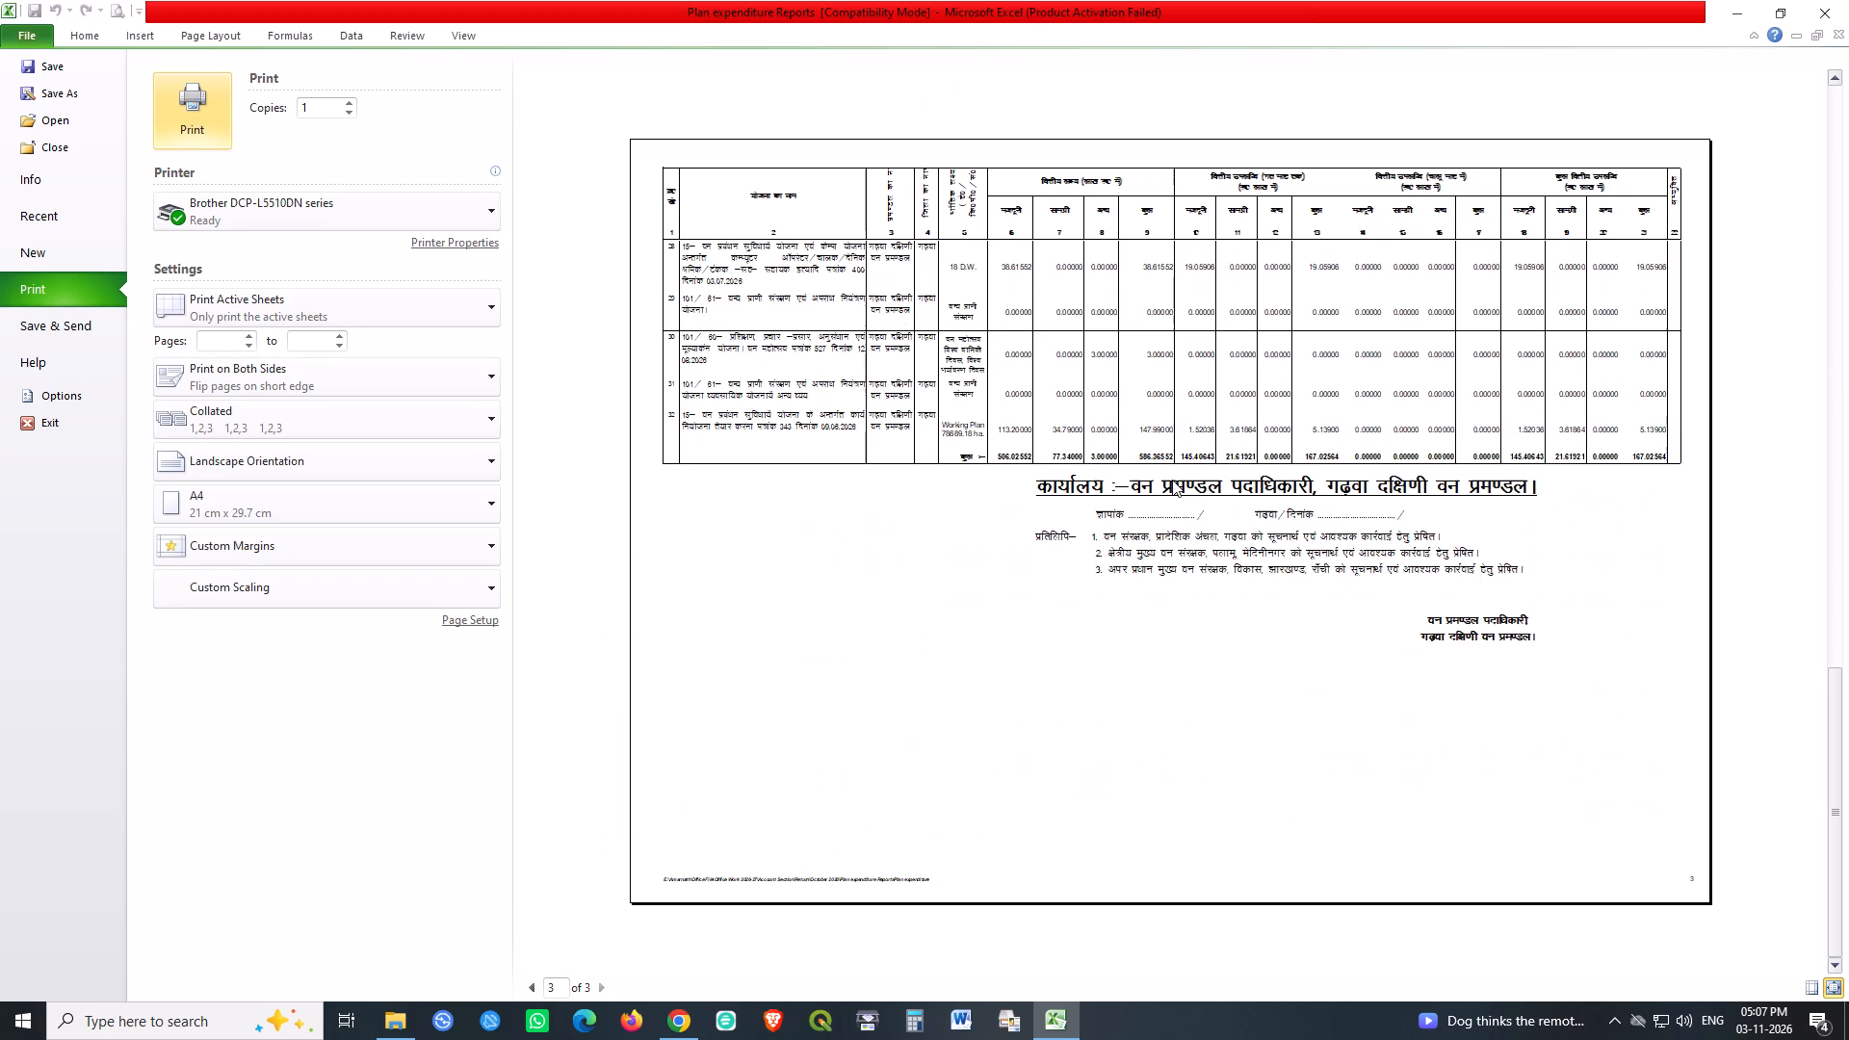
click(464, 242)
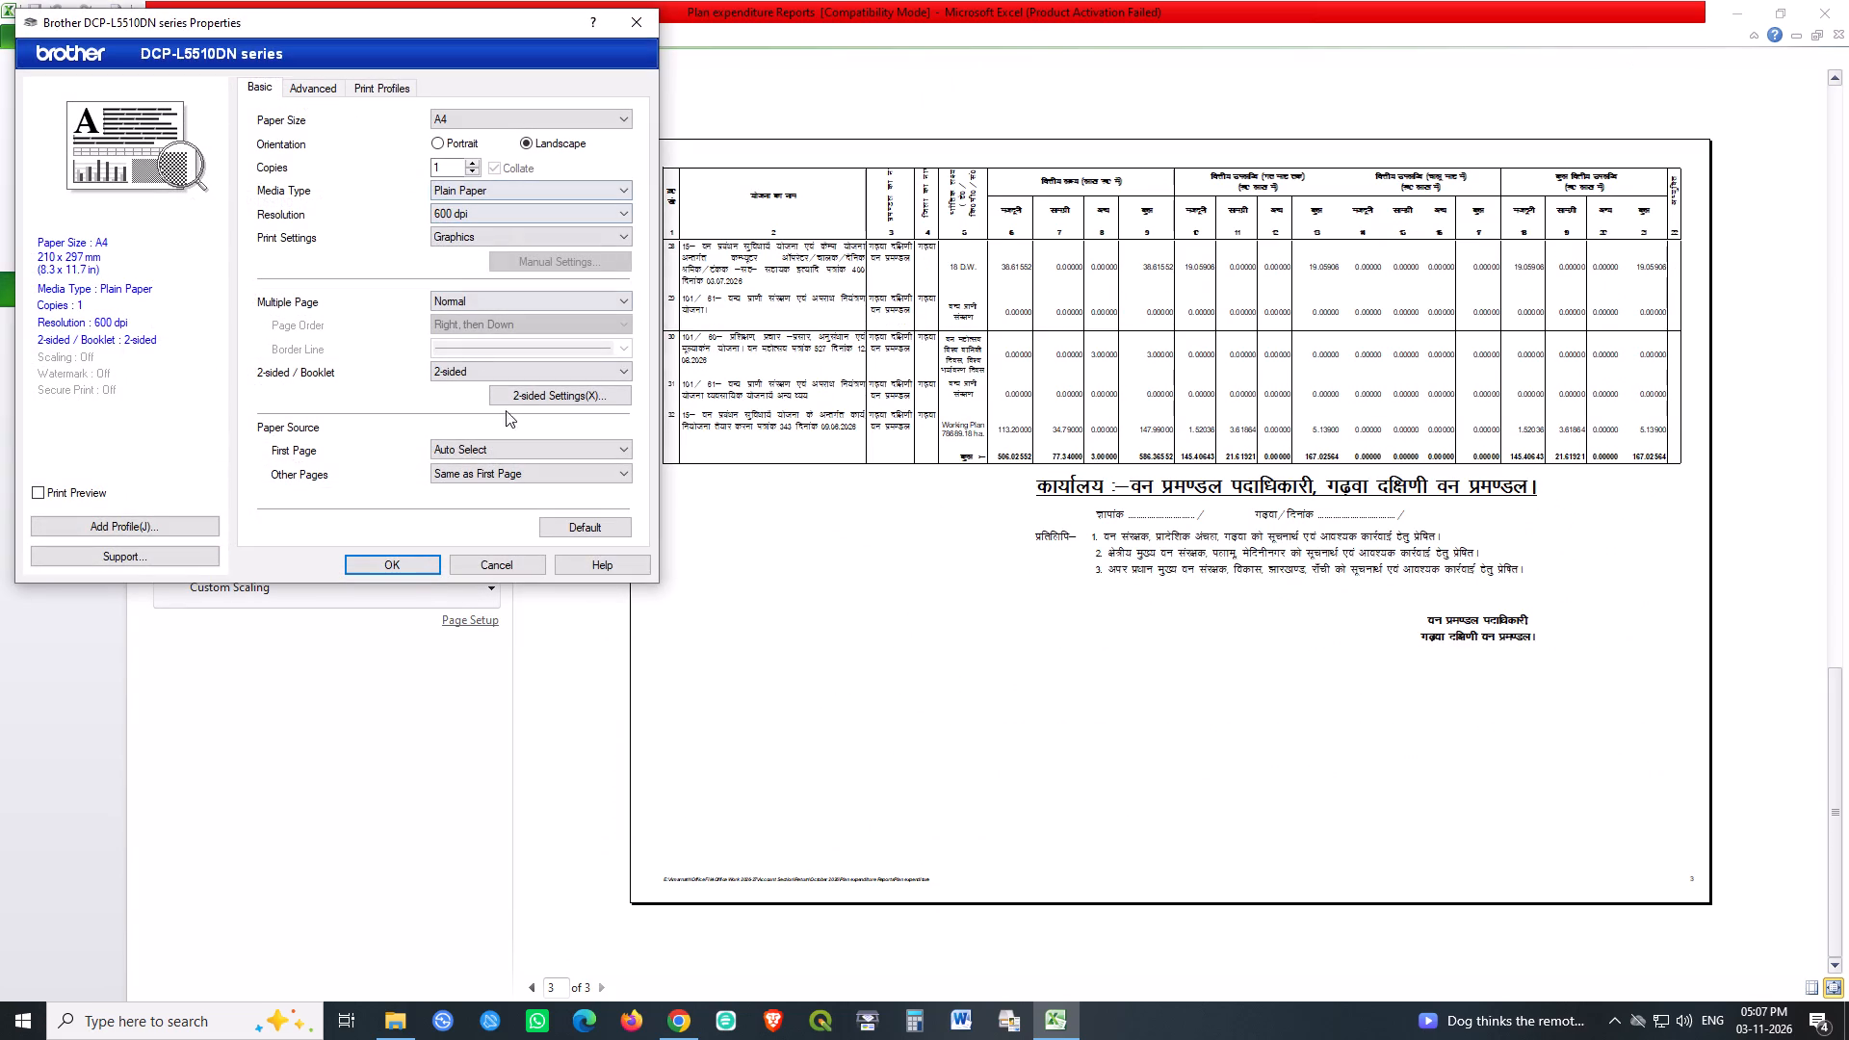
click(533, 393)
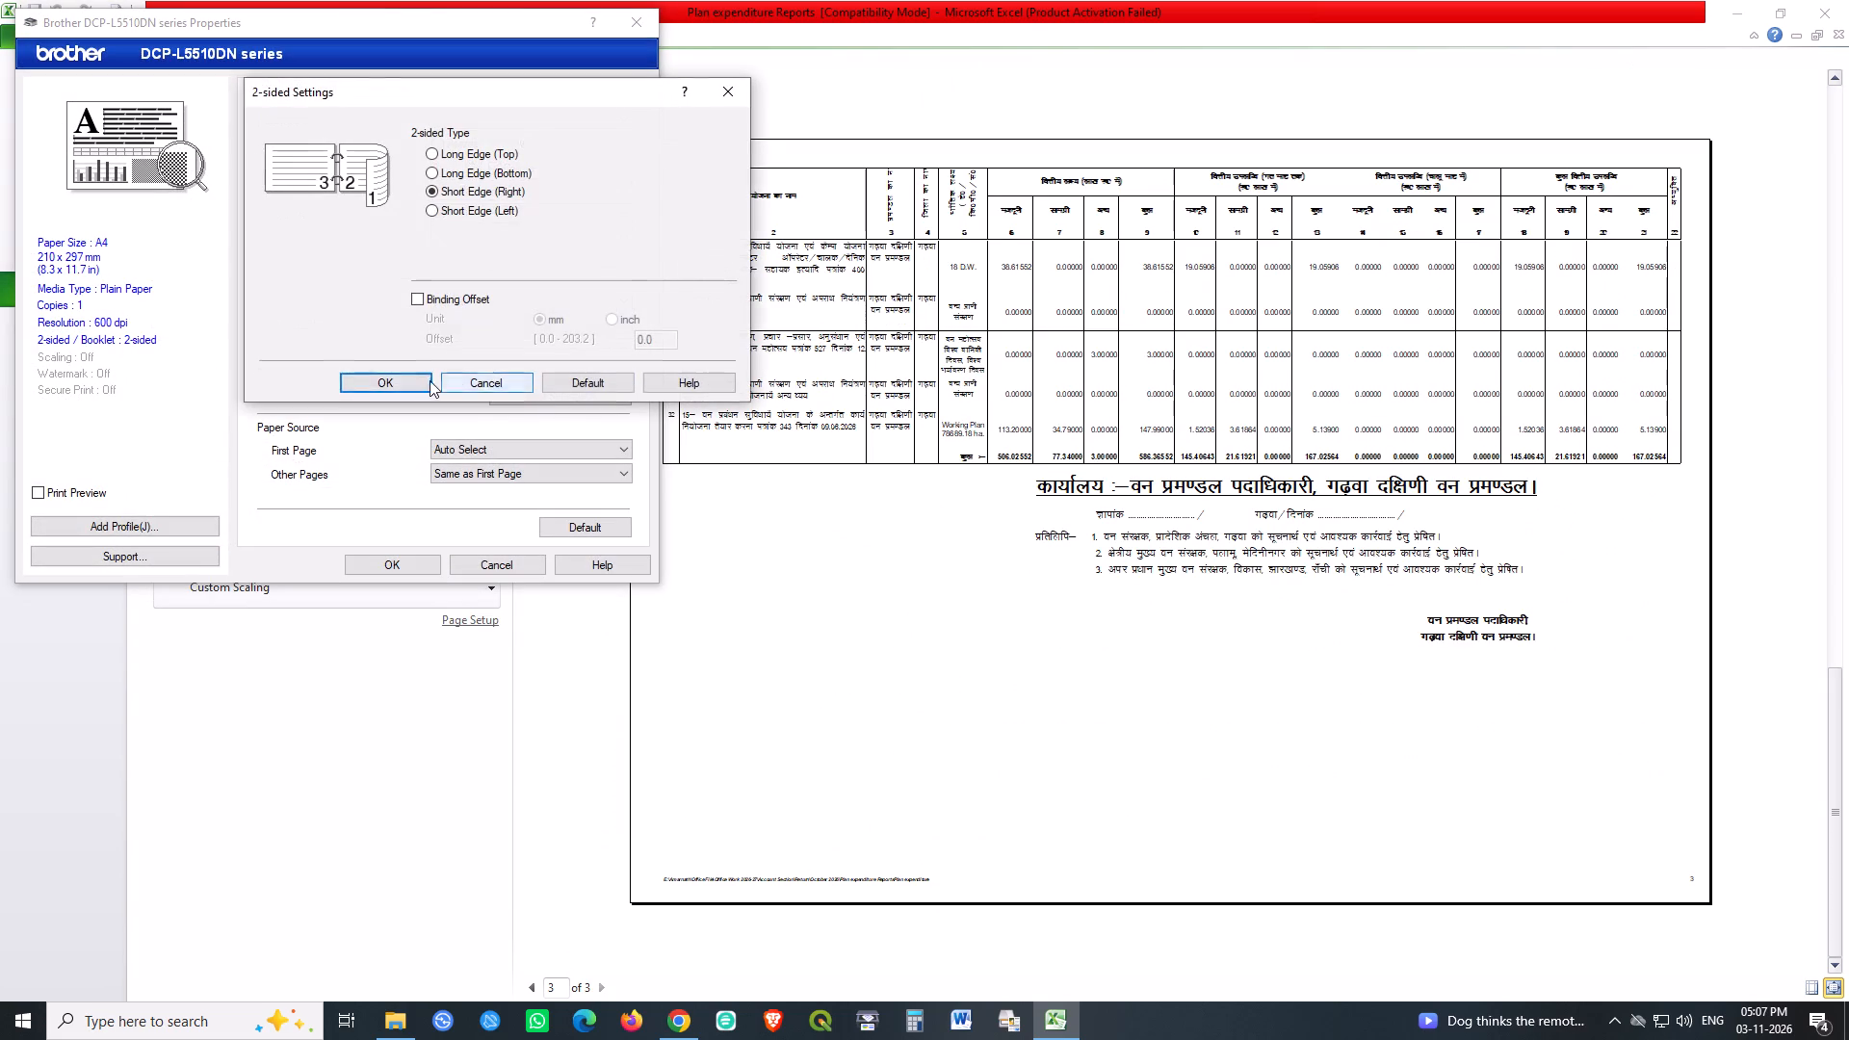
click(410, 380)
click(404, 561)
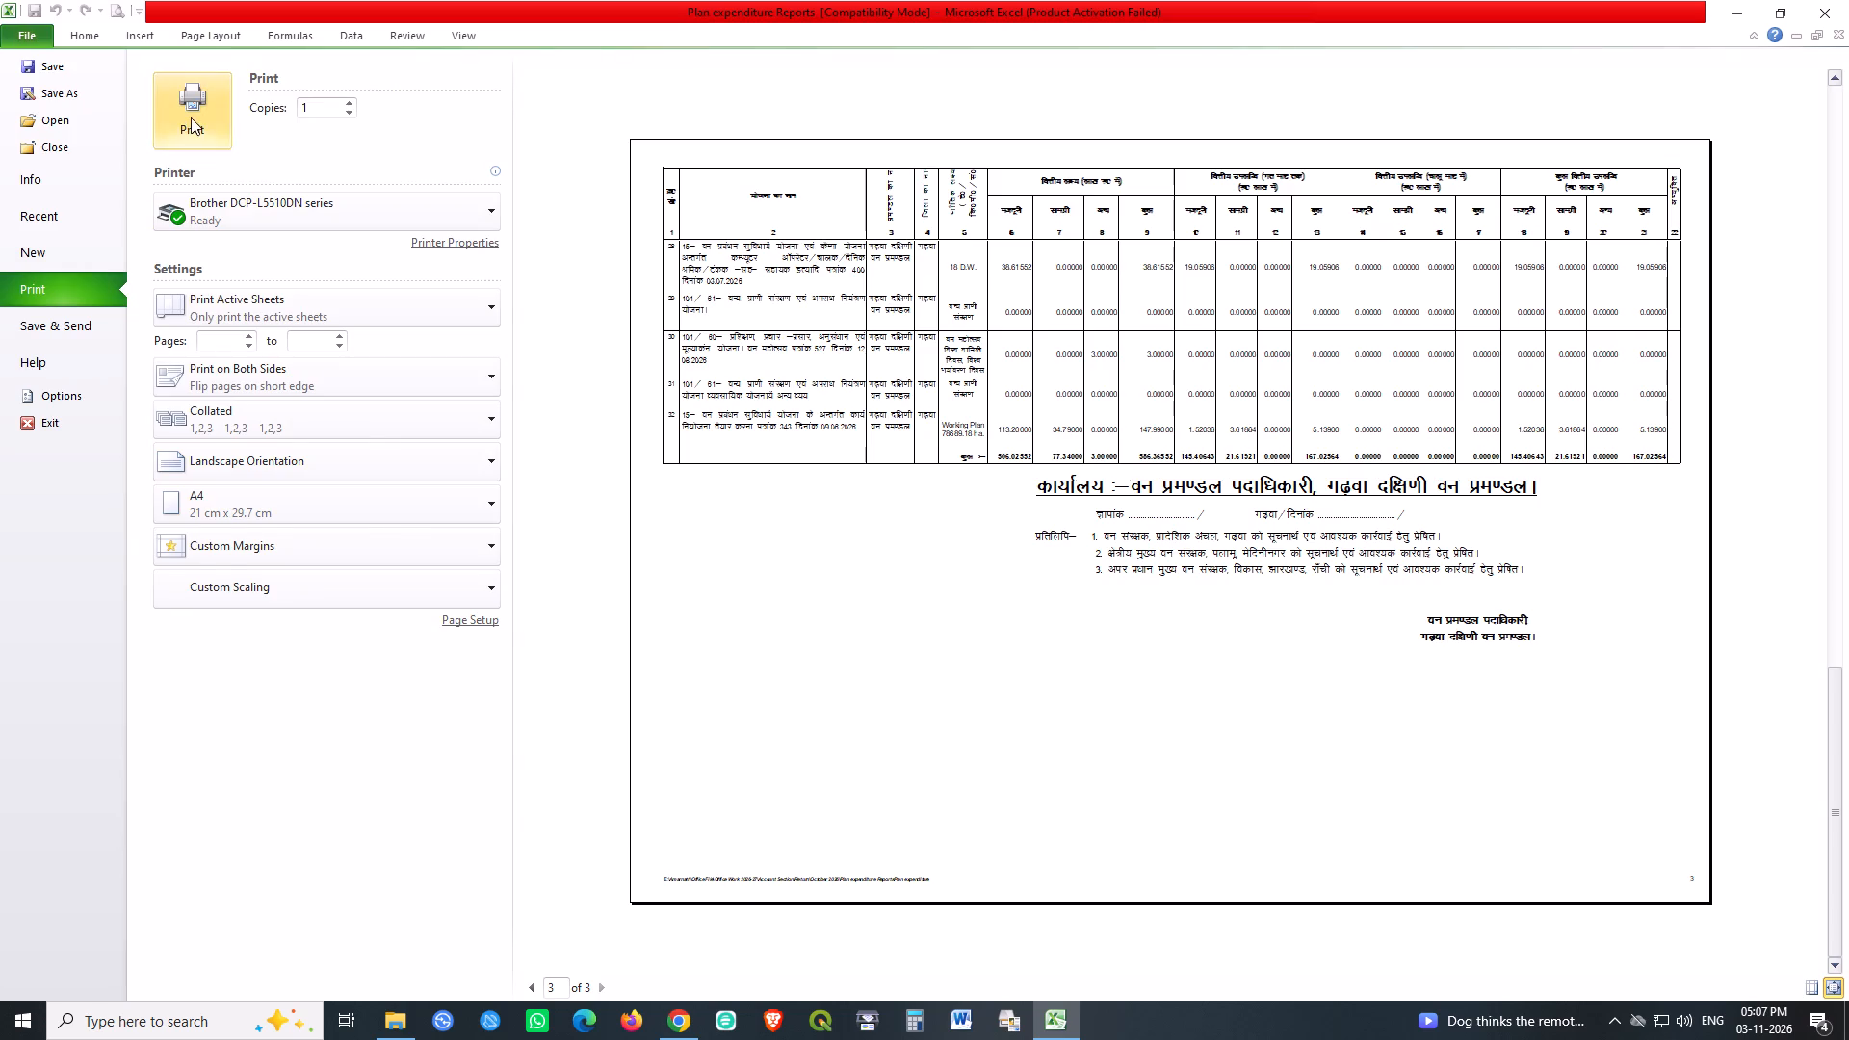
click(191, 117)
Save and close the Plan expenditure Reports workbook, declining to send the error report.
key(ctrl+s)
key(ctrl+s)
key(ctrl+s)
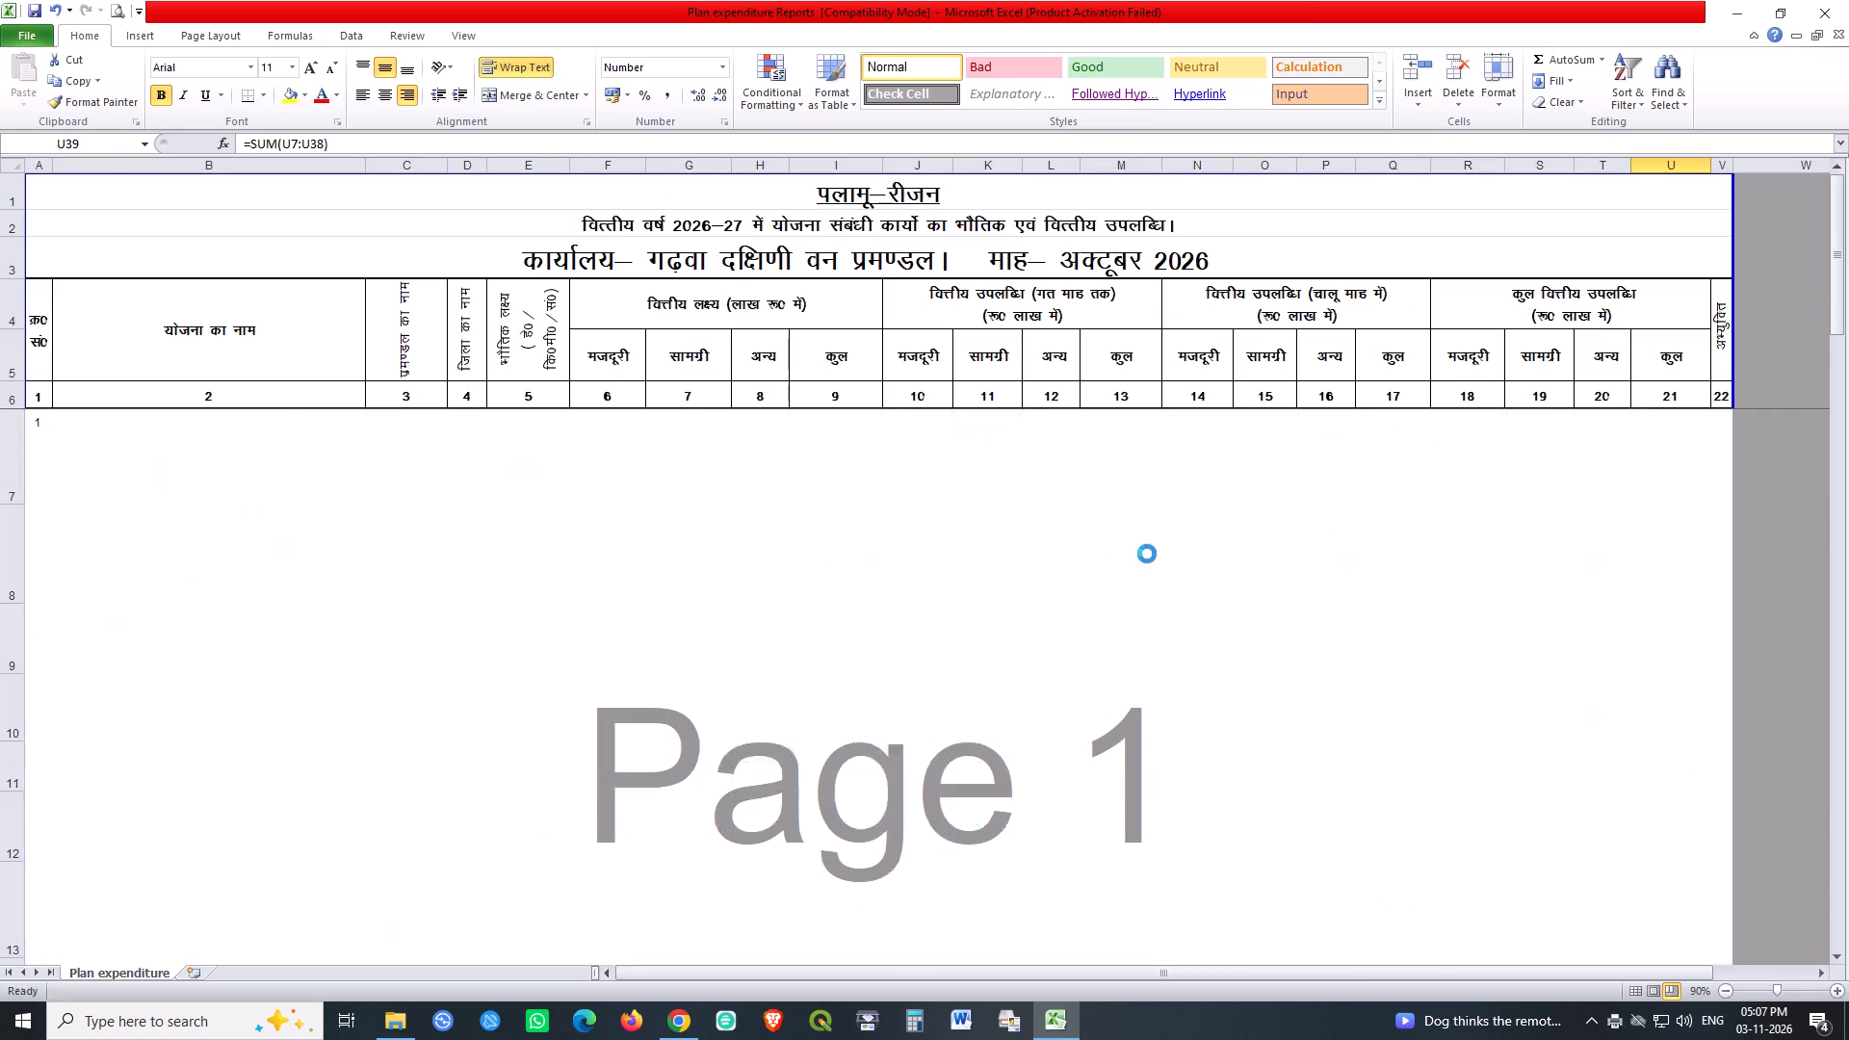
key(ctrl+s)
key(ctrl+s)
key(ctrl+s)
key(ctrl+s)
key(ctrl+s)
key(ctrl+s)
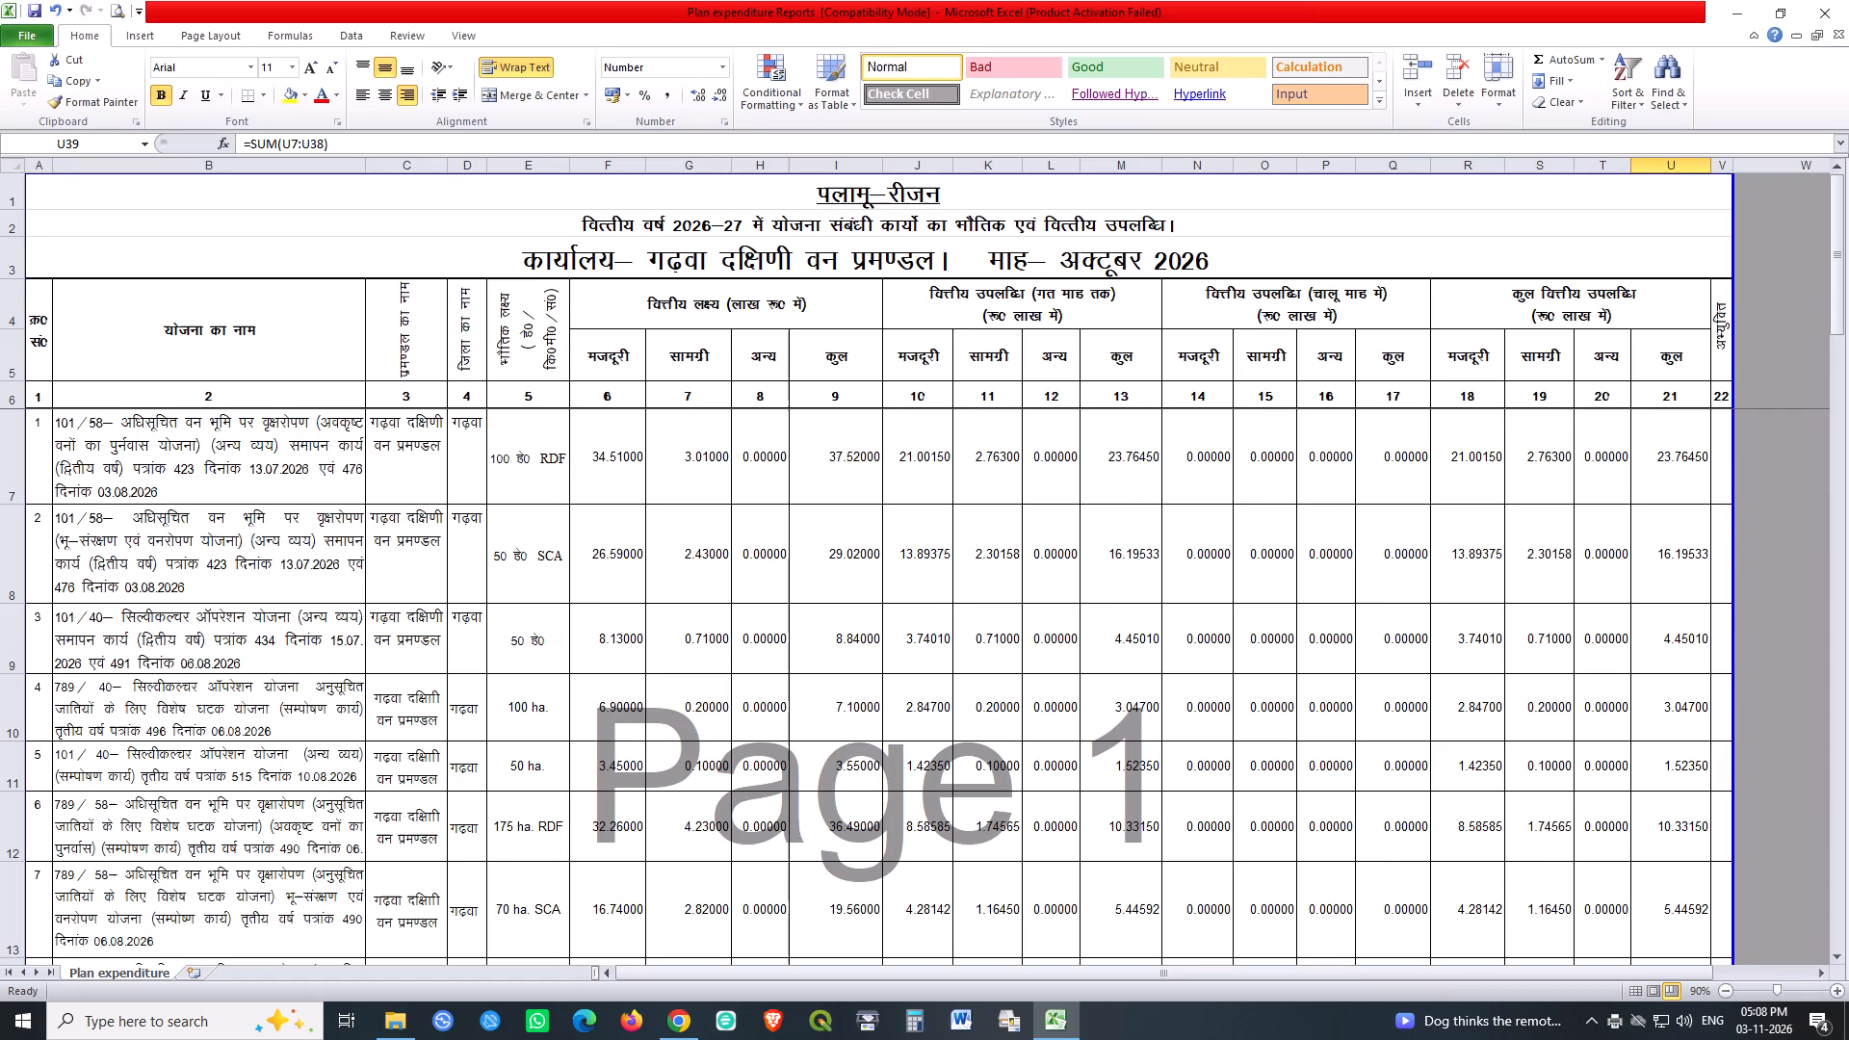
key(ctrl+s)
key(ctrl+s)
key(ctrl+s)
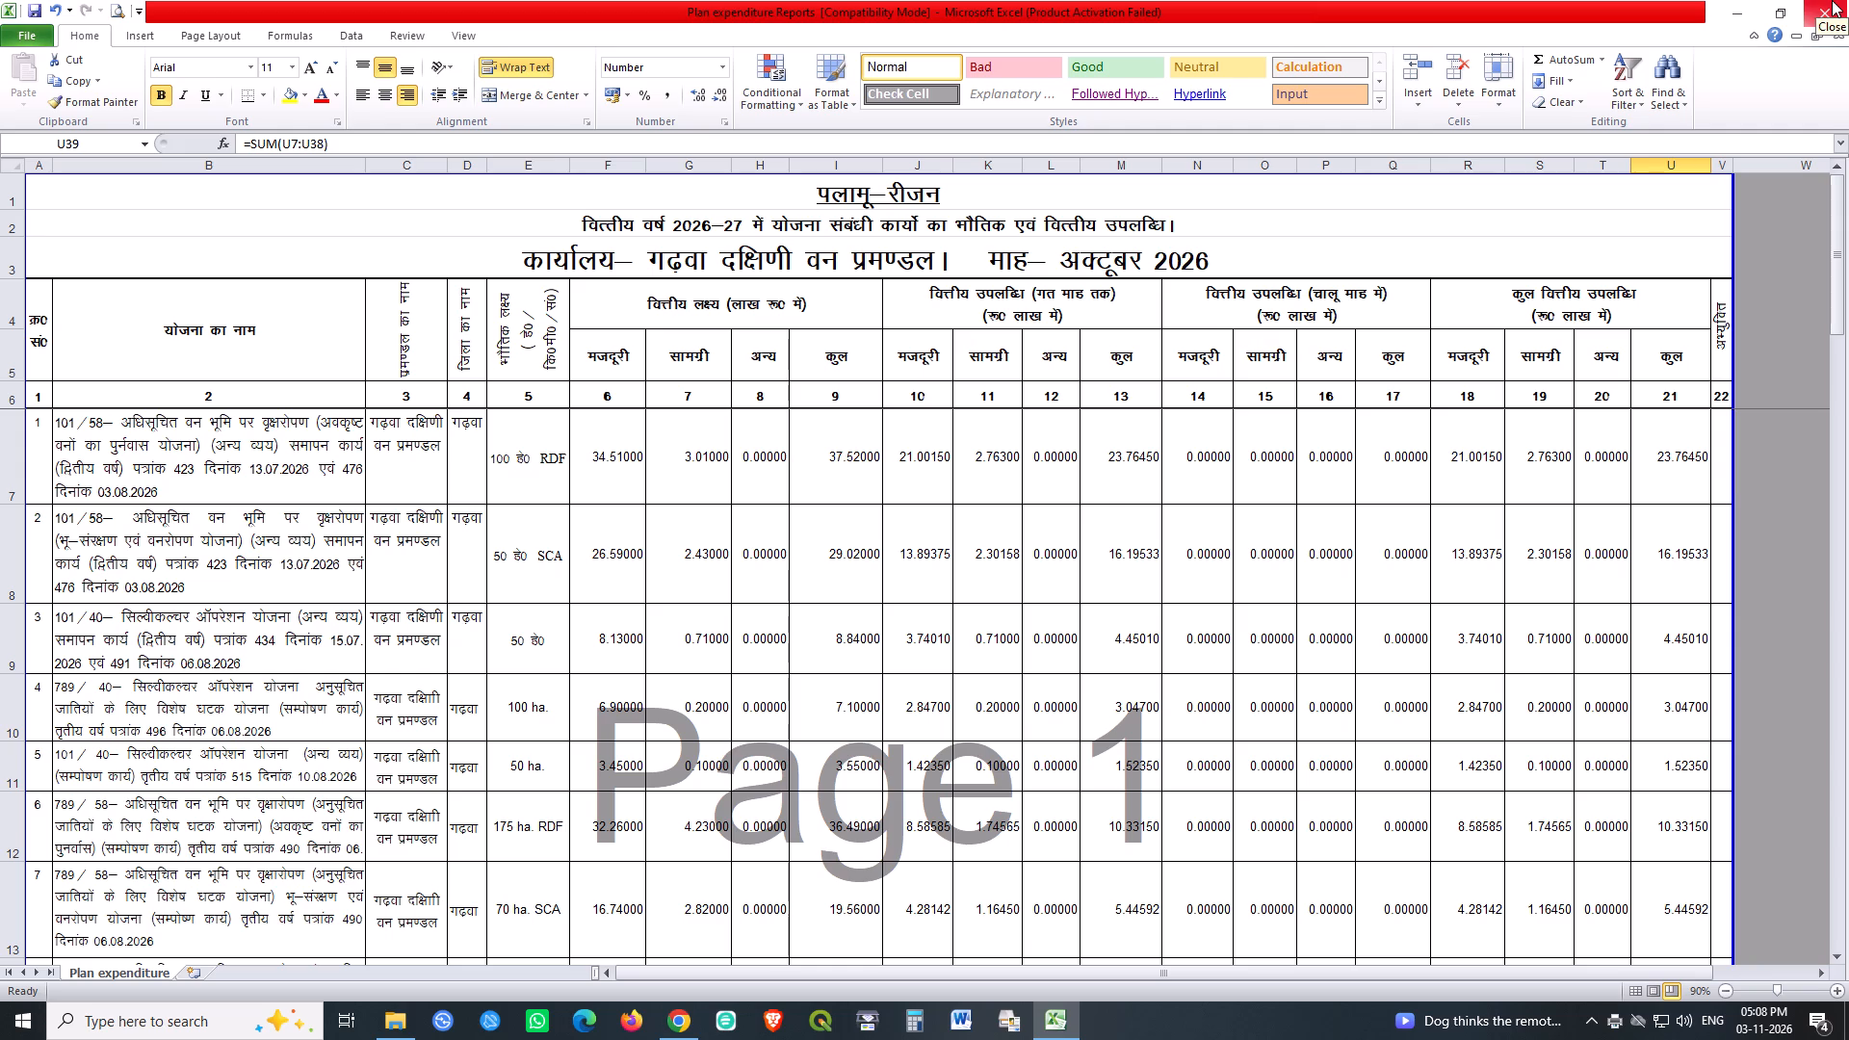
click(1832, 0)
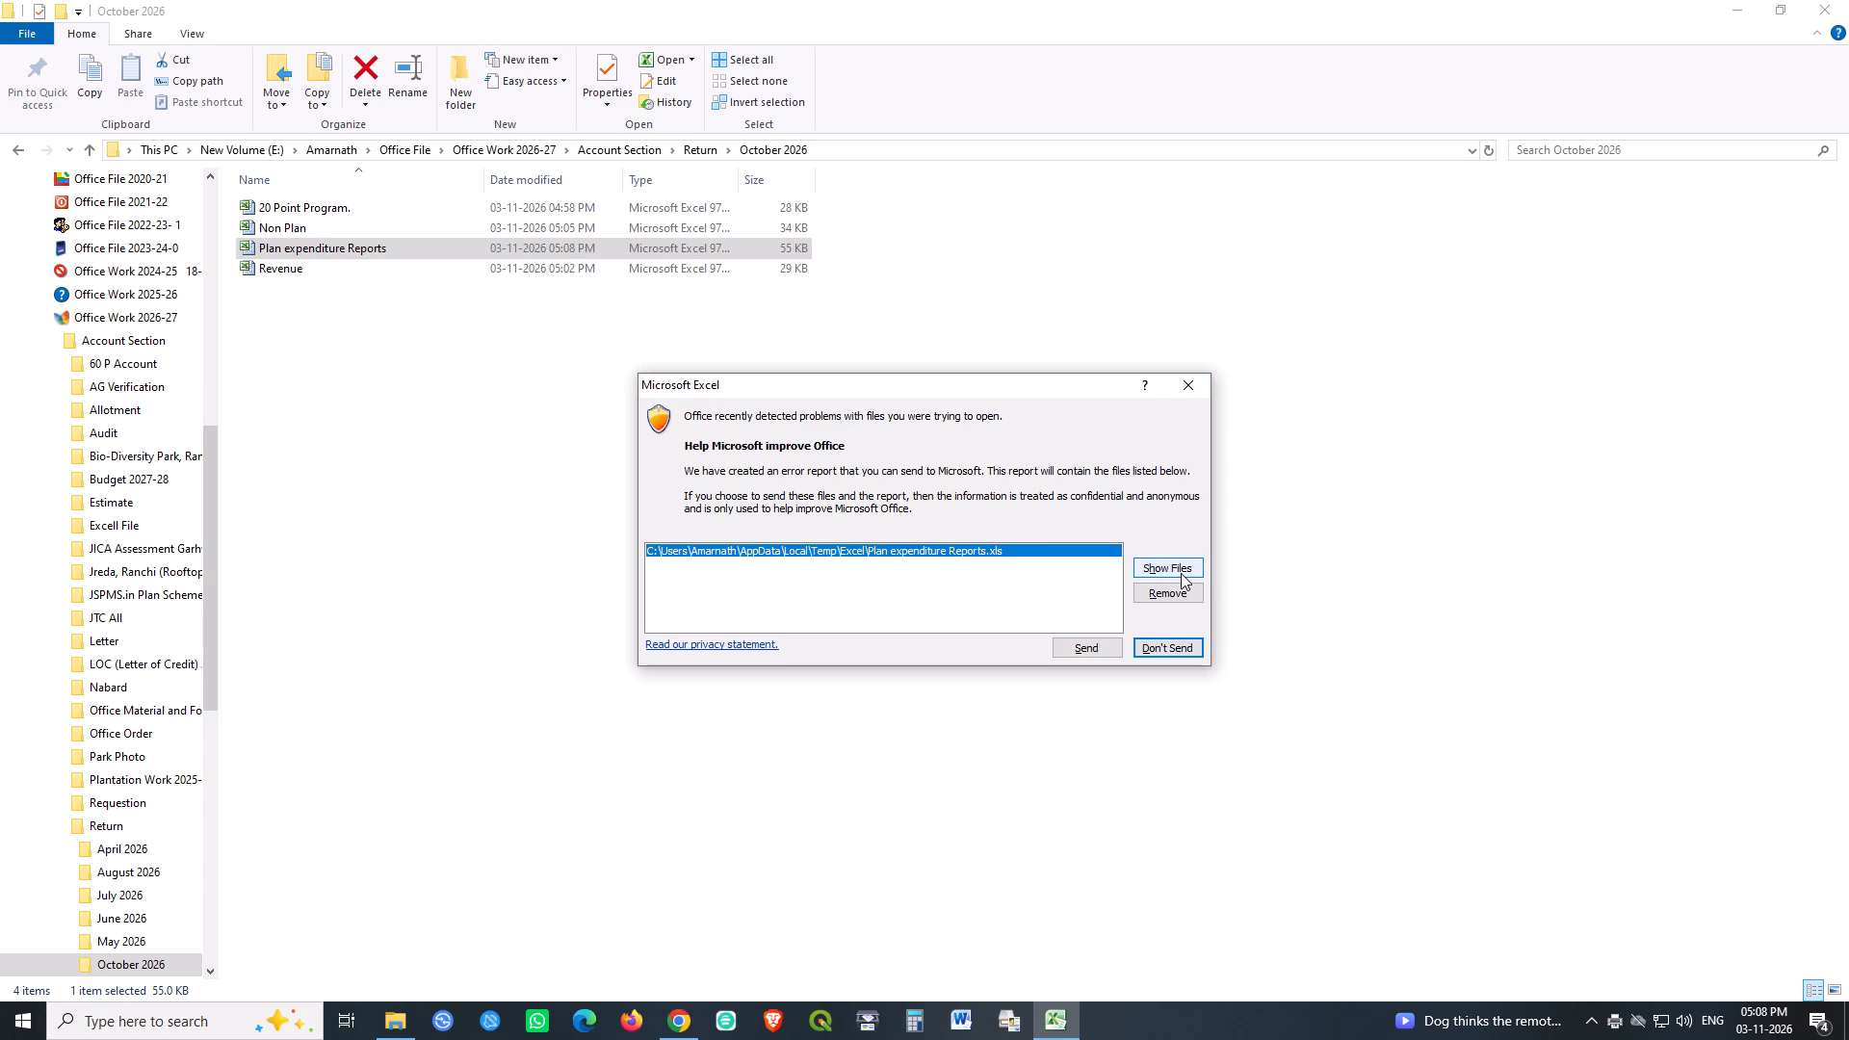
click(1172, 644)
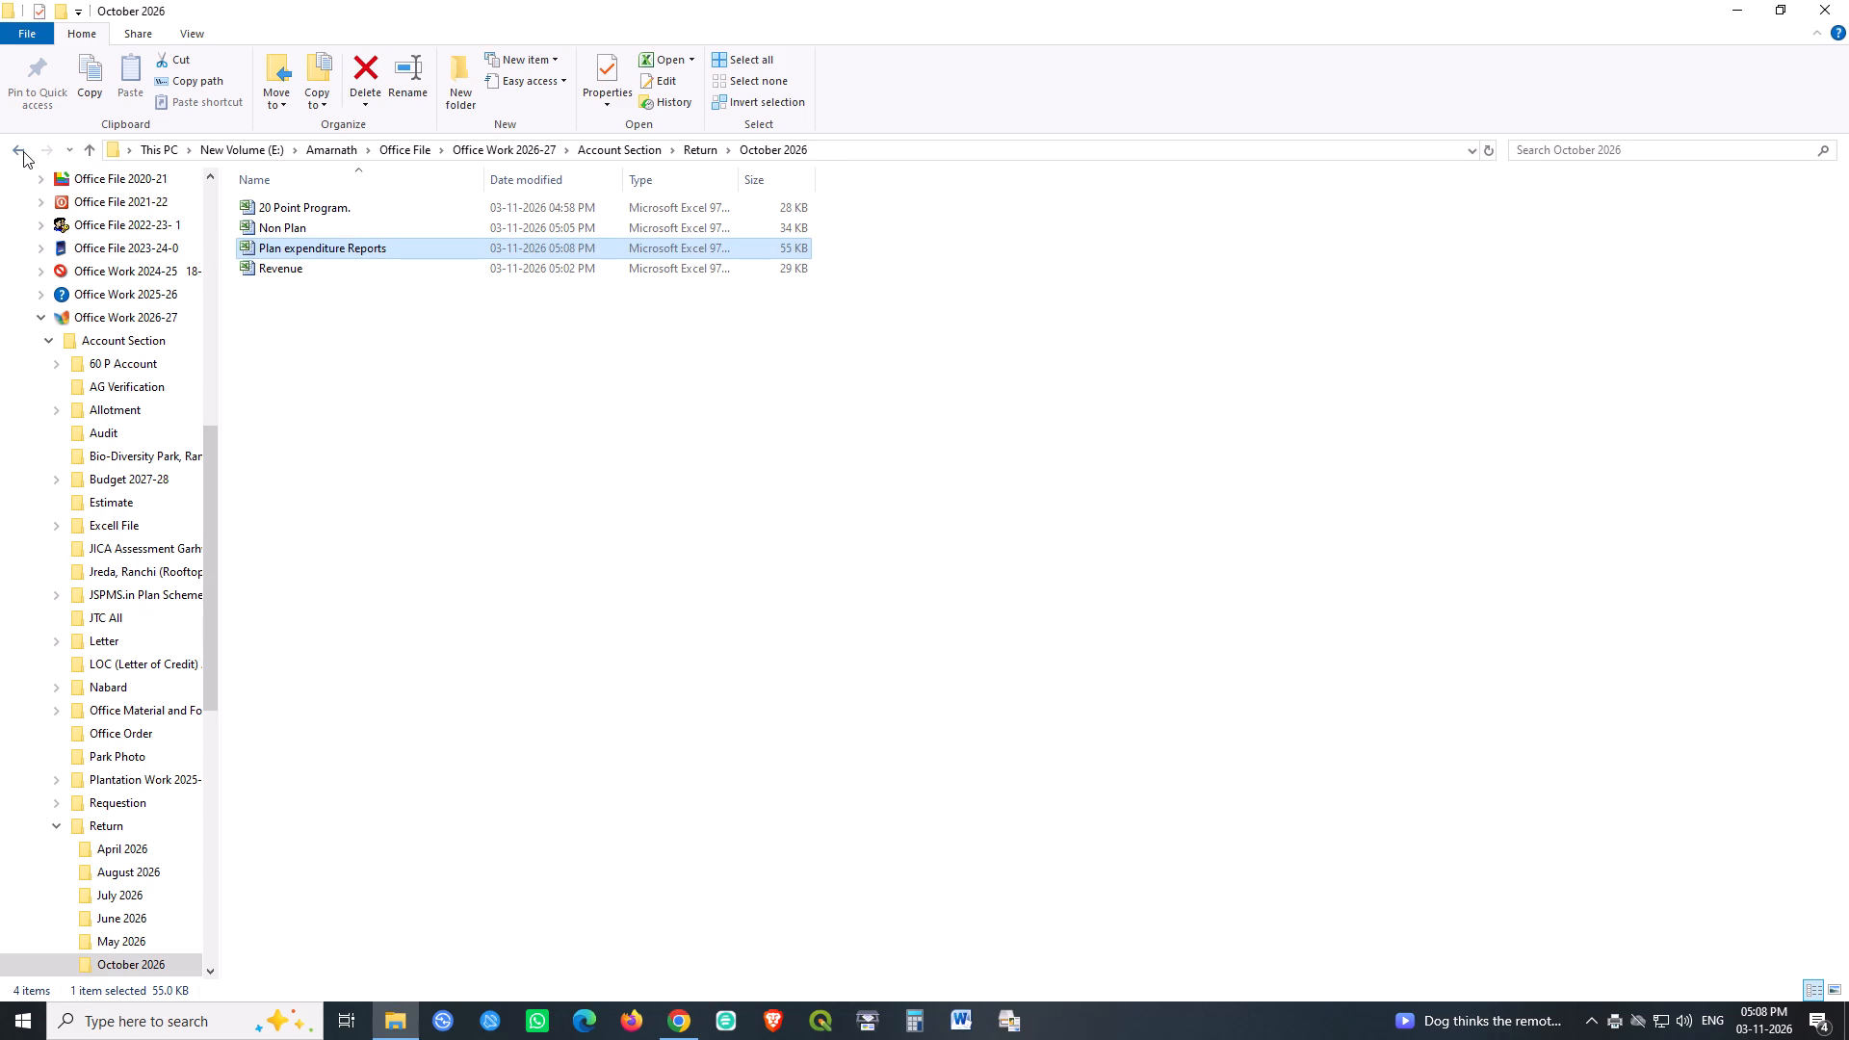
Go to the Return folder of the CAMPA Section within Office Work 2026-27.
click(14, 143)
click(14, 143)
click(14, 143)
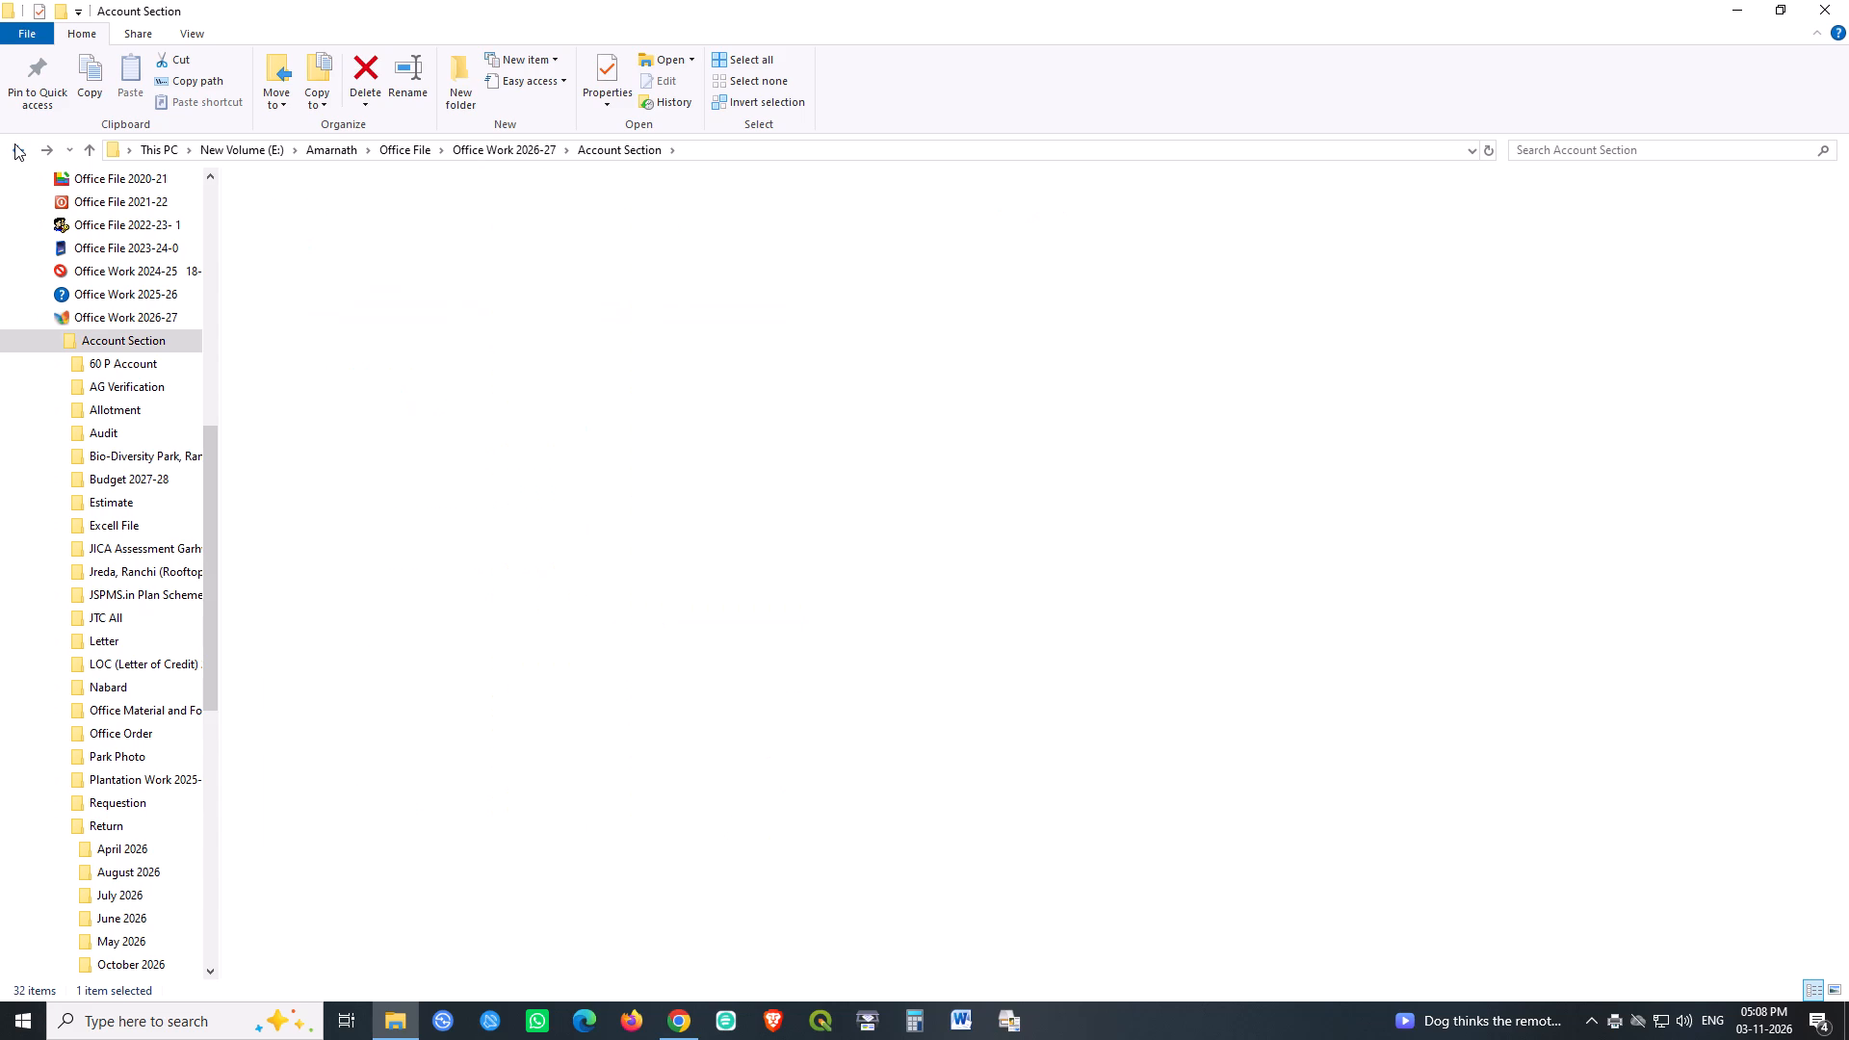
key(c)
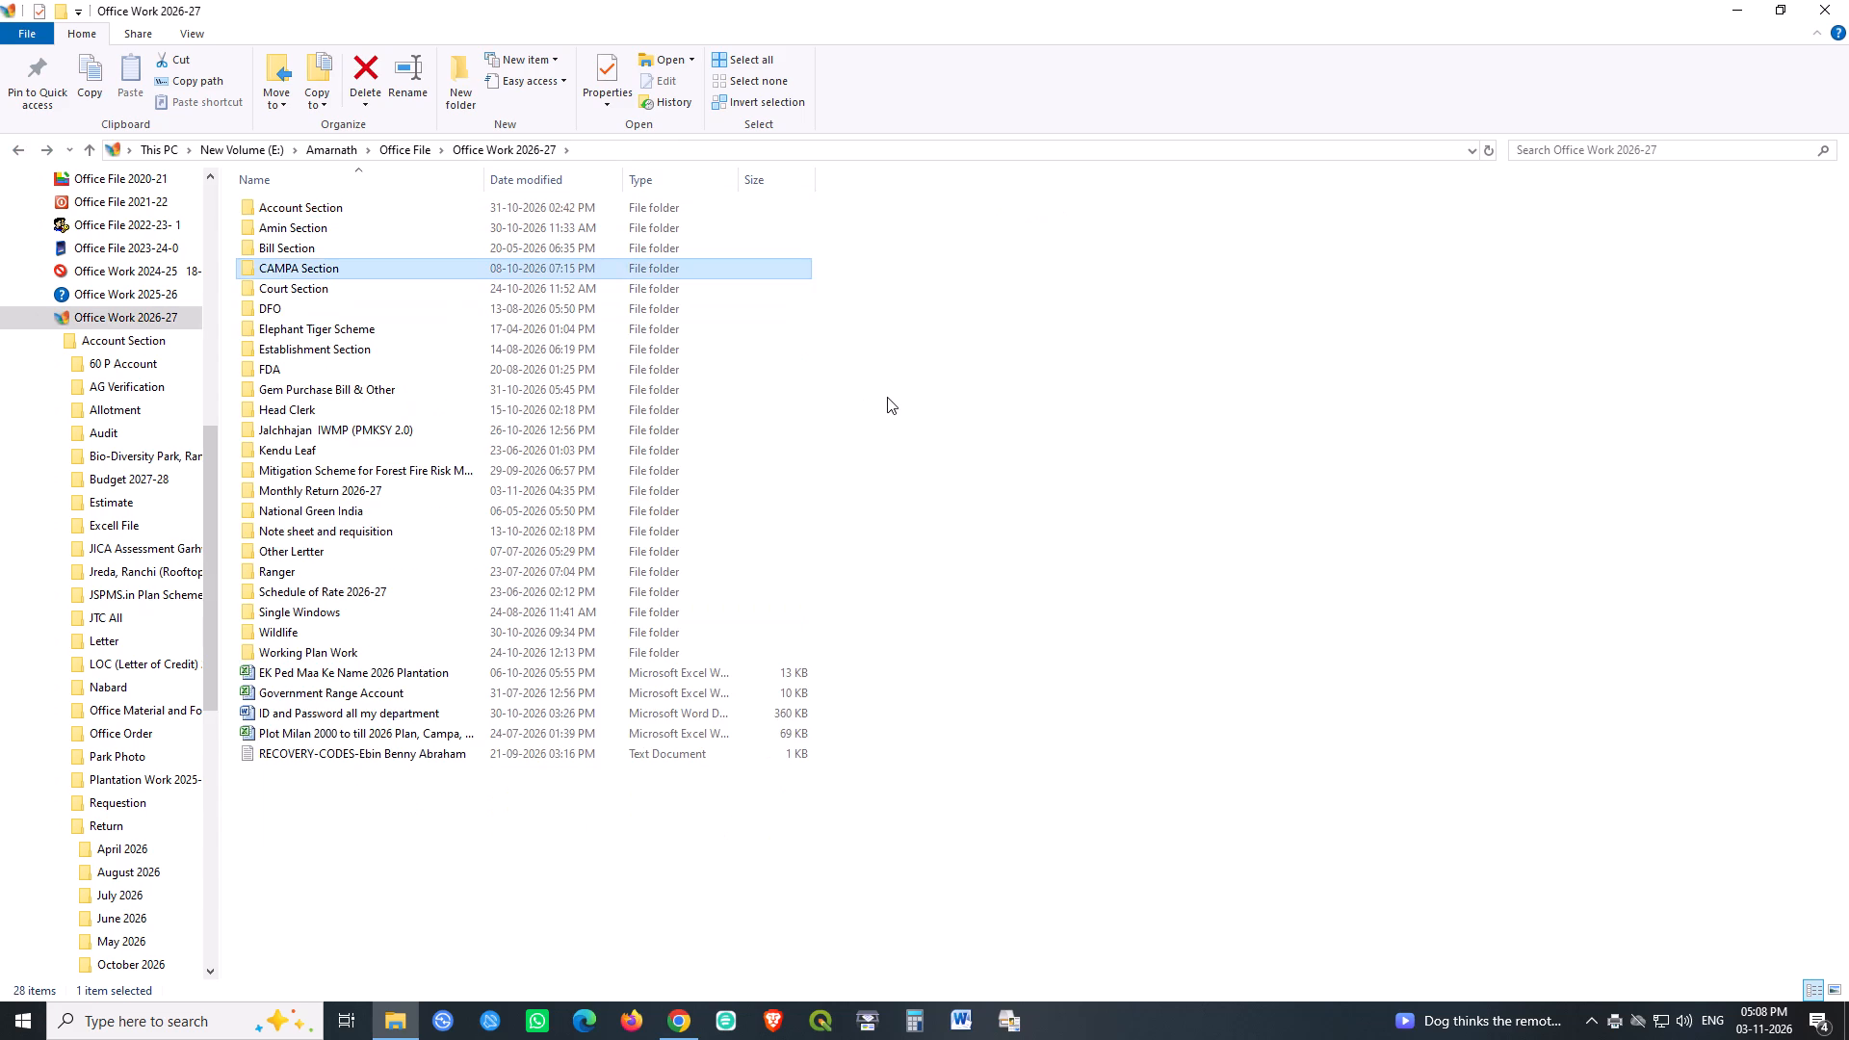
key(Return)
key(r)
key(Return)
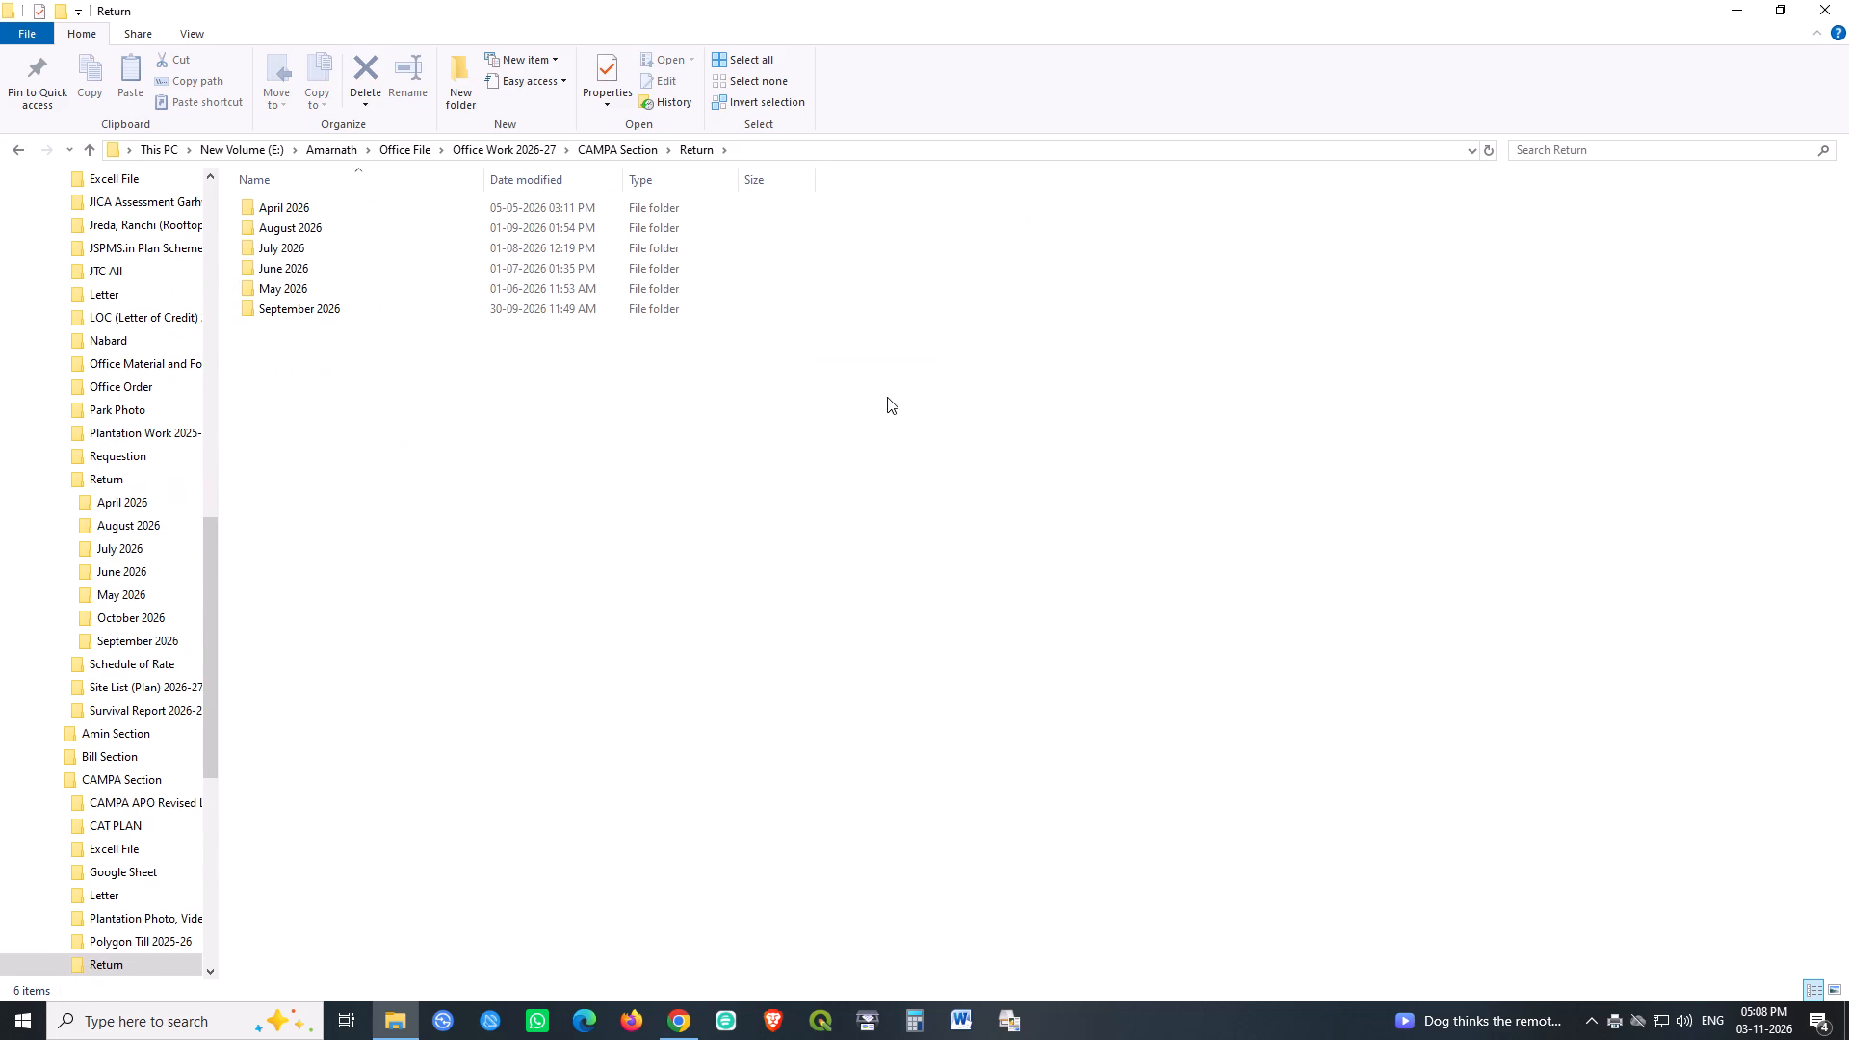
Duplicate the September 2026 folder and rename the copy October 2026.
key(s)
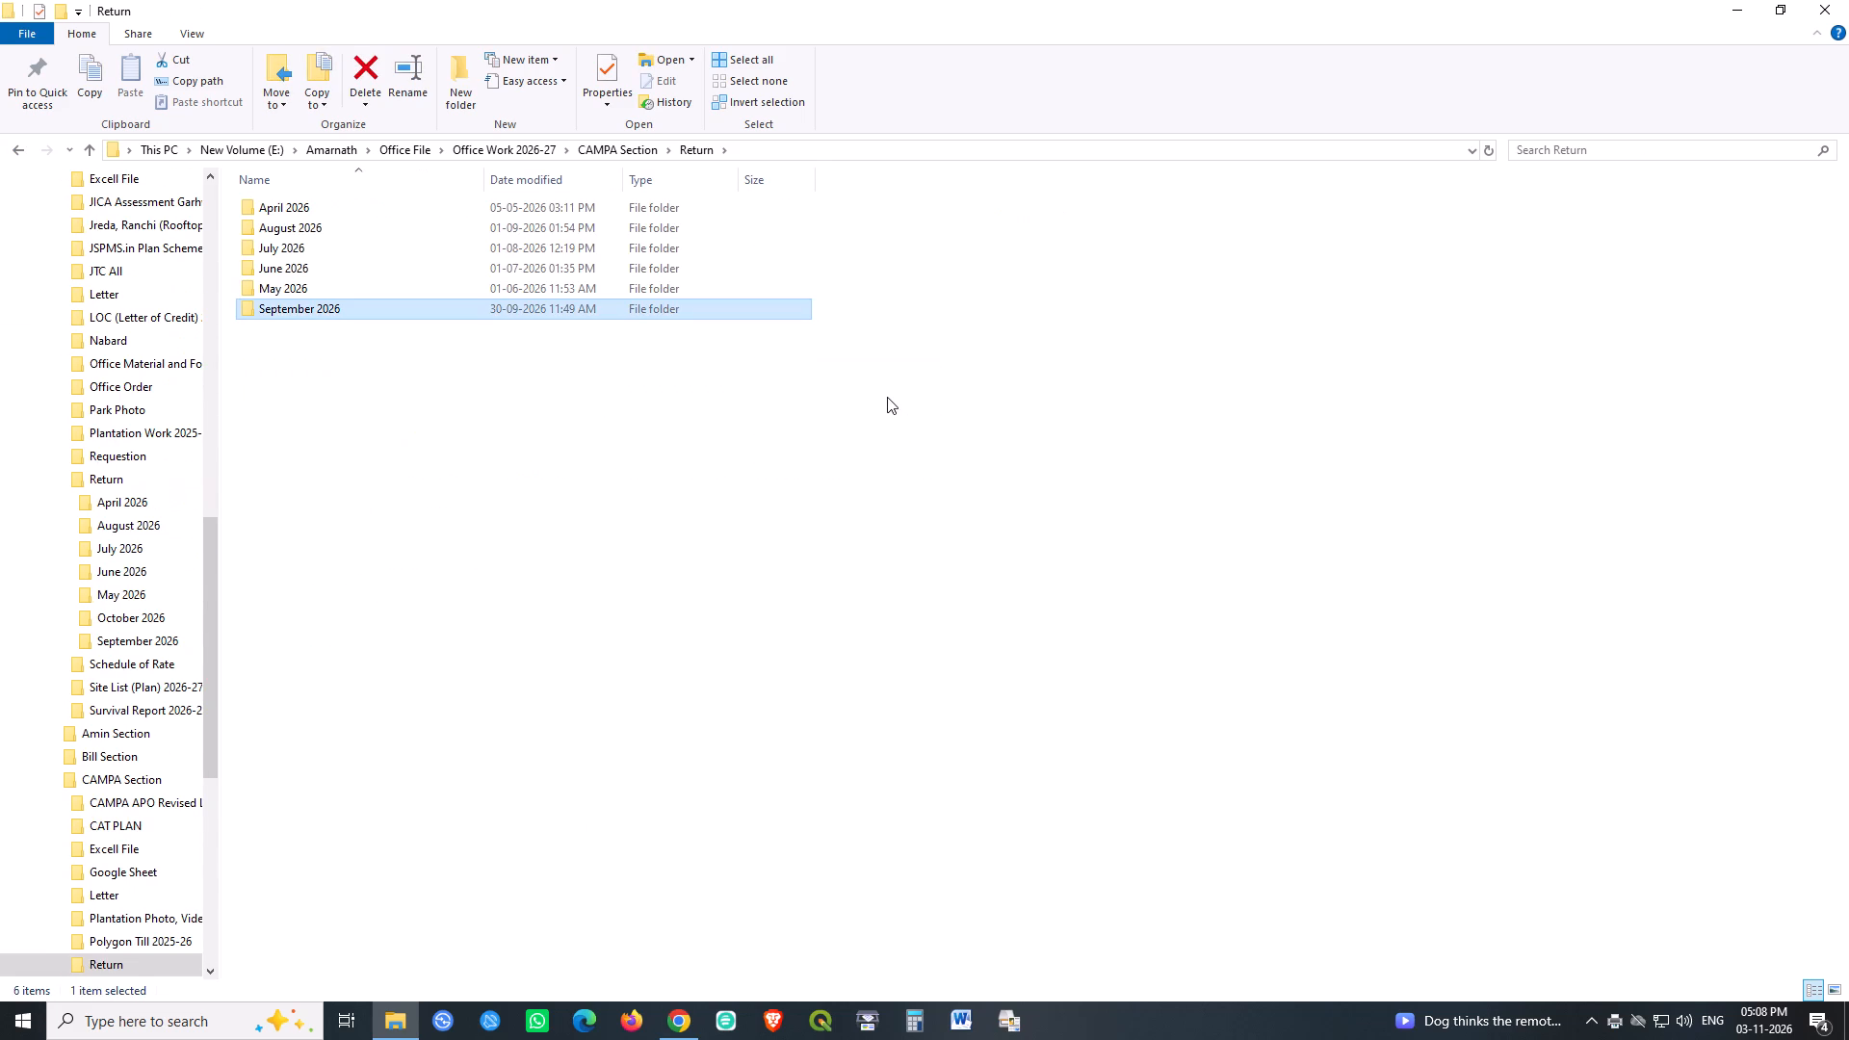
key(ctrl+c)
key(ctrl+v)
key(F2)
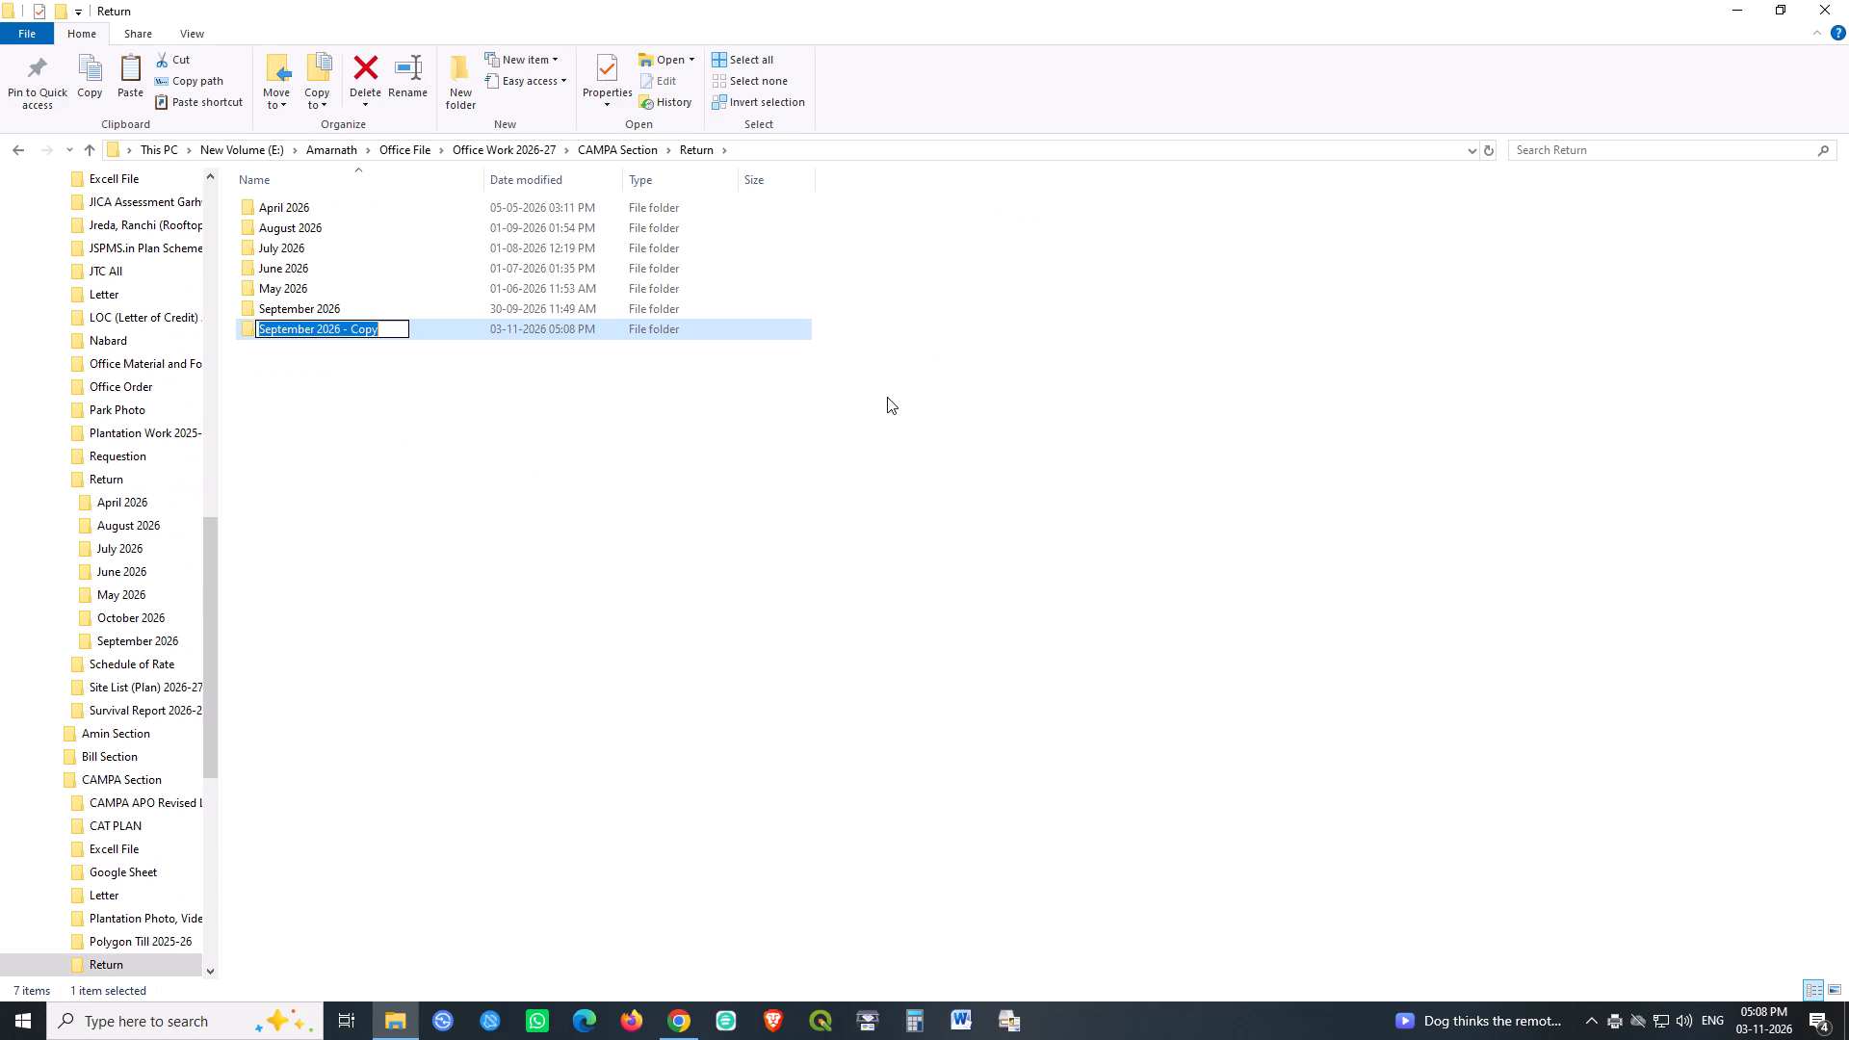
text(October)
key(space)
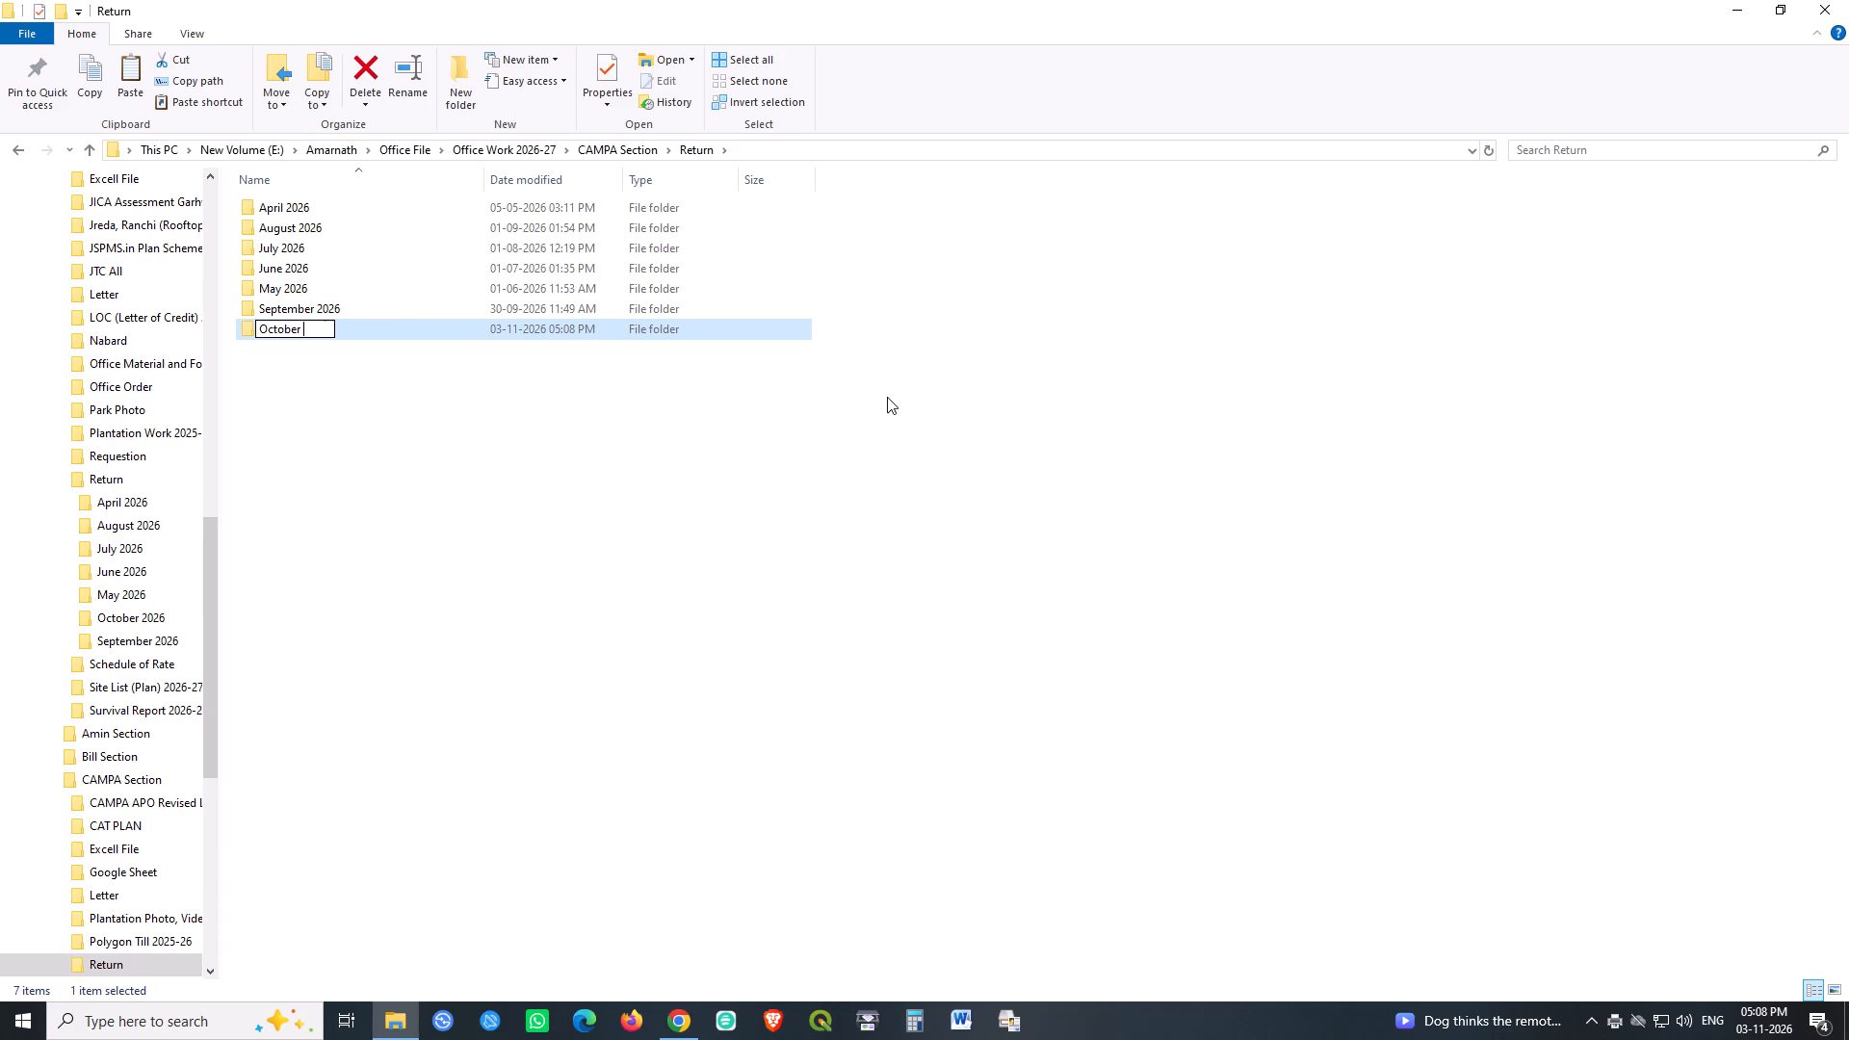
text(2026)
key(Return)
Open the Monthly Expenditure Reports workbook from the CAMPA October 2026 folder.
key(Return)
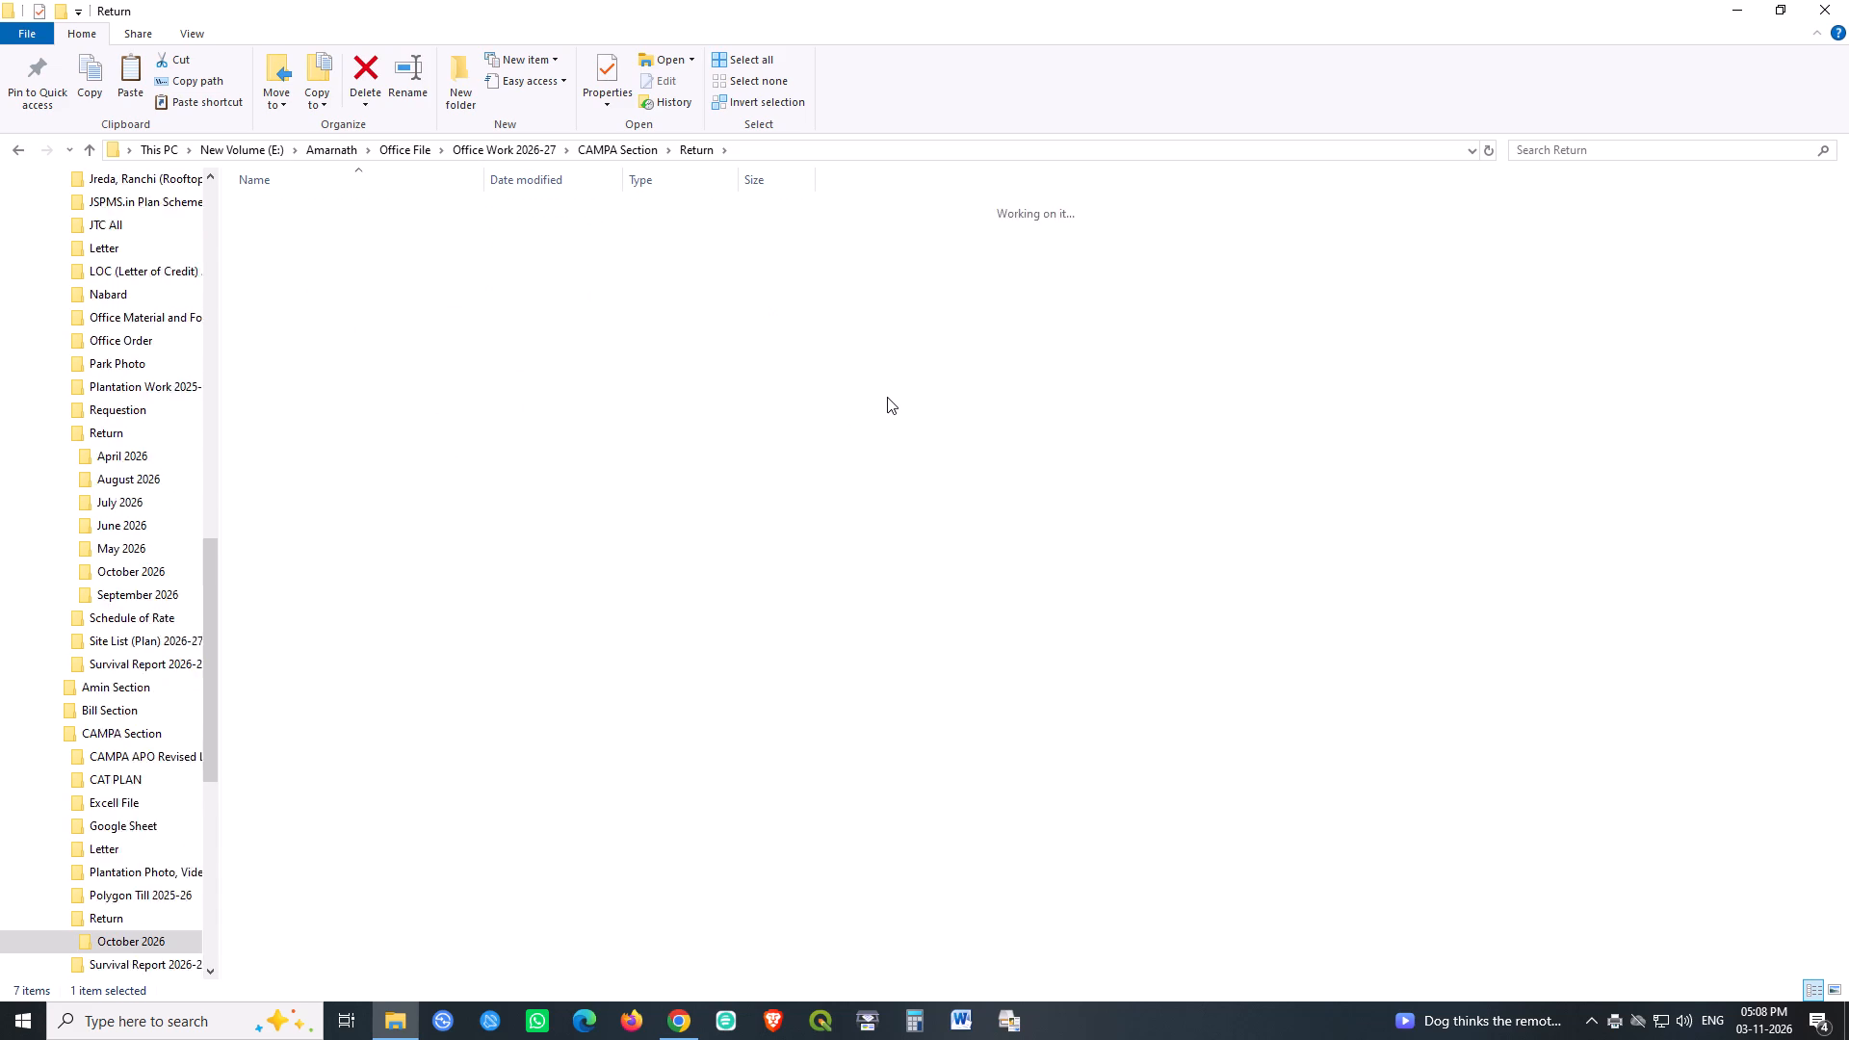
key(Down)
key(Return)
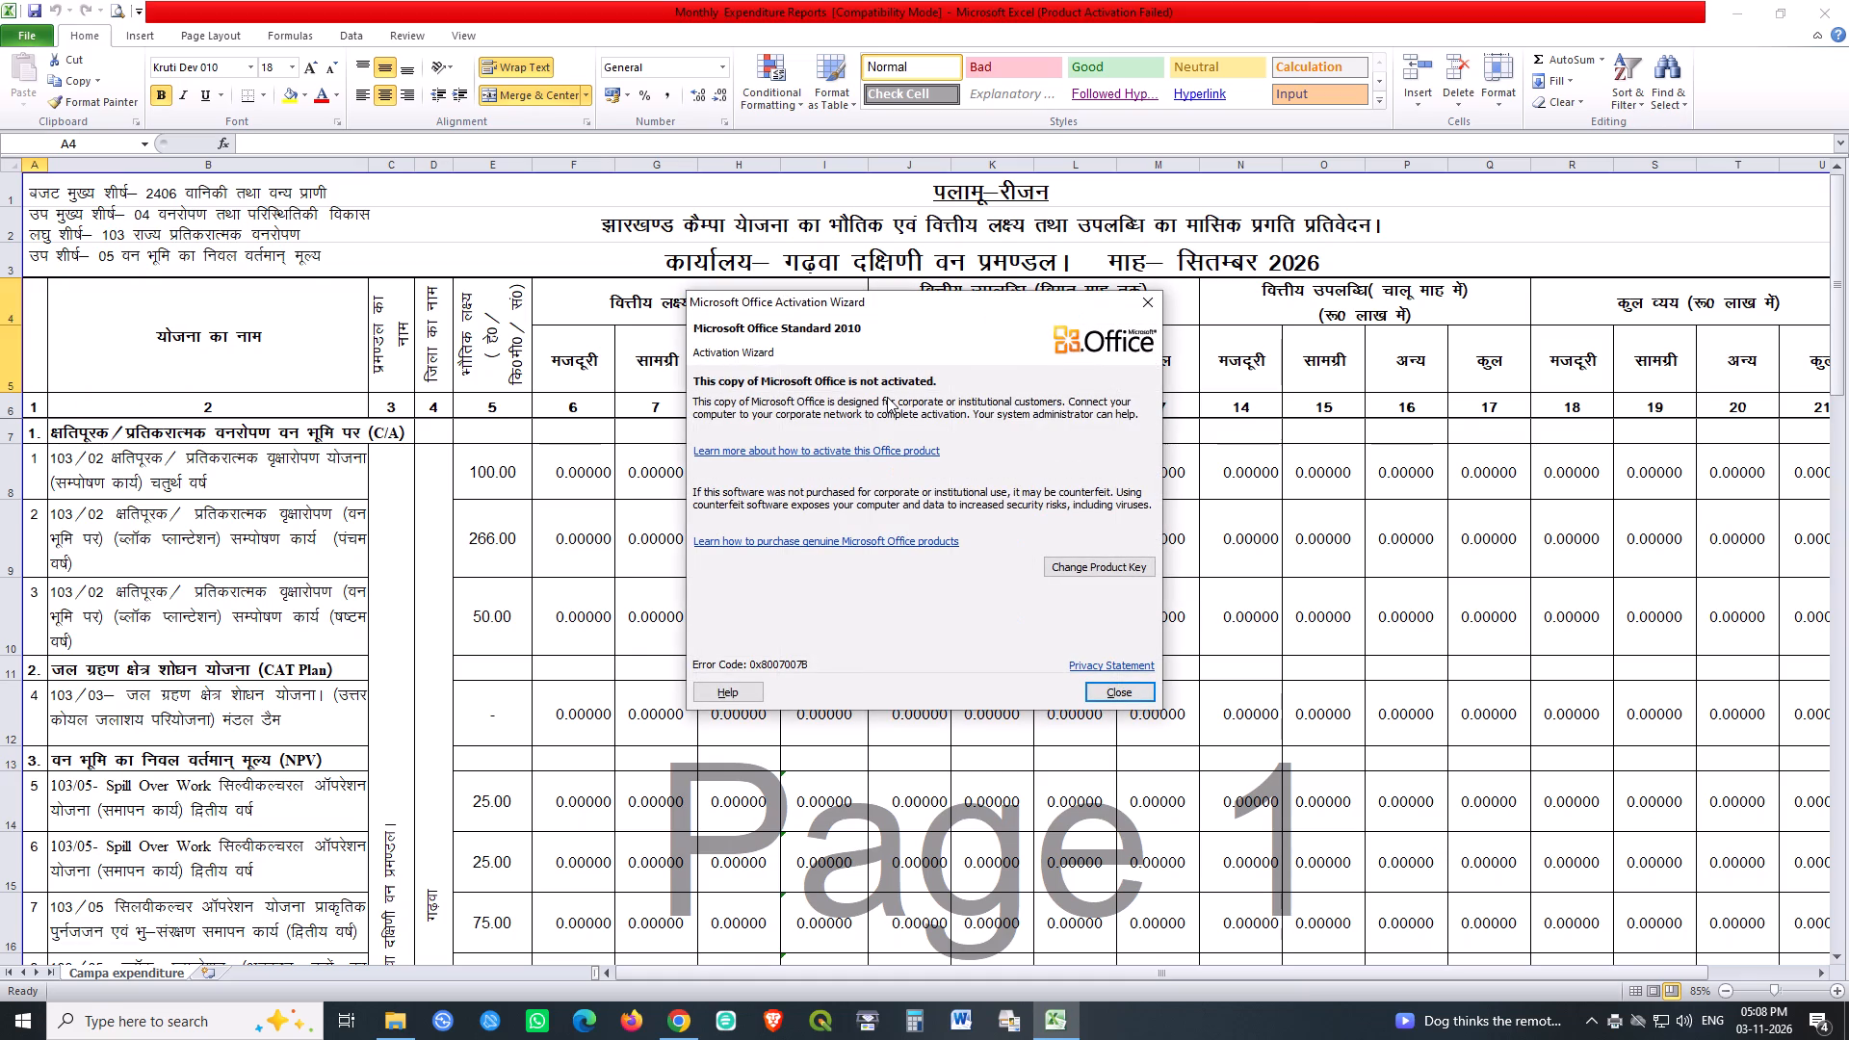
Dismiss the activation notice and change the month in the report's office heading to अक्टूबर.
click(1106, 689)
double_click(1174, 252)
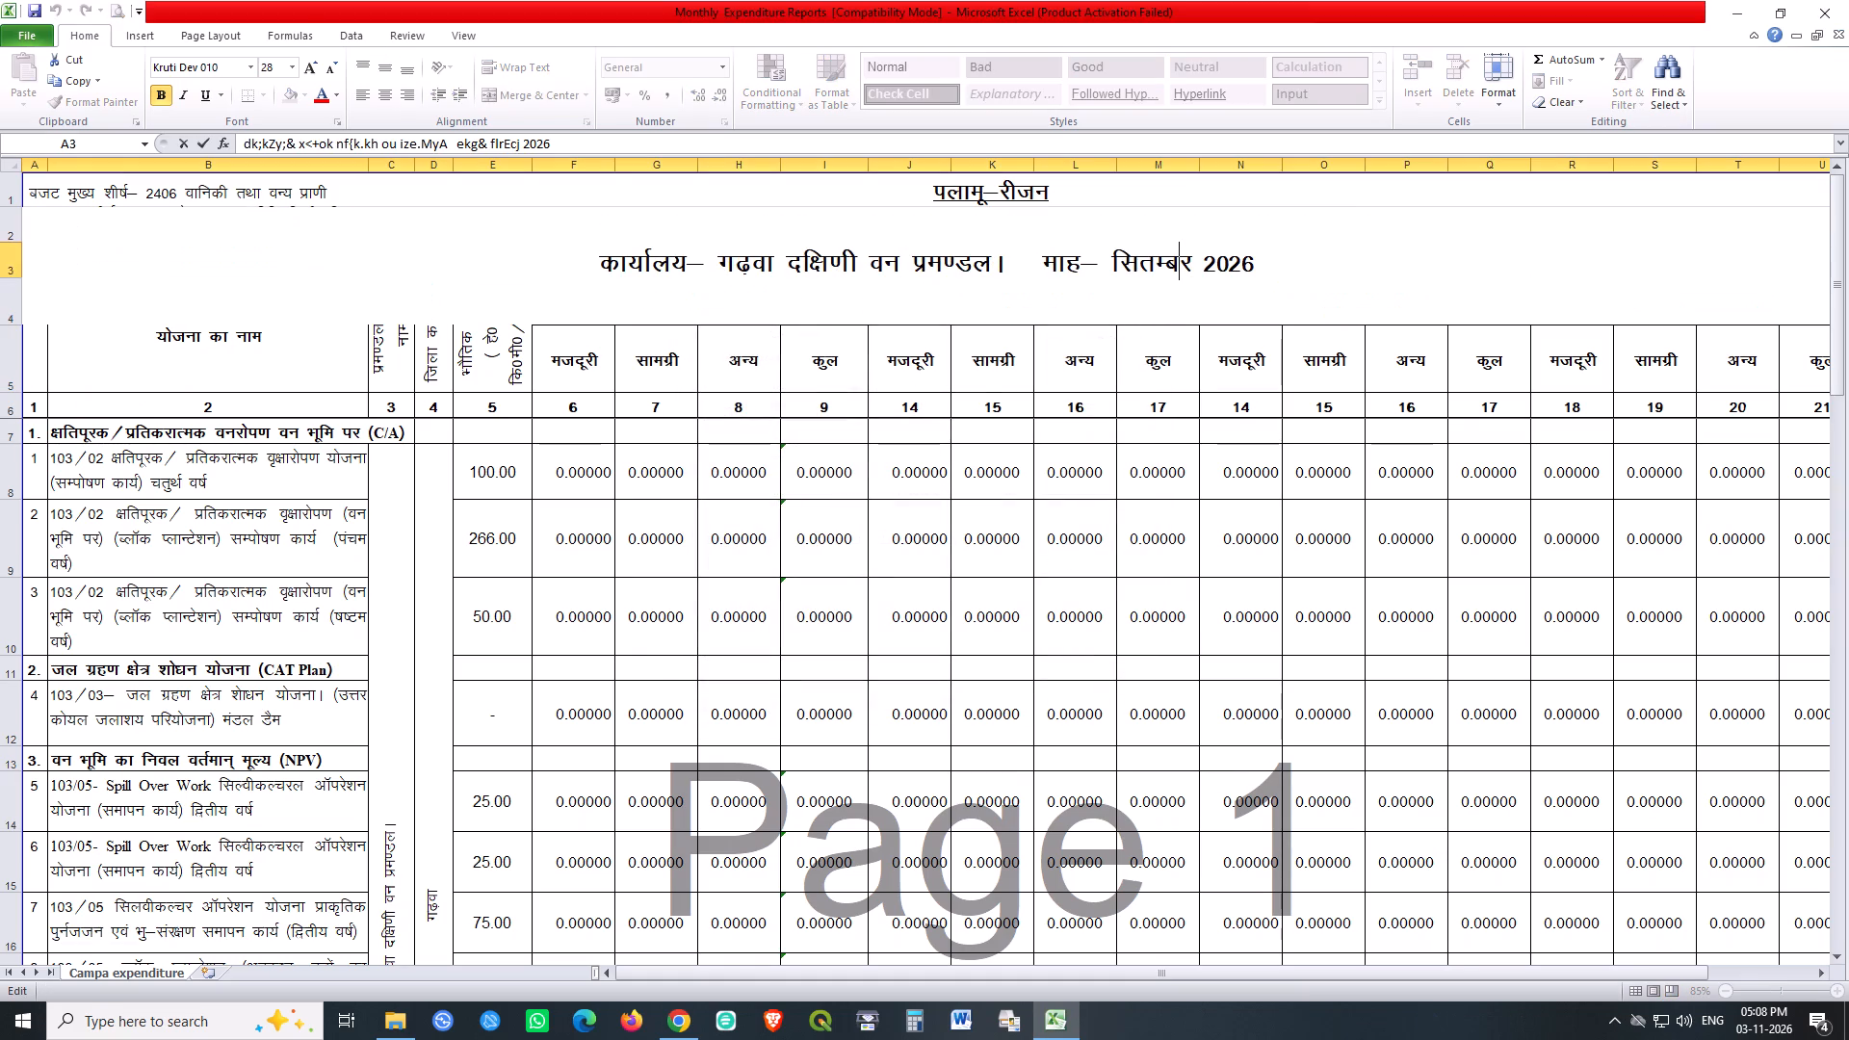
key(Right)
key(ctrl+shift+Left)
text(vDVwcj)
key(Return)
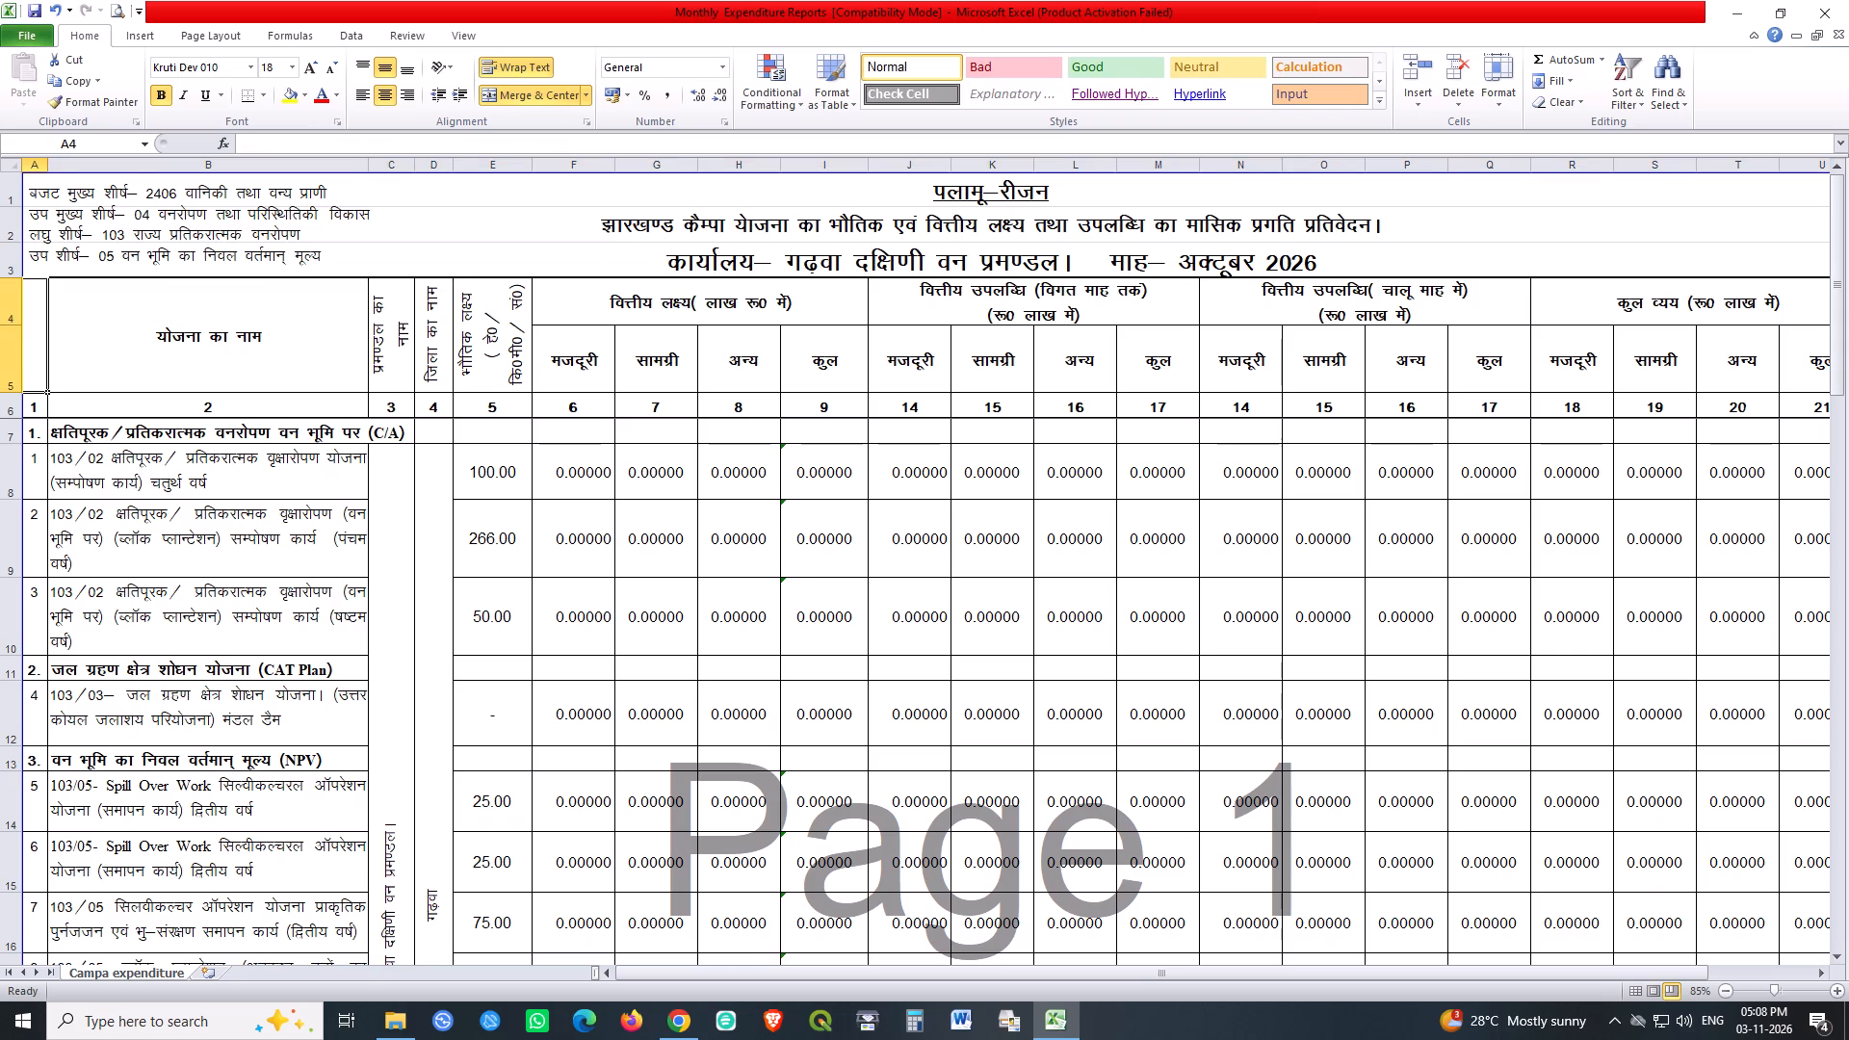
Save the Monthly Expenditure Reports workbook.
key(ctrl+s)
key(ctrl+s)
key(ctrl+s)
key(ctrl+s)
key(ctrl+s)
key(ctrl+s)
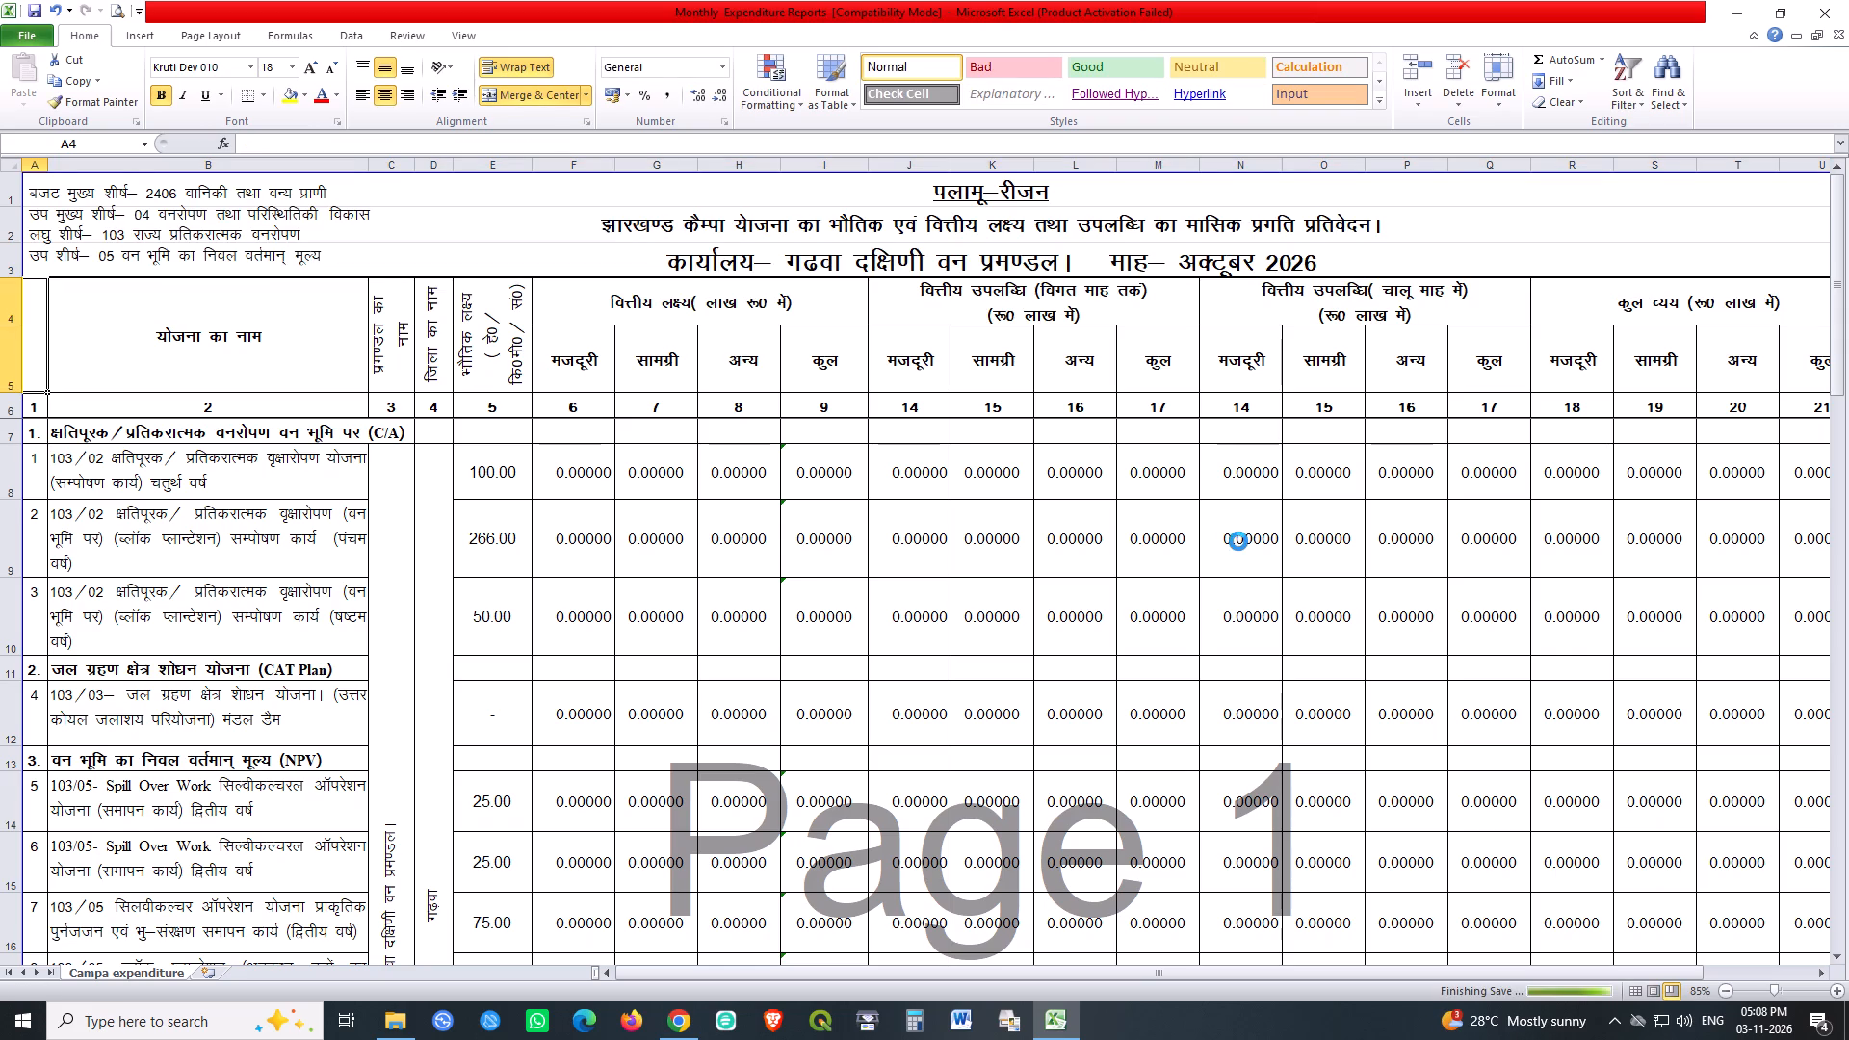
key(ctrl+s)
key(ctrl+s)
key(ctrl+s)
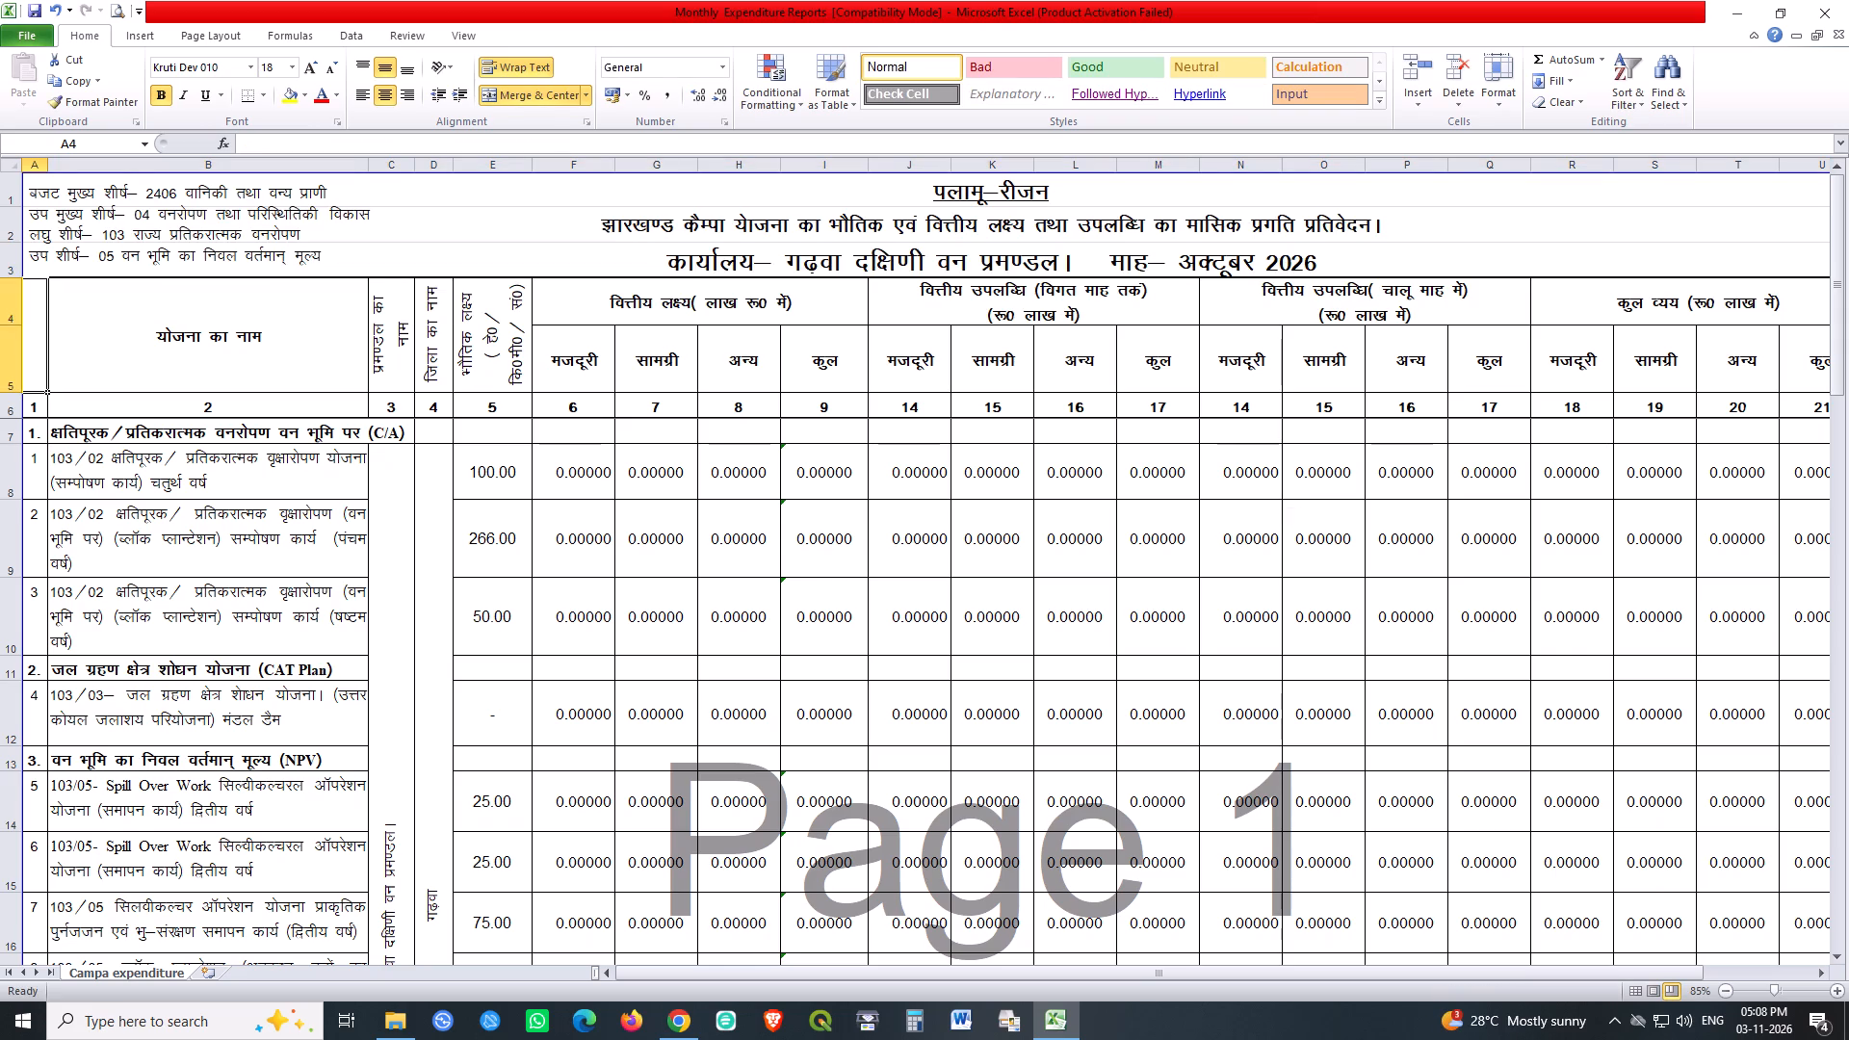
key(ctrl+s)
key(ctrl+s)
key(ctrl+s)
key(ctrl+s)
key(ctrl+s)
key(ctrl+s)
key(ctrl+s)
key(ctrl+s)
key(ctrl+s)
key(ctrl+s)
key(ctrl+s)
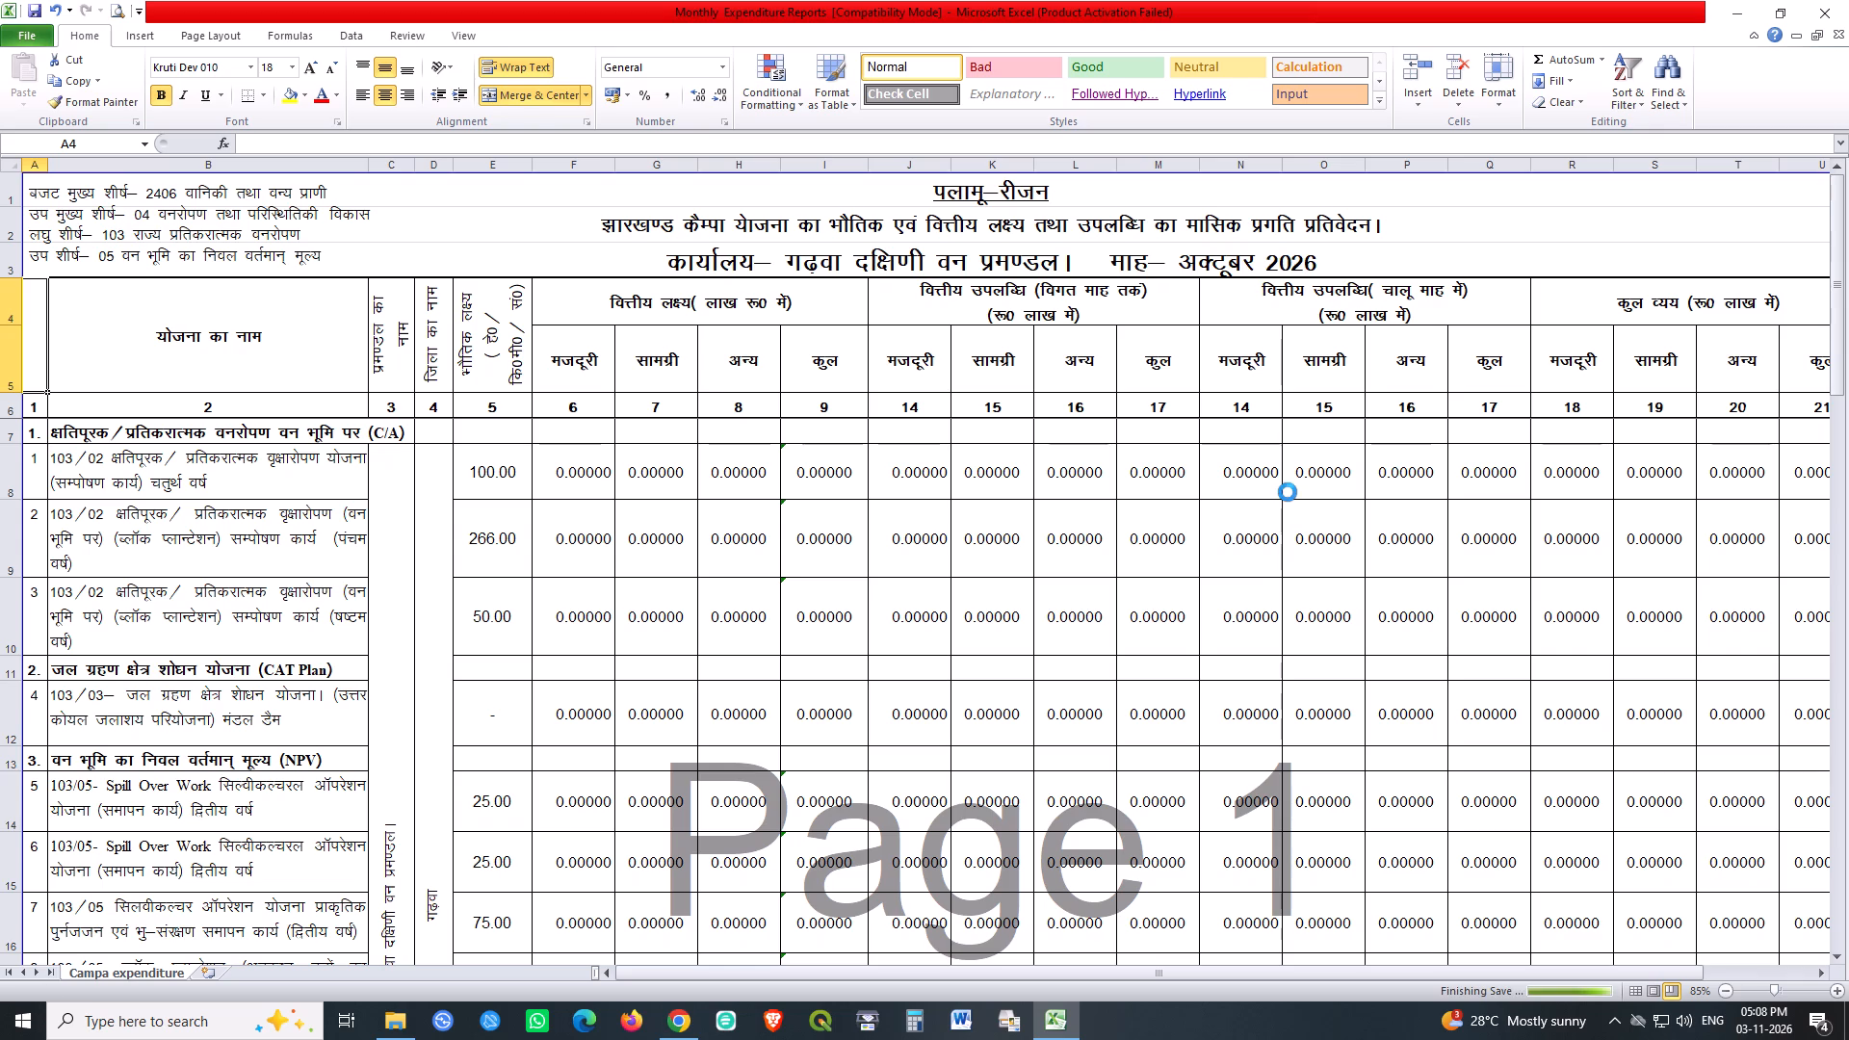
key(ctrl+s)
key(ctrl+s)
key(ctrl+s)
key(ctrl+s)
key(ctrl+s)
key(ctrl+s)
key(ctrl+s)
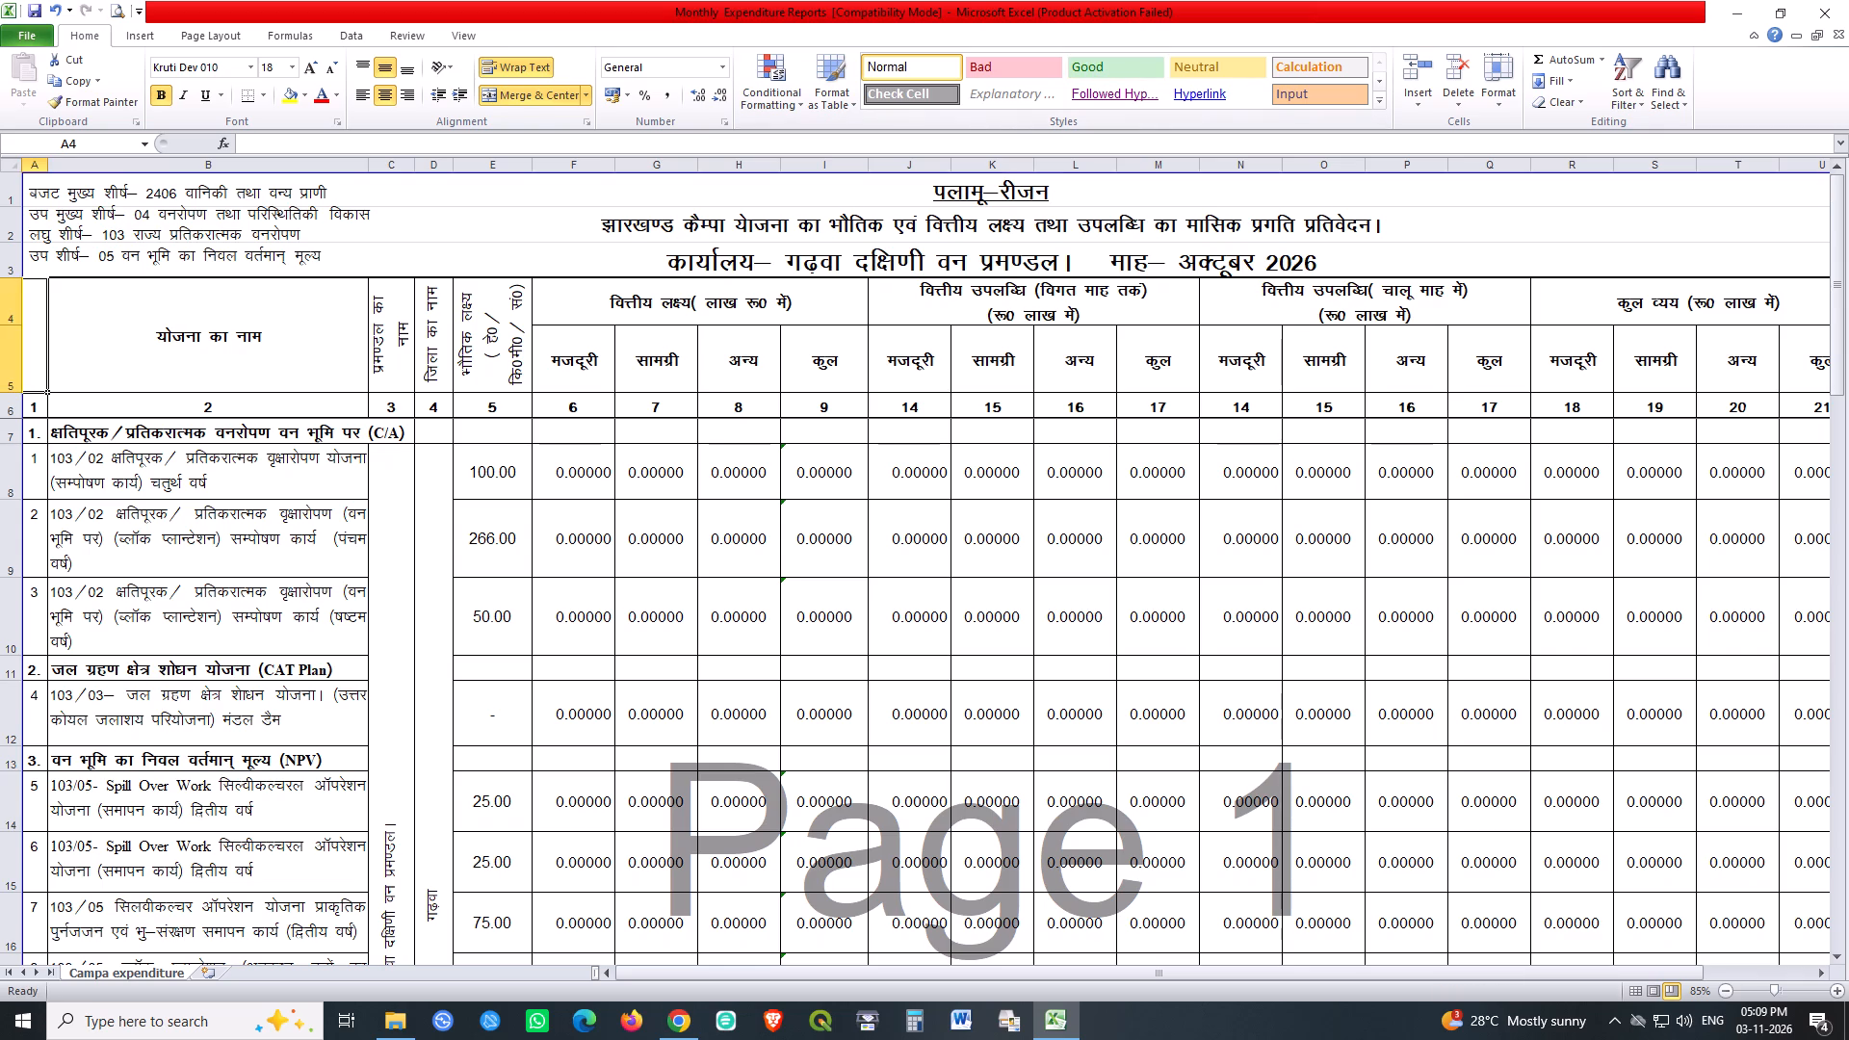
key(ctrl+s)
key(ctrl+s)
key(ctrl+s)
key(ctrl+s)
key(ctrl+s)
Review the Campa expenditure sheet from the first scheme row down to the total row and signature block.
click(588, 465)
click(461, 481)
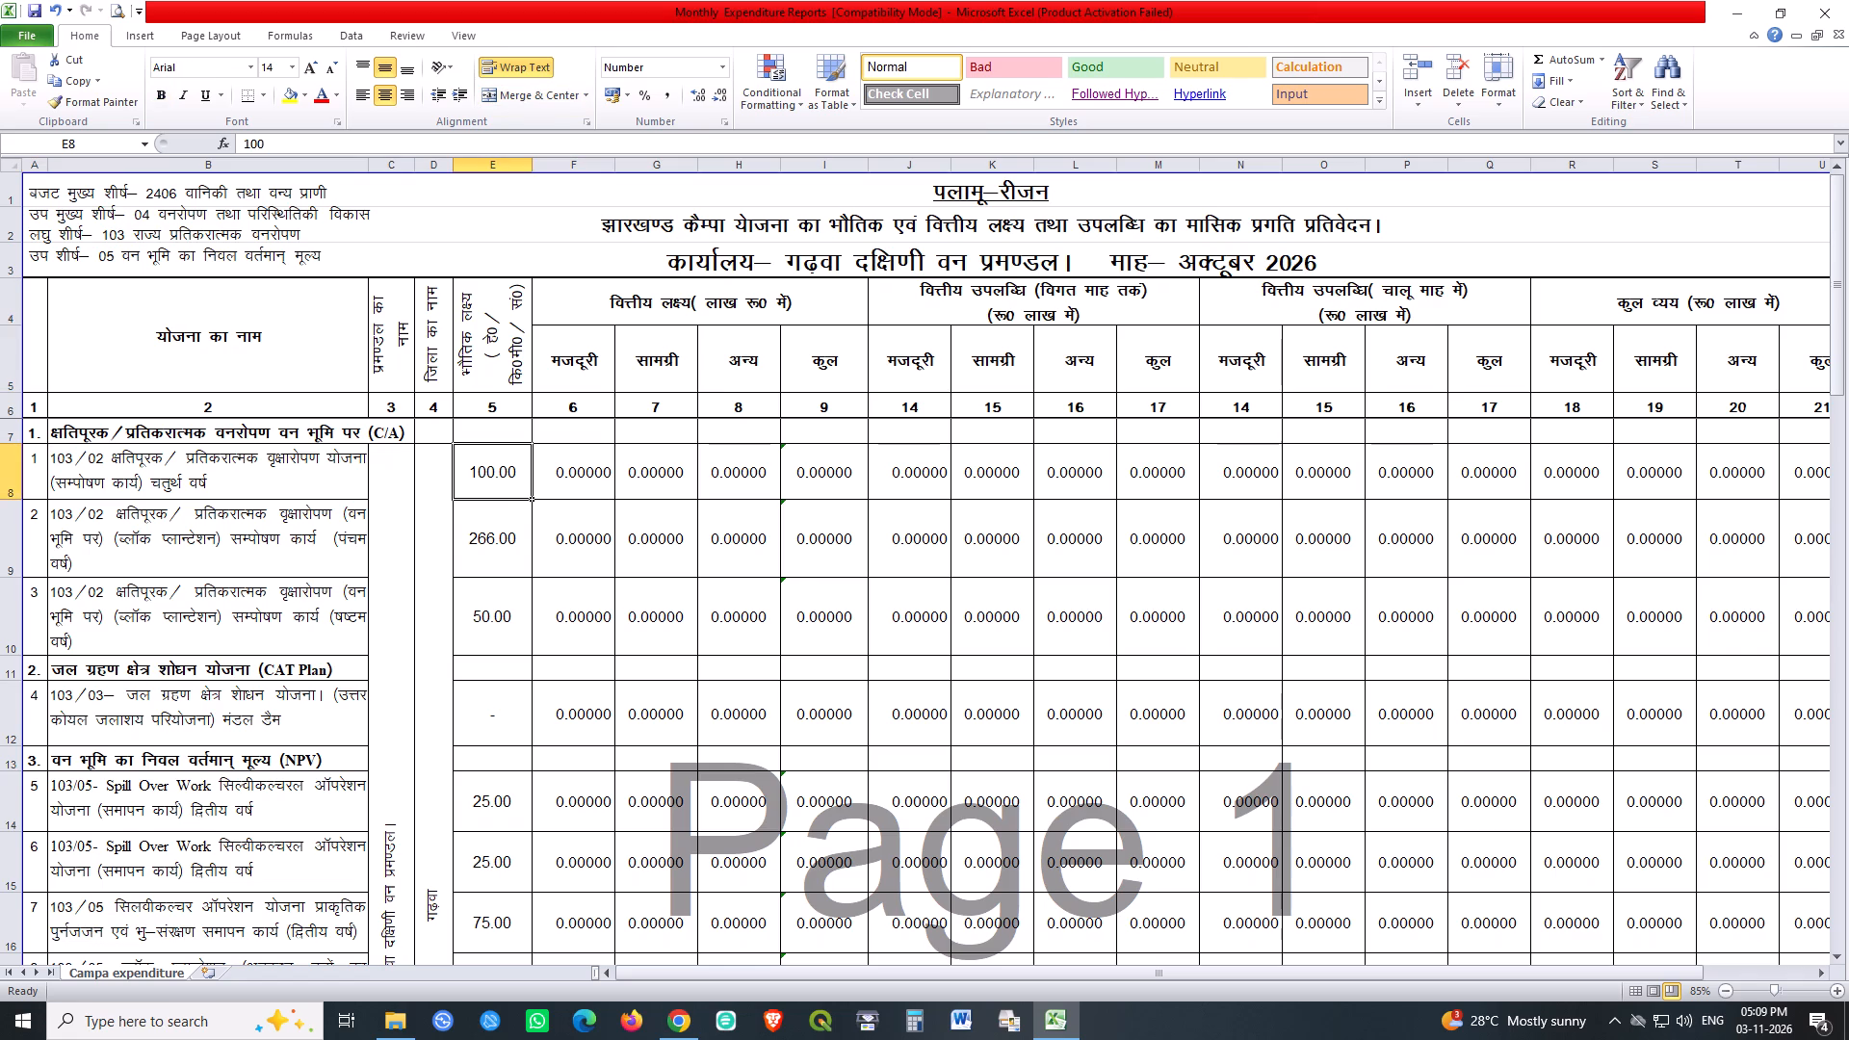
scroll(1566, 515, down, 8)
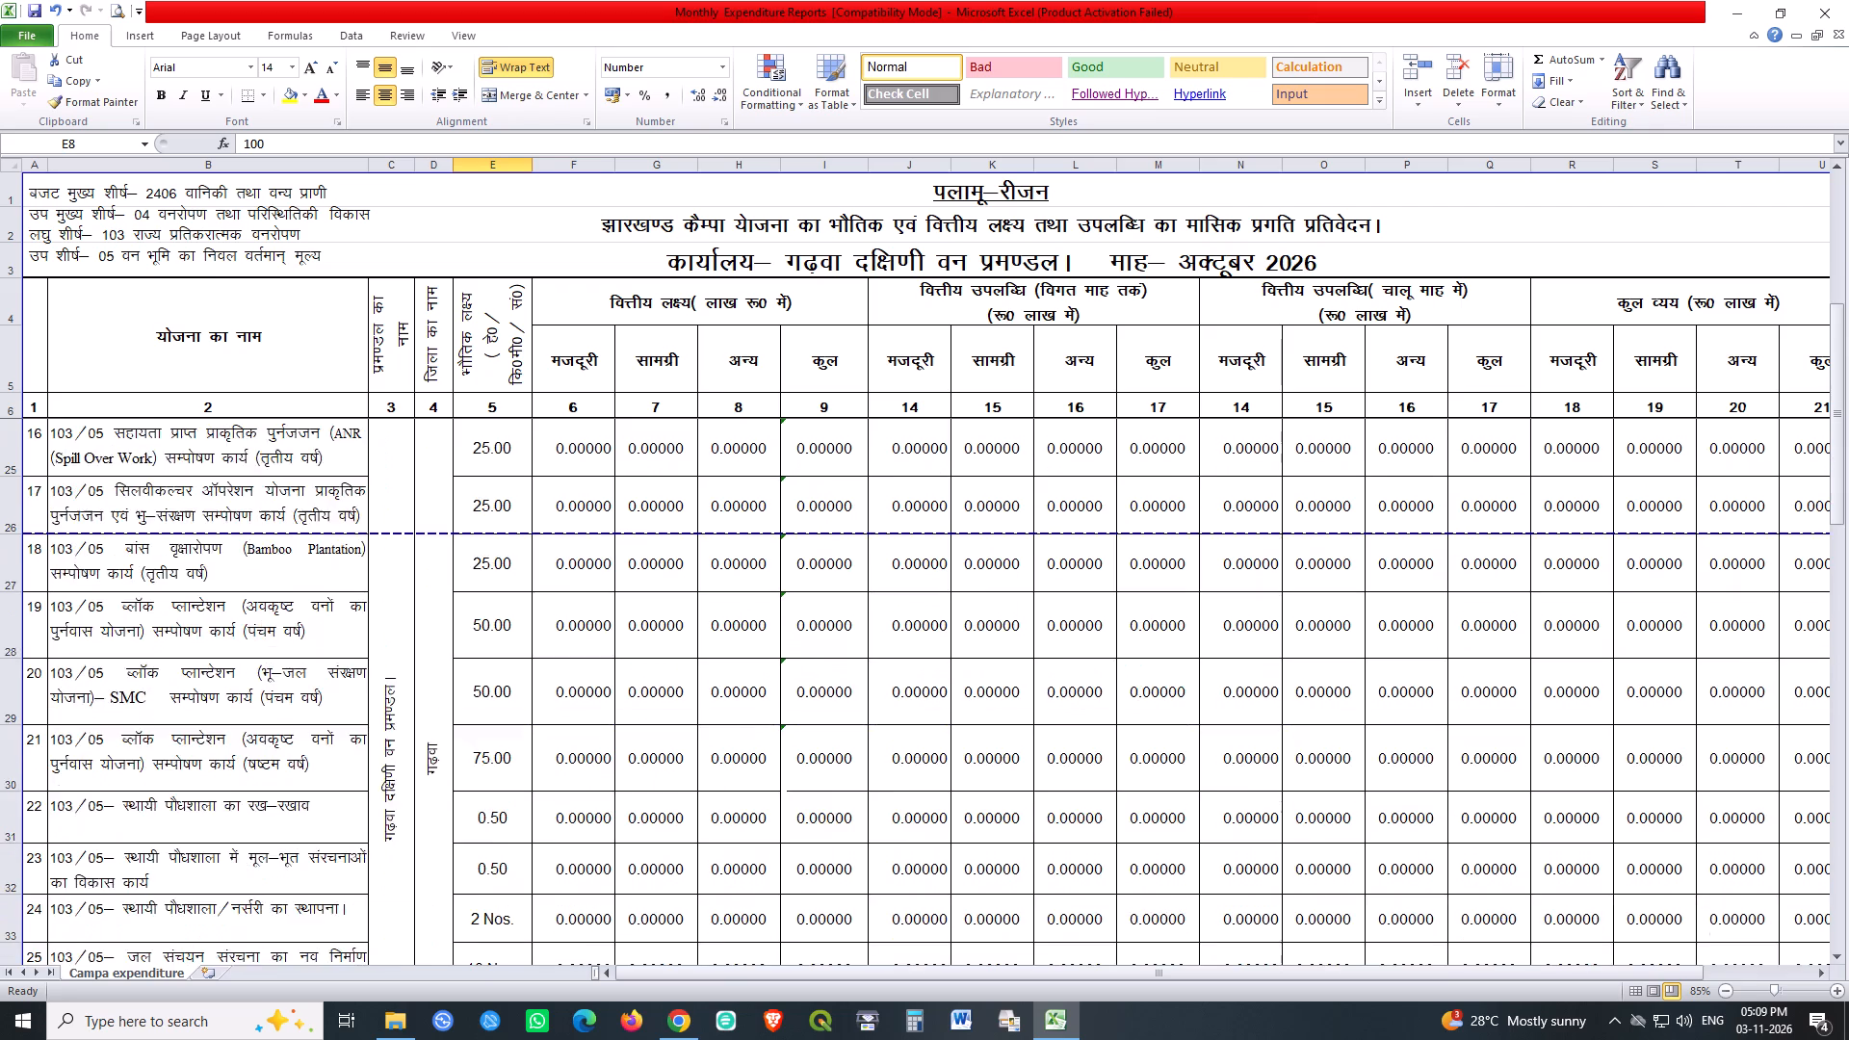
scroll(1566, 515, down, 7)
scroll(1199, 532, up, 1)
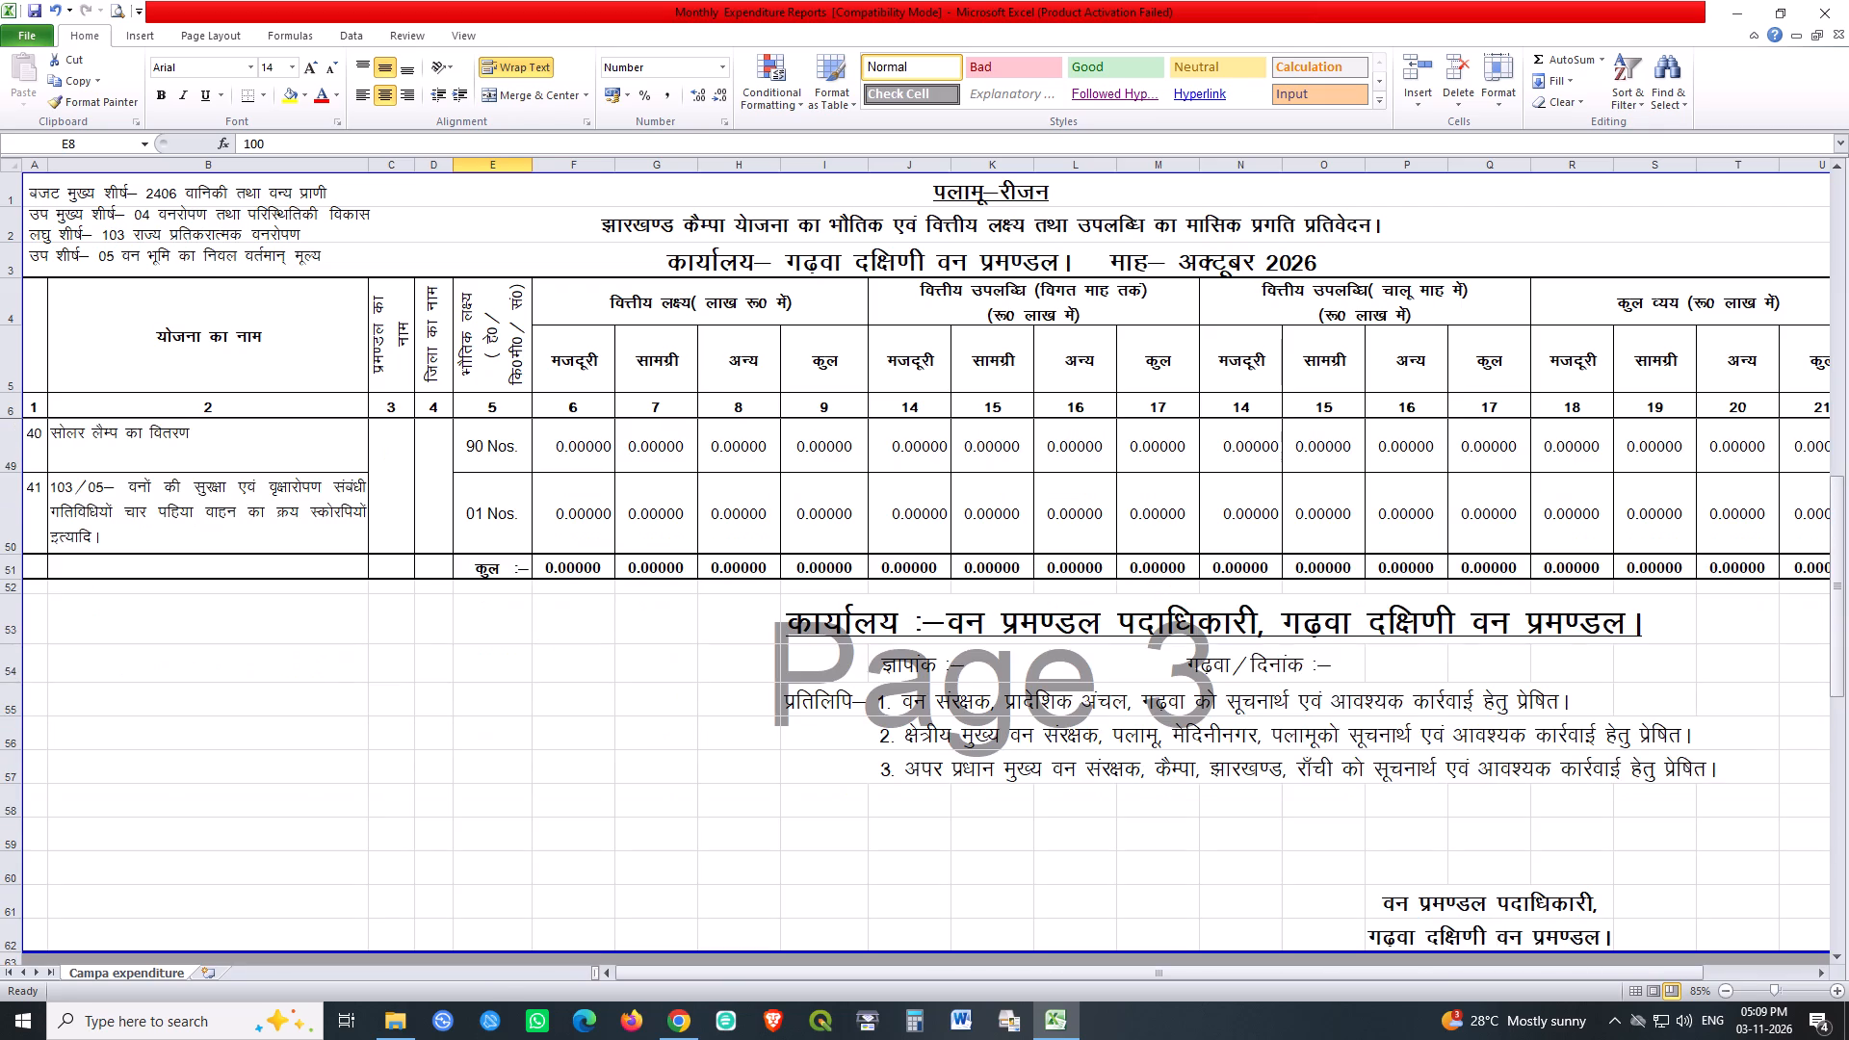
scroll(1149, 596, up, 20)
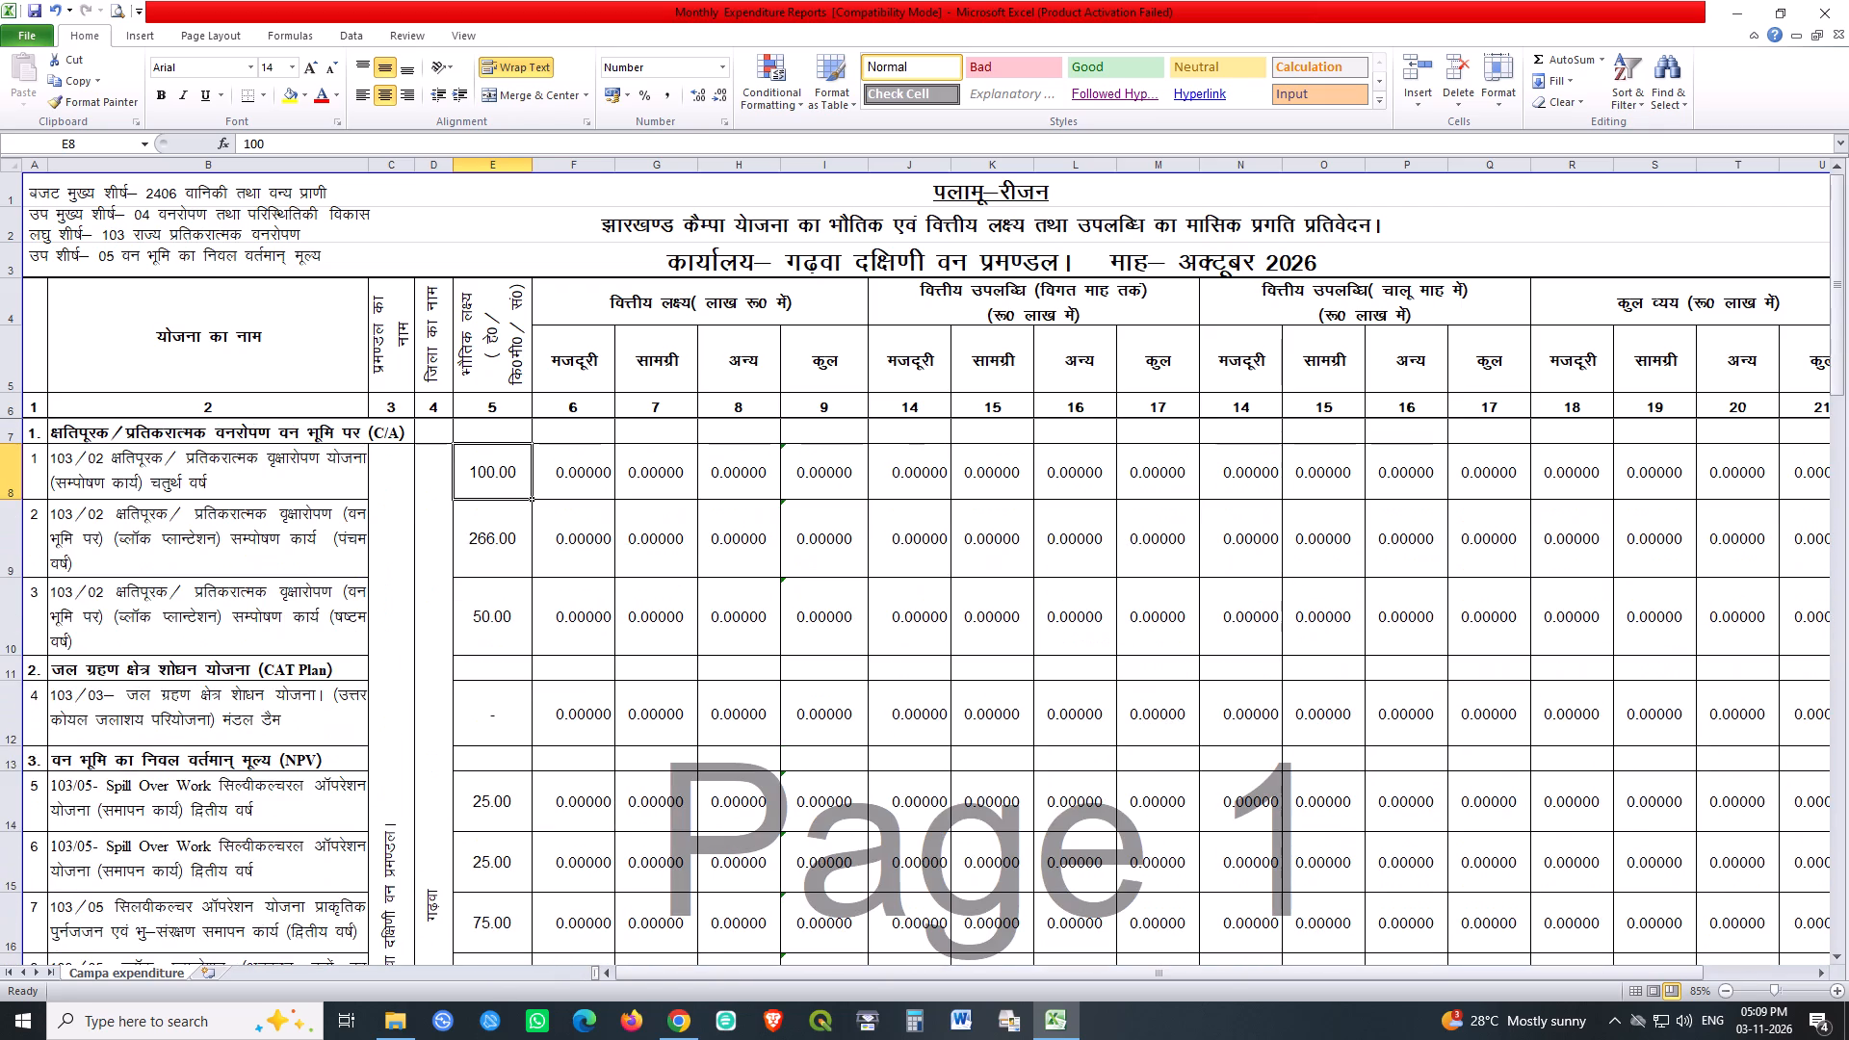
Check the print preview pages and printer properties, and print one two-sided landscape A4 copy of the Campa expenditure sheet.
click(120, 10)
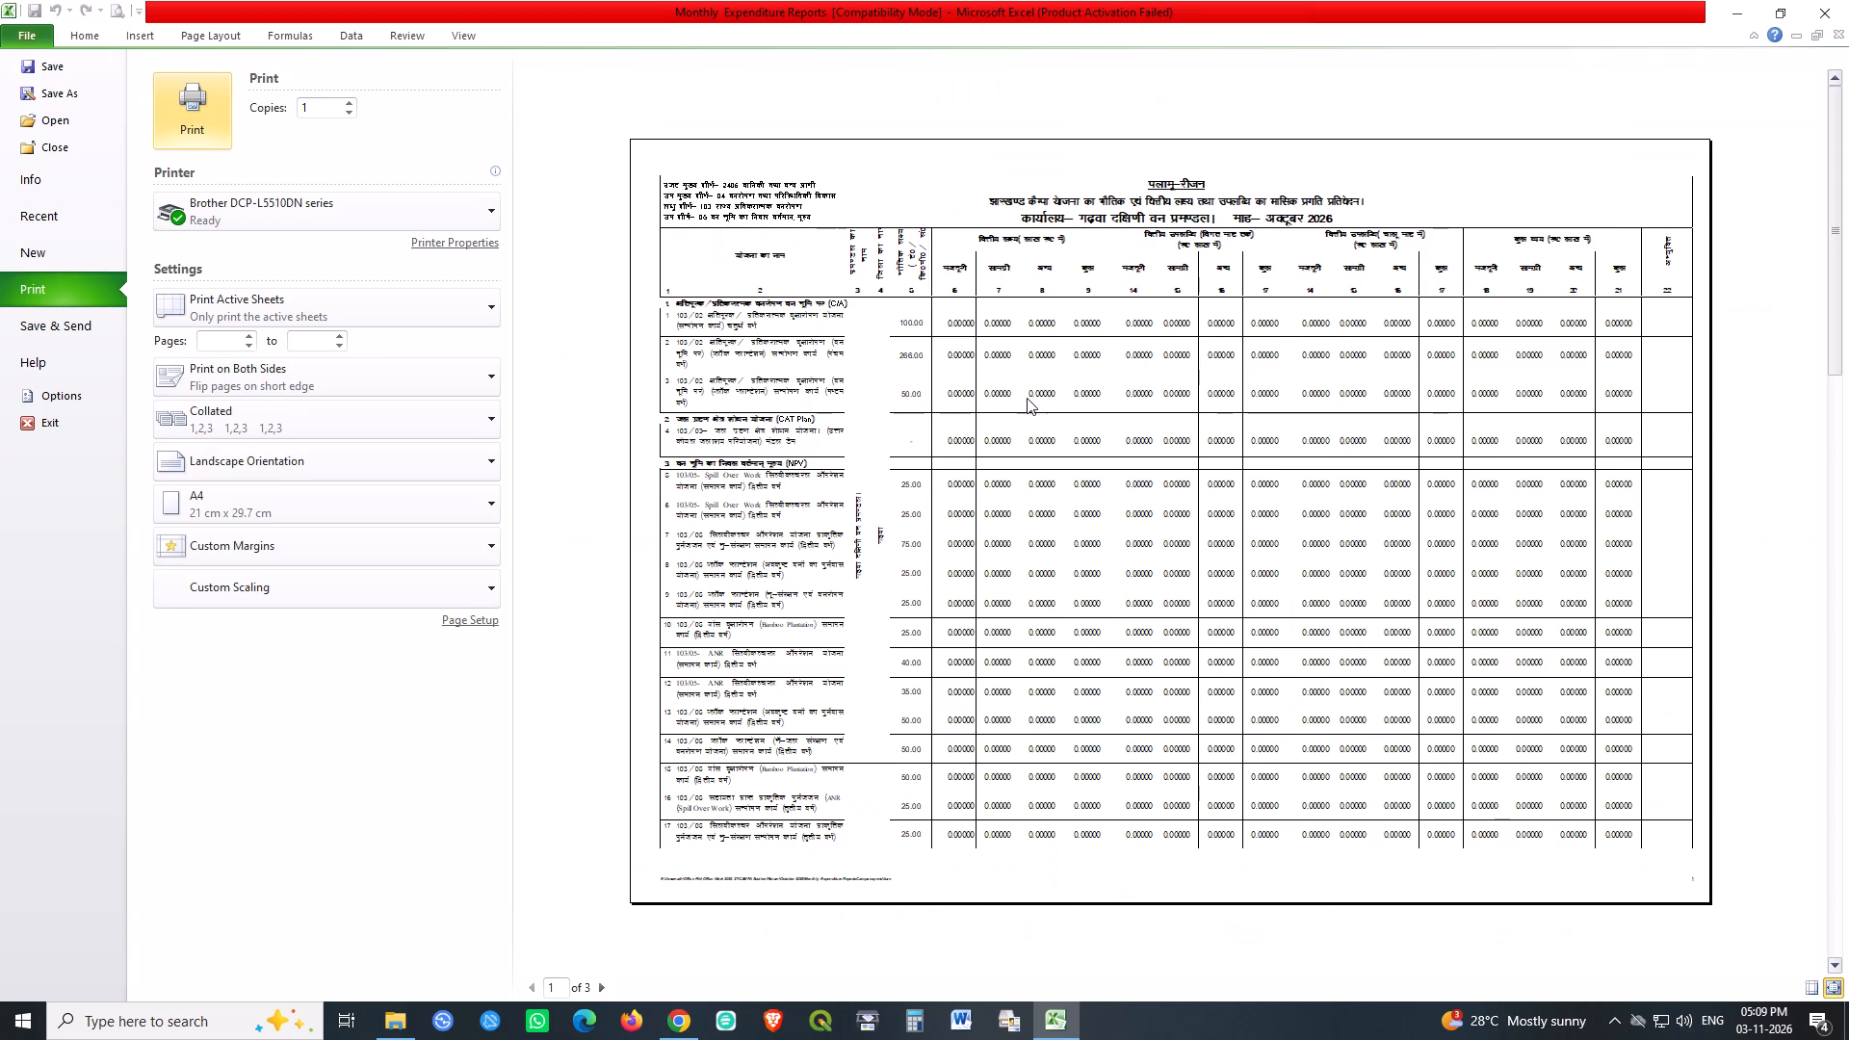
scroll(1029, 401, down, 6)
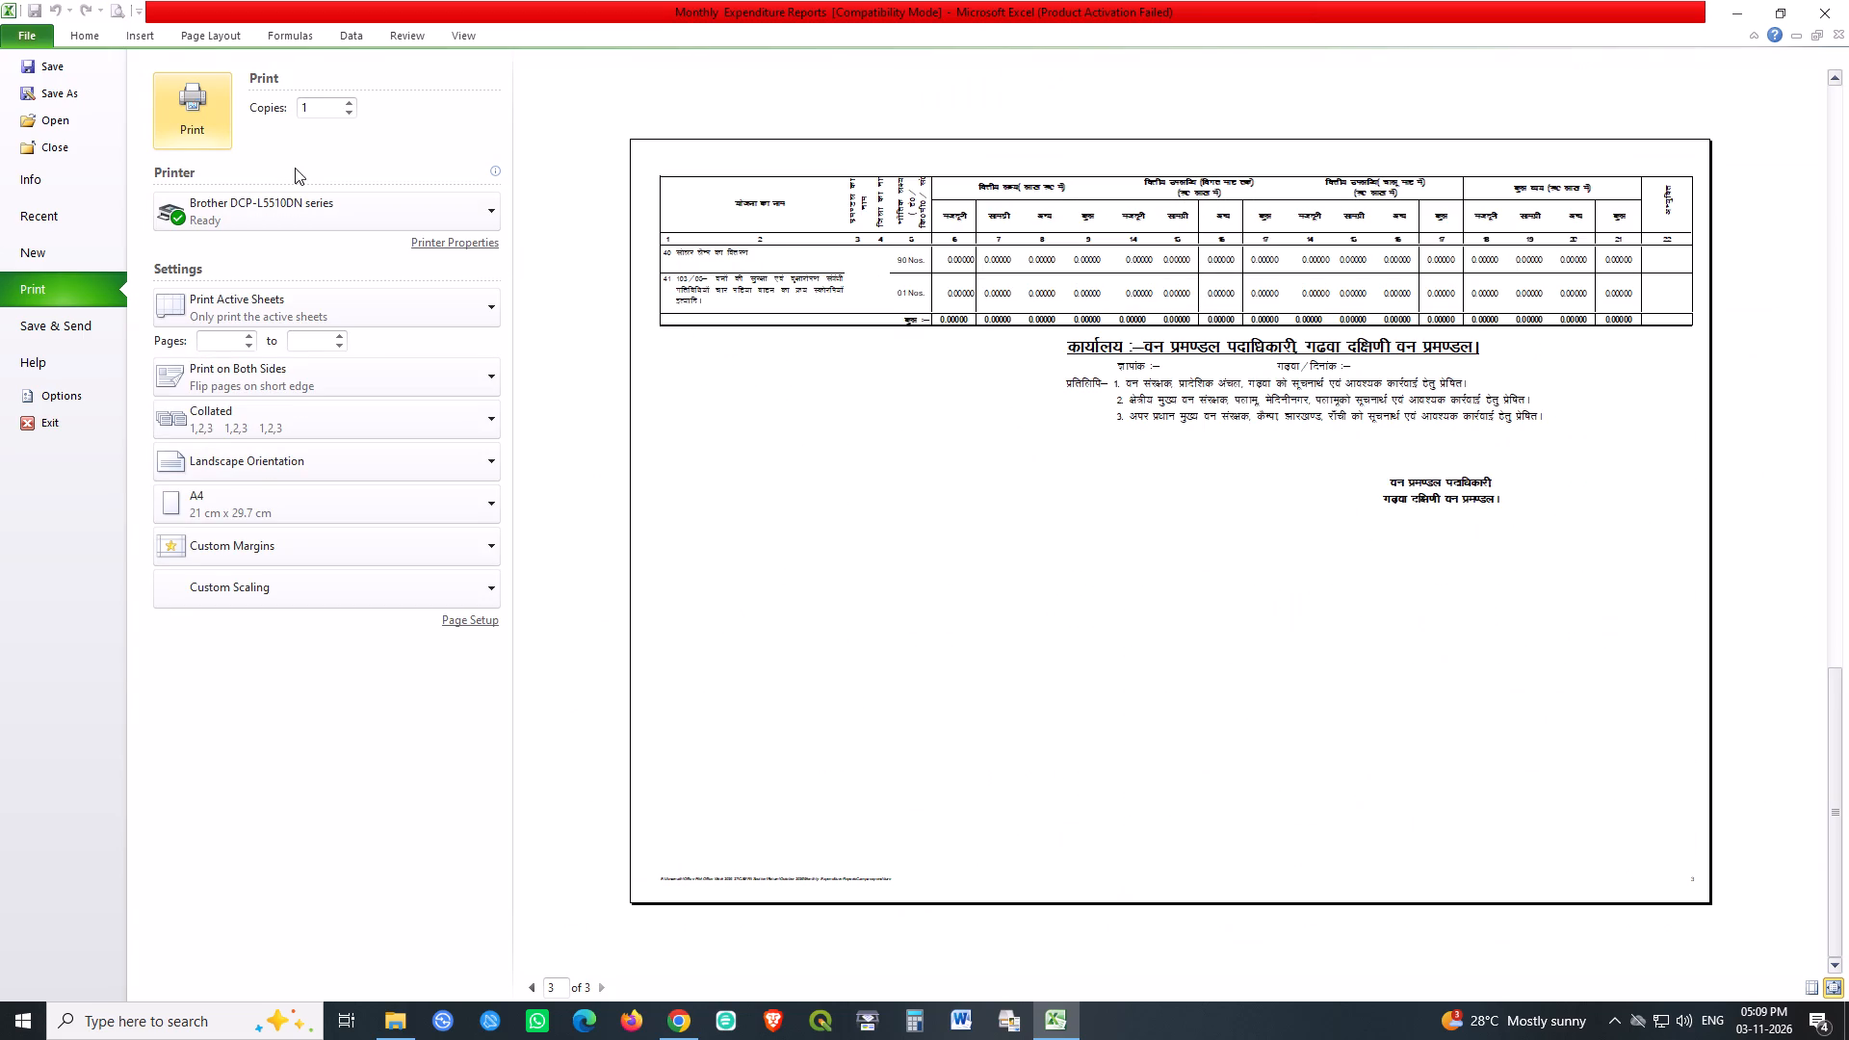
click(463, 240)
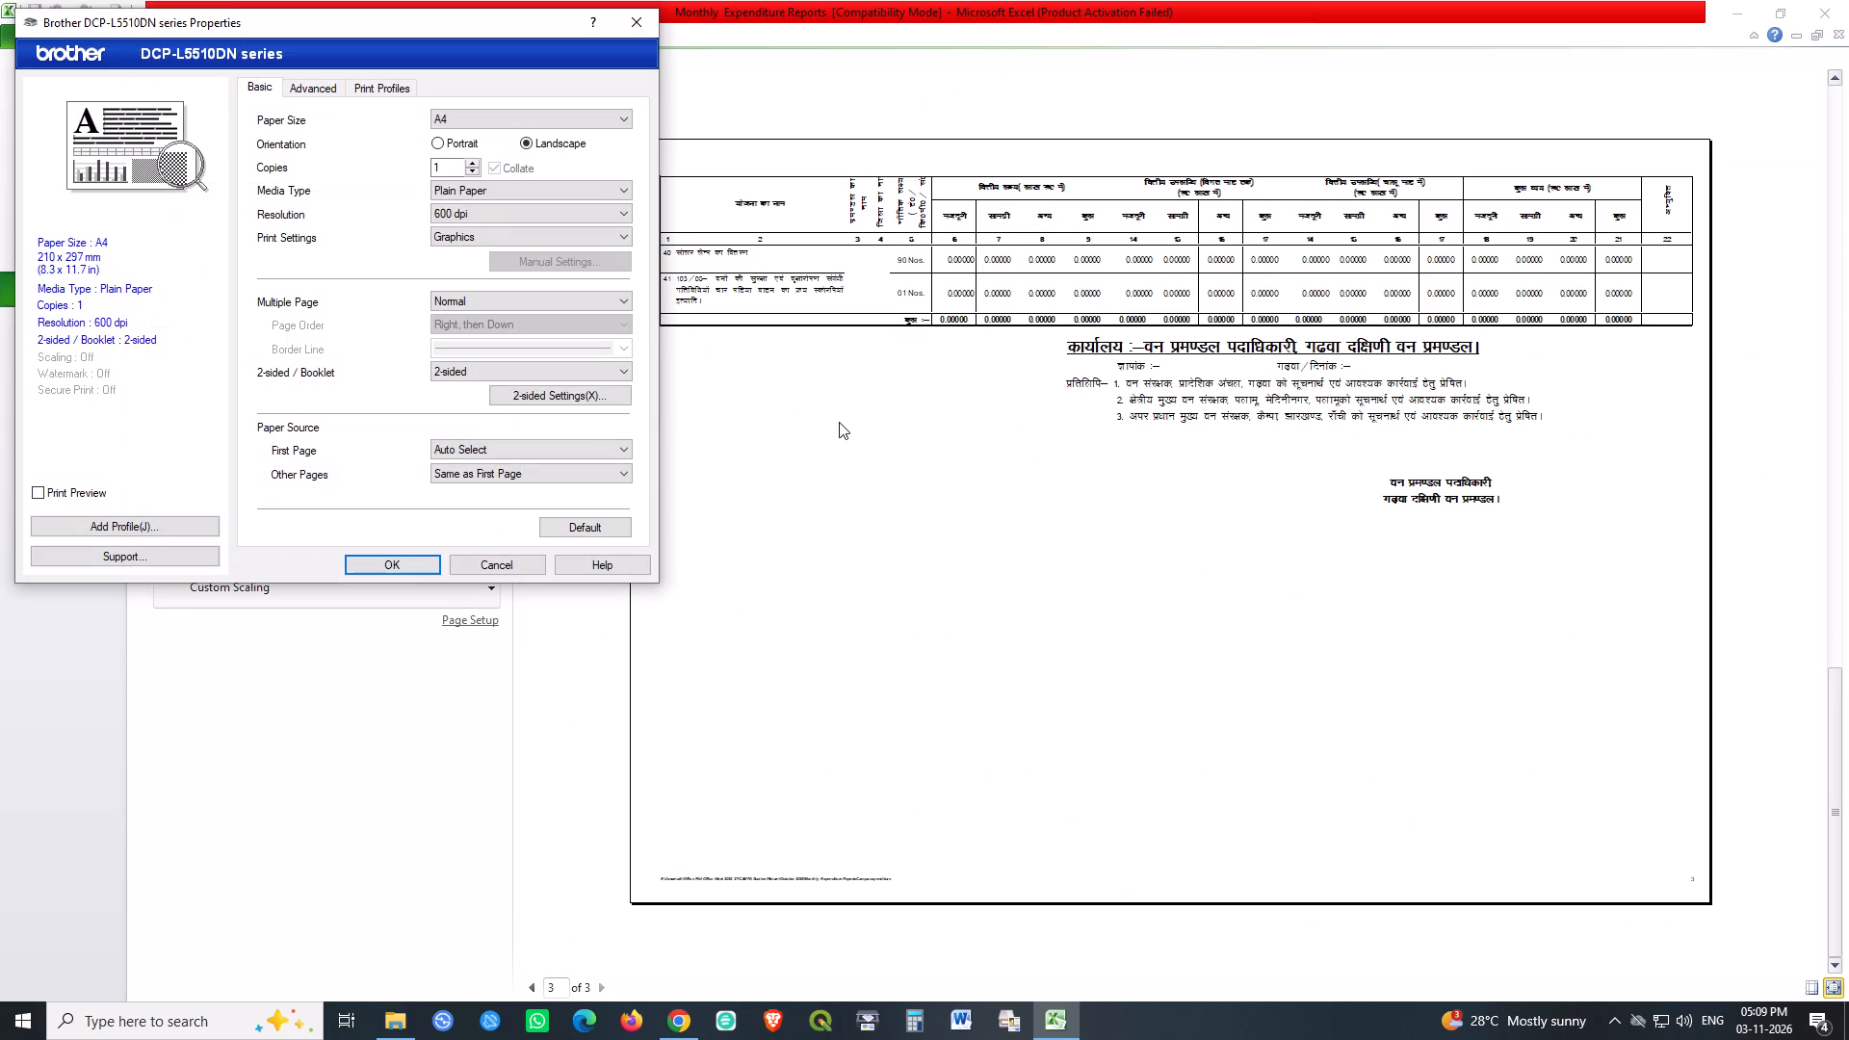
click(420, 563)
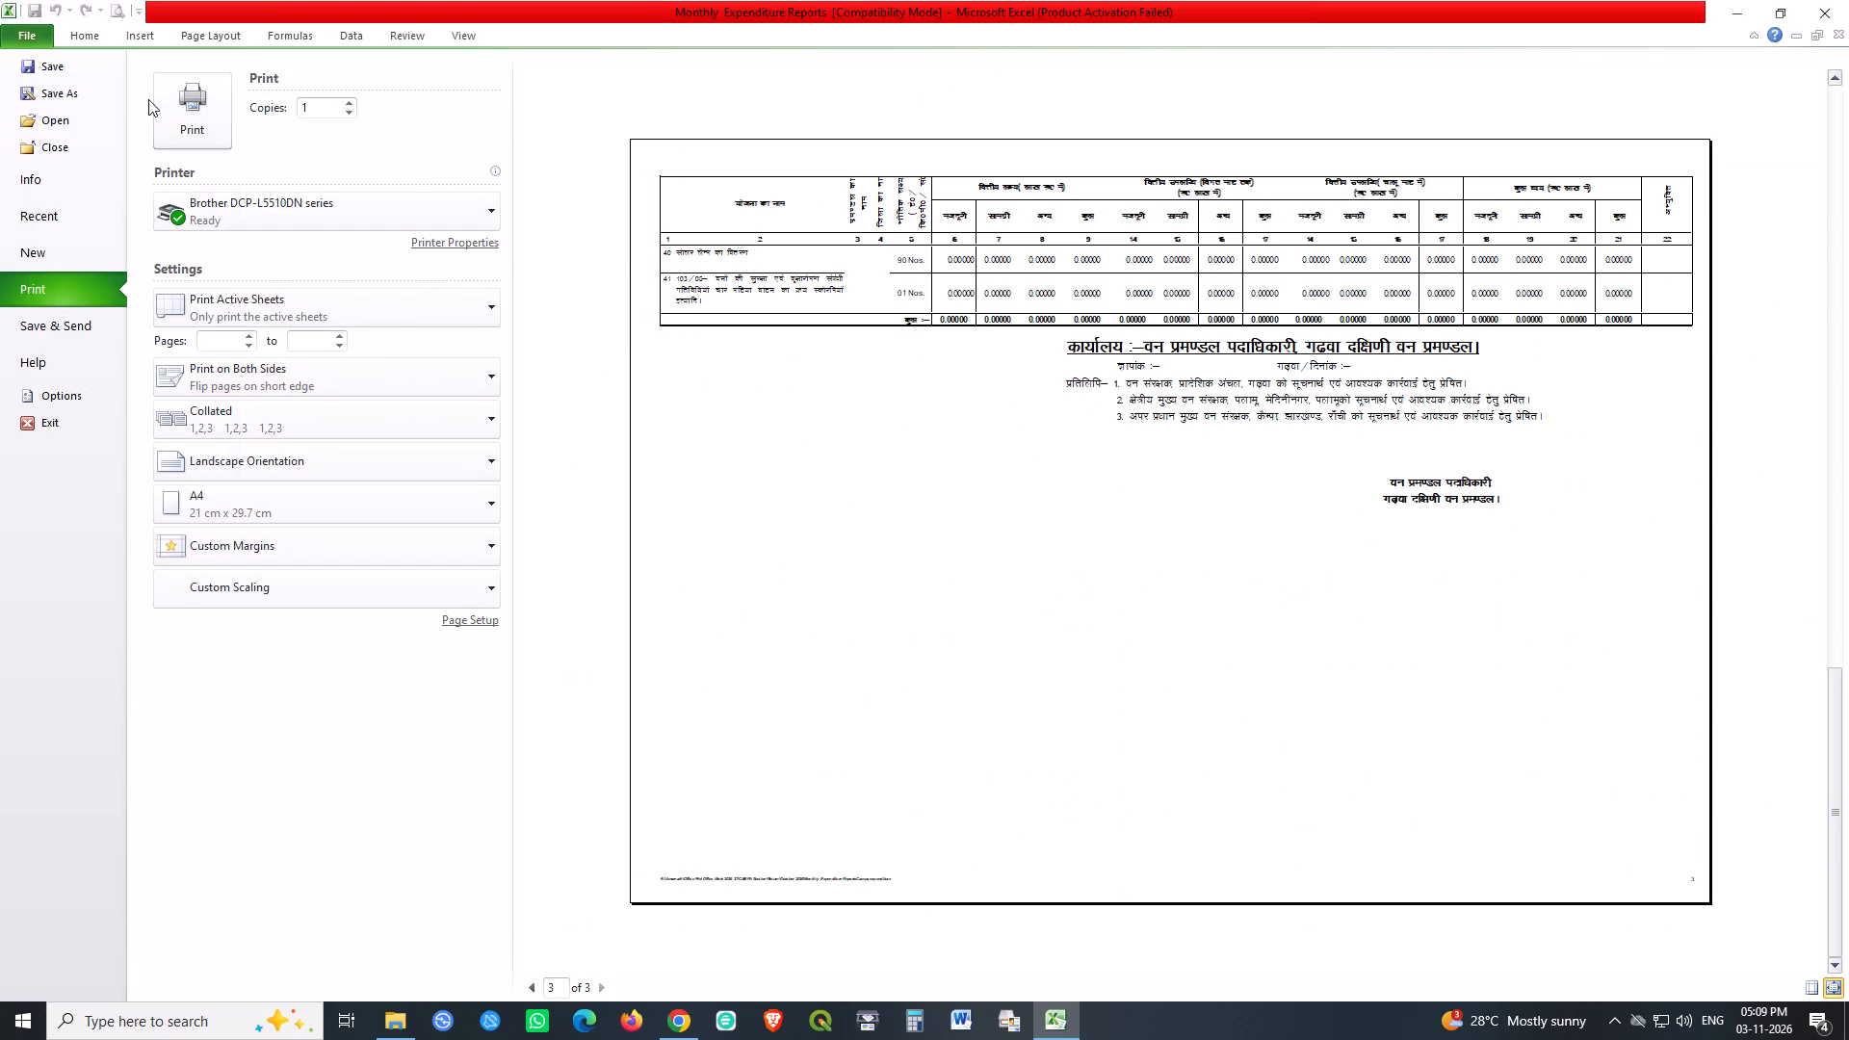
click(178, 102)
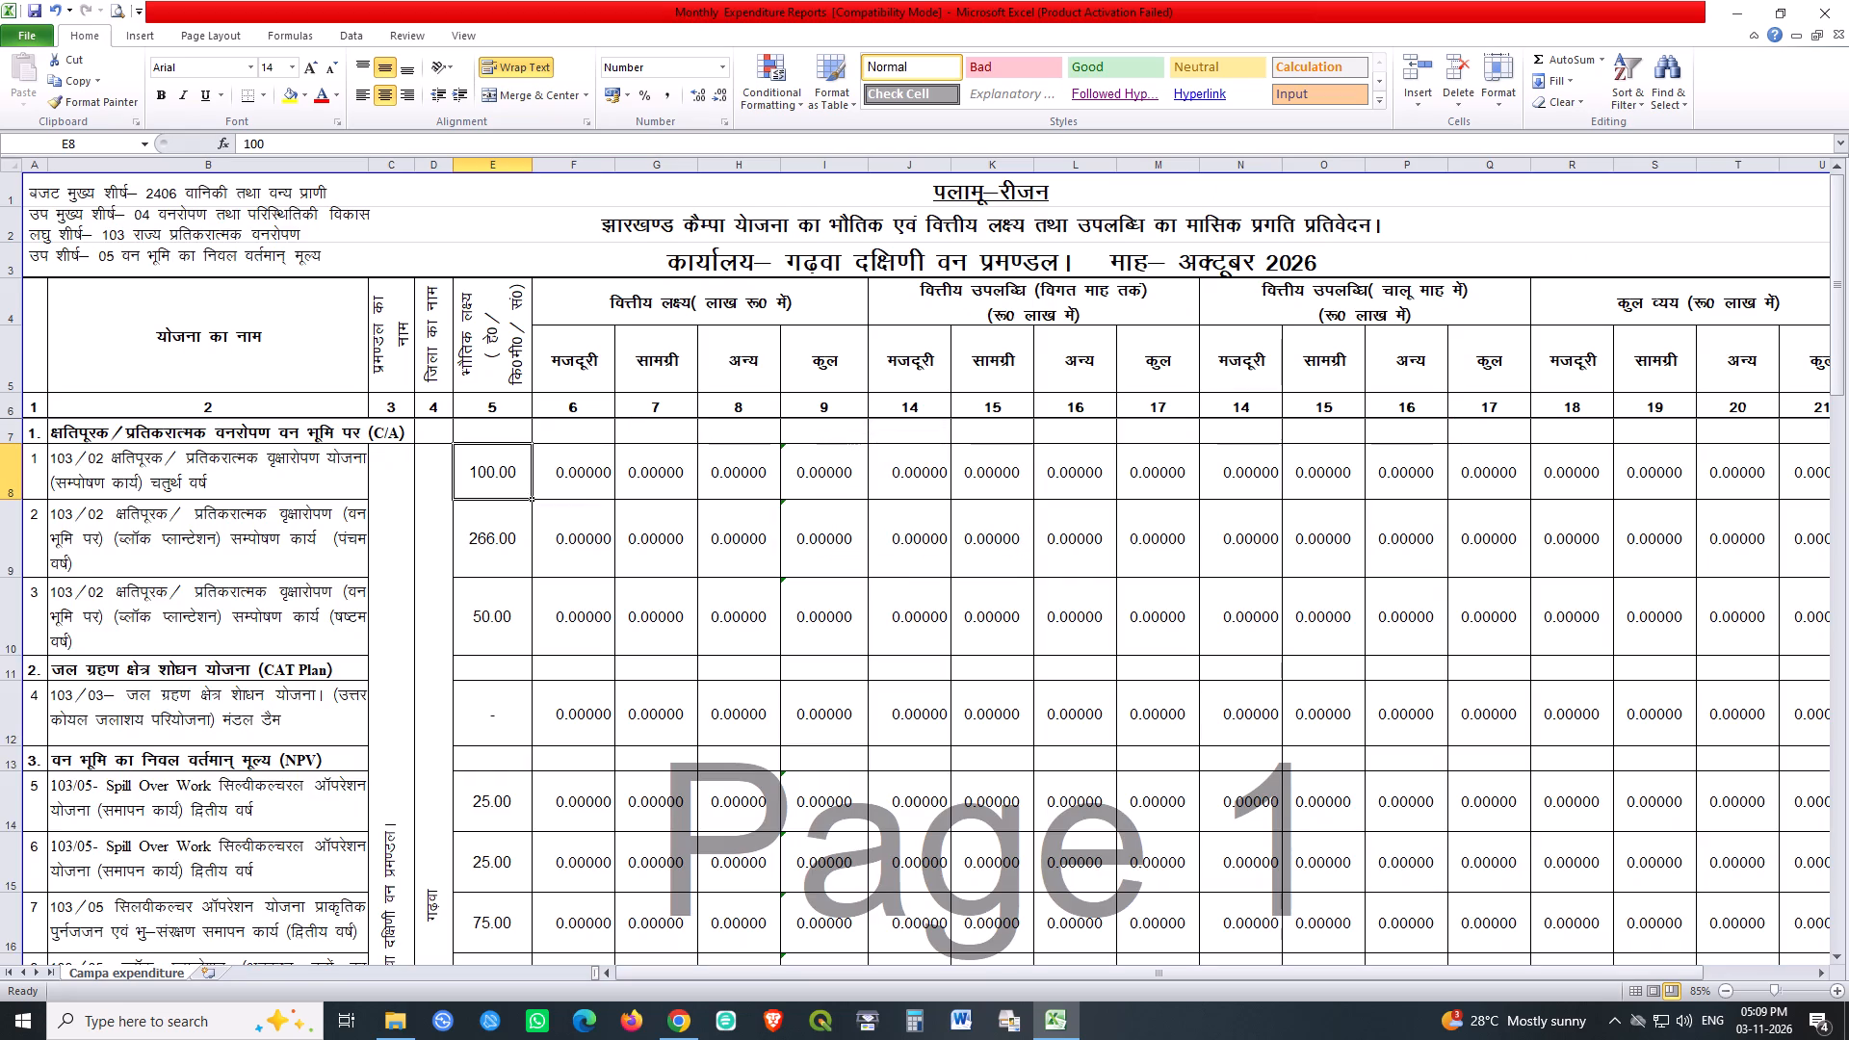
Save and close the Monthly Expenditure Reports workbook.
key(ctrl+s)
key(ctrl+s)
key(ctrl+s)
key(ctrl+s)
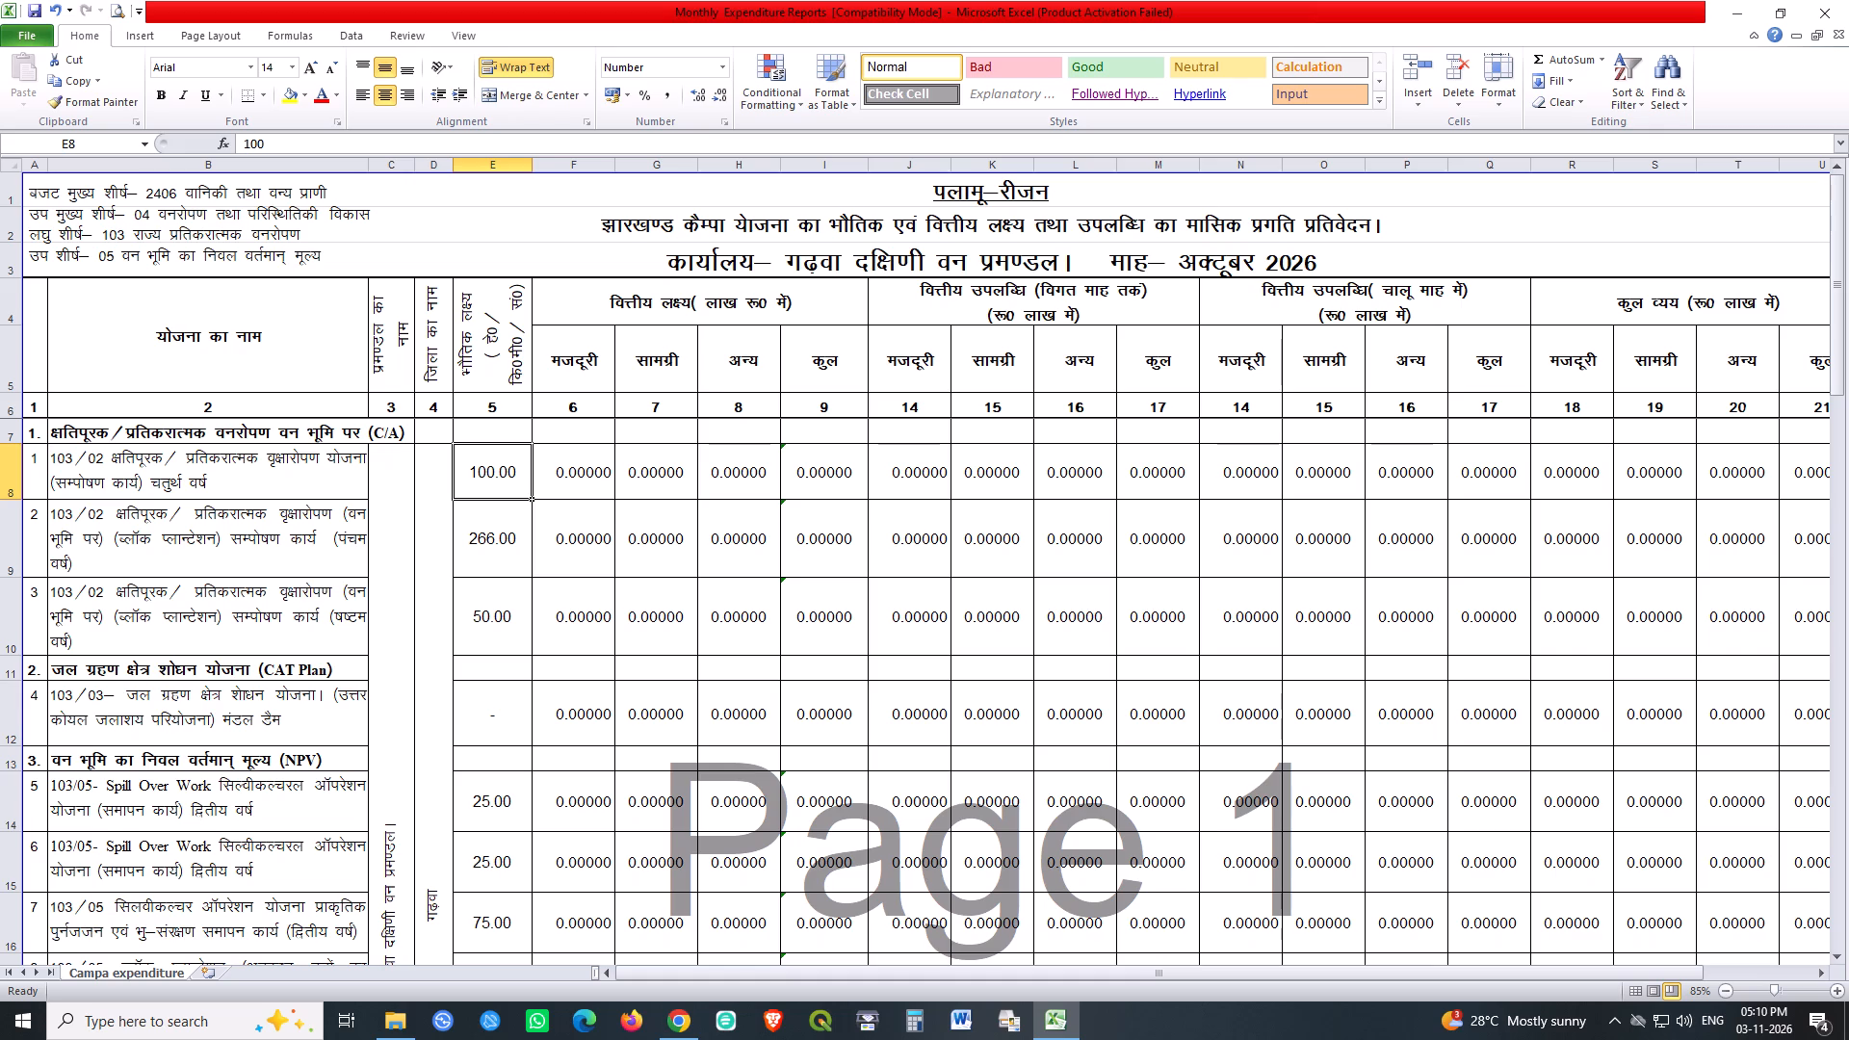
key(ctrl+s)
click(1824, 0)
Go to the Monthly Return 2026-27 folder within Office Work 2026-27.
key(BackSpace)
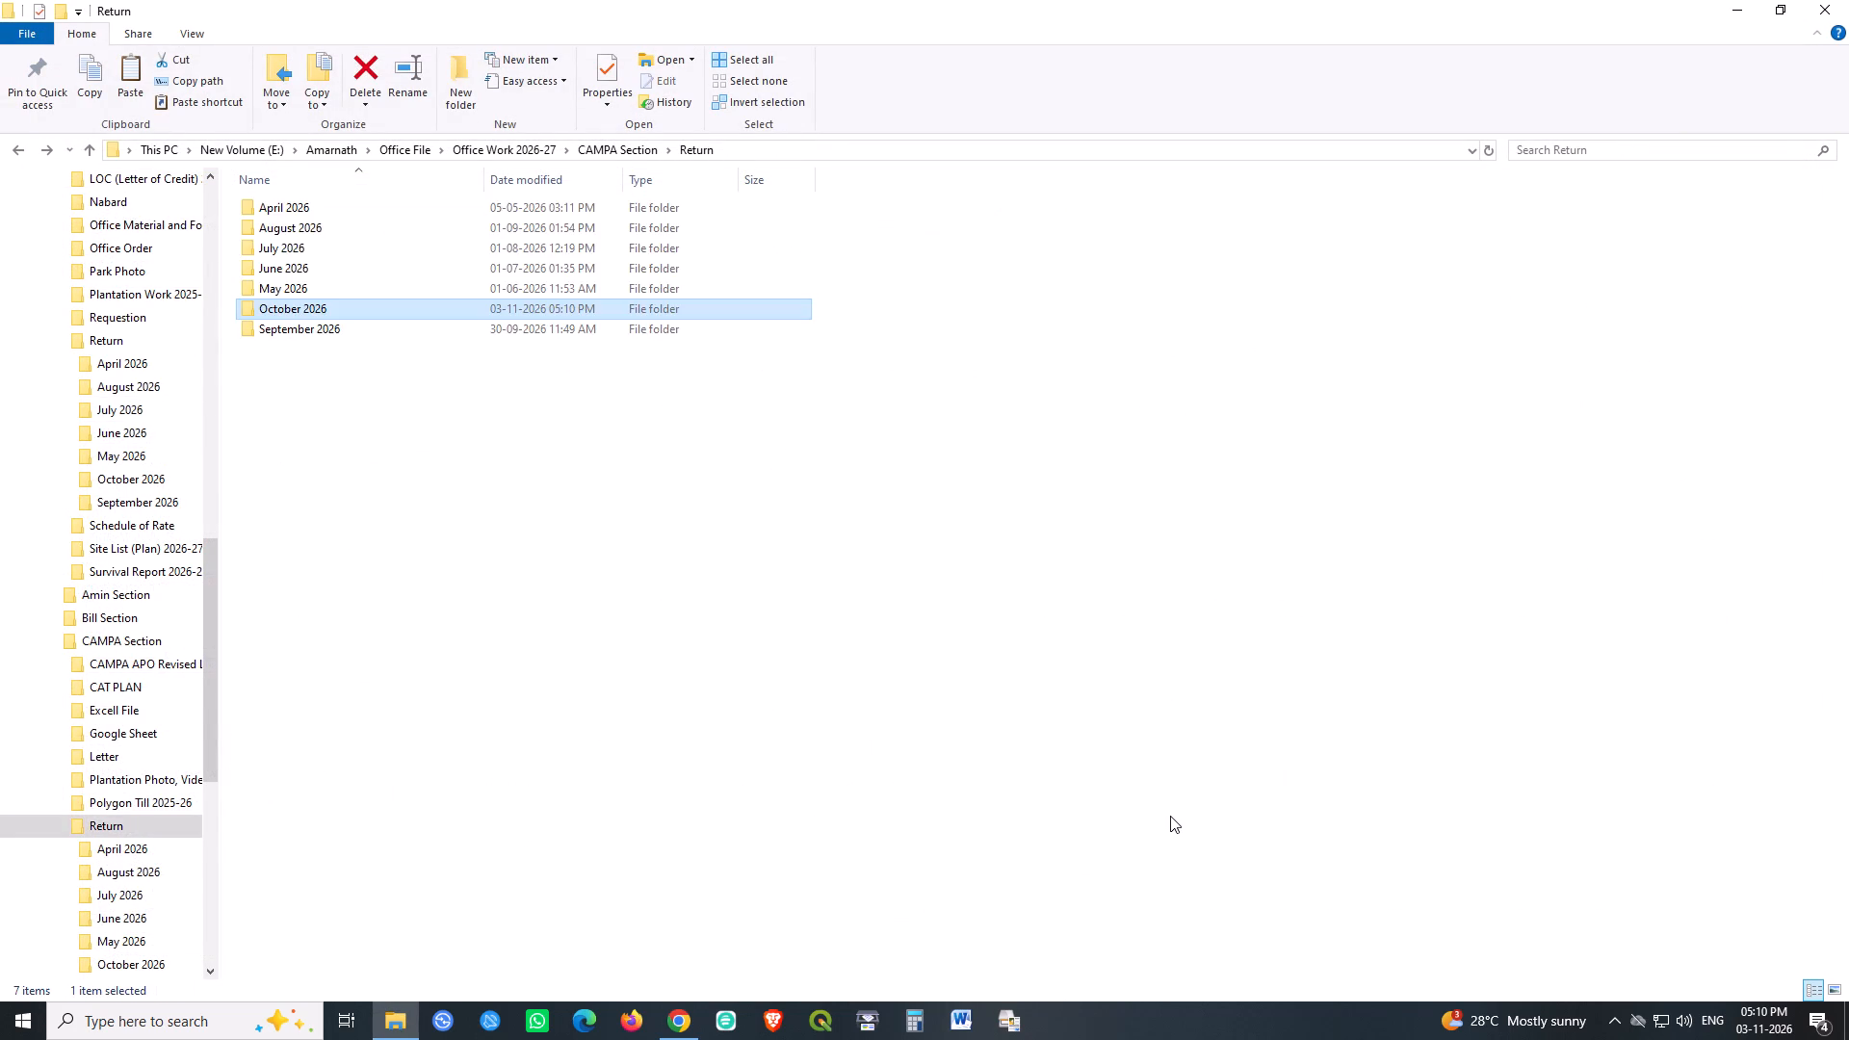
key(BackSpace)
key(BackSpace)
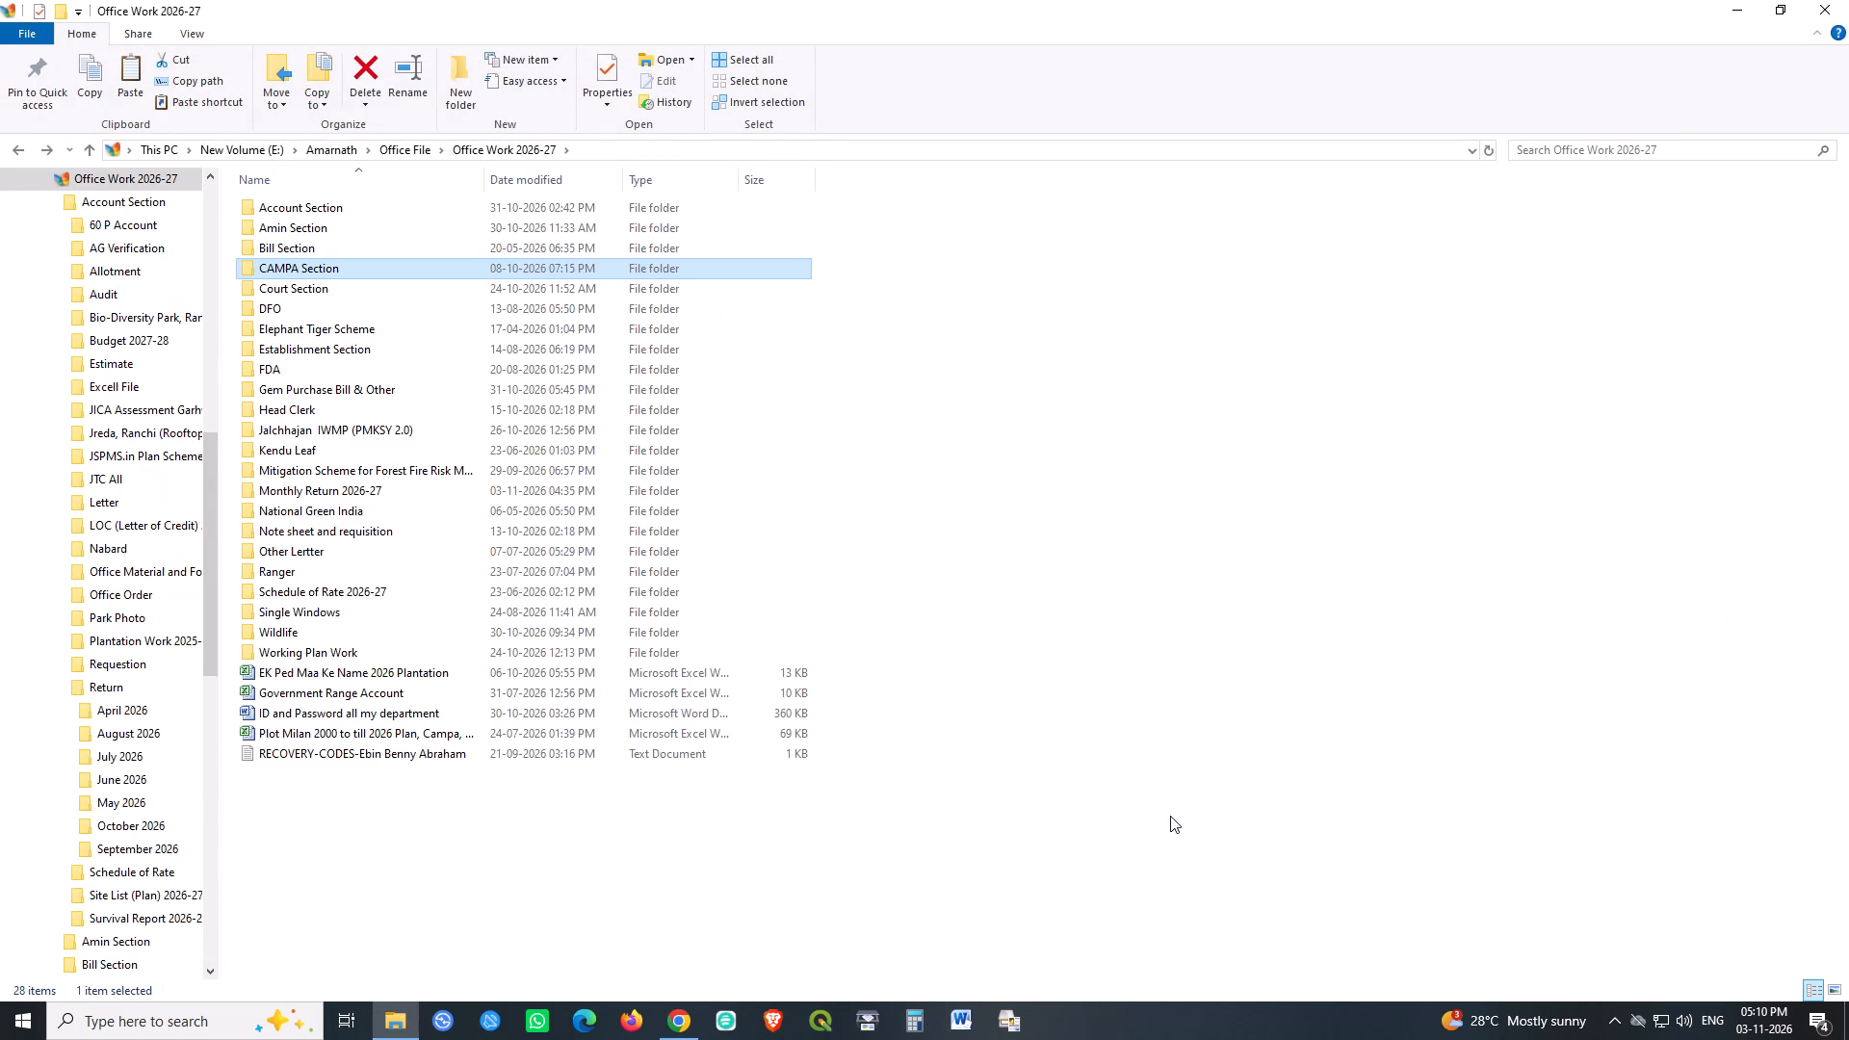
key(Up)
key(m)
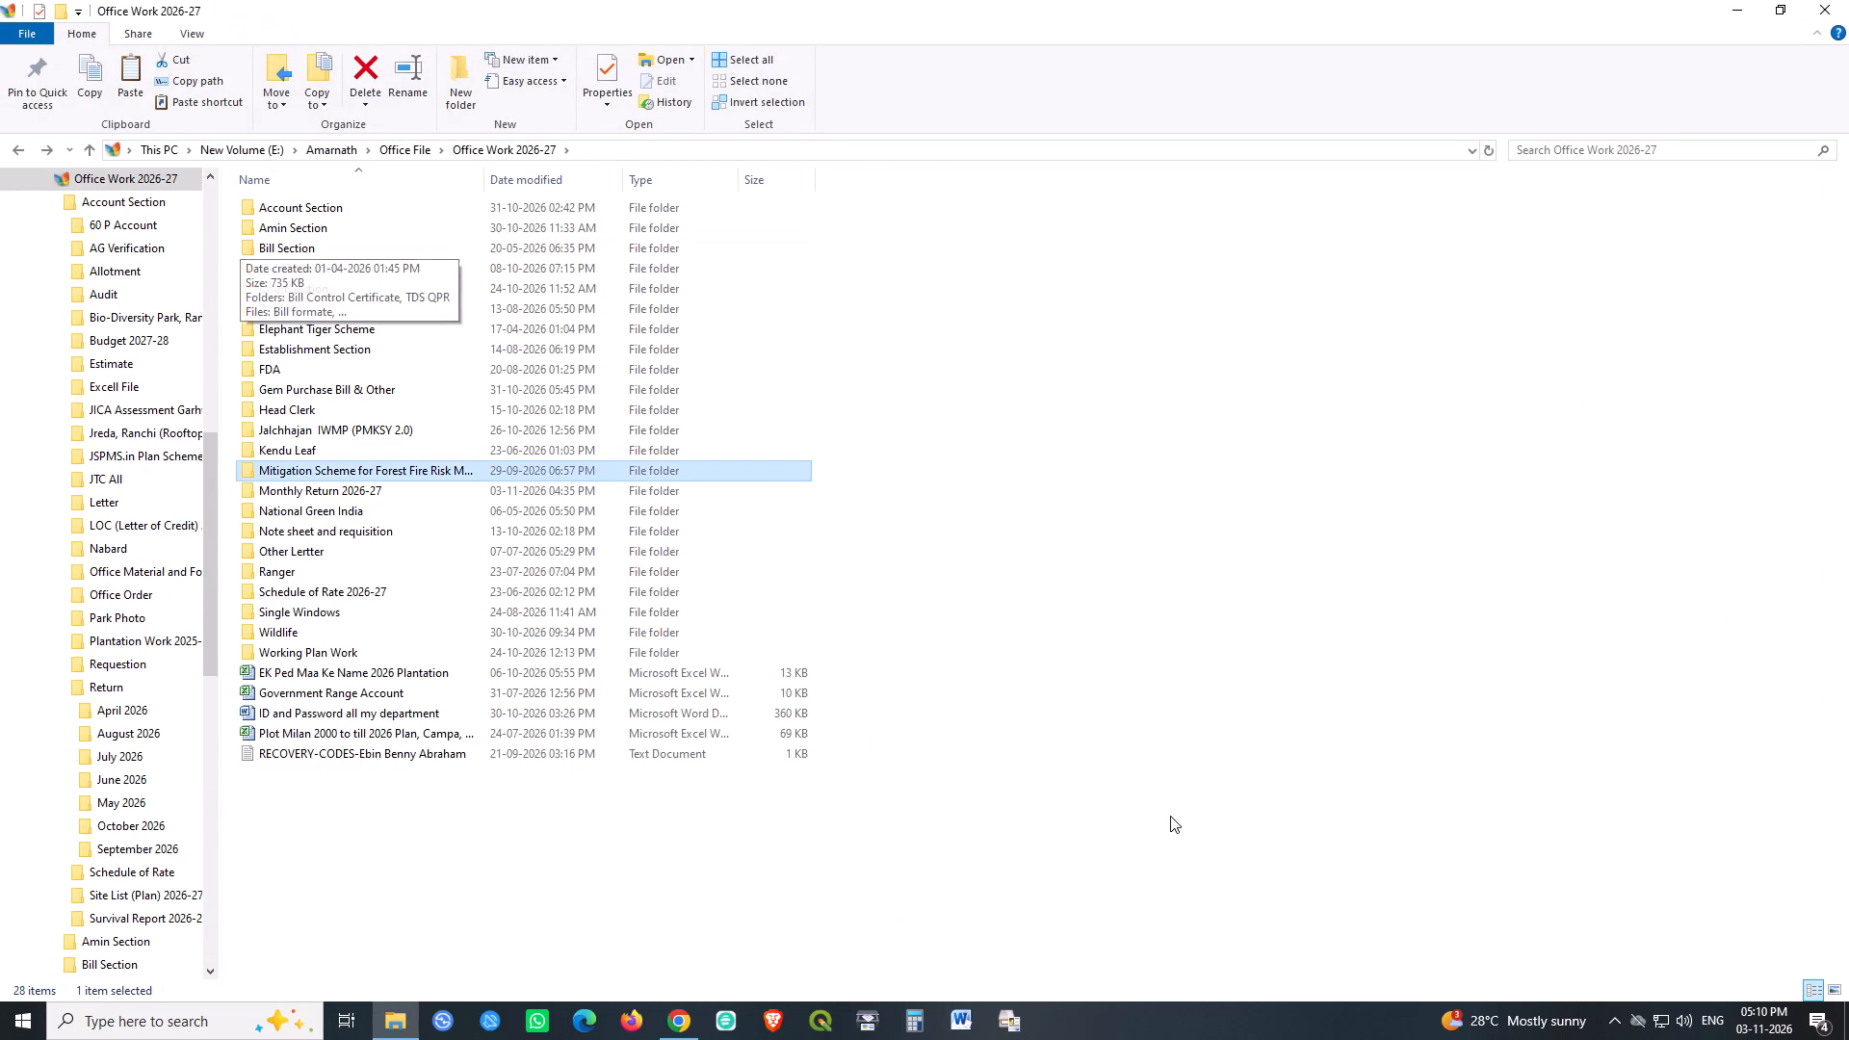
key(Down)
key(Return)
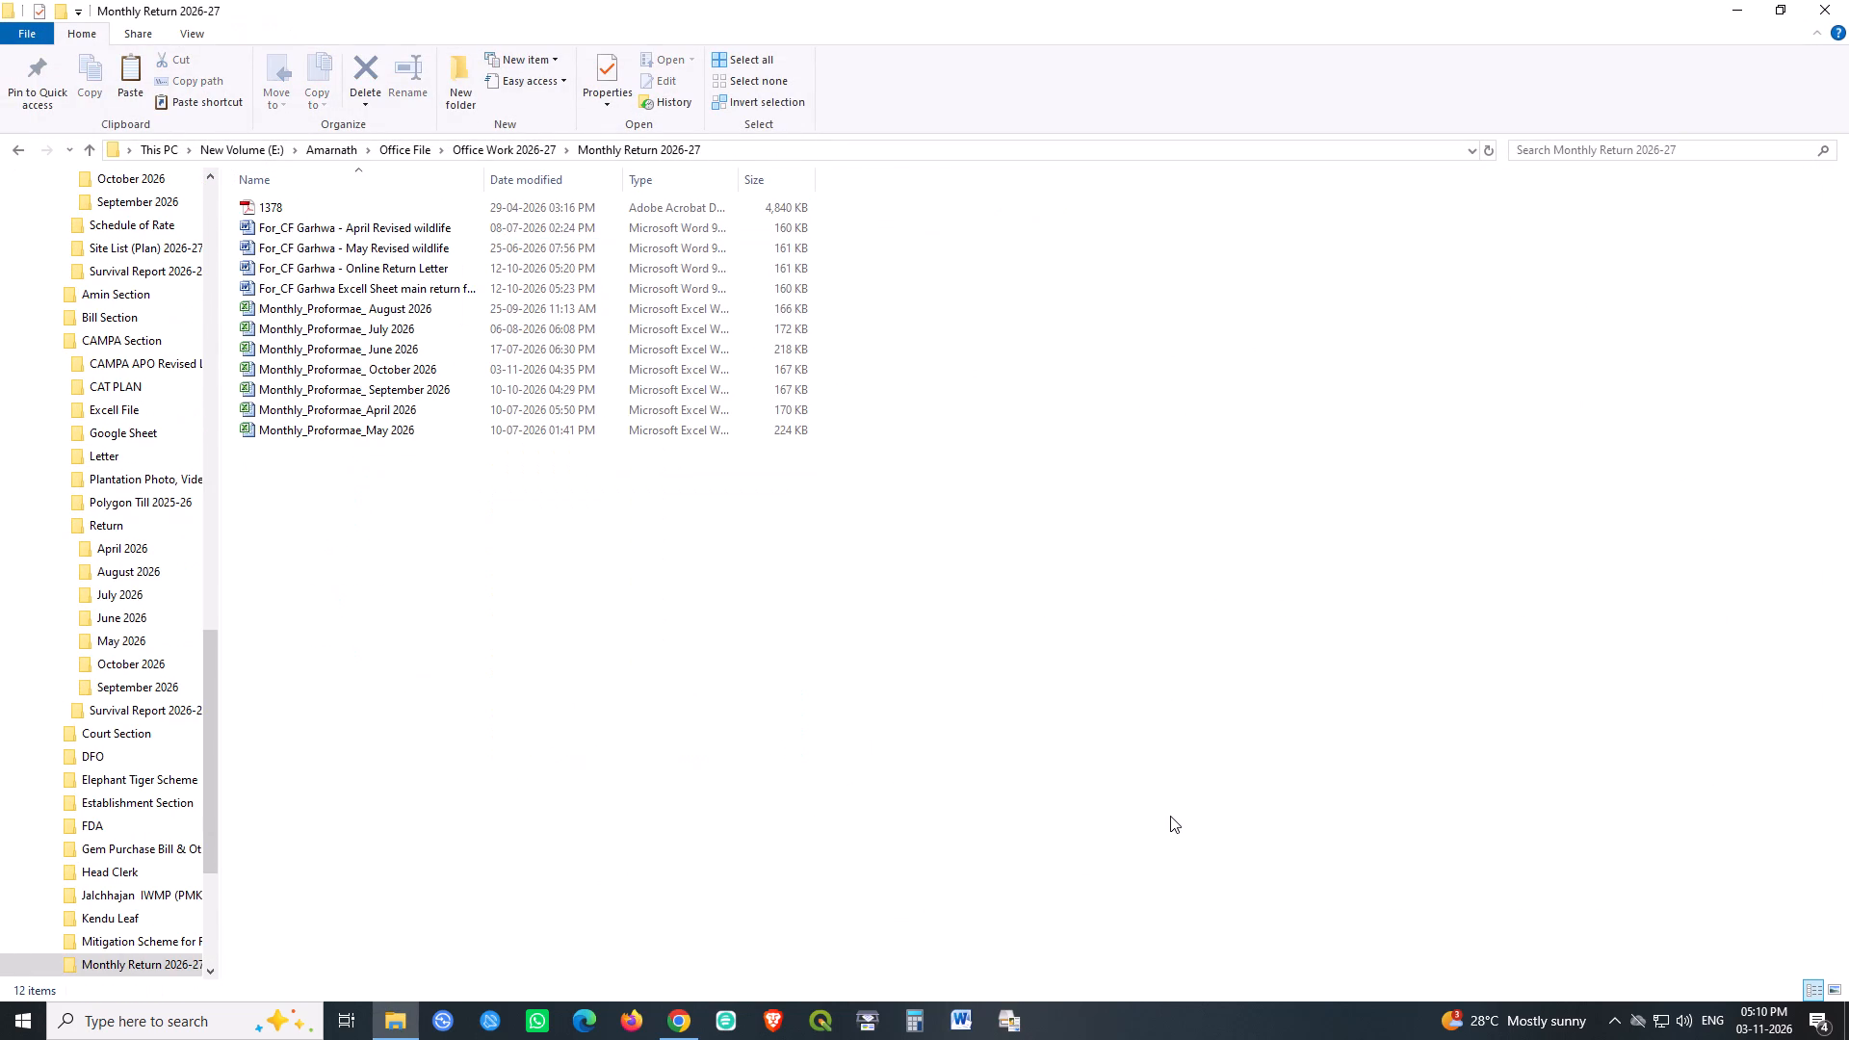
Open the Monthly_Proformae_ October 2026 workbook and dismiss the activation notice.
key(Down)
key(Down)
key(Down)
key(Down)
key(Down)
key(Down)
key(Down)
key(Down)
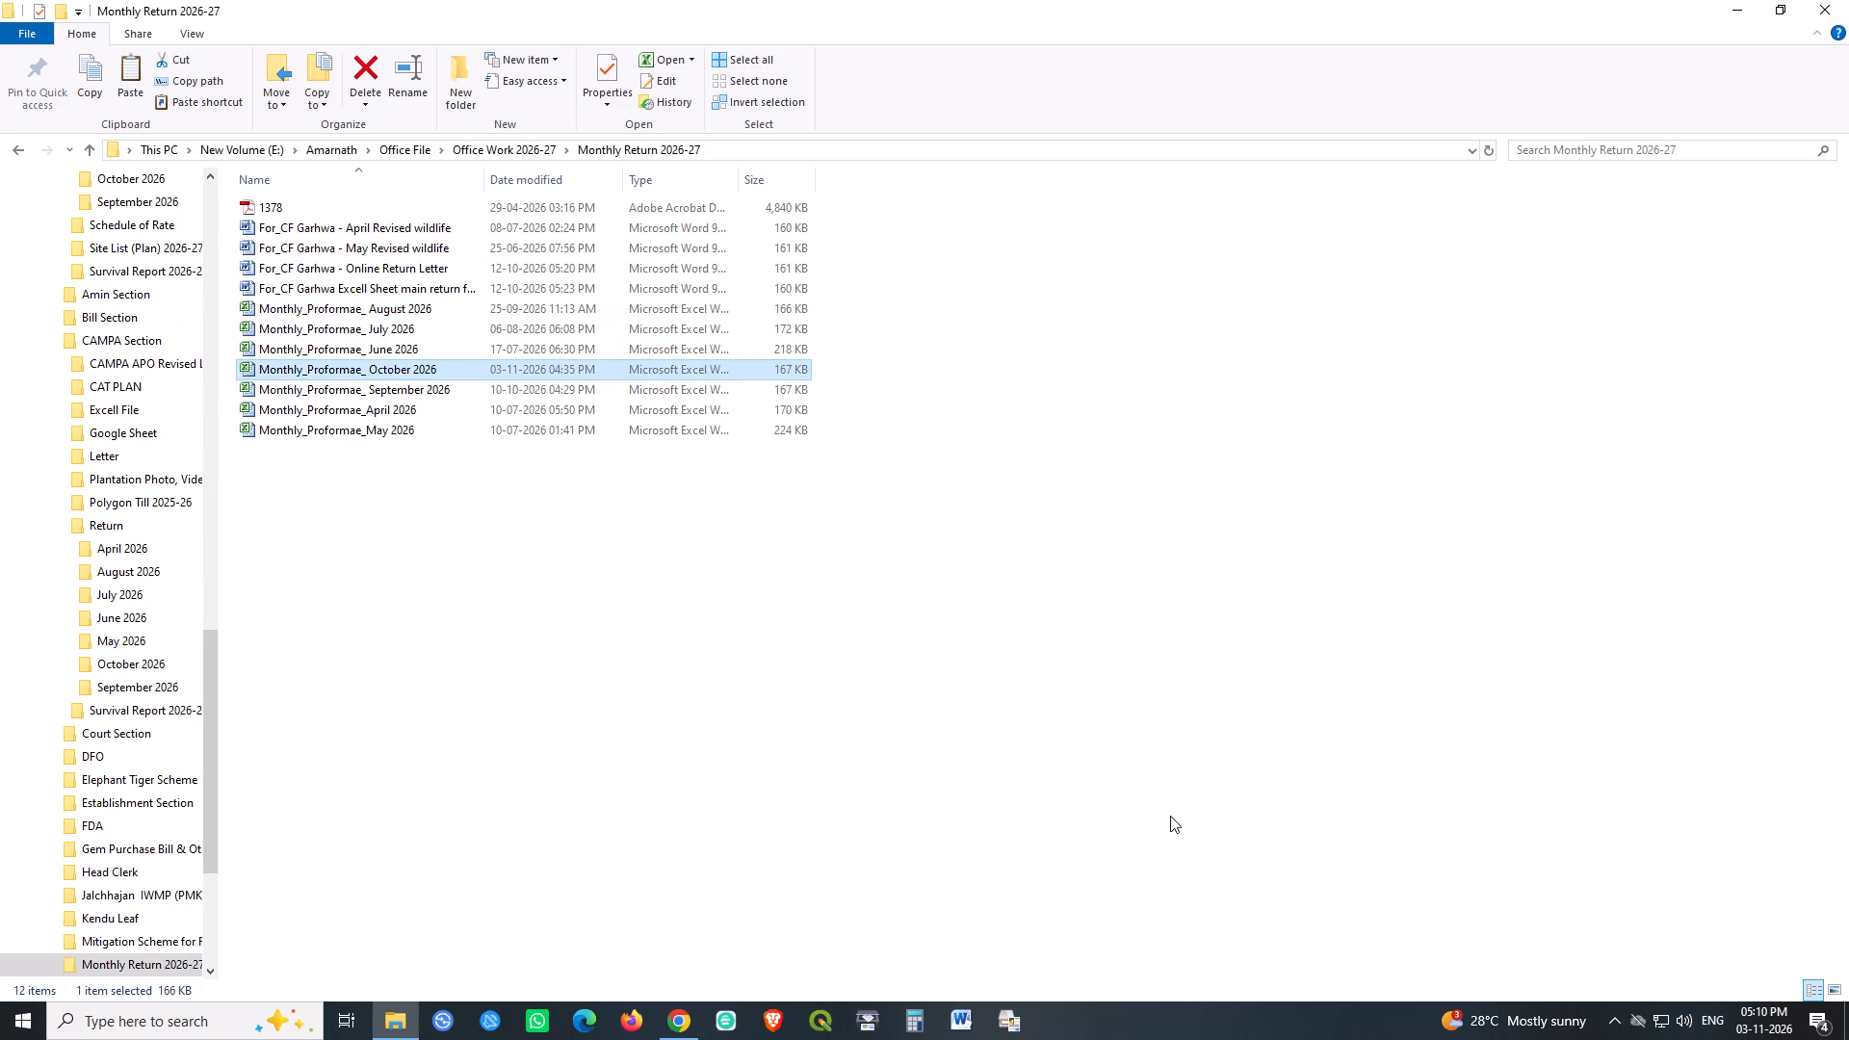
key(Return)
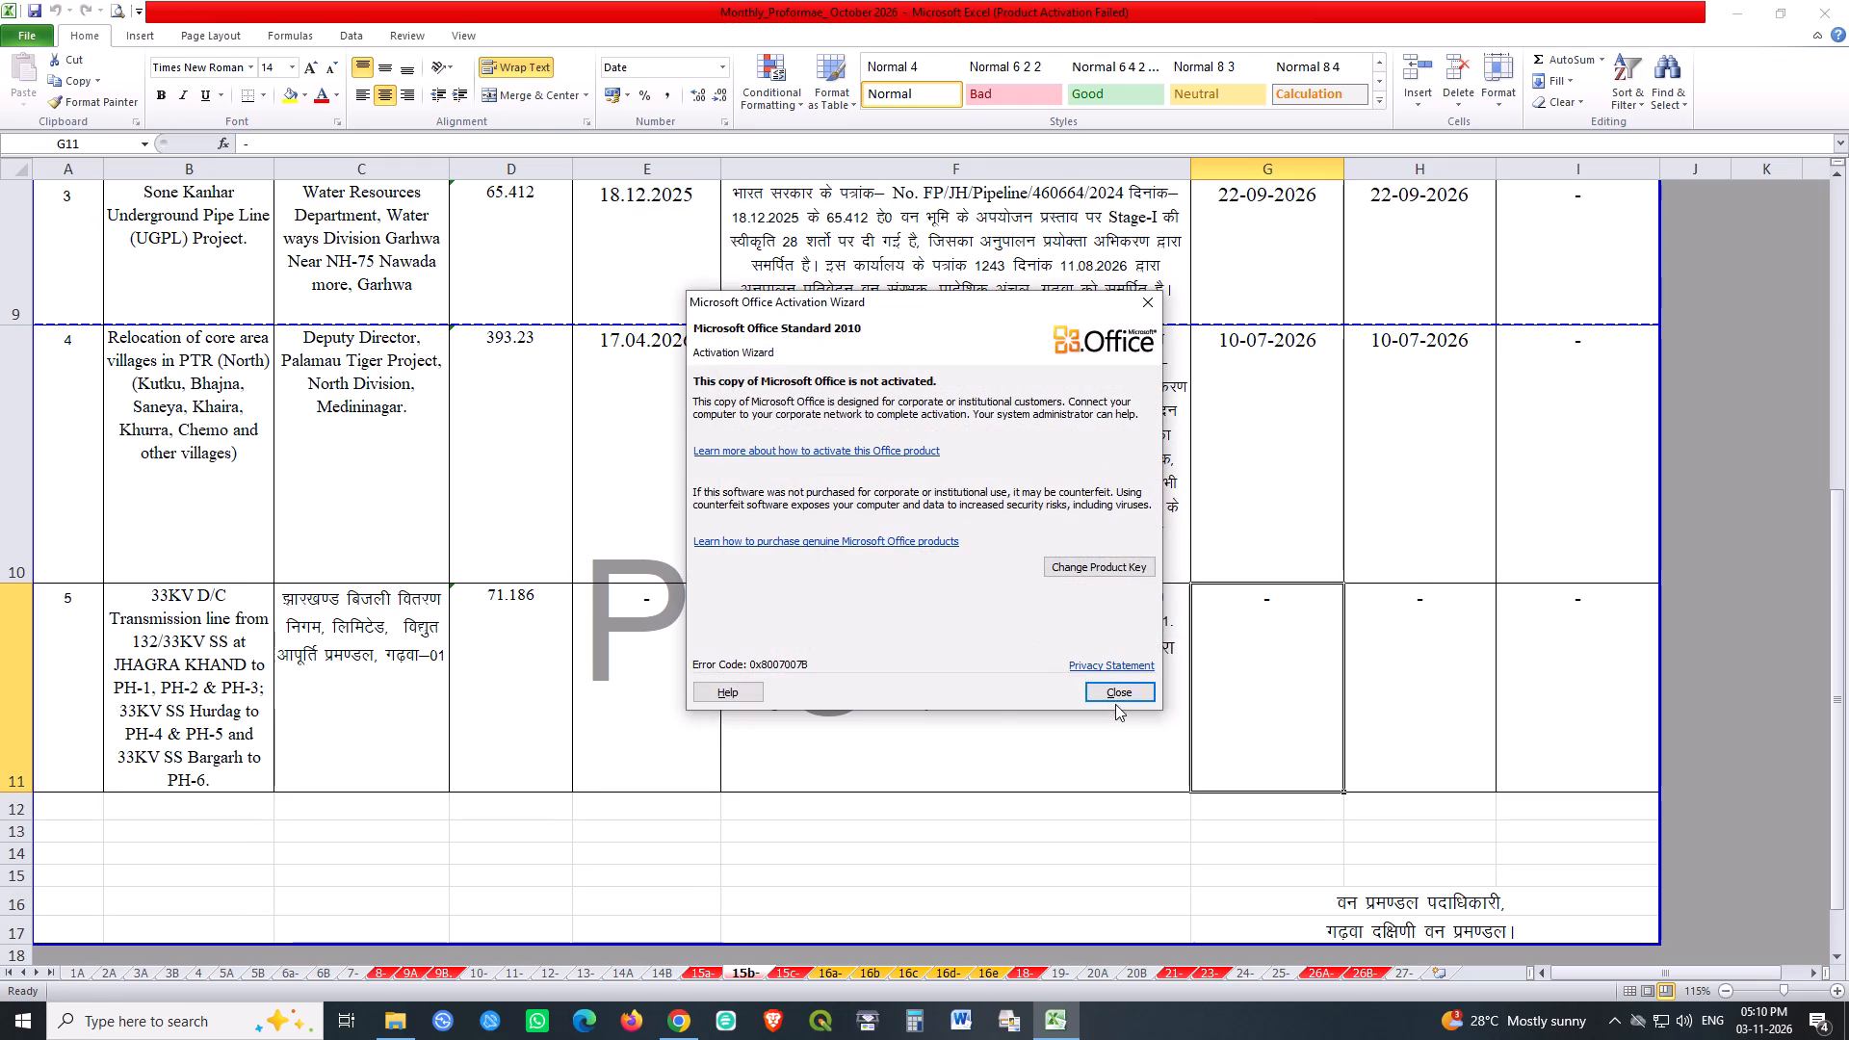
click(1125, 689)
Change the month in the title of sheet 1A to अक्टूबर.
click(80, 973)
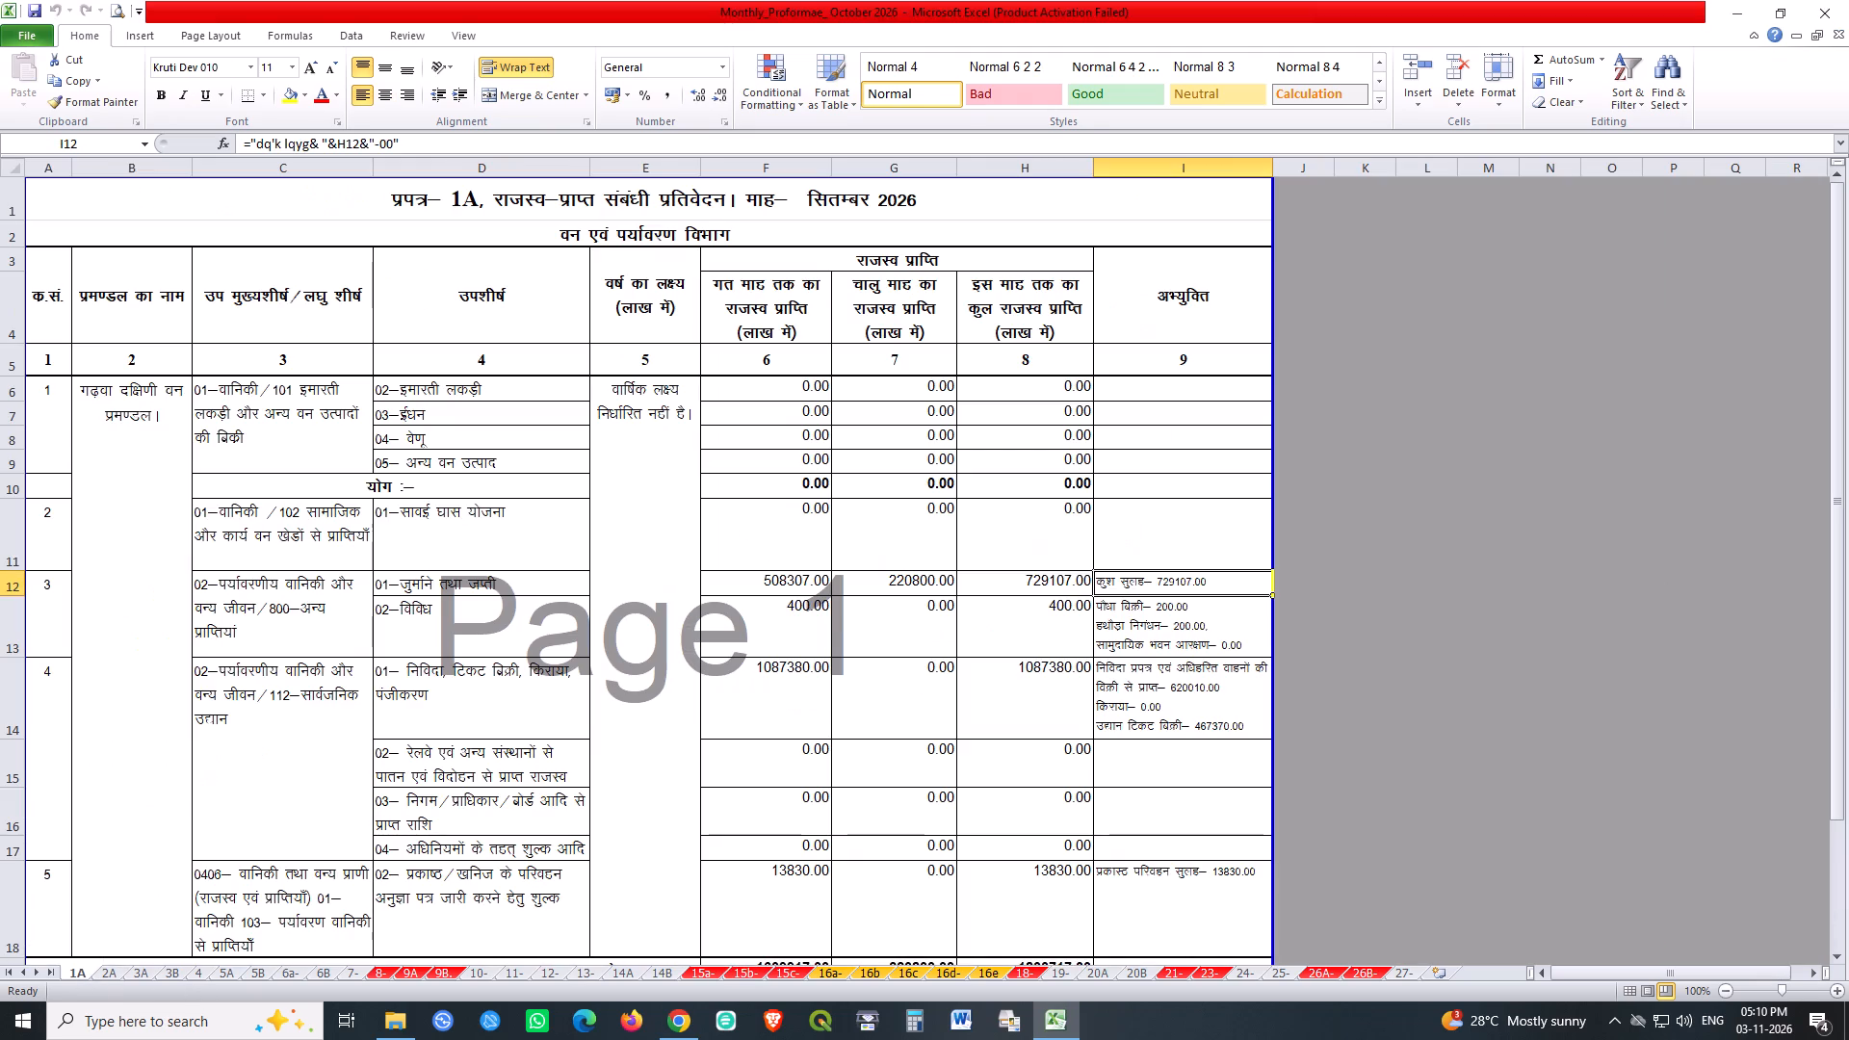
scroll(1190, 628, up, 5)
double_click(808, 197)
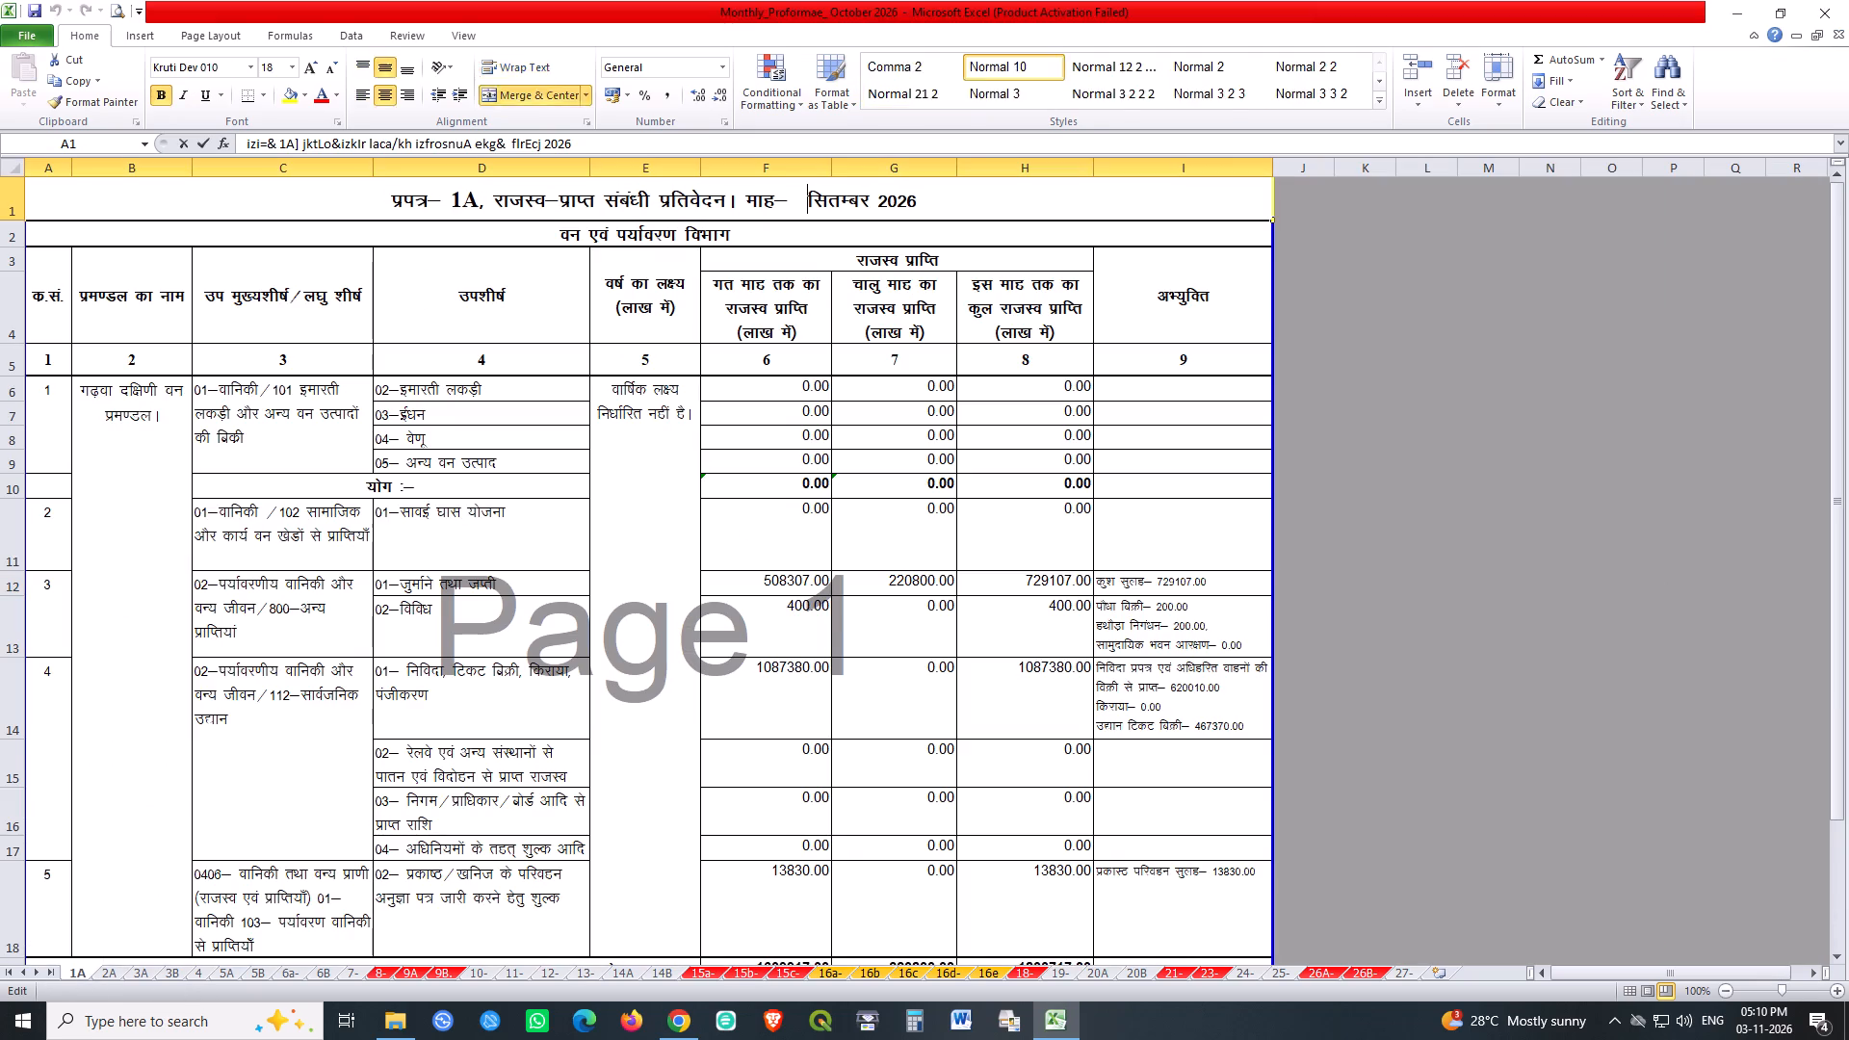
key(ctrl+shift+Right)
key(shift+Left)
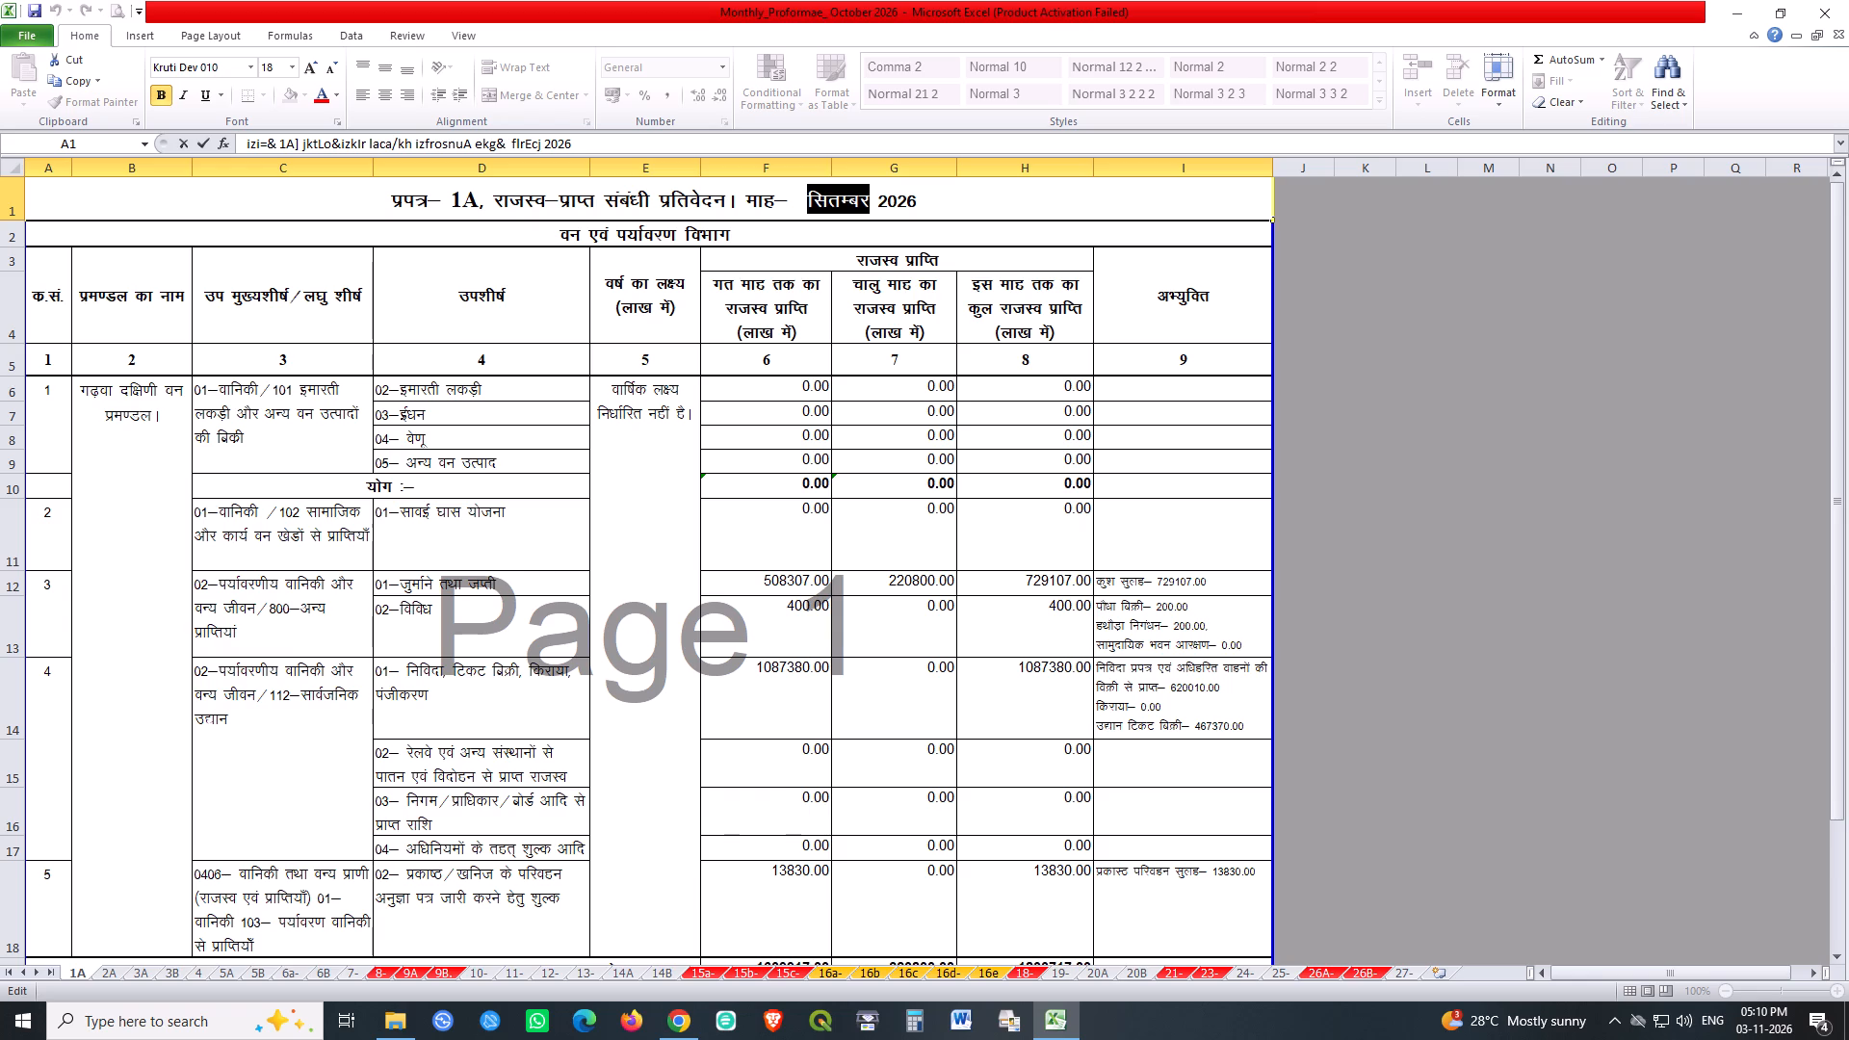
text(vDVwcj)
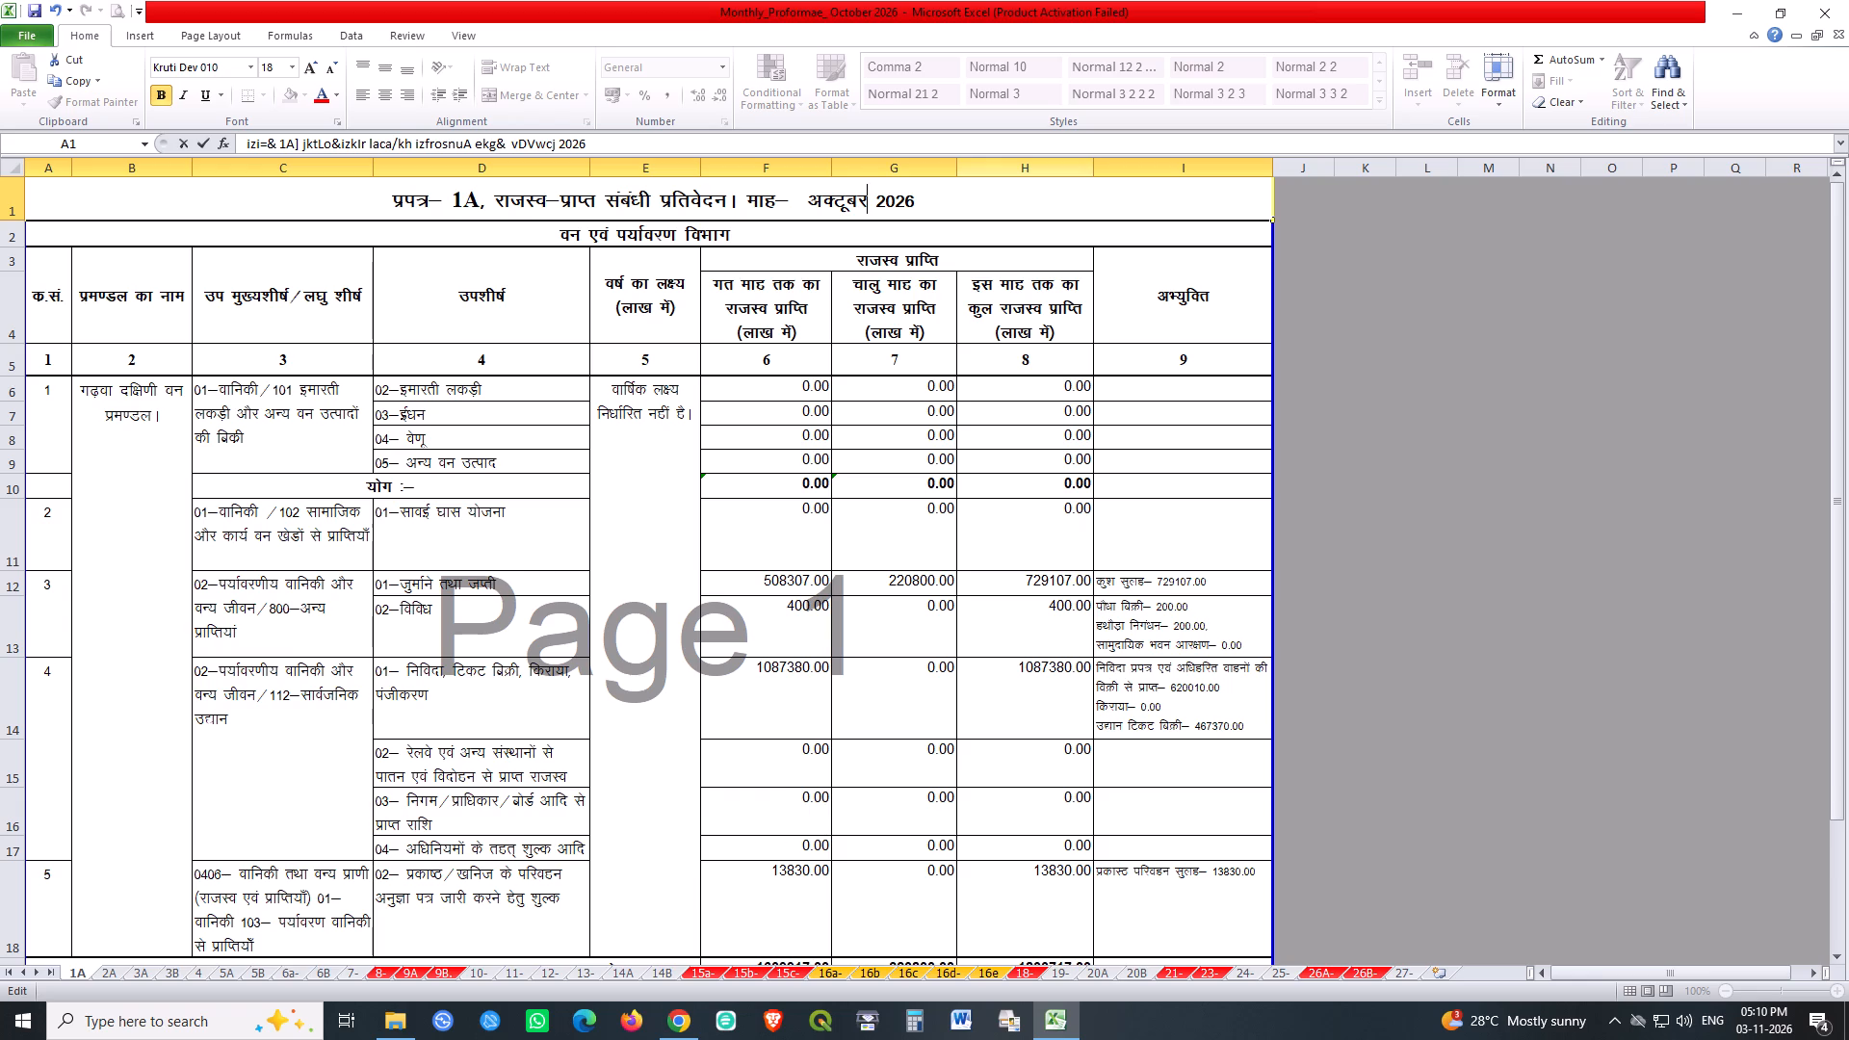
key(Return)
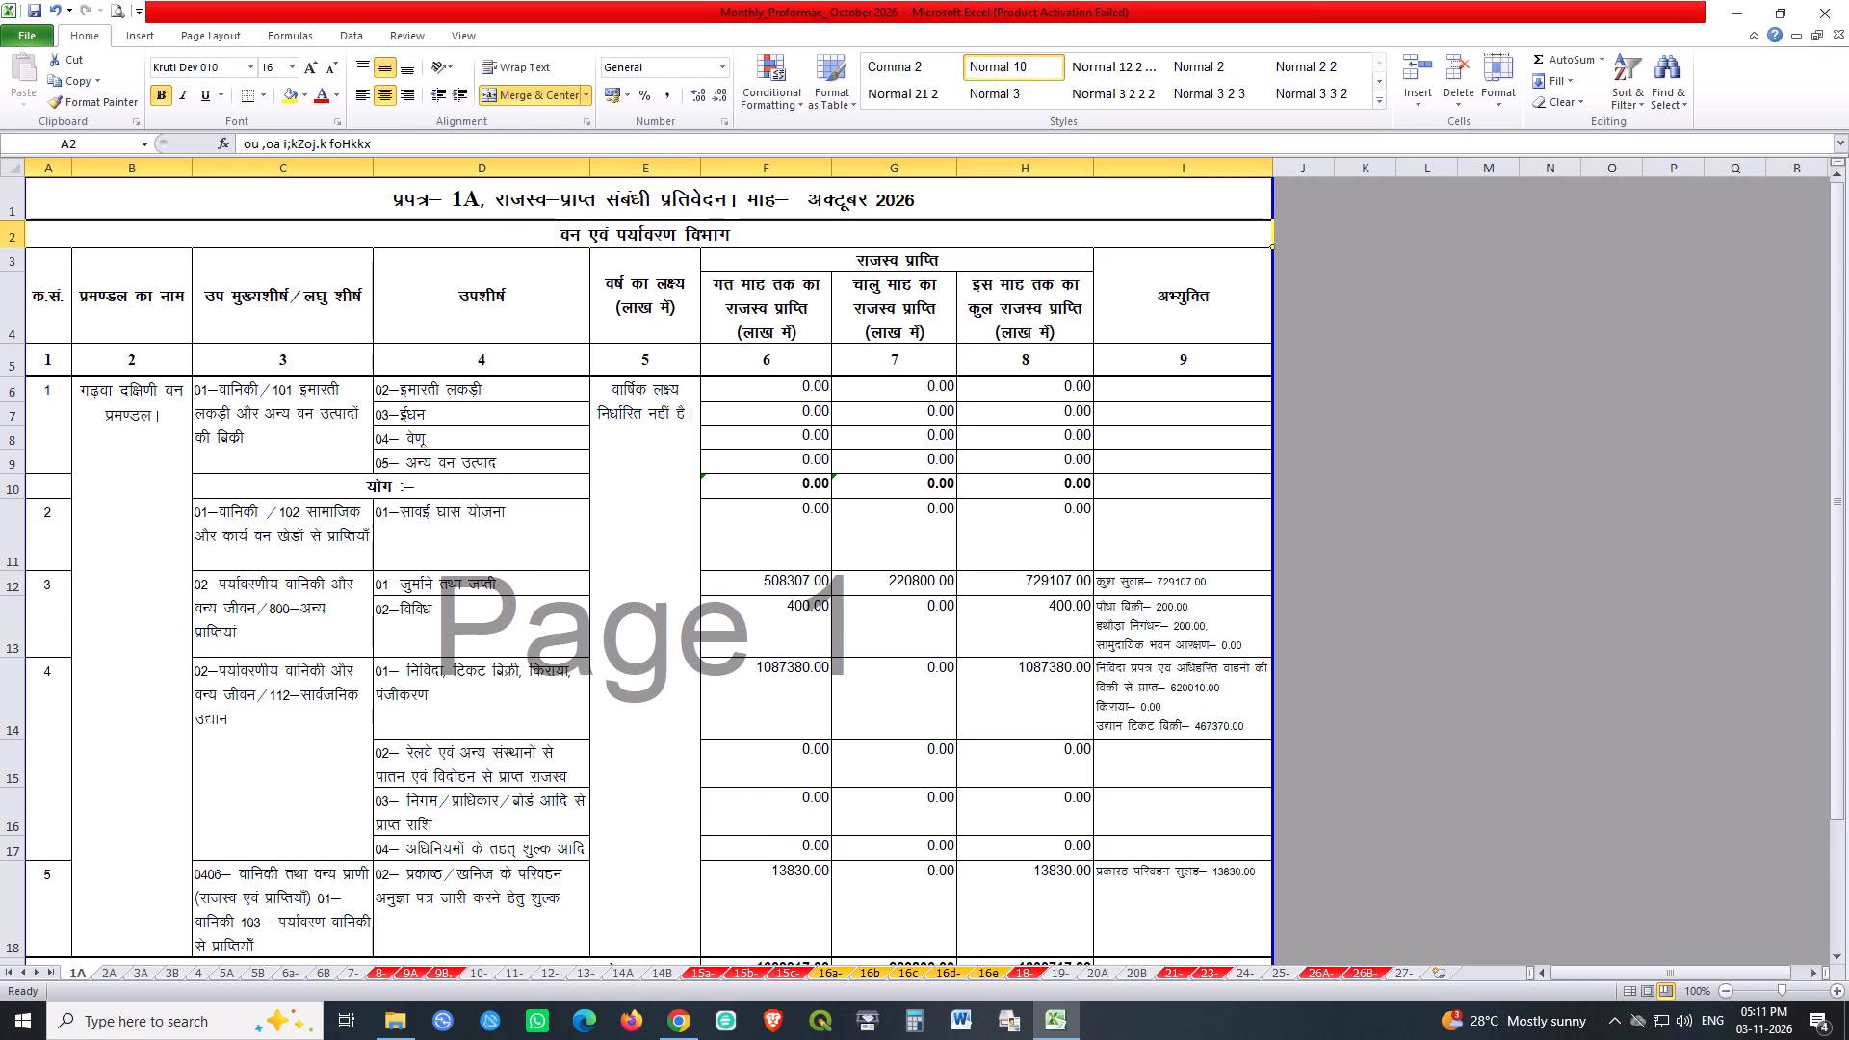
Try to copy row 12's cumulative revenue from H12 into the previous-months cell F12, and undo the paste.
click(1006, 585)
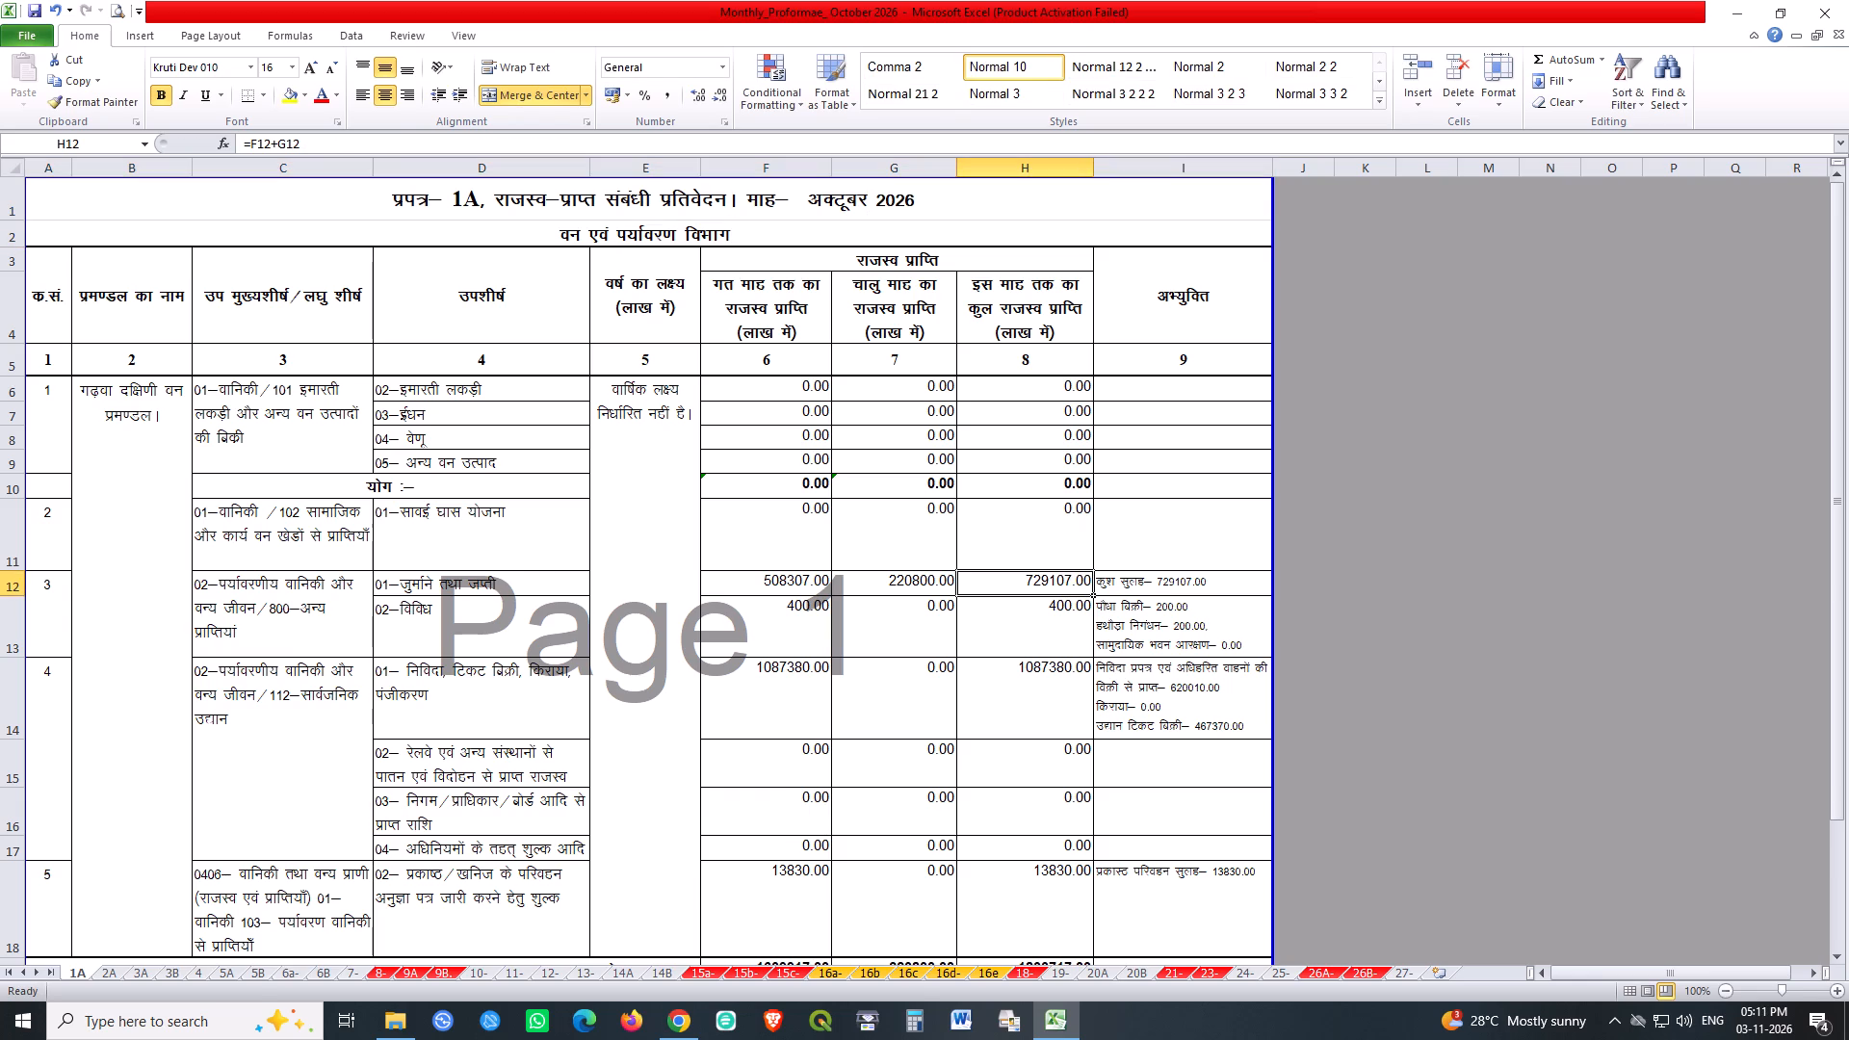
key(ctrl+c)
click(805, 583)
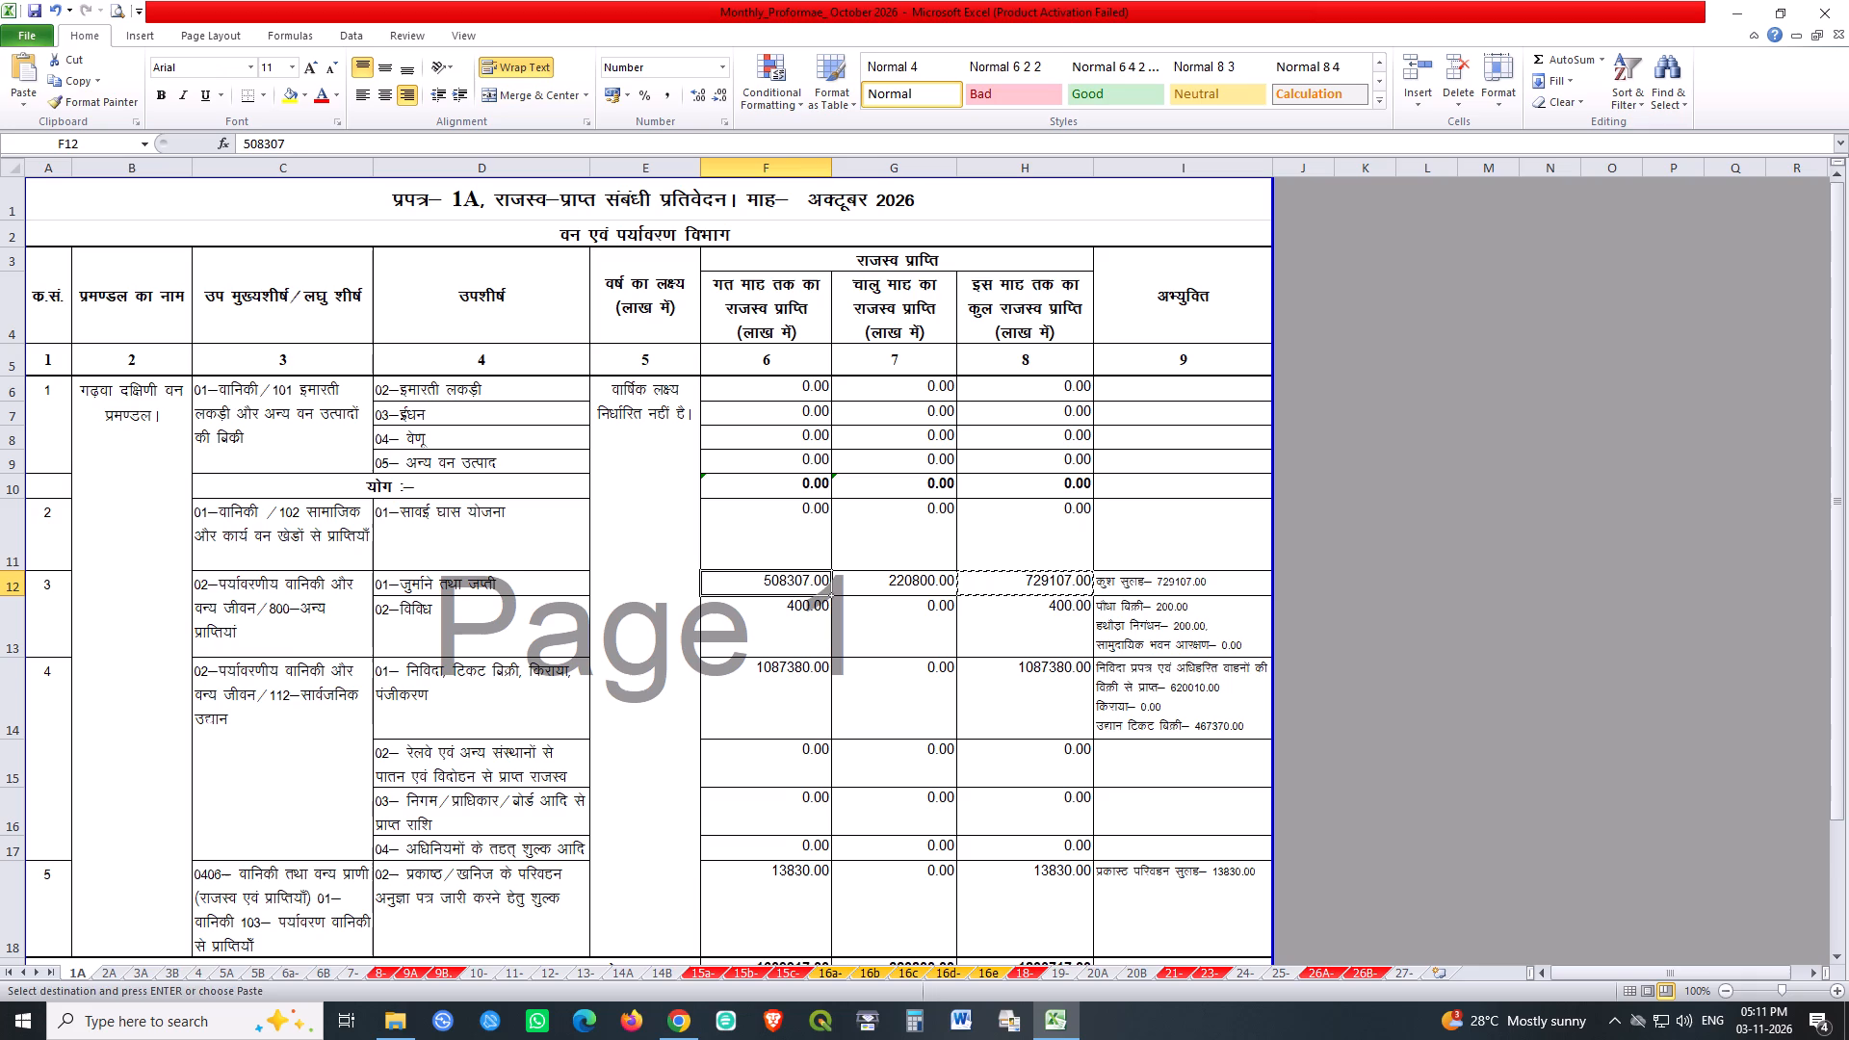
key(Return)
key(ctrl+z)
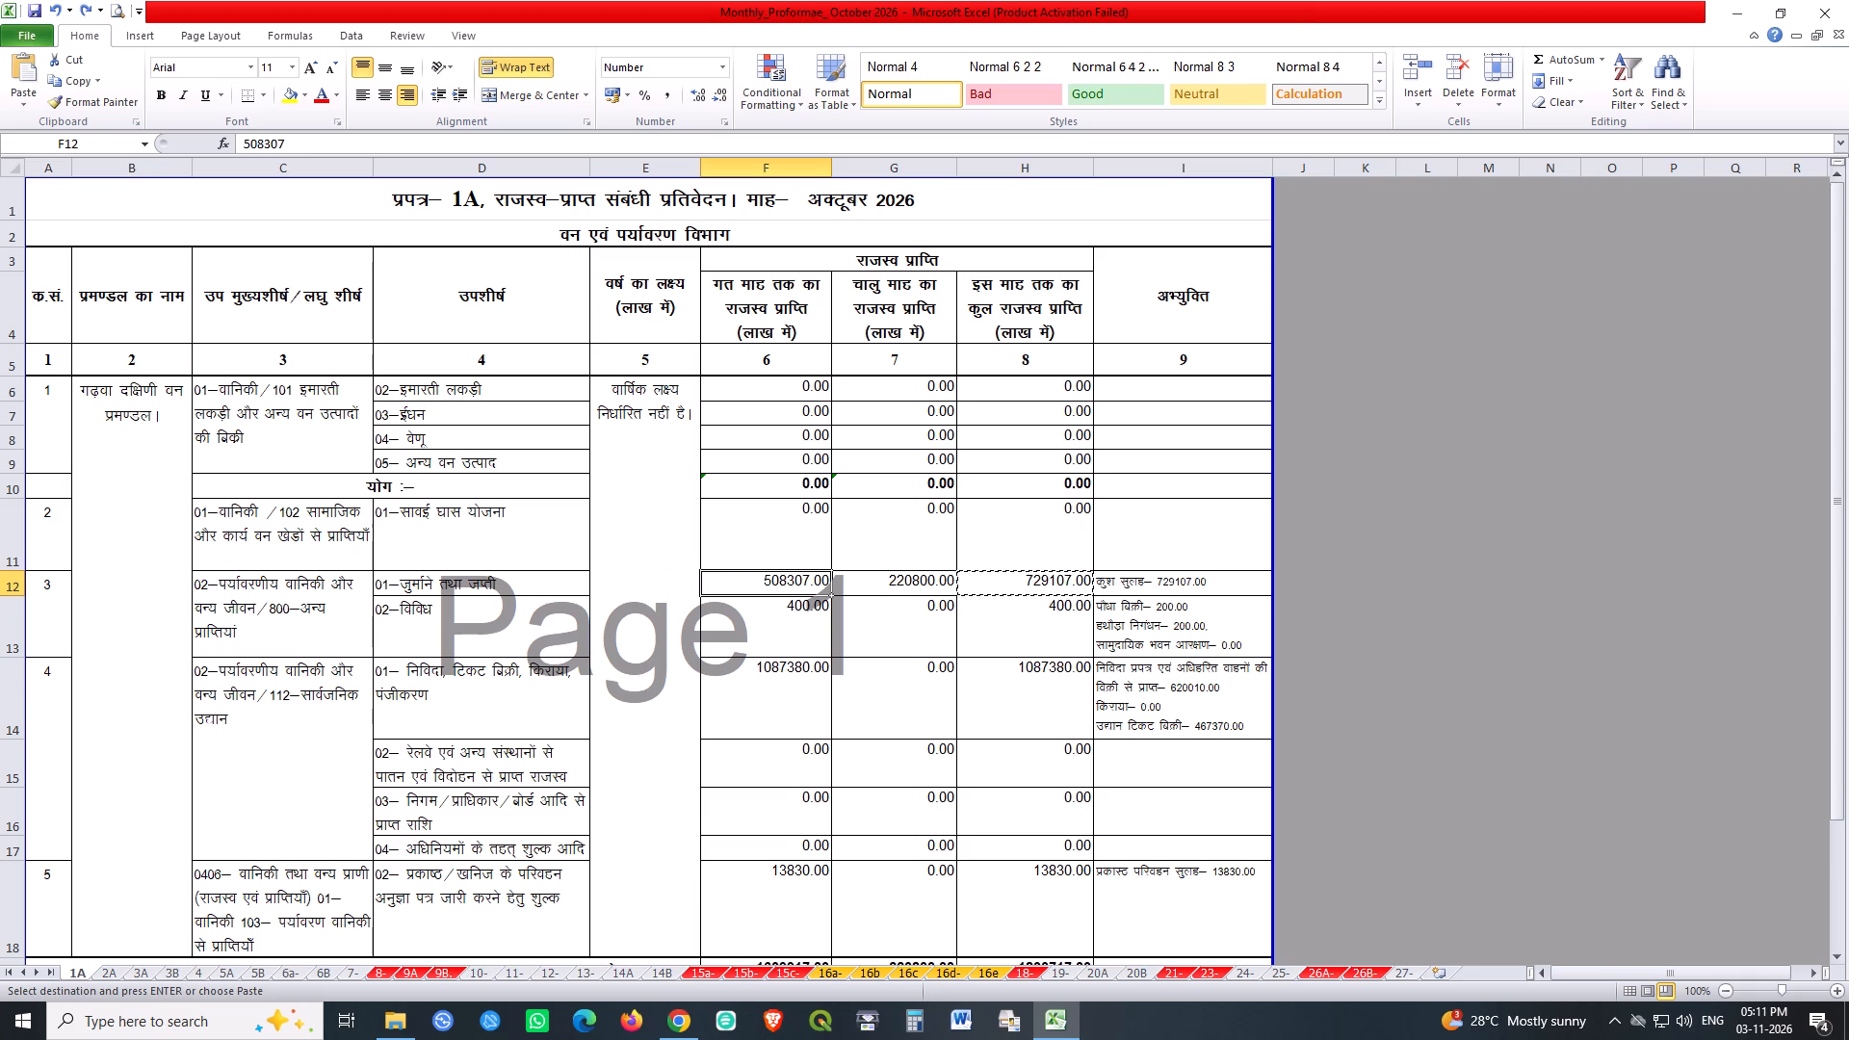
Paste row 12's copied cumulative revenue into the previous-months cell F12 as values only.
key(ctrl+alt+v)
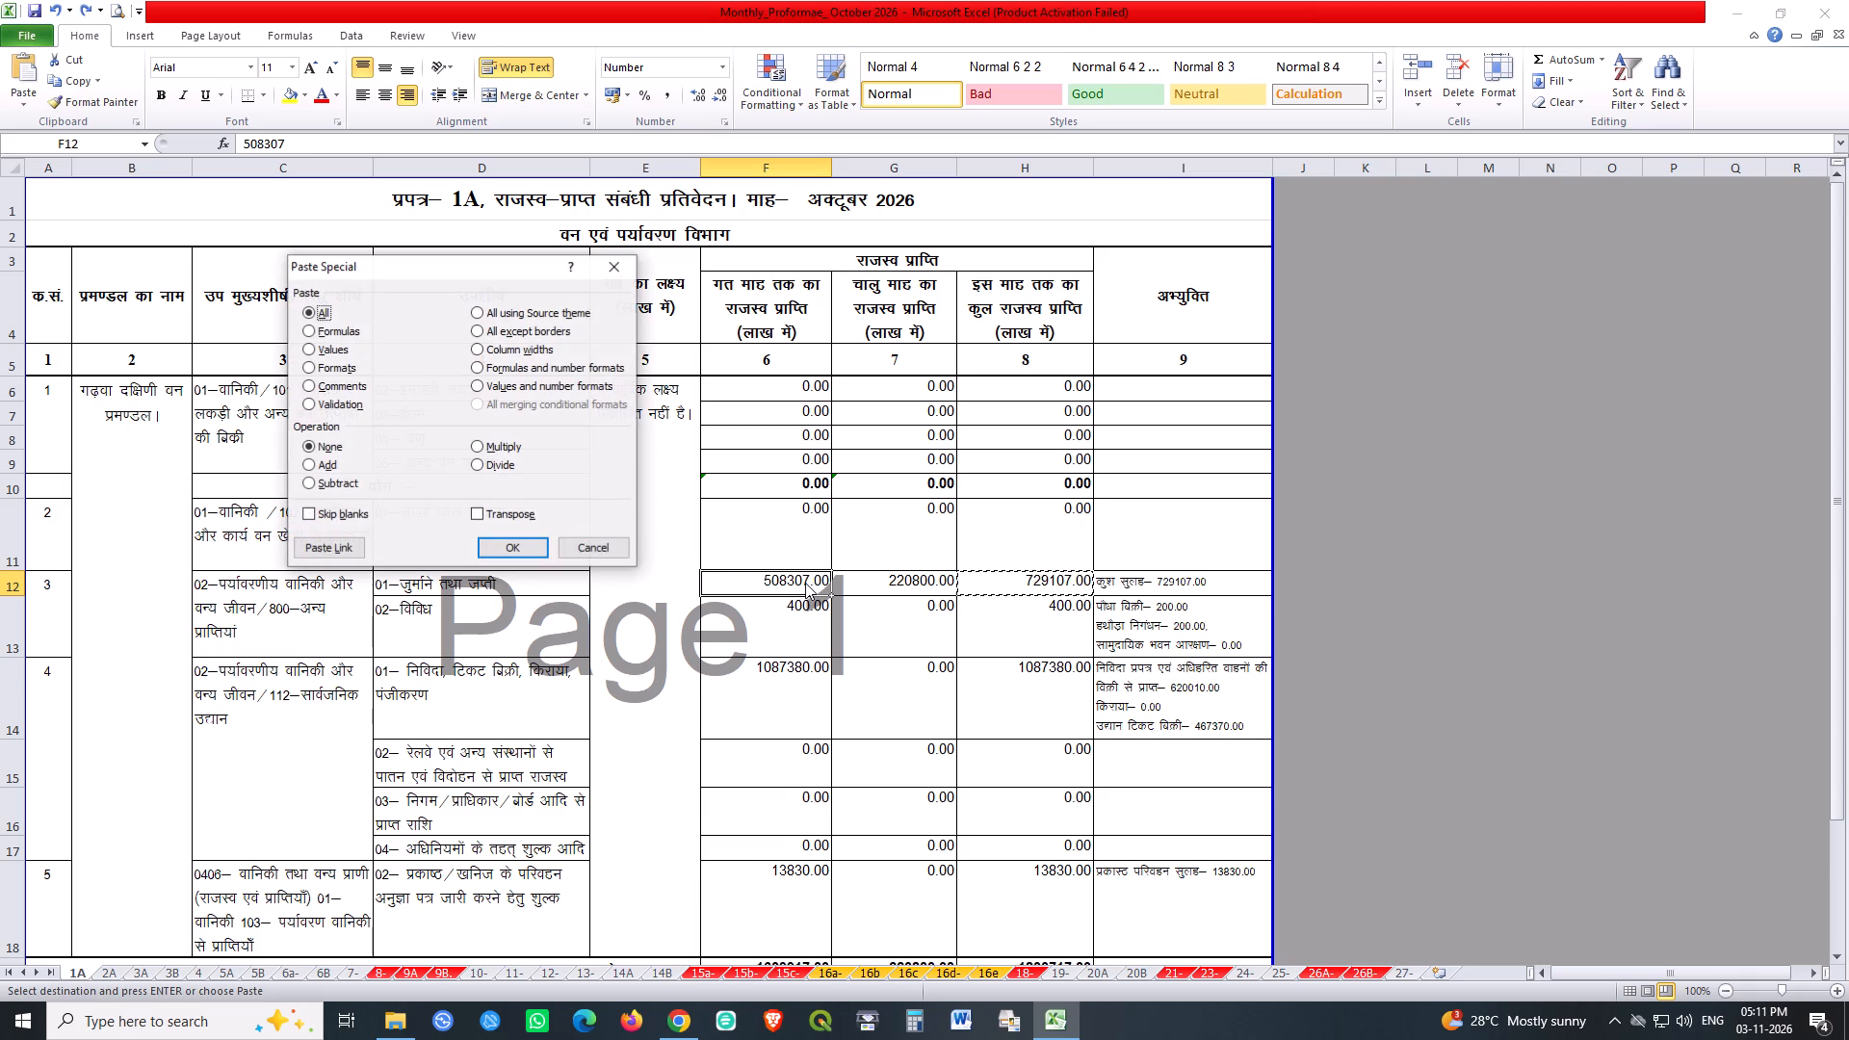
click(333, 353)
click(527, 546)
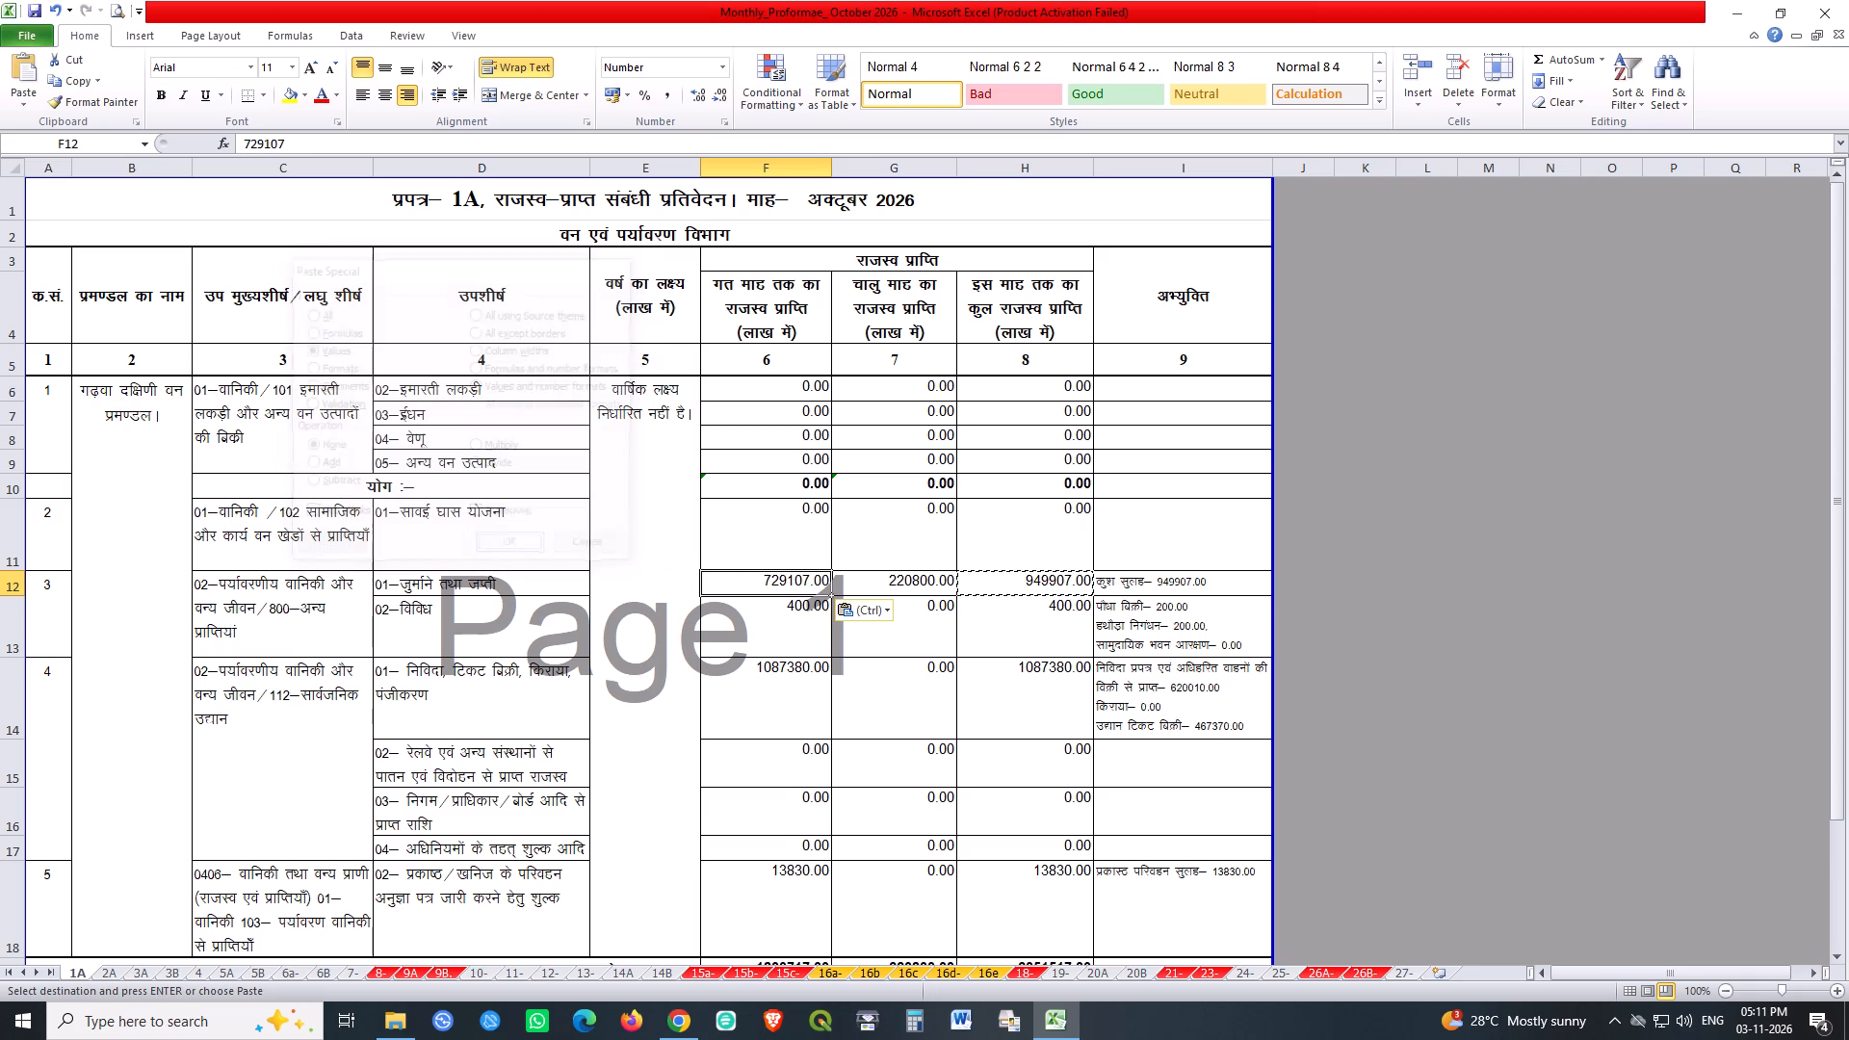
Set the current-month revenue in G12, for fines and seizures (जुर्माने तथा जप्ती), to 3700.
click(924, 585)
key(0)
key(Return)
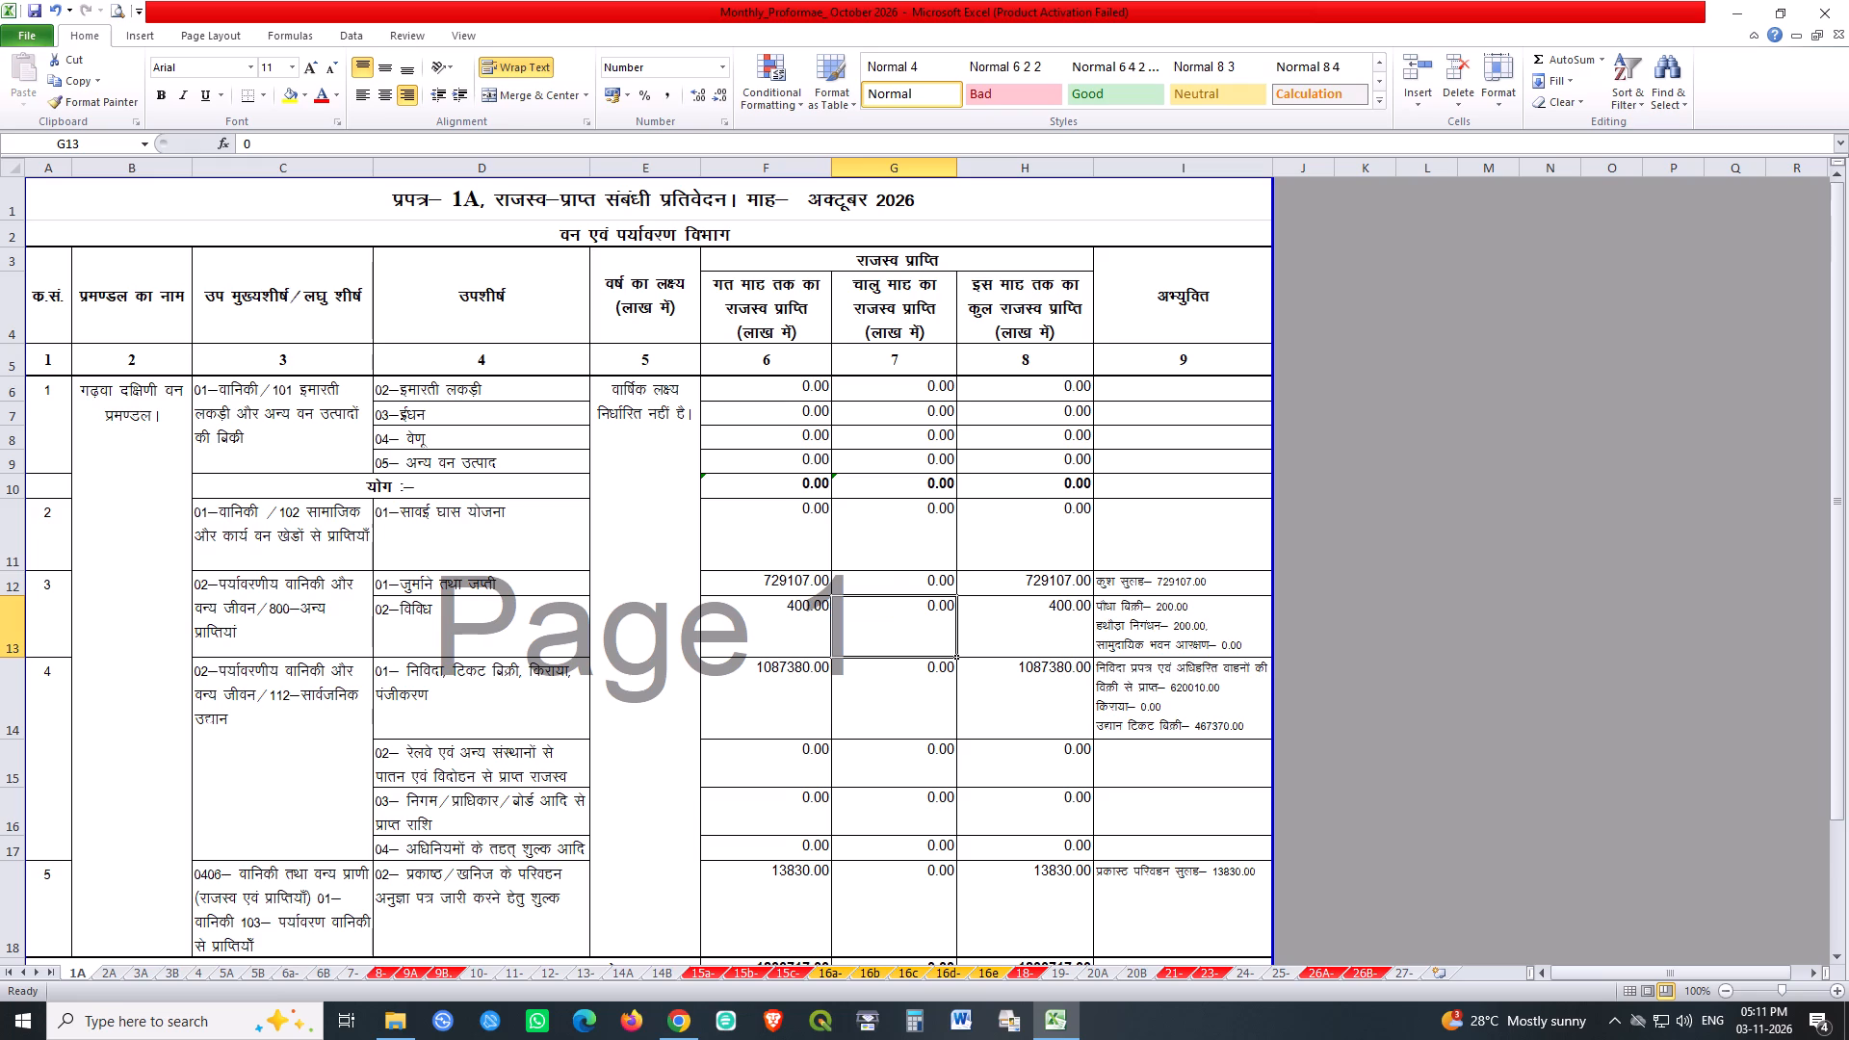
click(945, 581)
key(period)
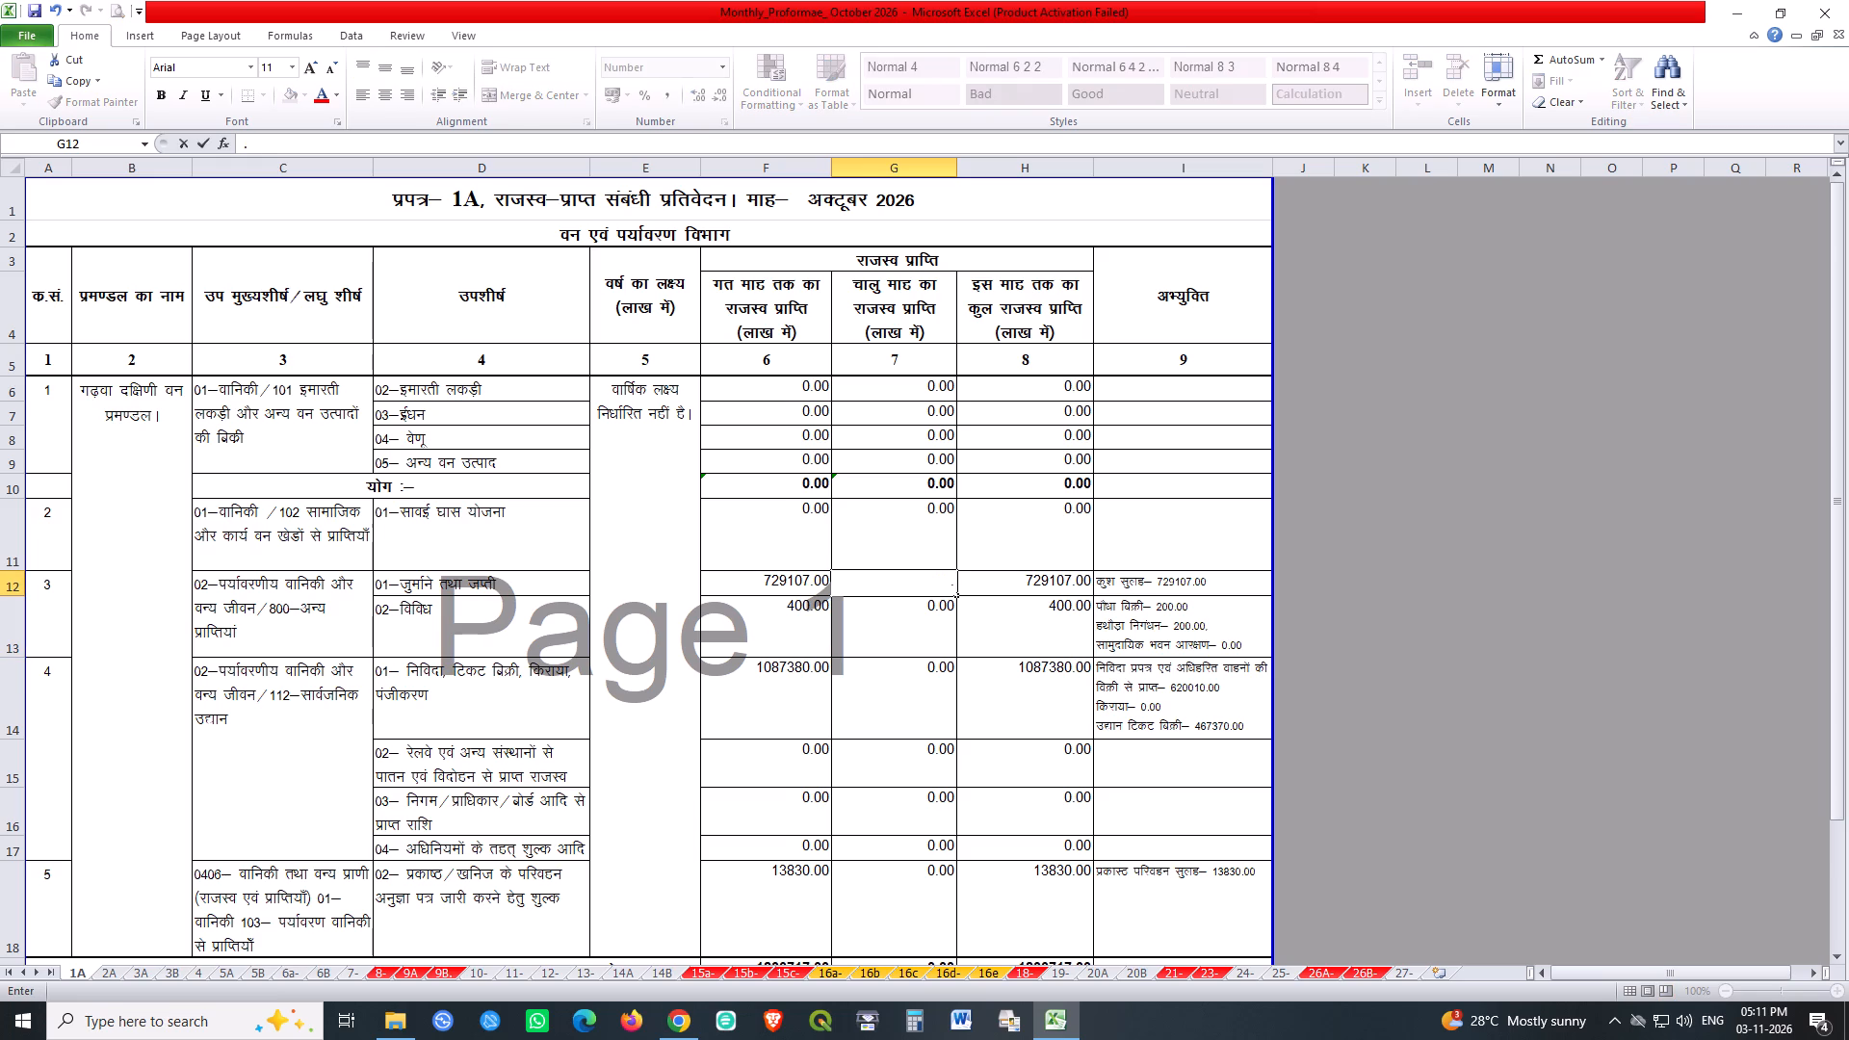
key(BackSpace)
text(3700)
key(Return)
click(1010, 587)
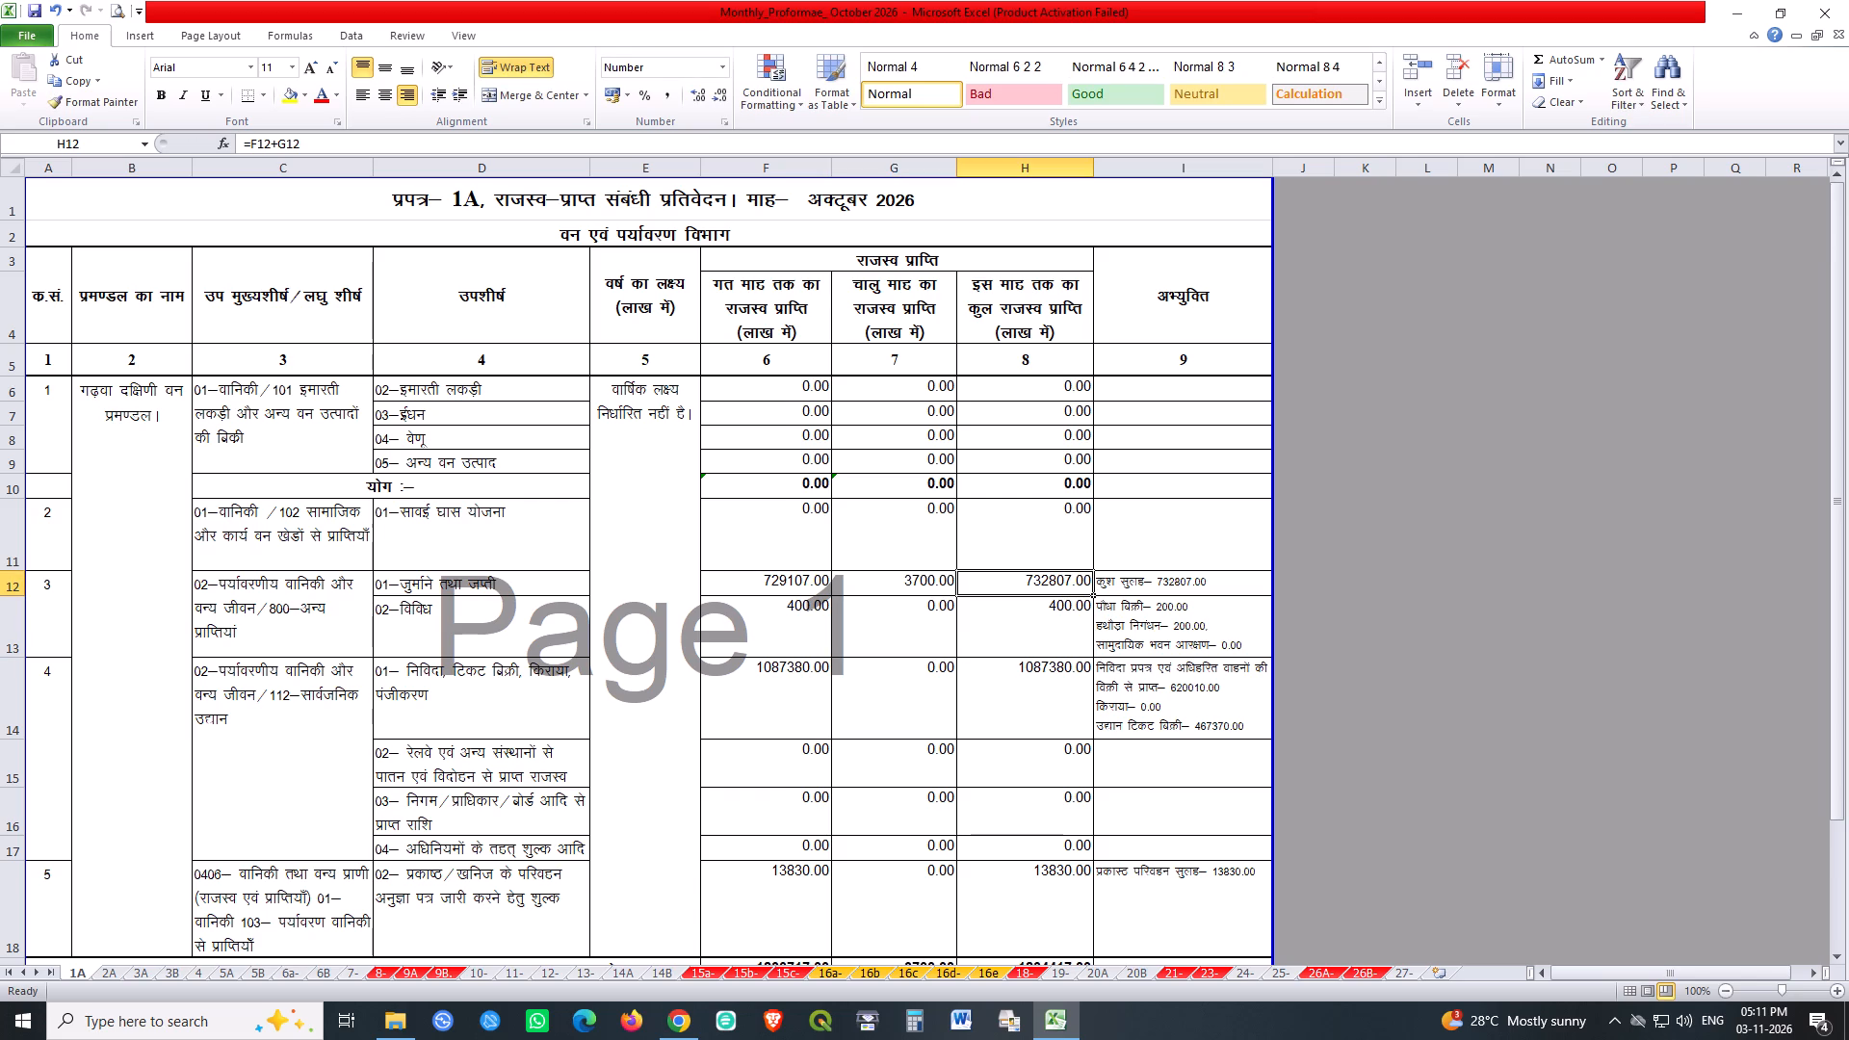
Enter 286485 as the current-month revenue for विविध in G13.
click(894, 625)
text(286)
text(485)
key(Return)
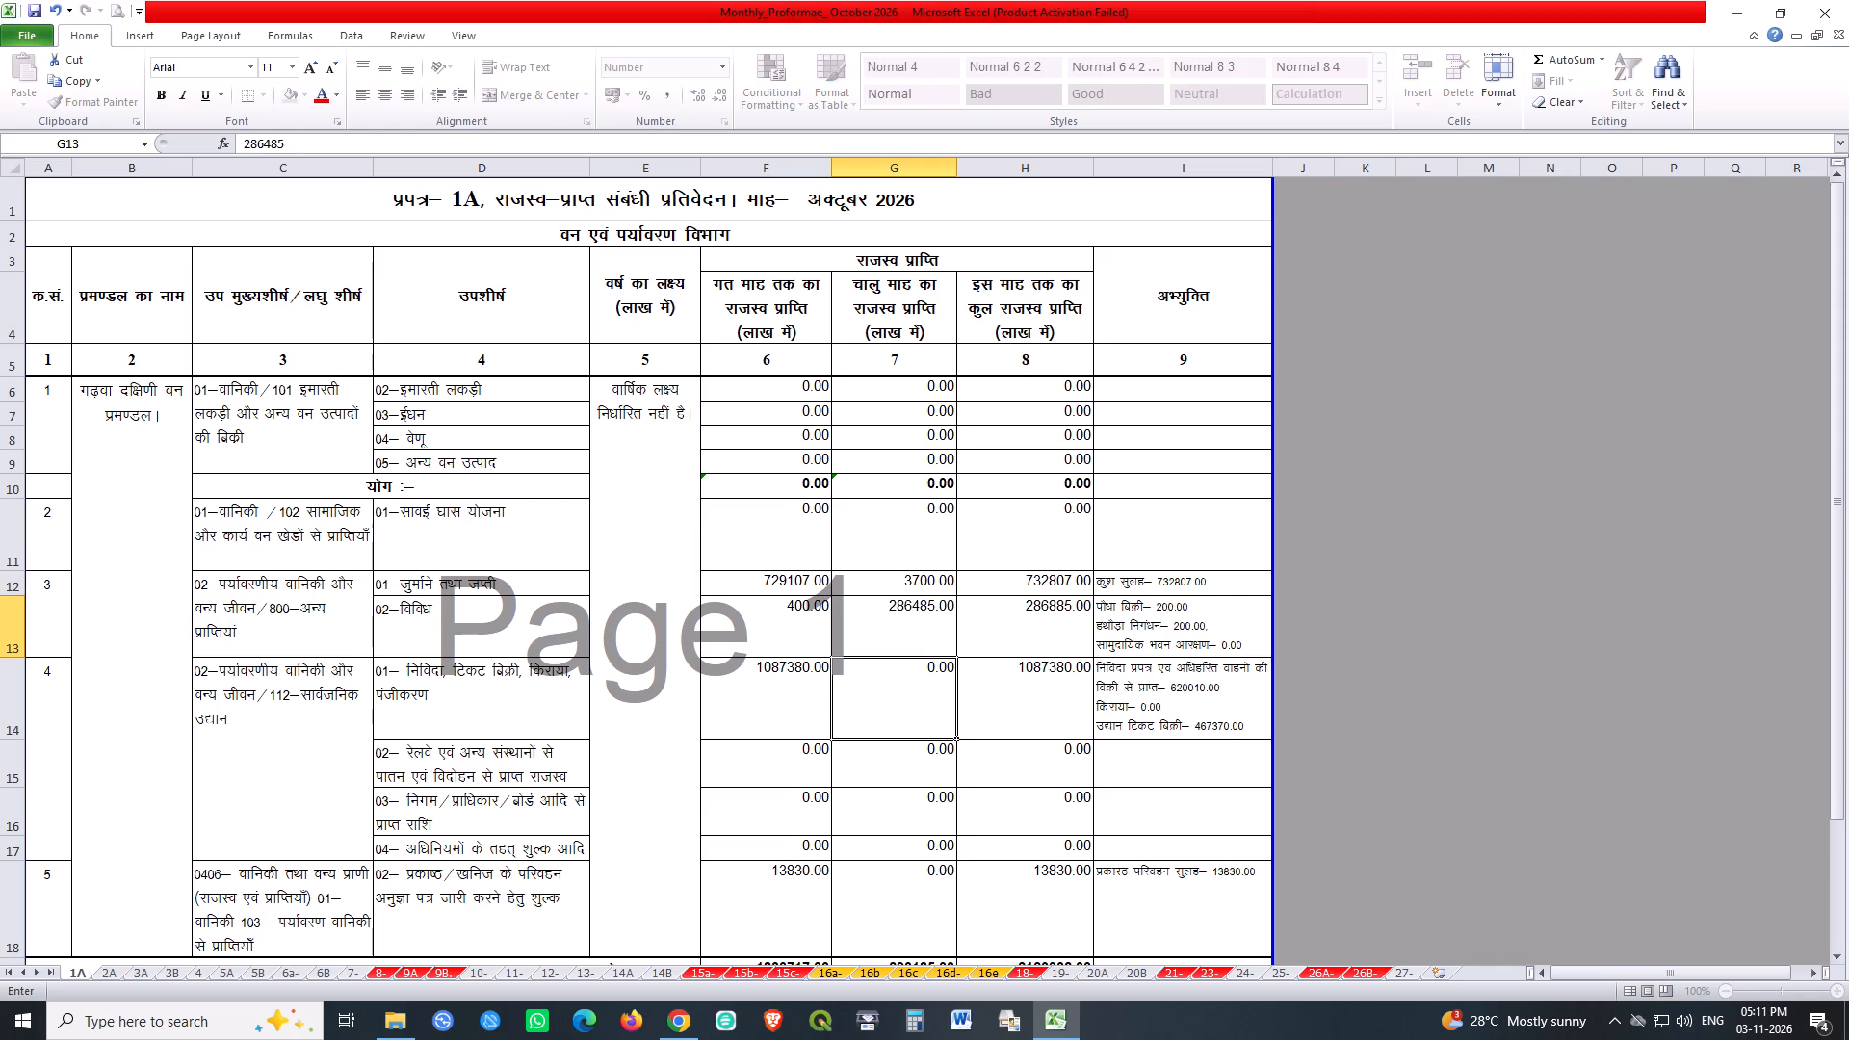
Change the plant-sale amount (पौधा बिक्री) on the first line of the I13 remark to 286685.00.
double_click(1181, 611)
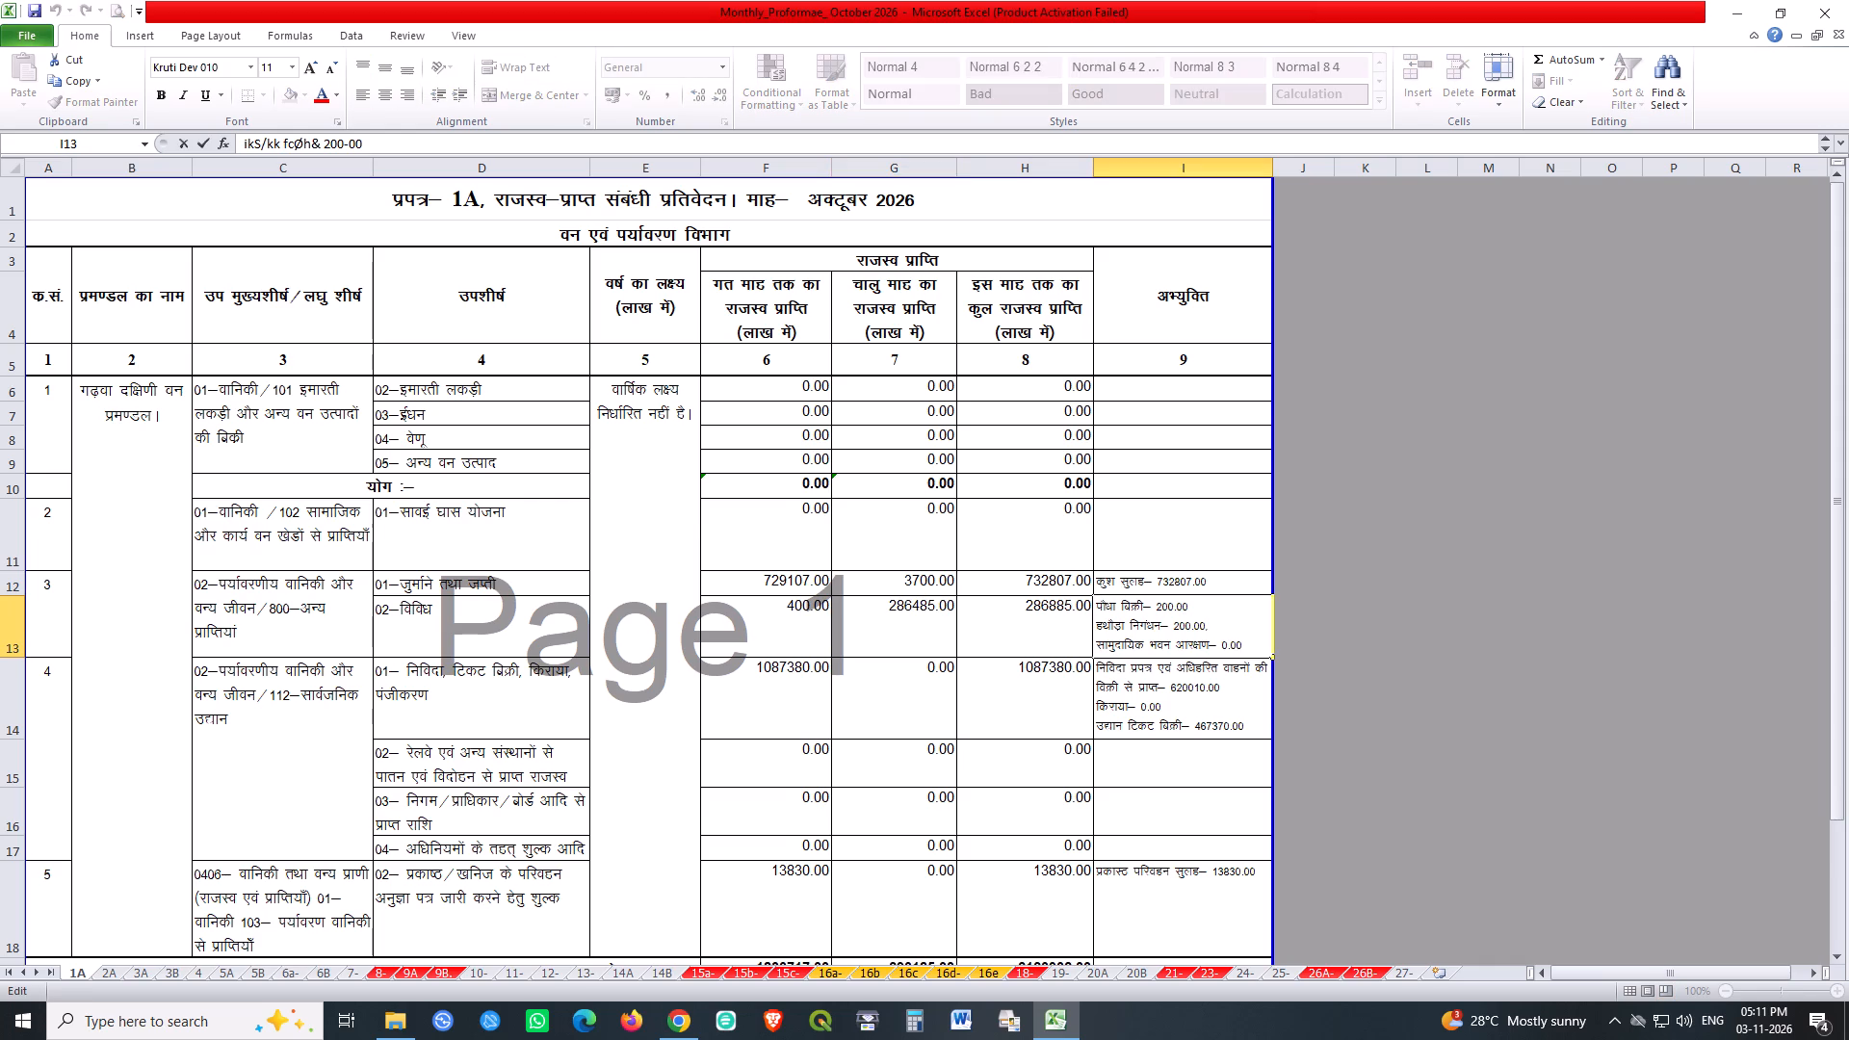
key(Left)
key(Left)
key(Down)
key(shift+Right)
key(shift+Right)
key(shift+Right)
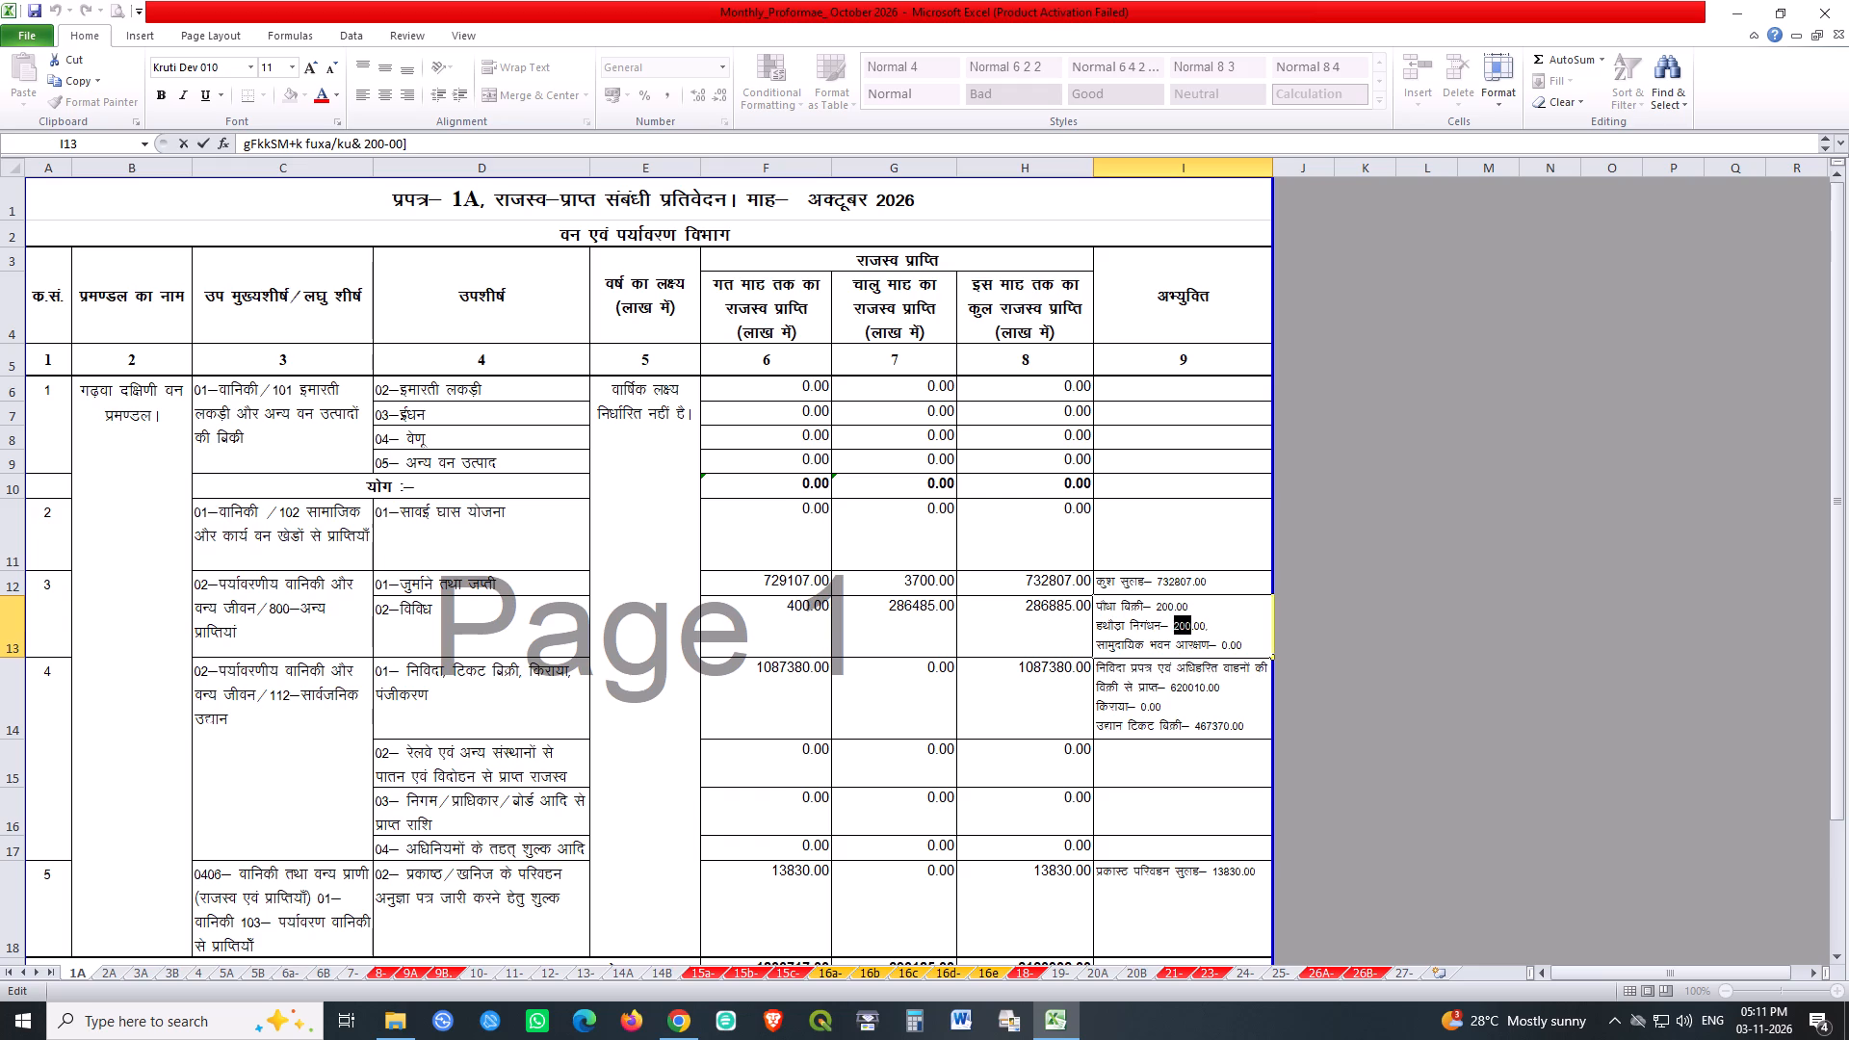
key(Up)
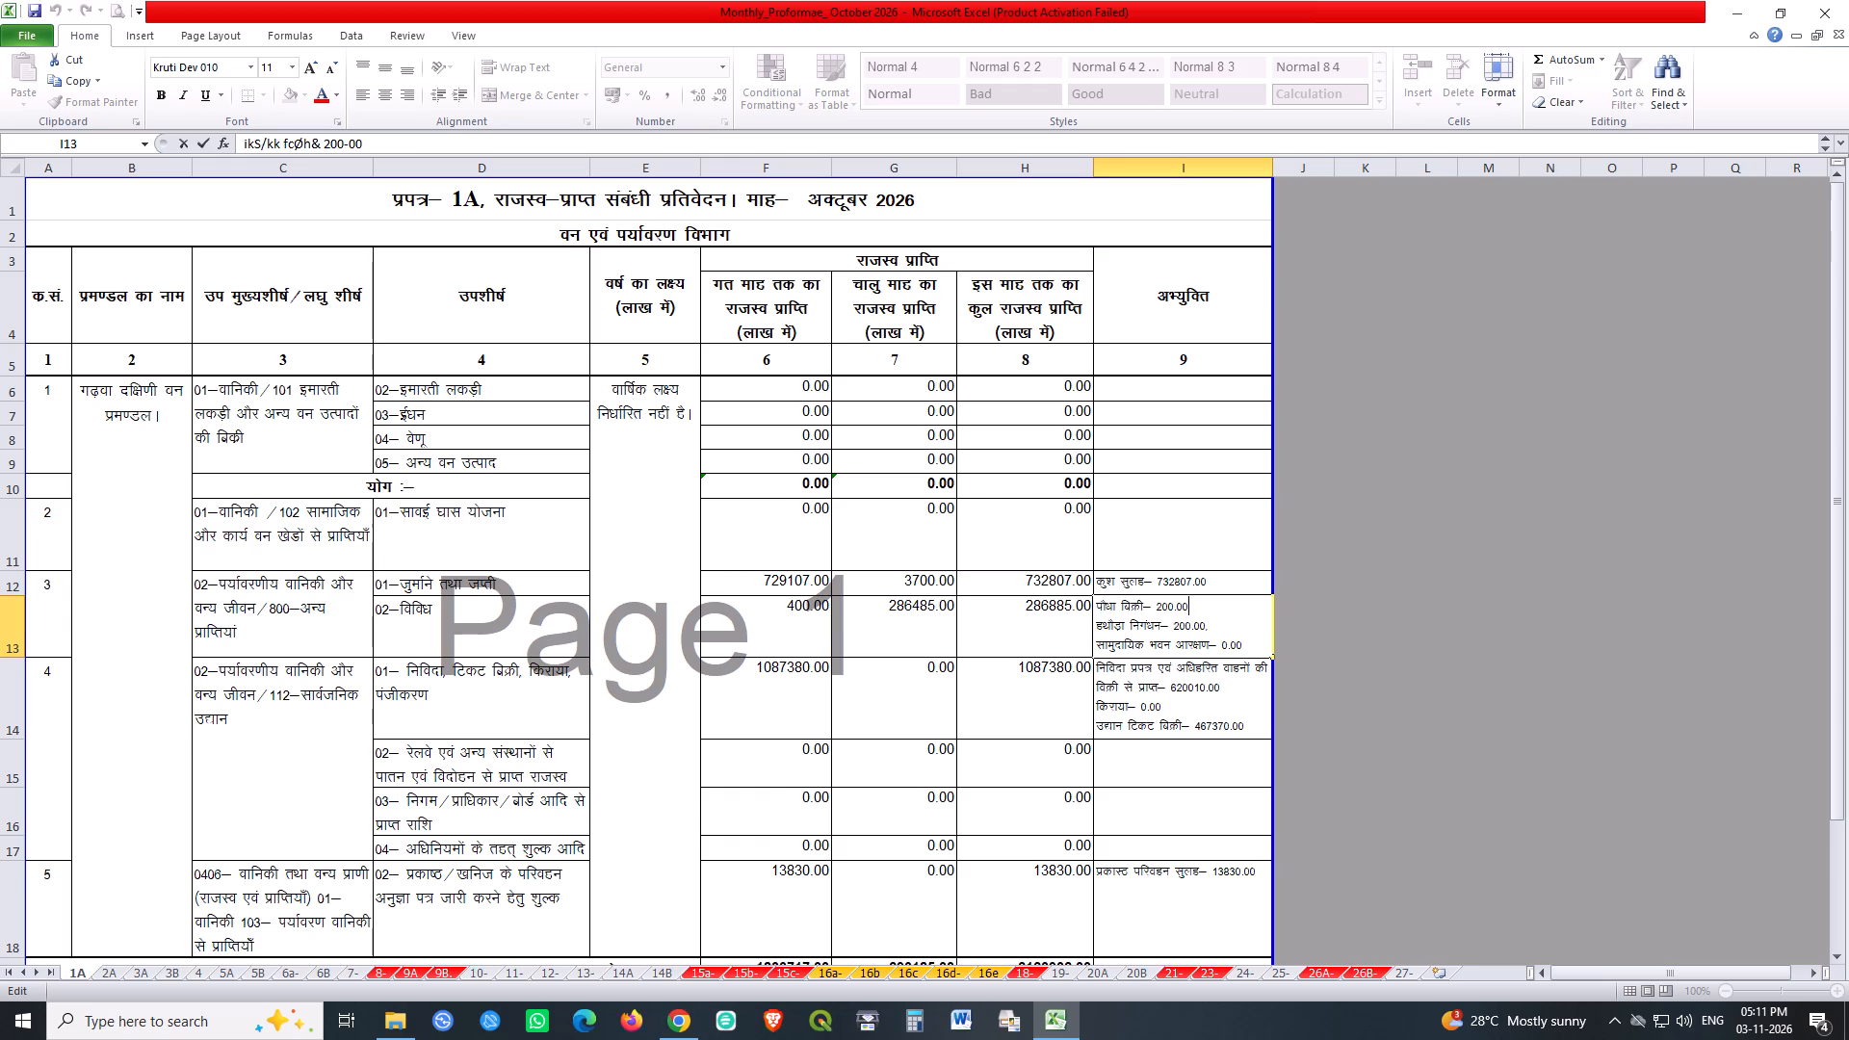
key(Left)
key(Left)
key(Left)
key(Left)
key(Right)
key(shift+Left)
key(shift+Left)
key(shift+Left)
key(2)
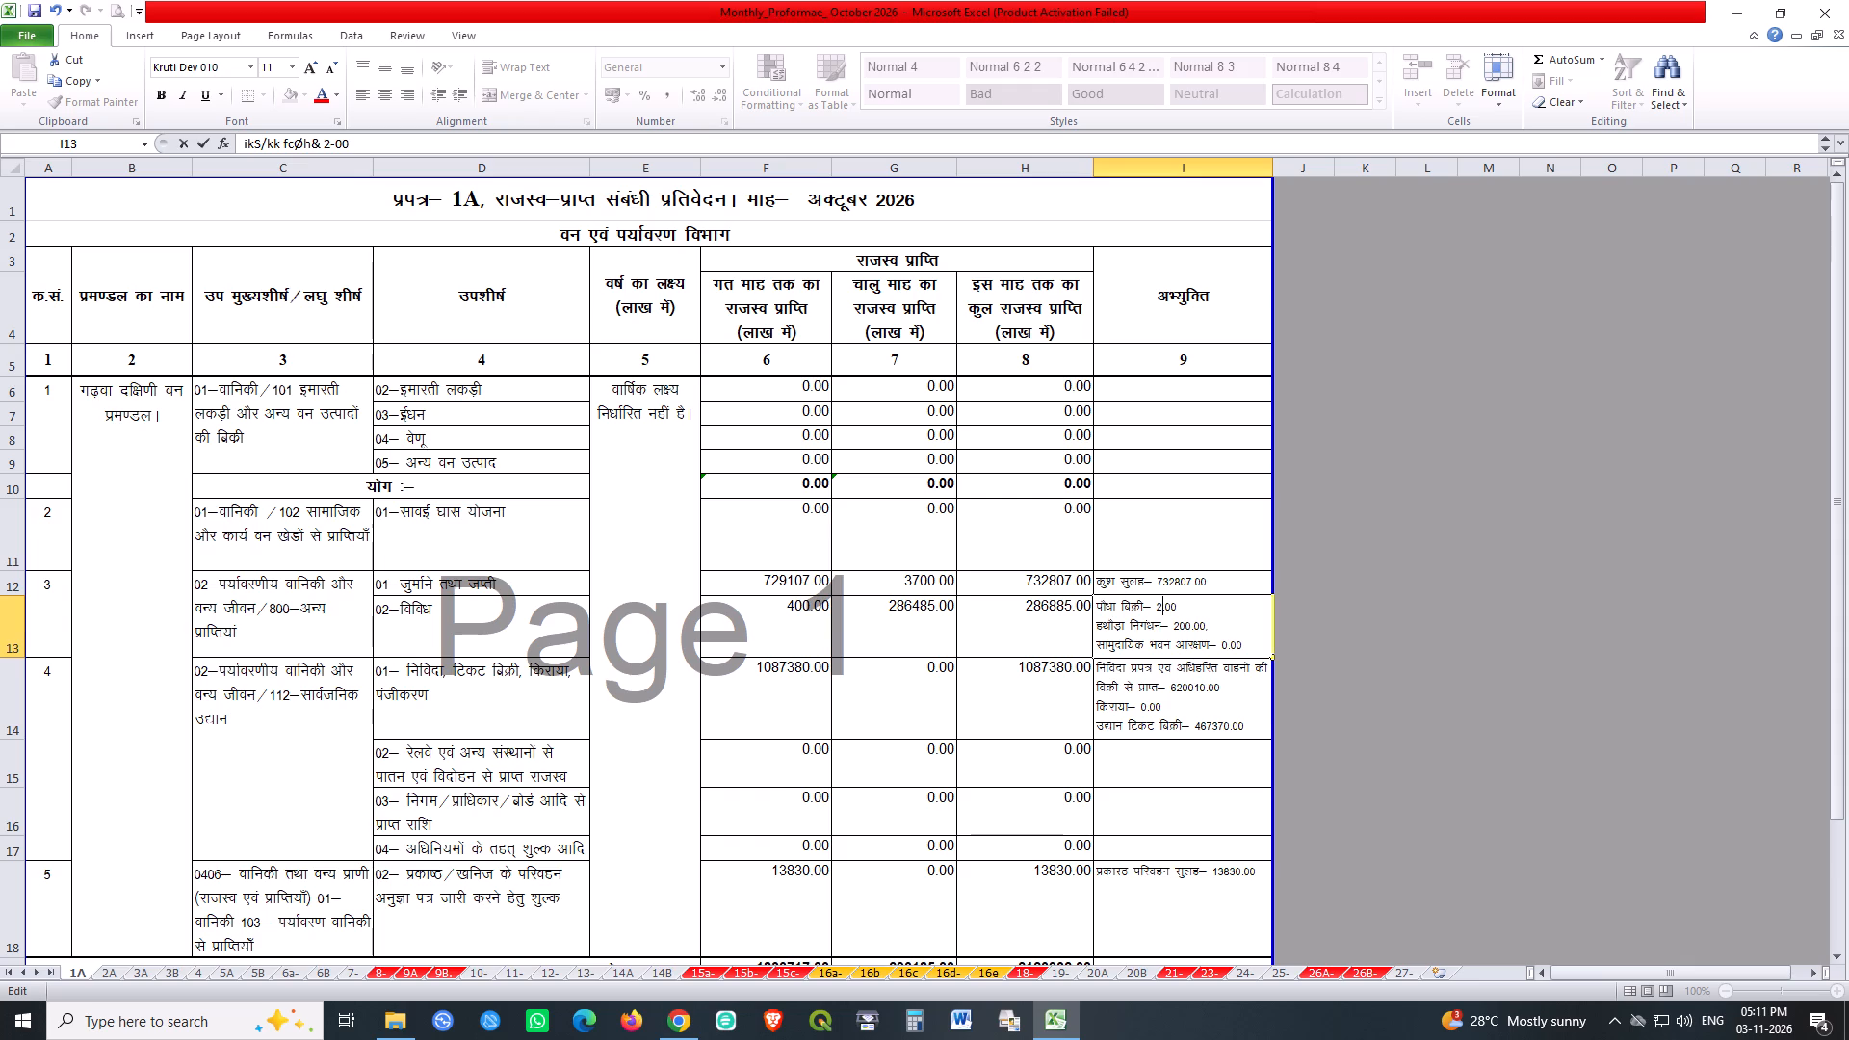
text(86685)
key(Return)
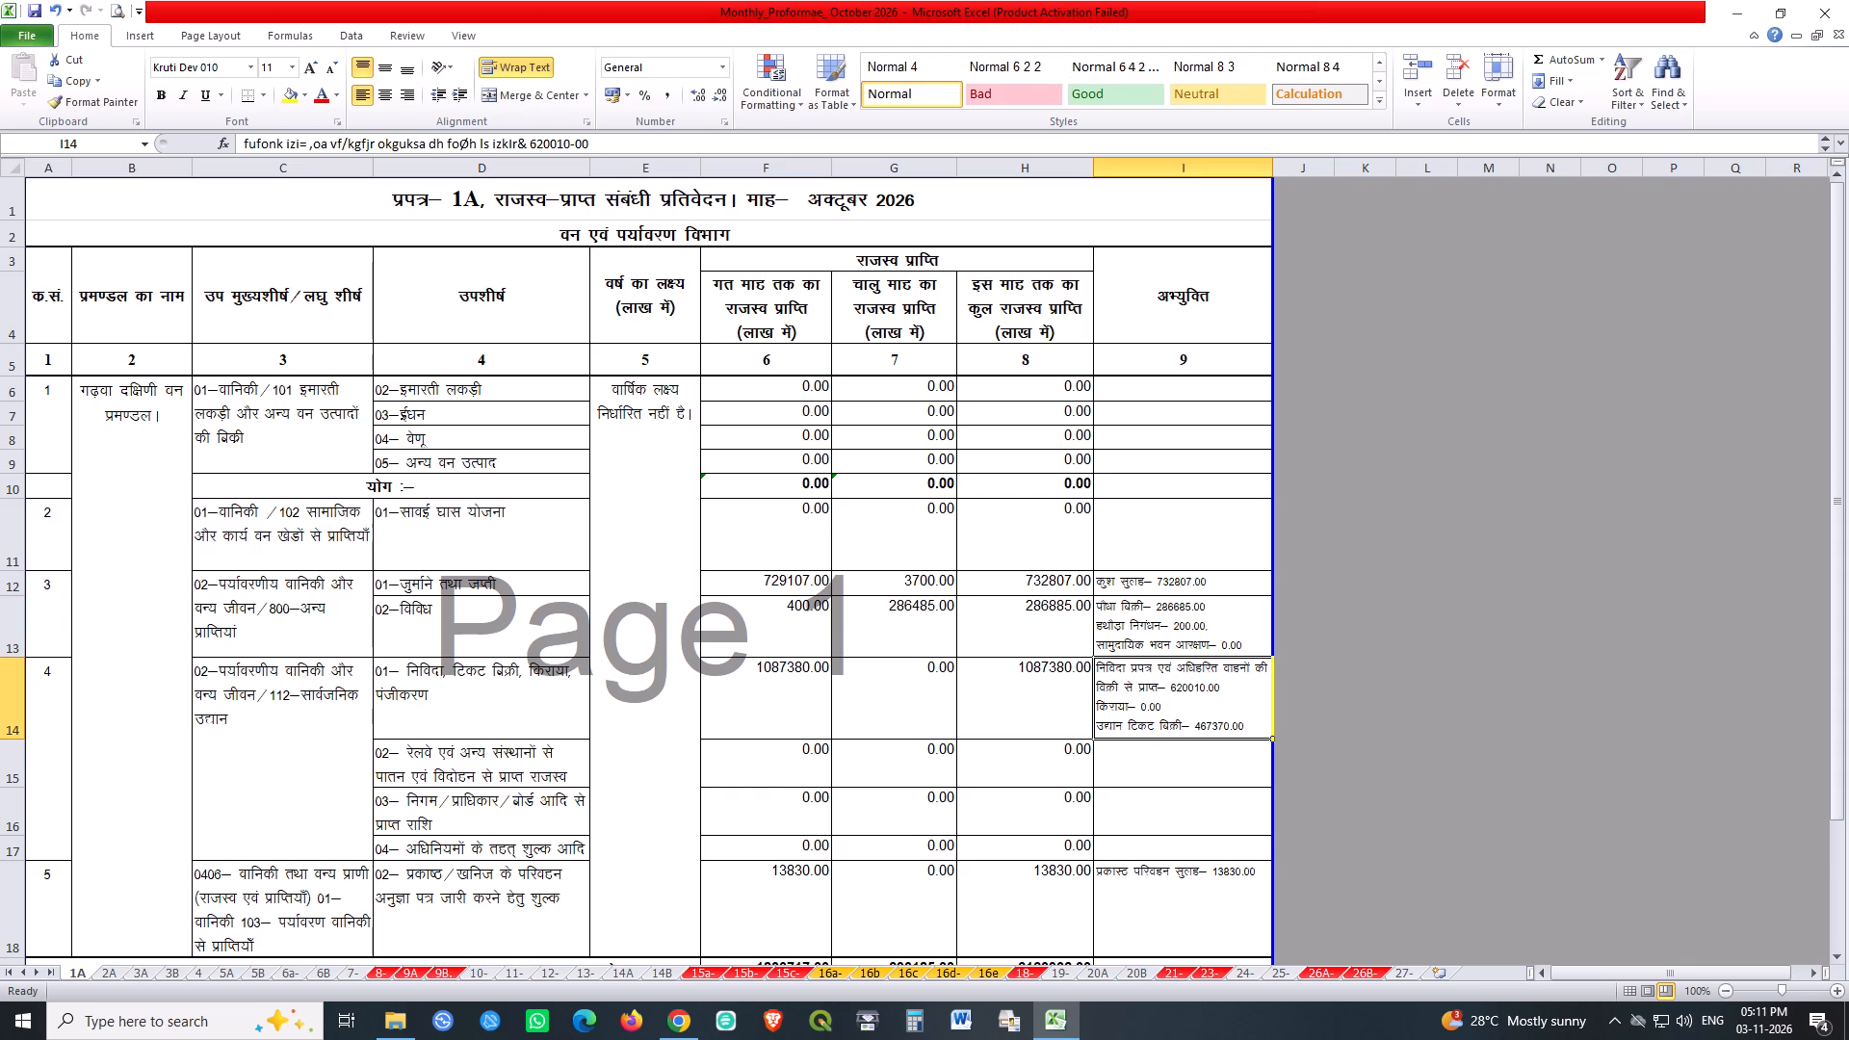
Enter 72620 as the current-month revenue in G14, the tender, ticket sale, rent and registration row.
click(913, 699)
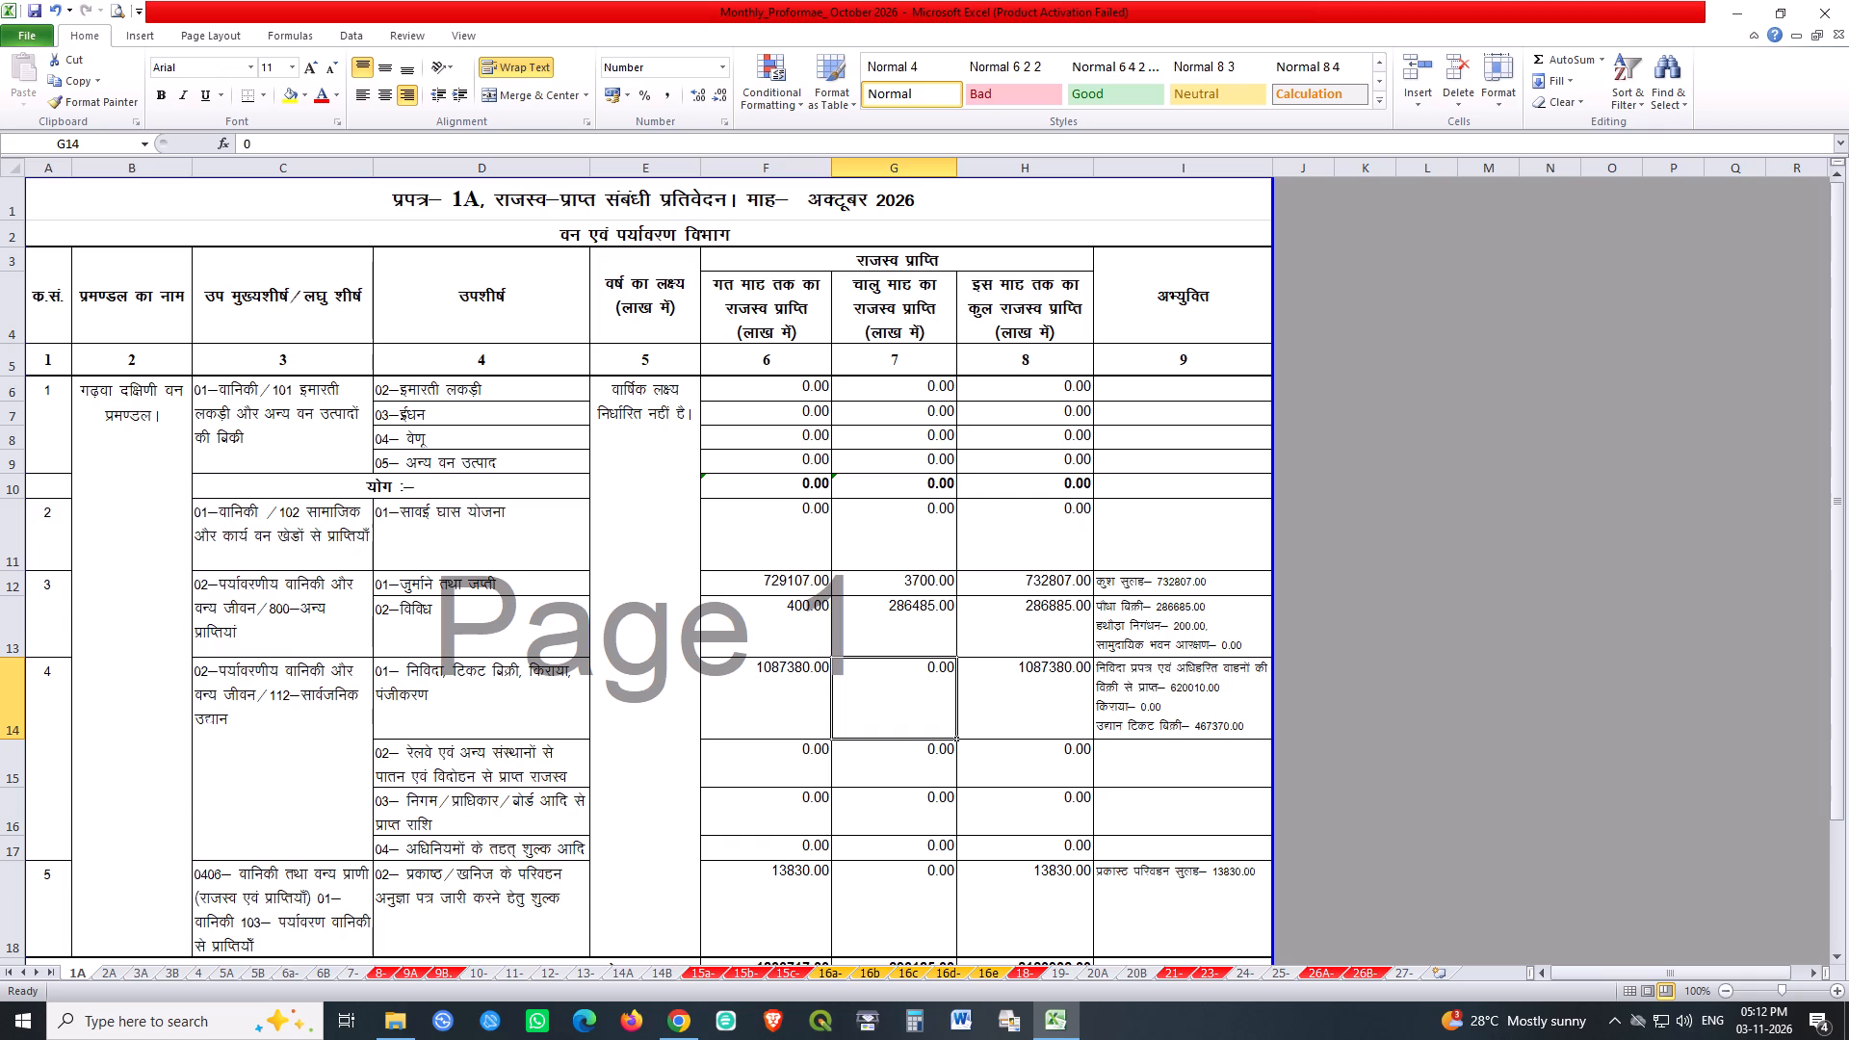
text(72620)
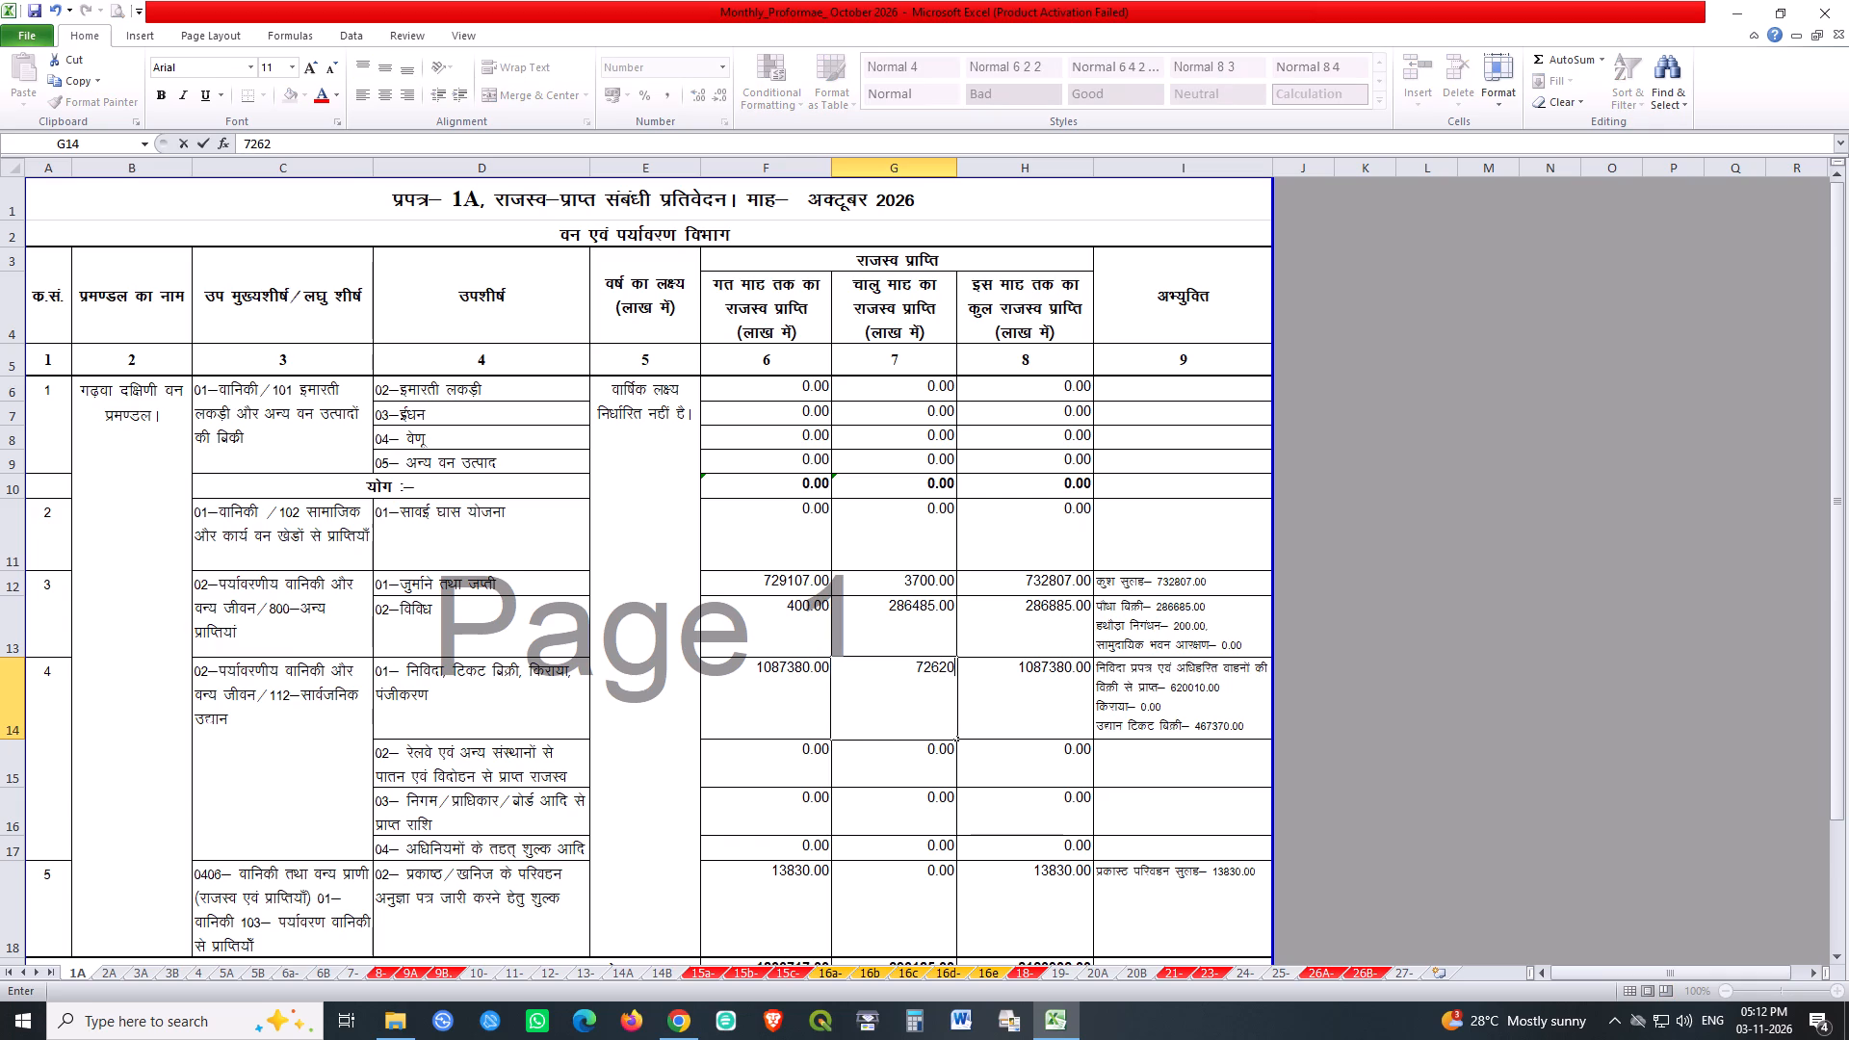
key(Return)
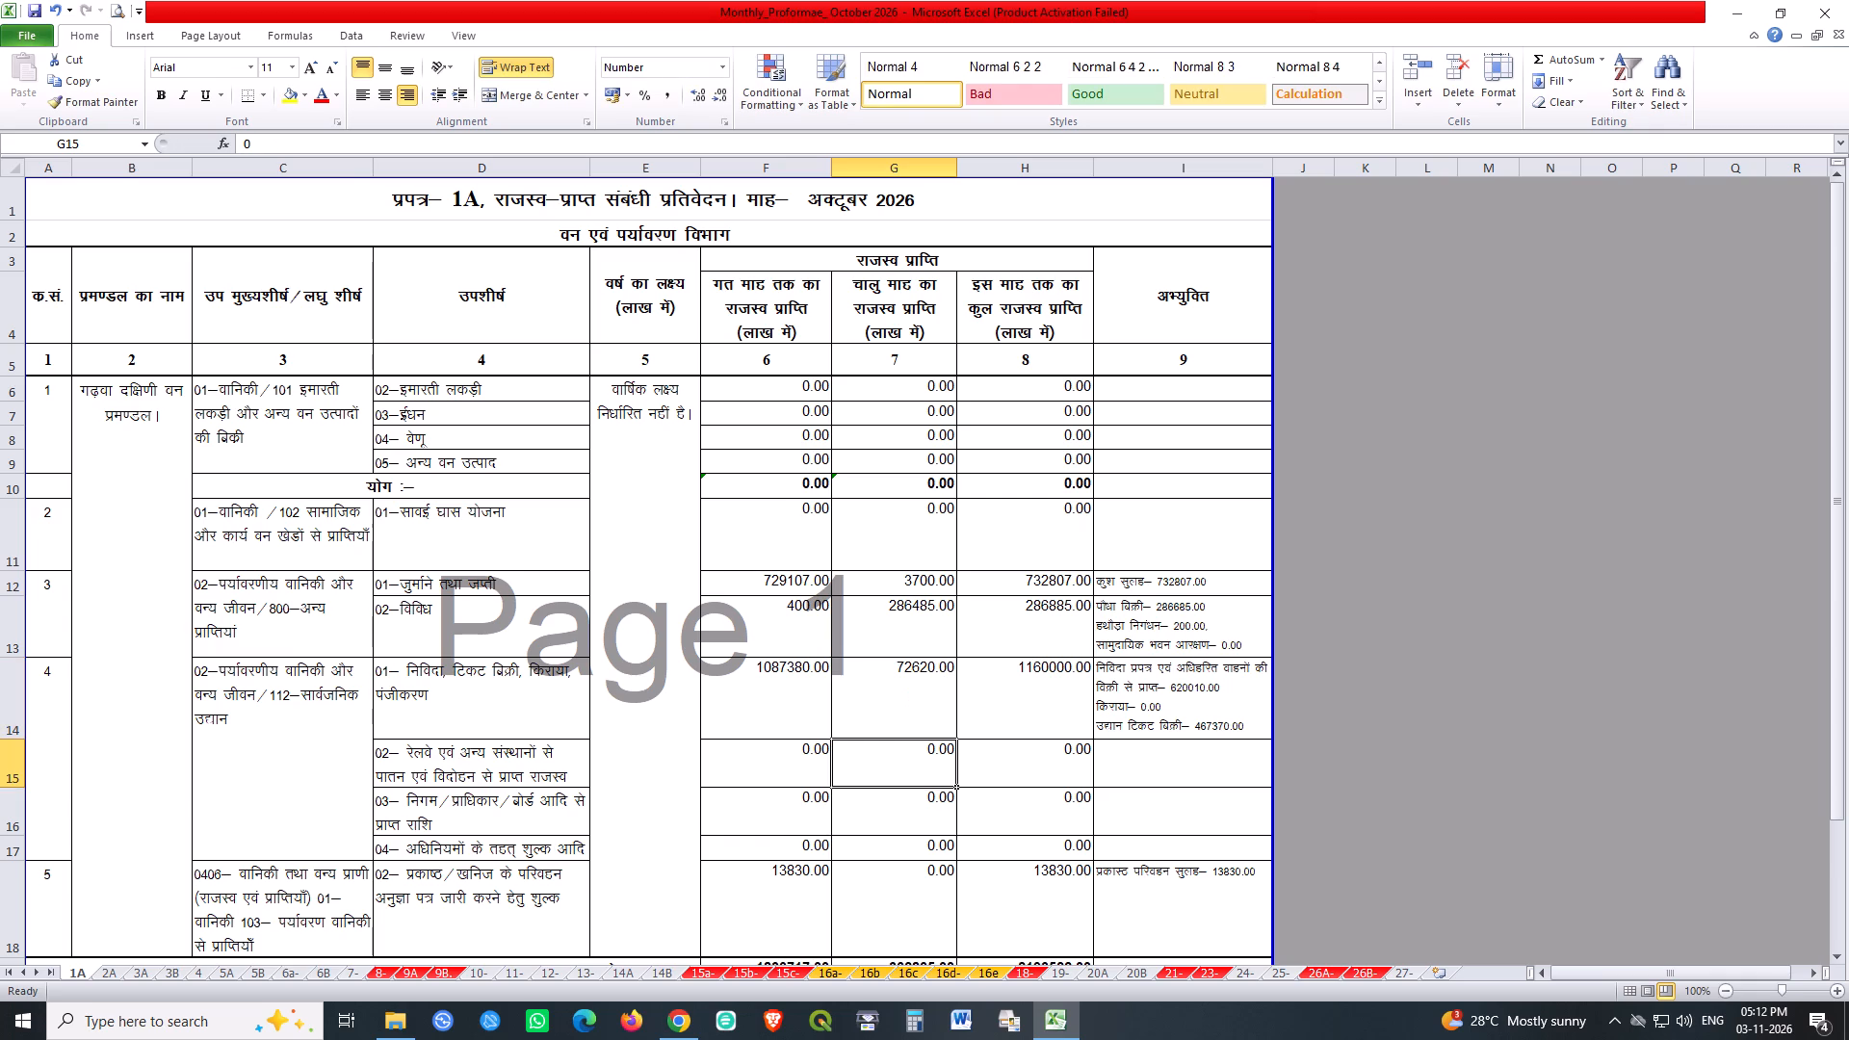
Change the park ticket-sale amount (उद्यान टिकट बिक्री) in the I14 remark to 53990.00.
double_click(1186, 703)
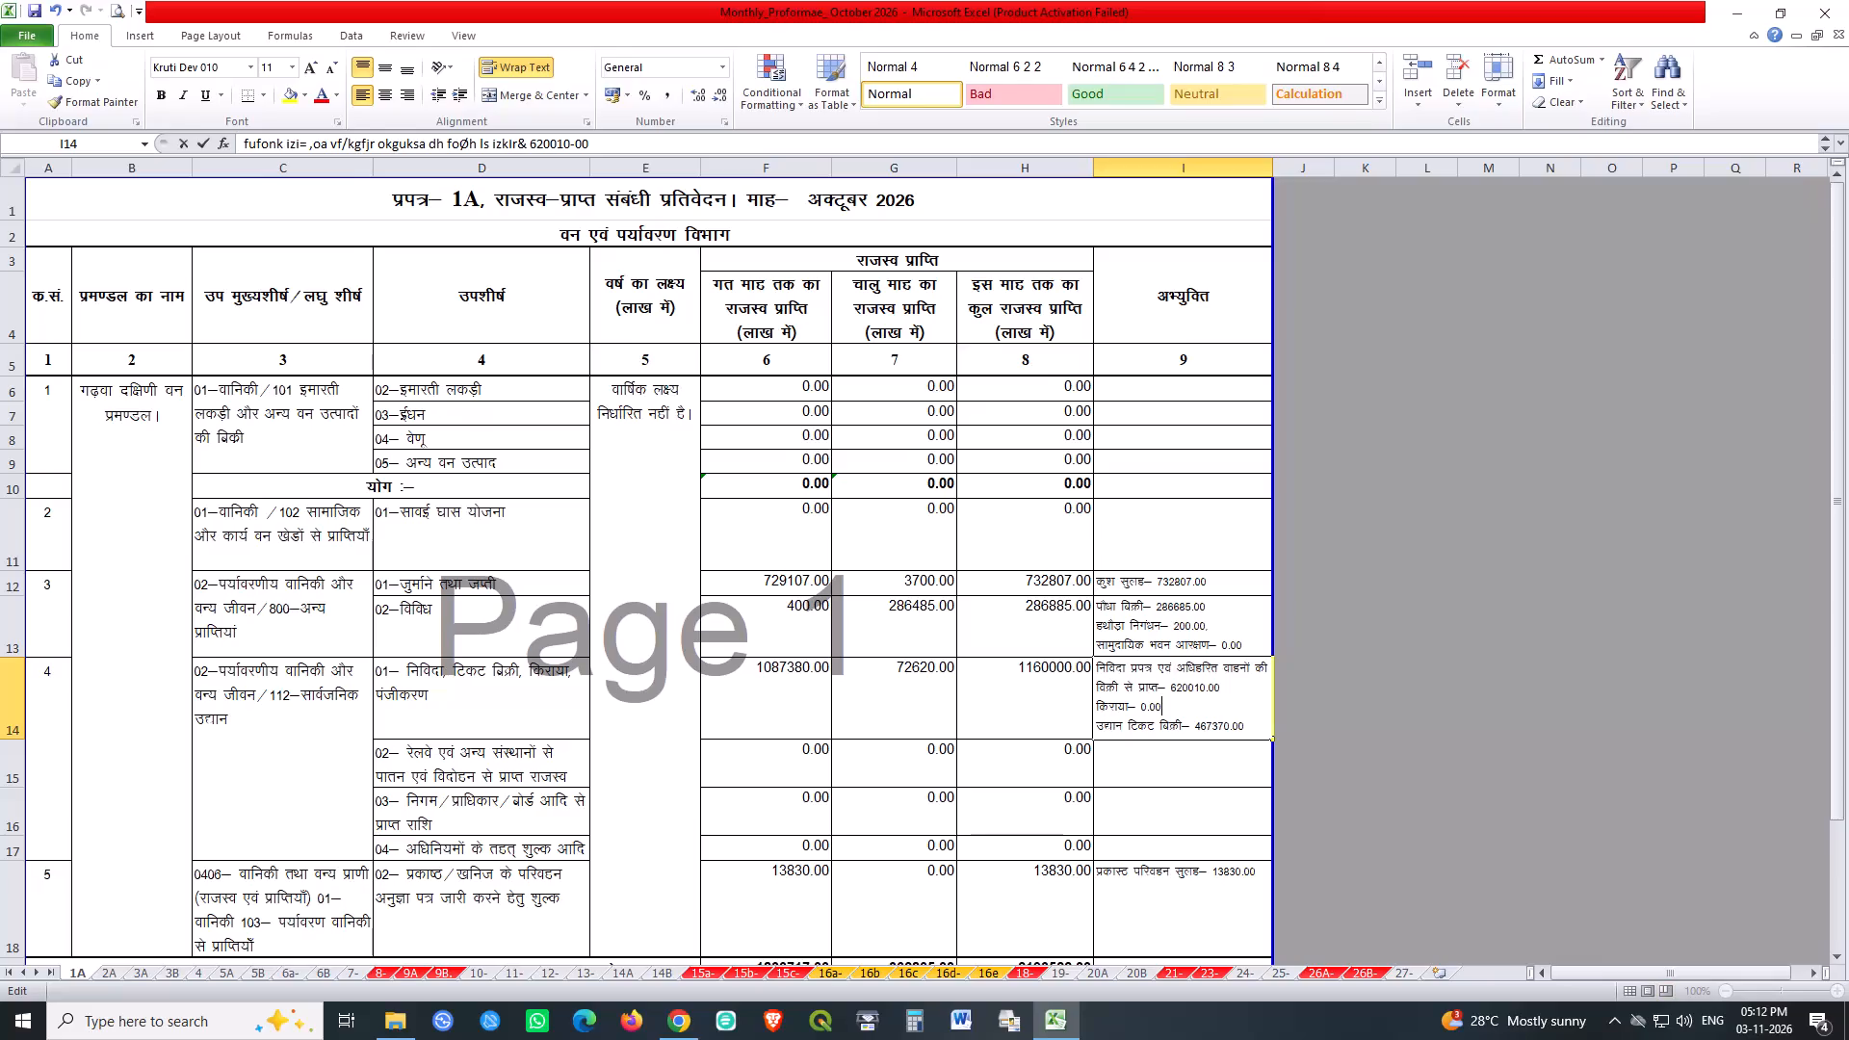
drag(1197, 731, 1231, 731)
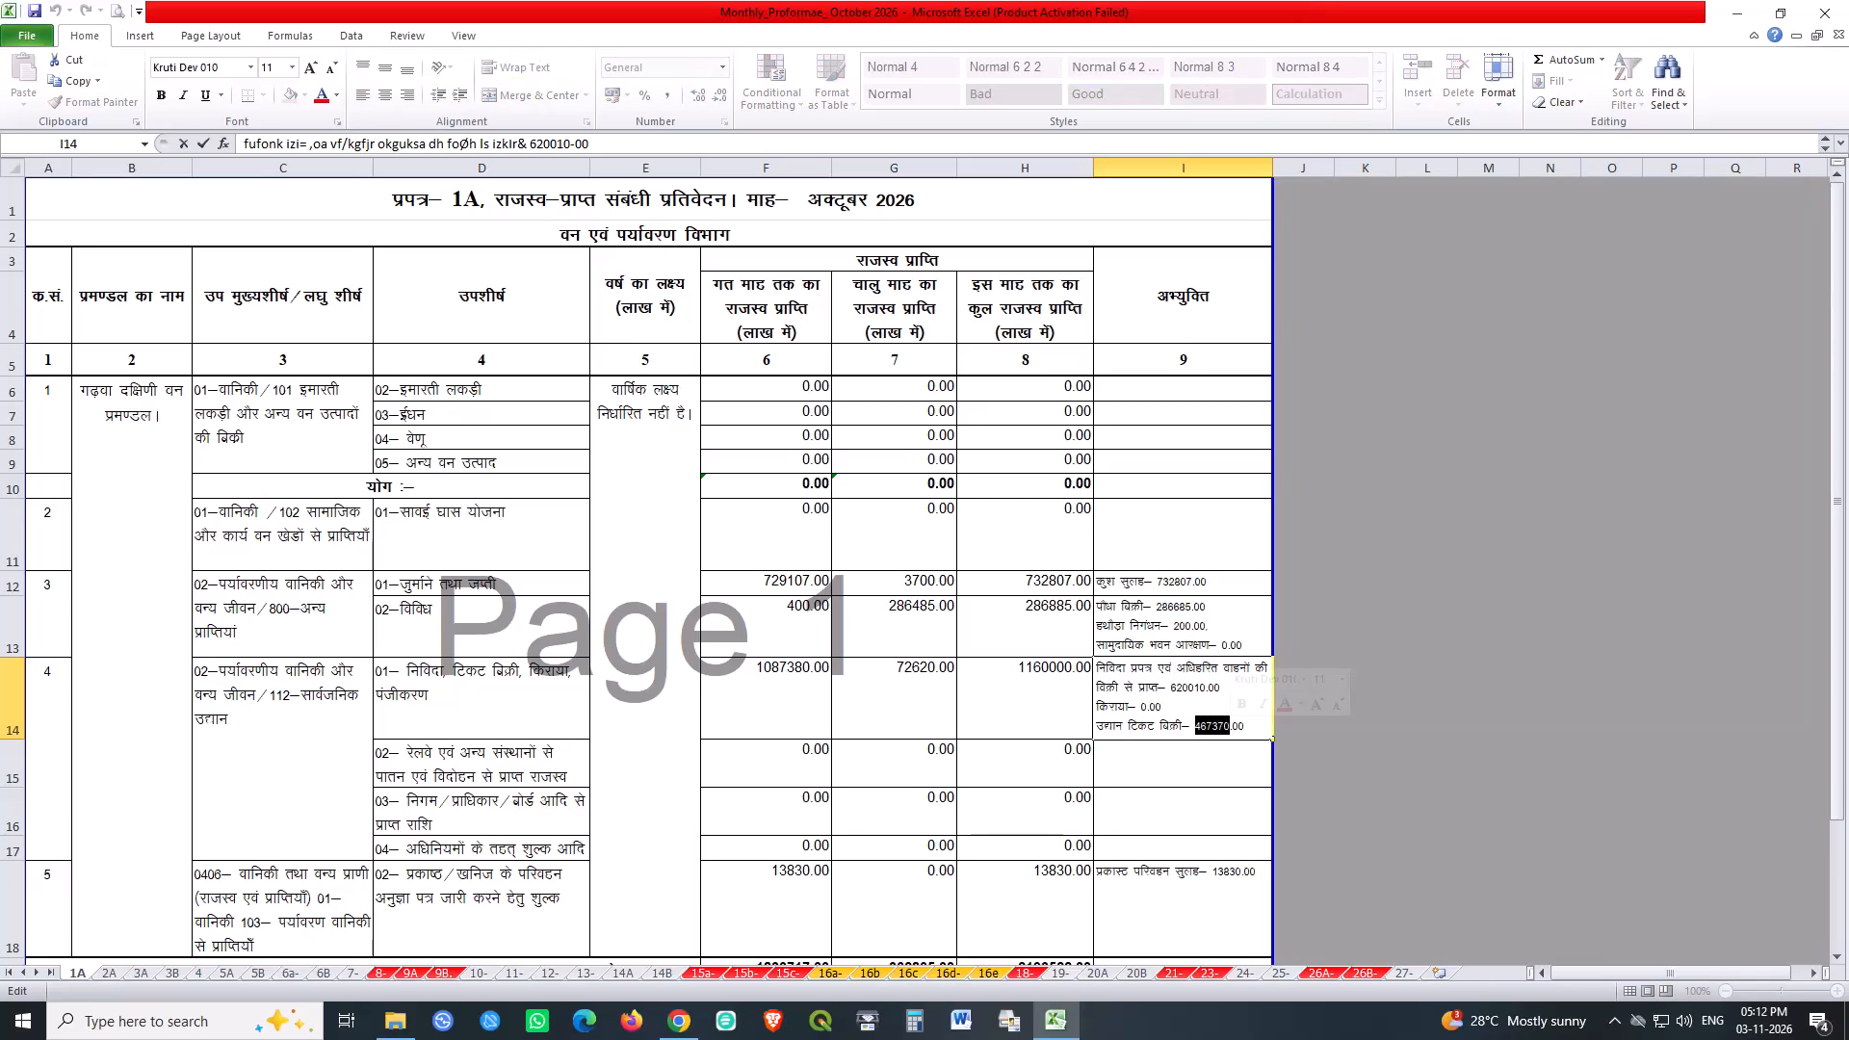
text(53990)
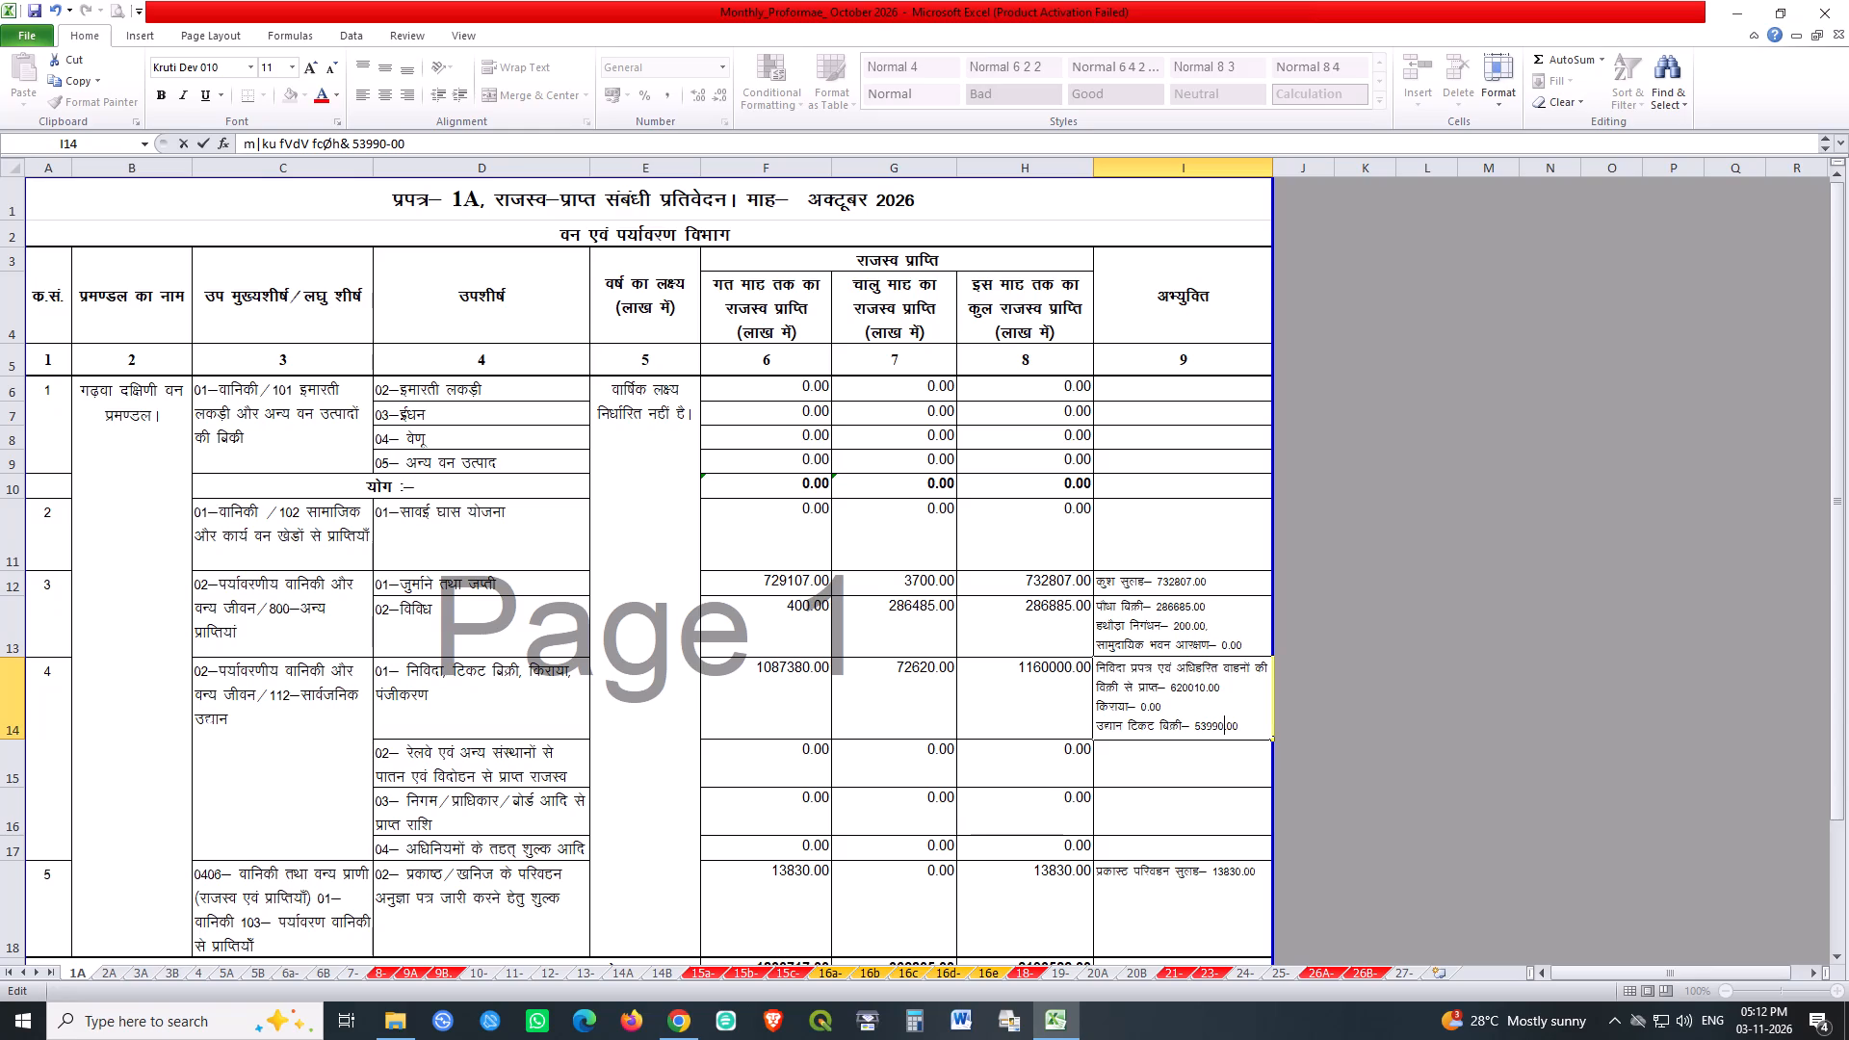
key(Return)
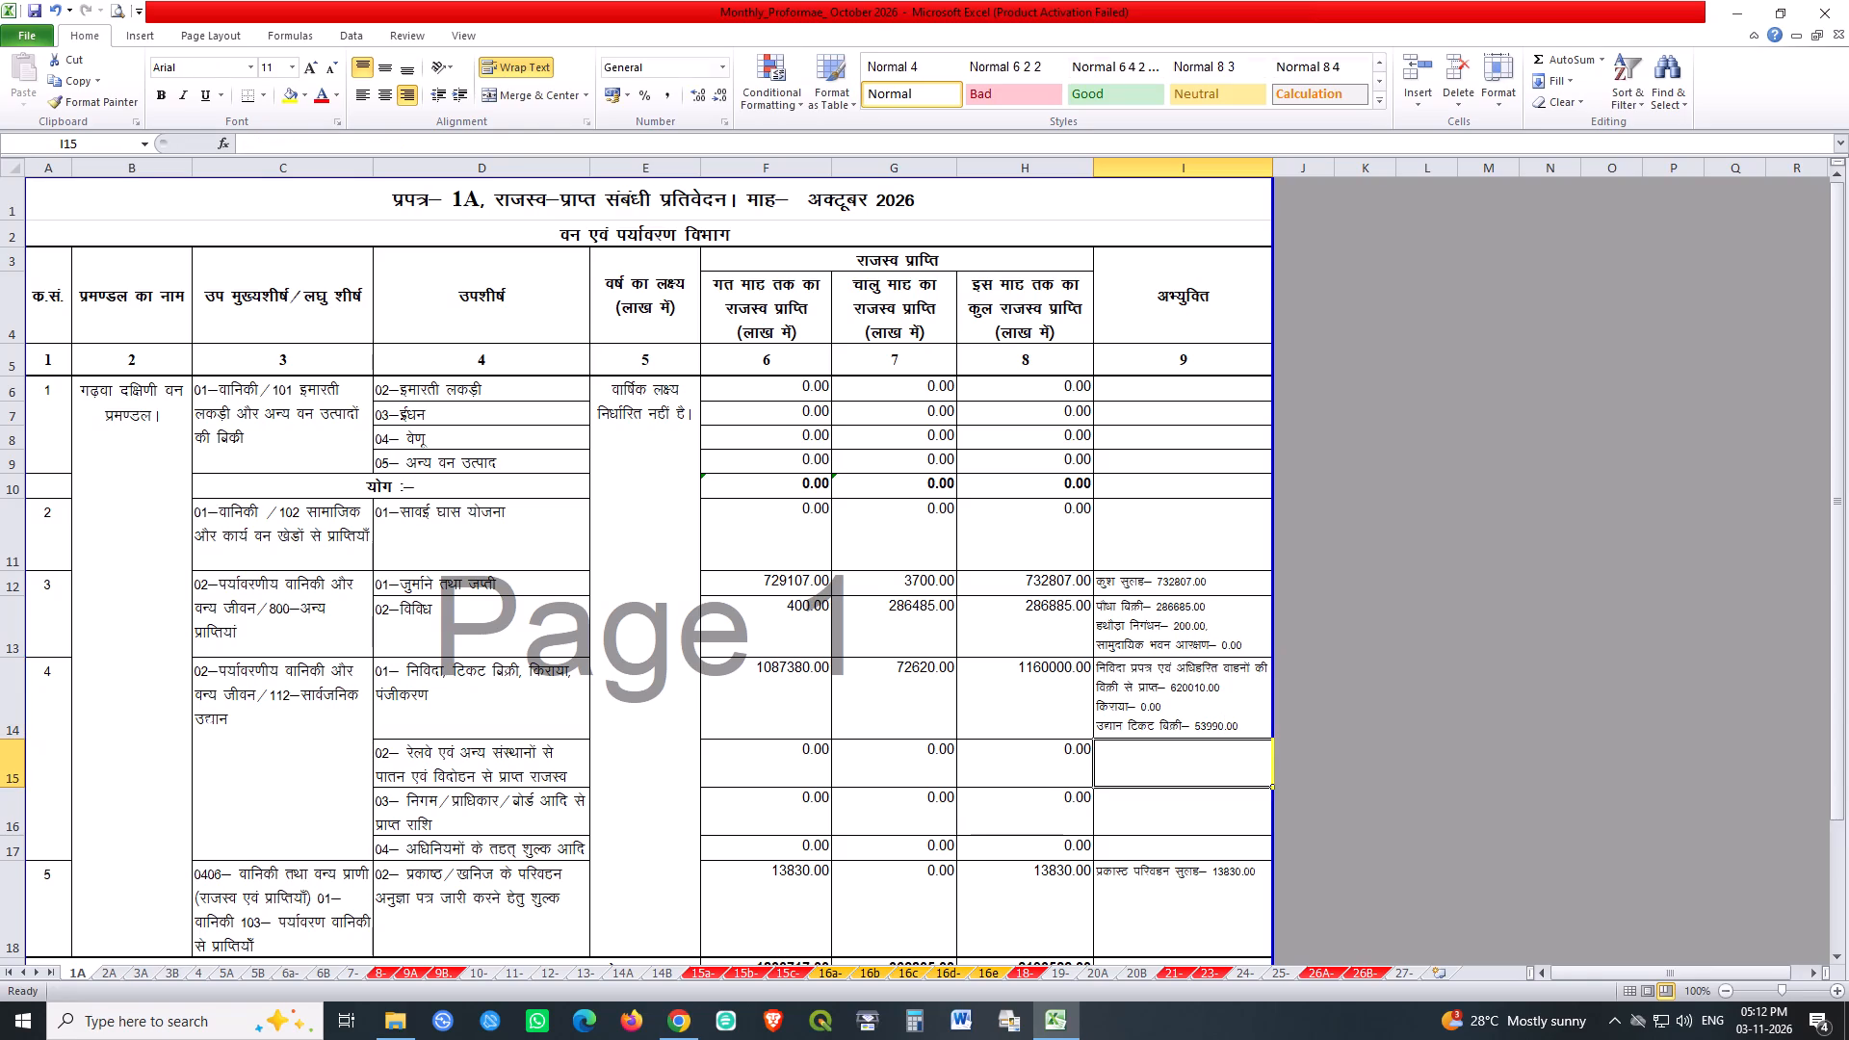
click(1385, 684)
key(equal)
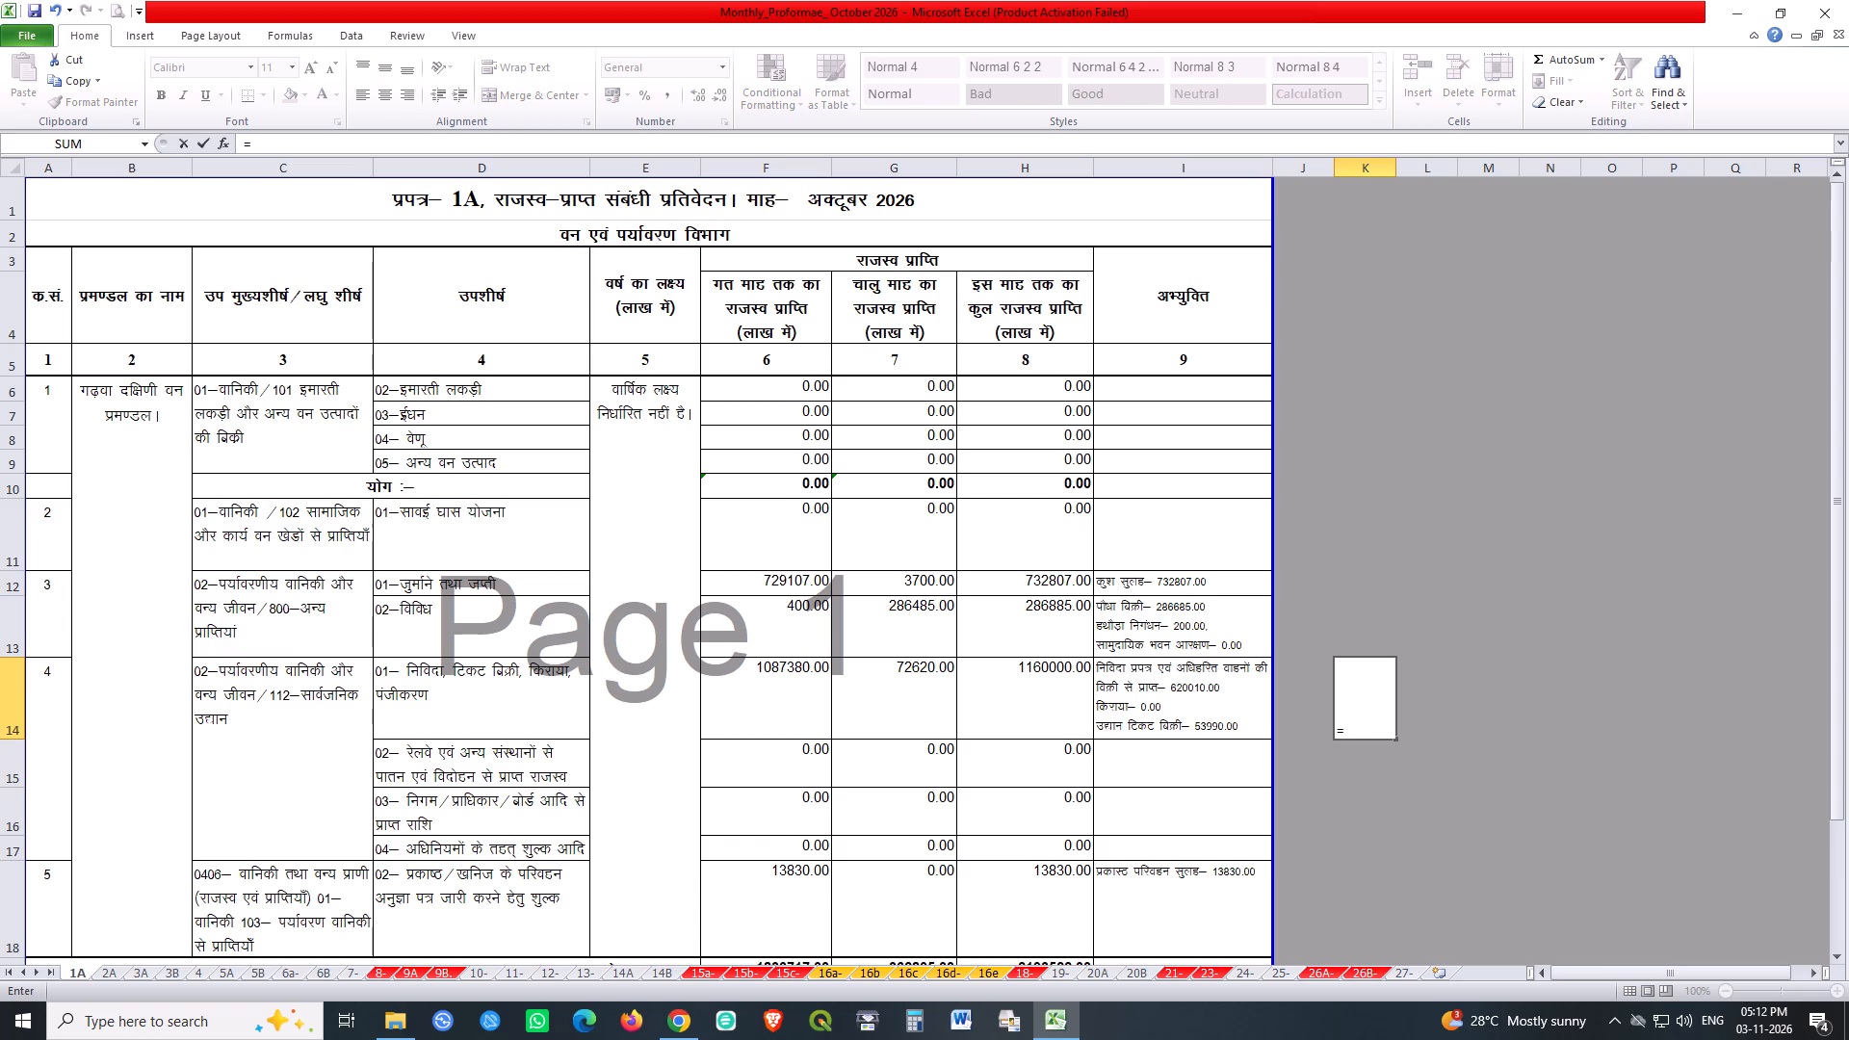
key(equal)
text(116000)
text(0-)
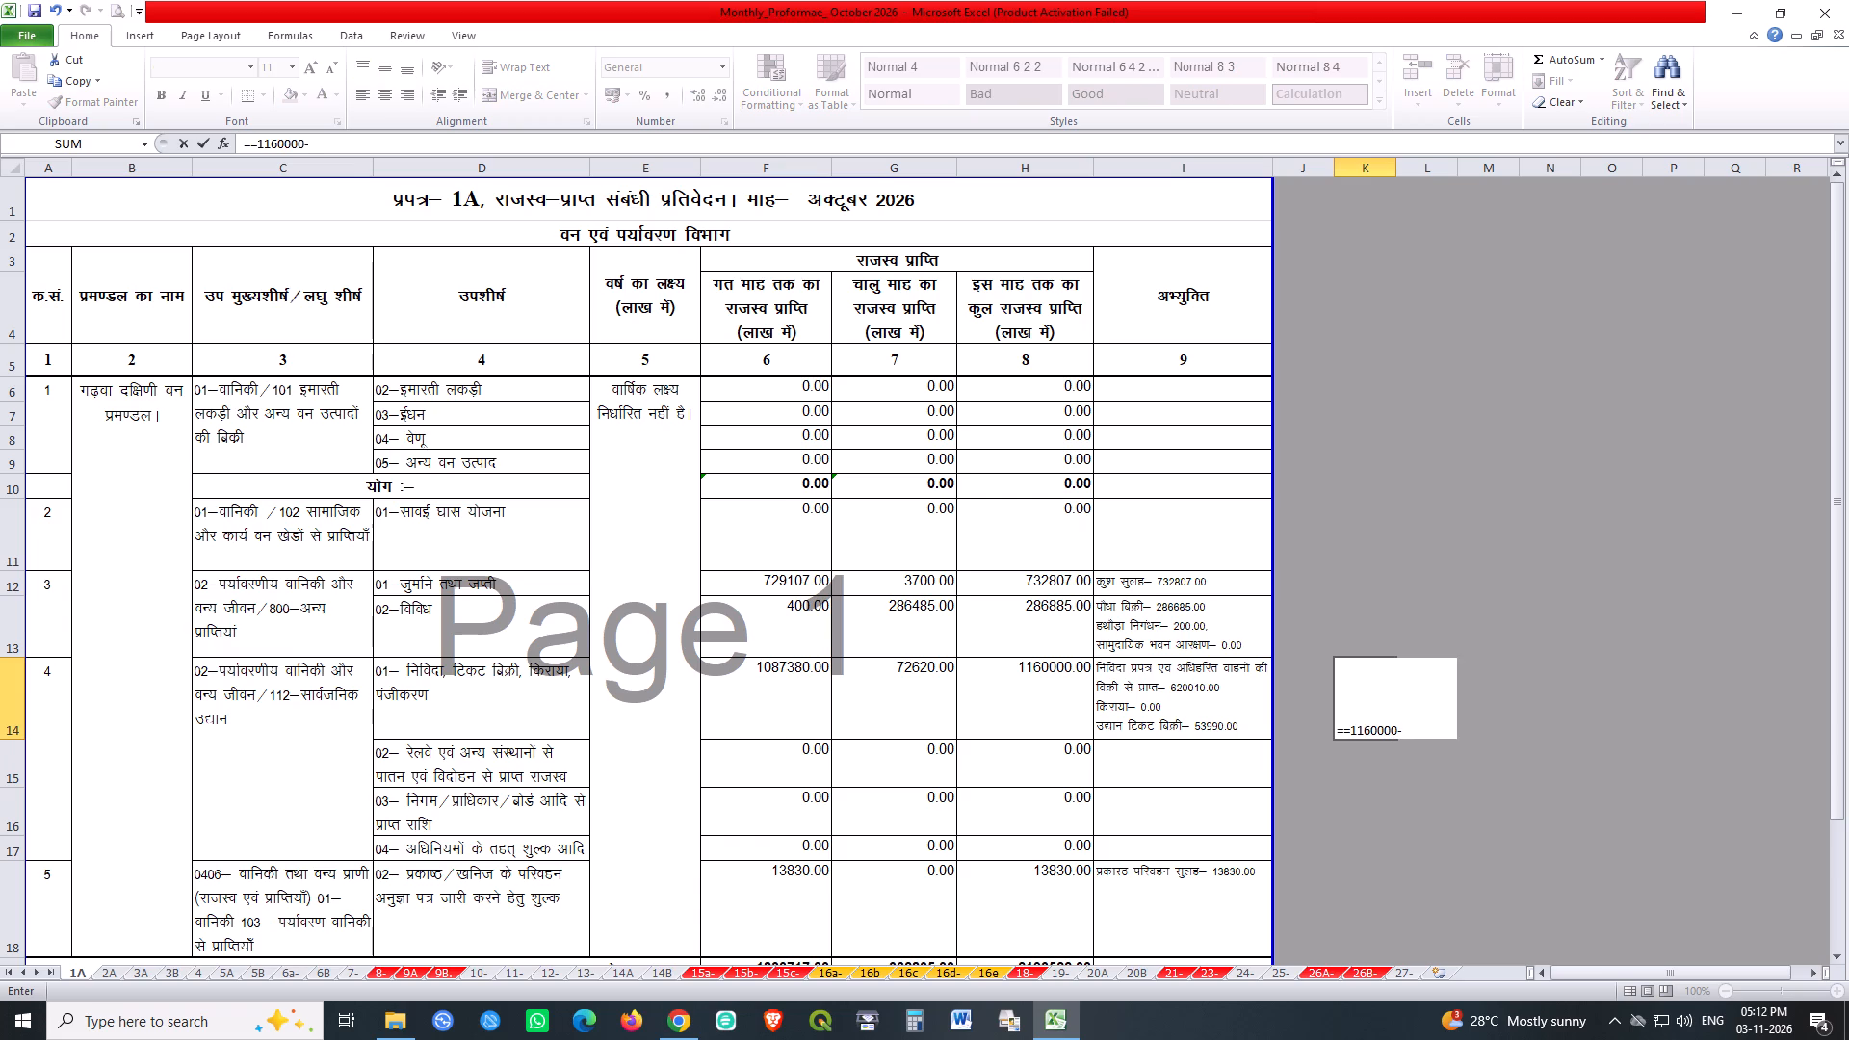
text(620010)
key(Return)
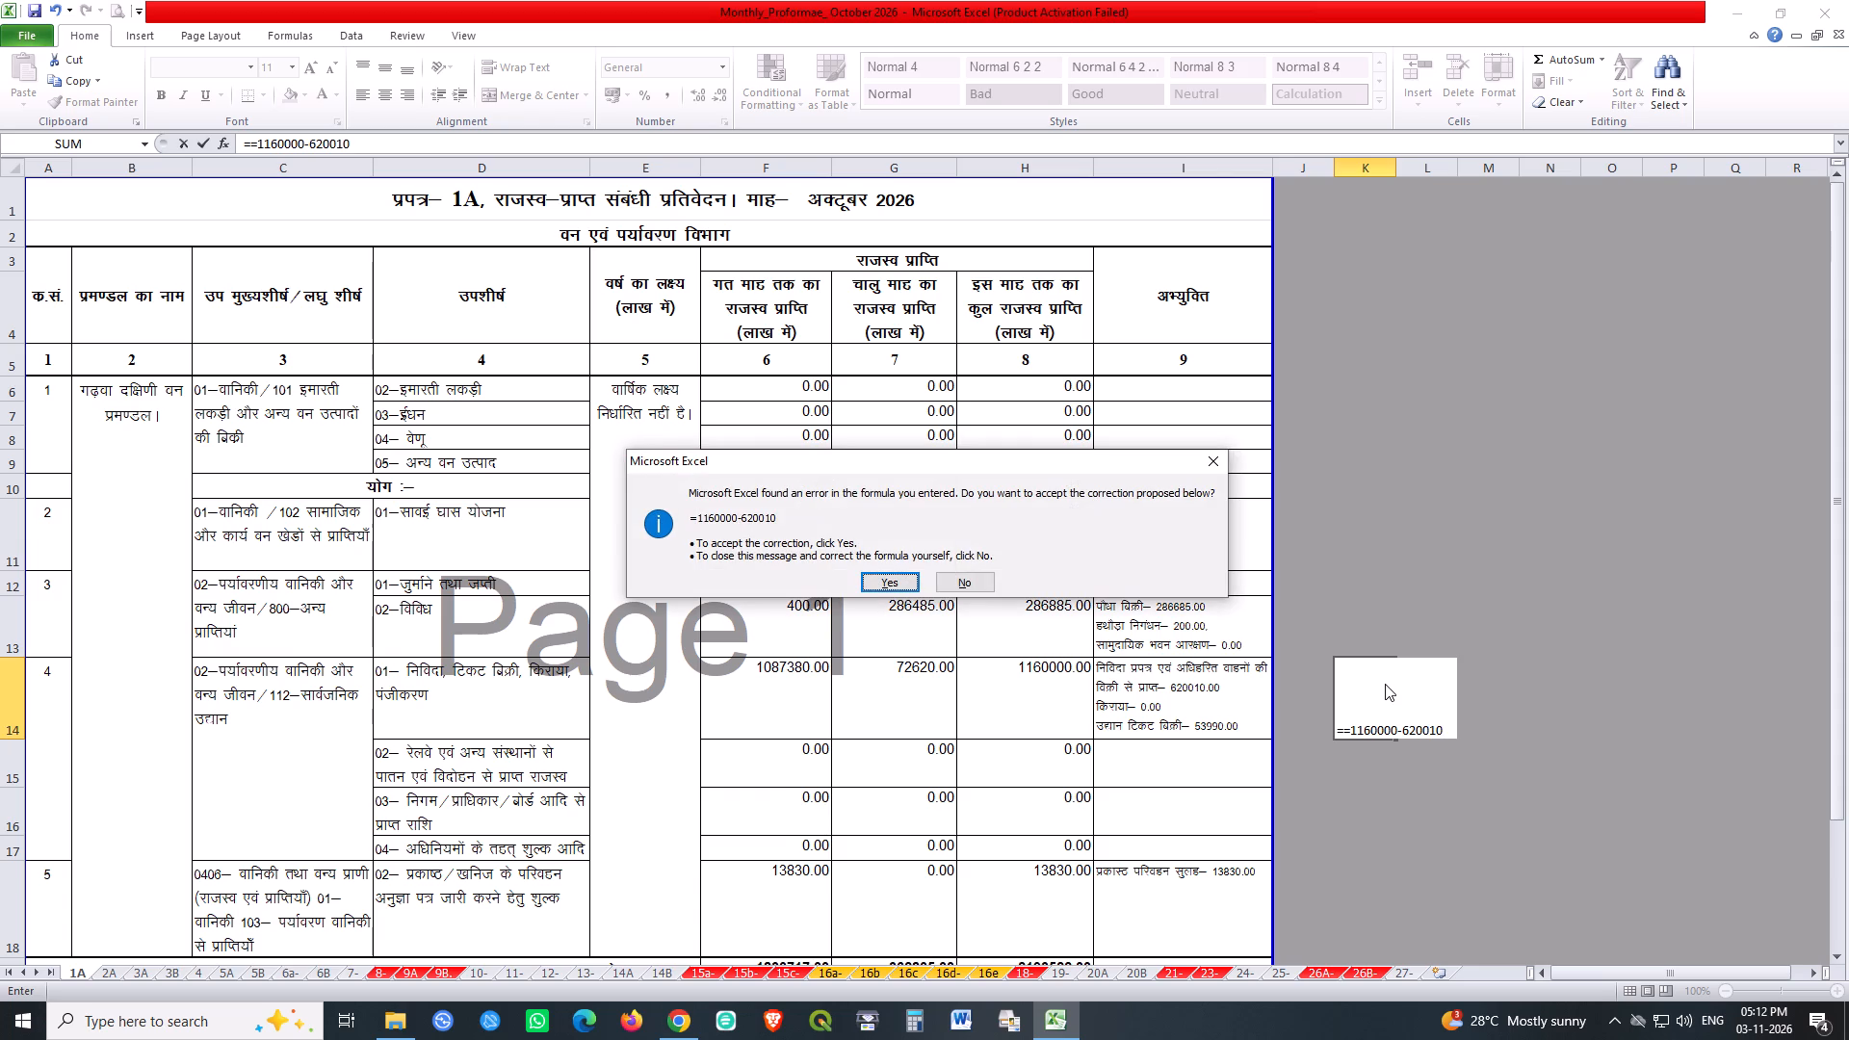
click(1204, 461)
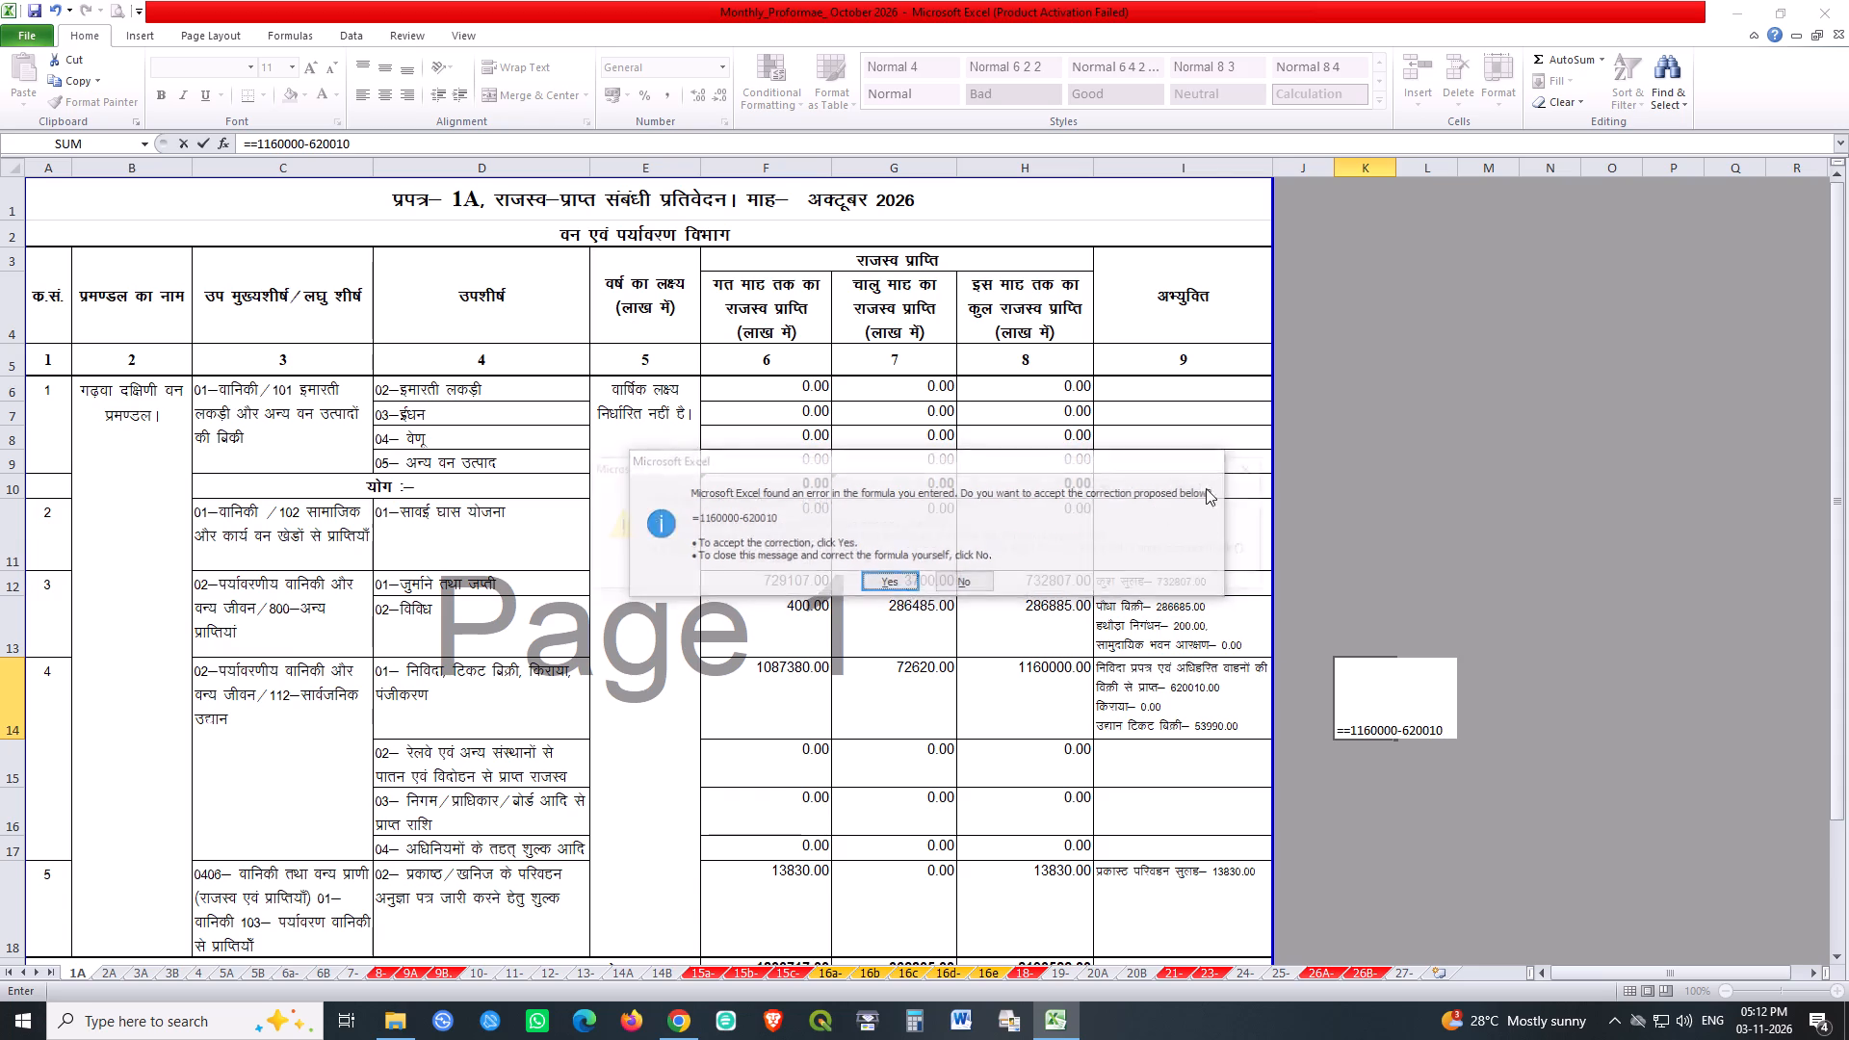
click(1268, 467)
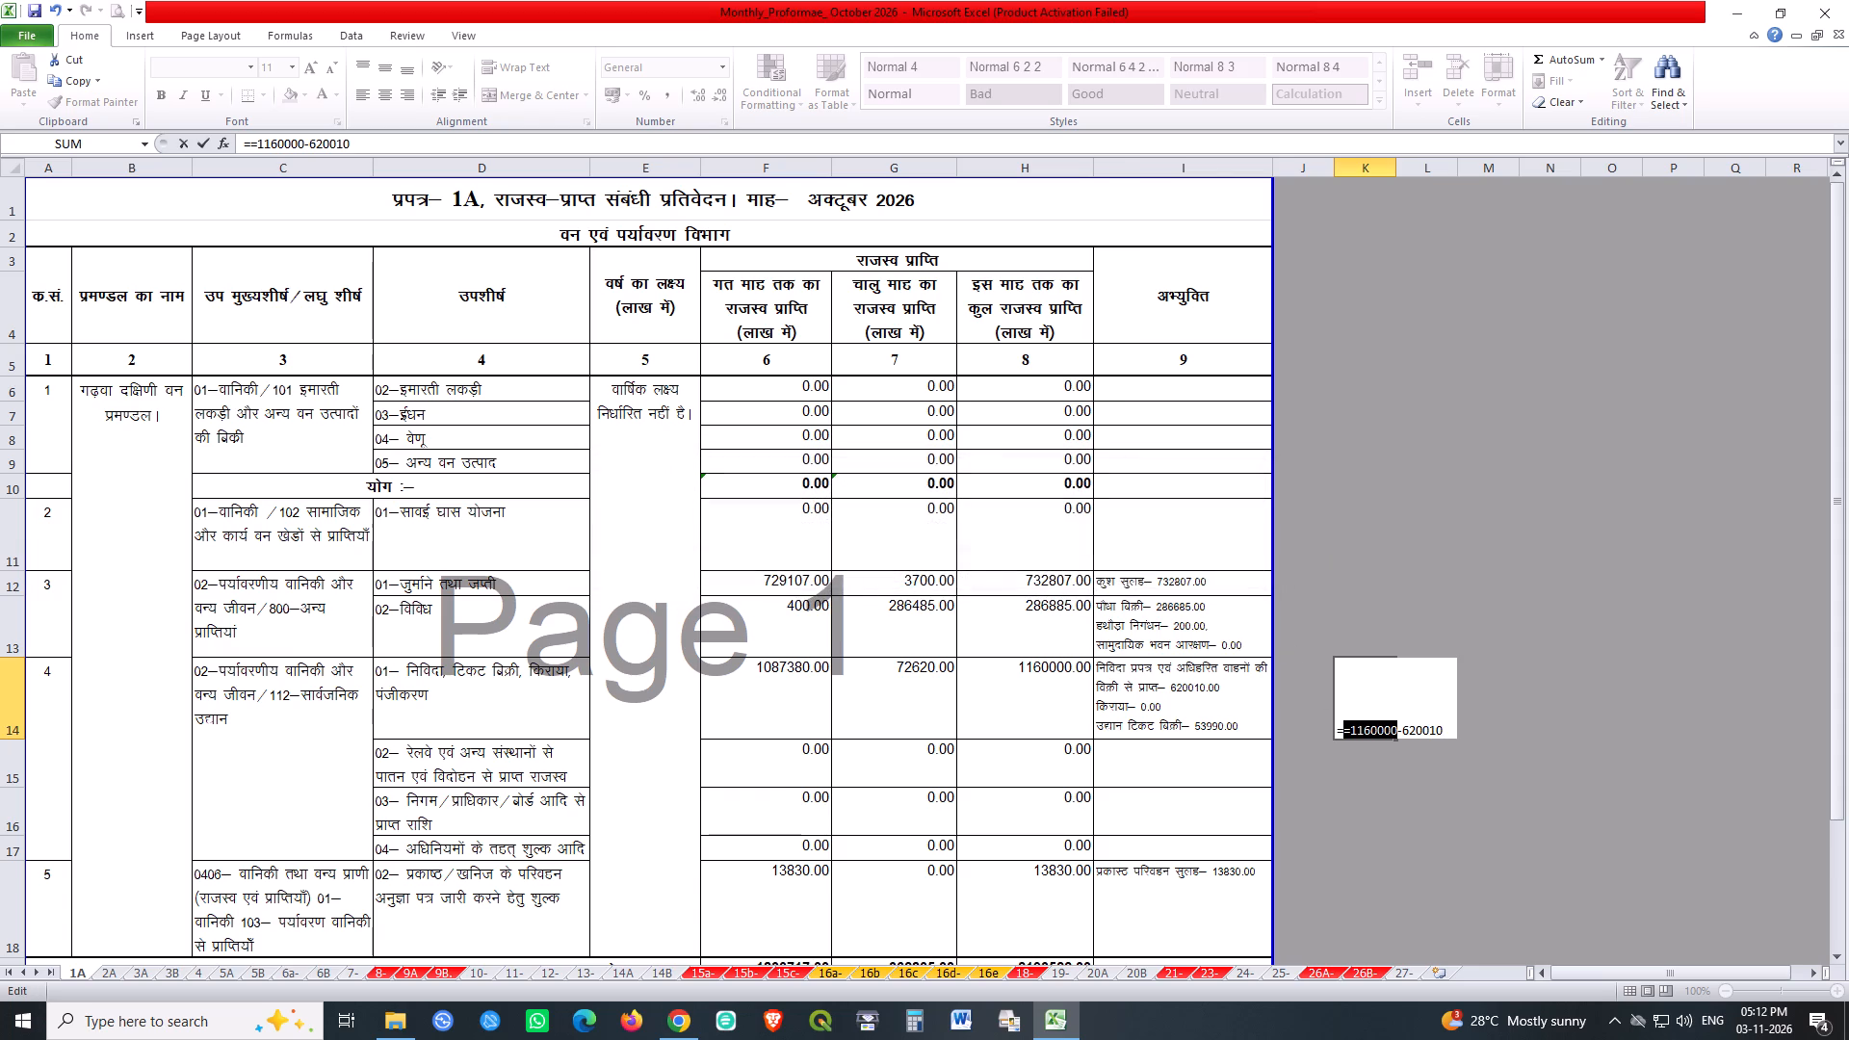
click(1349, 735)
key(BackSpace)
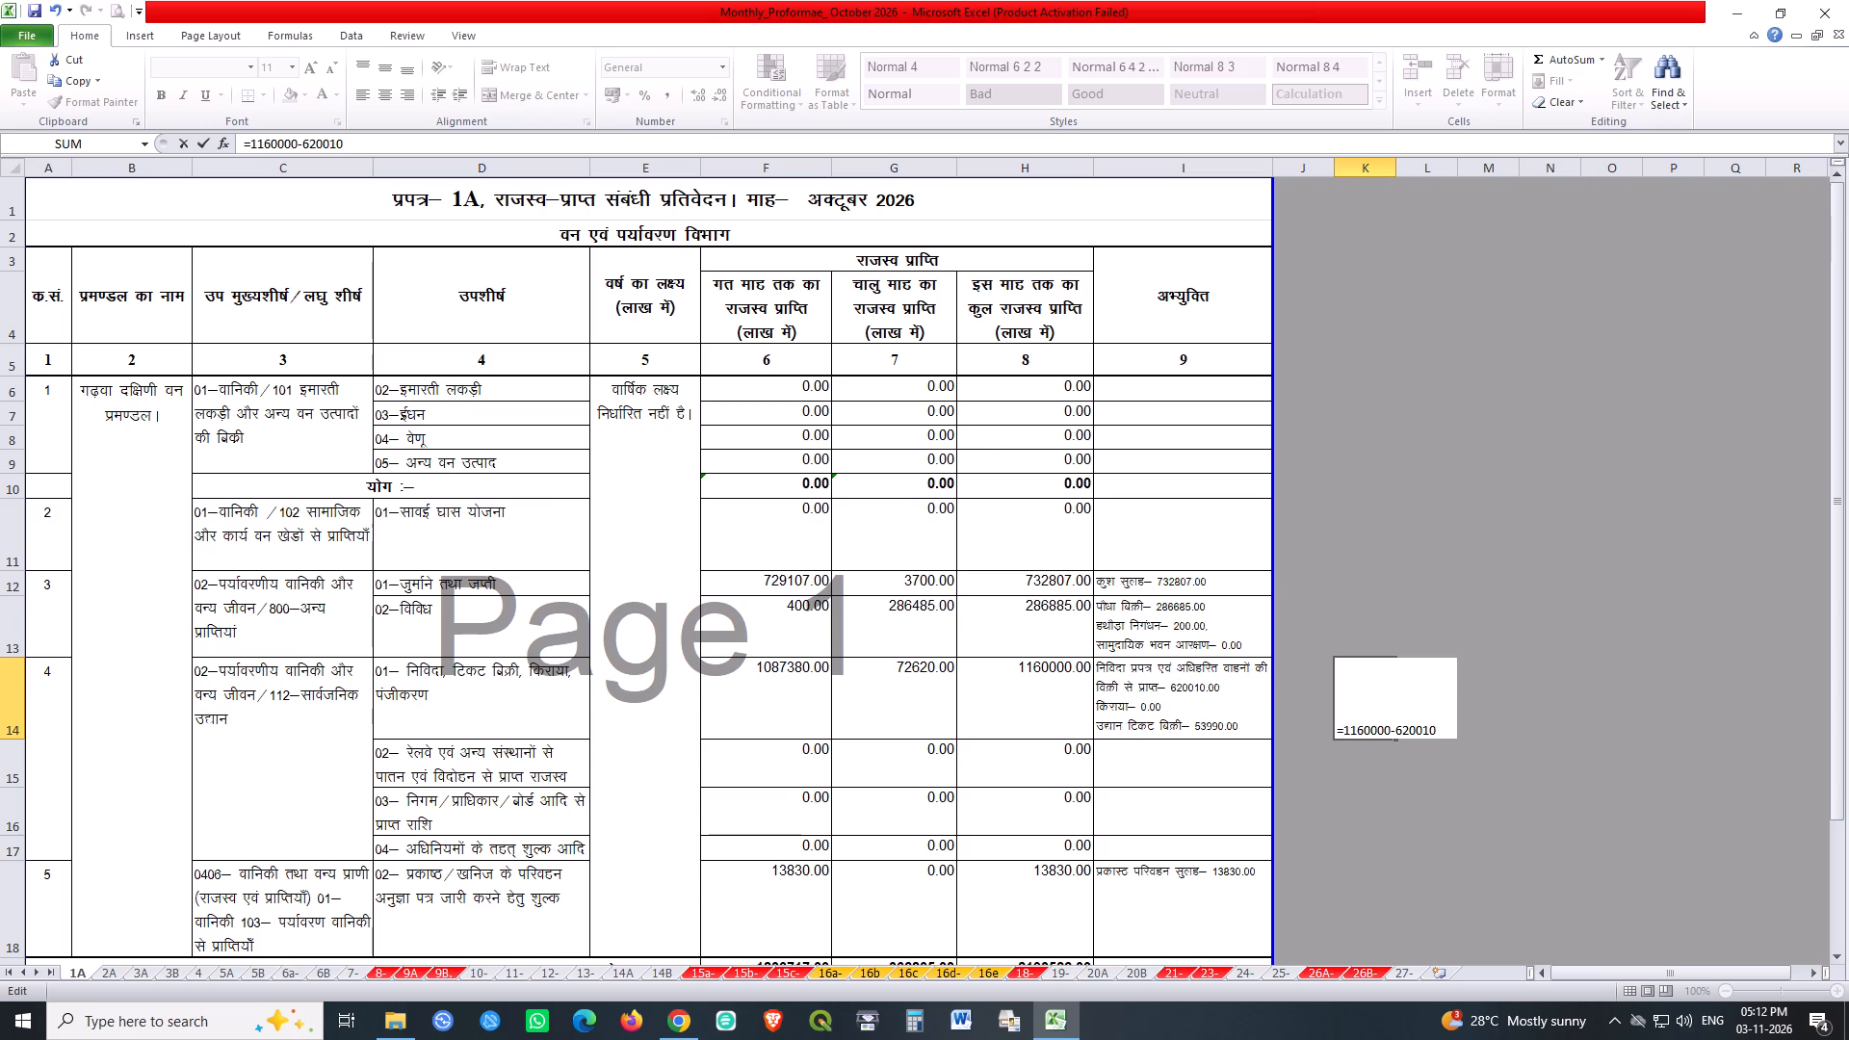
key(Return)
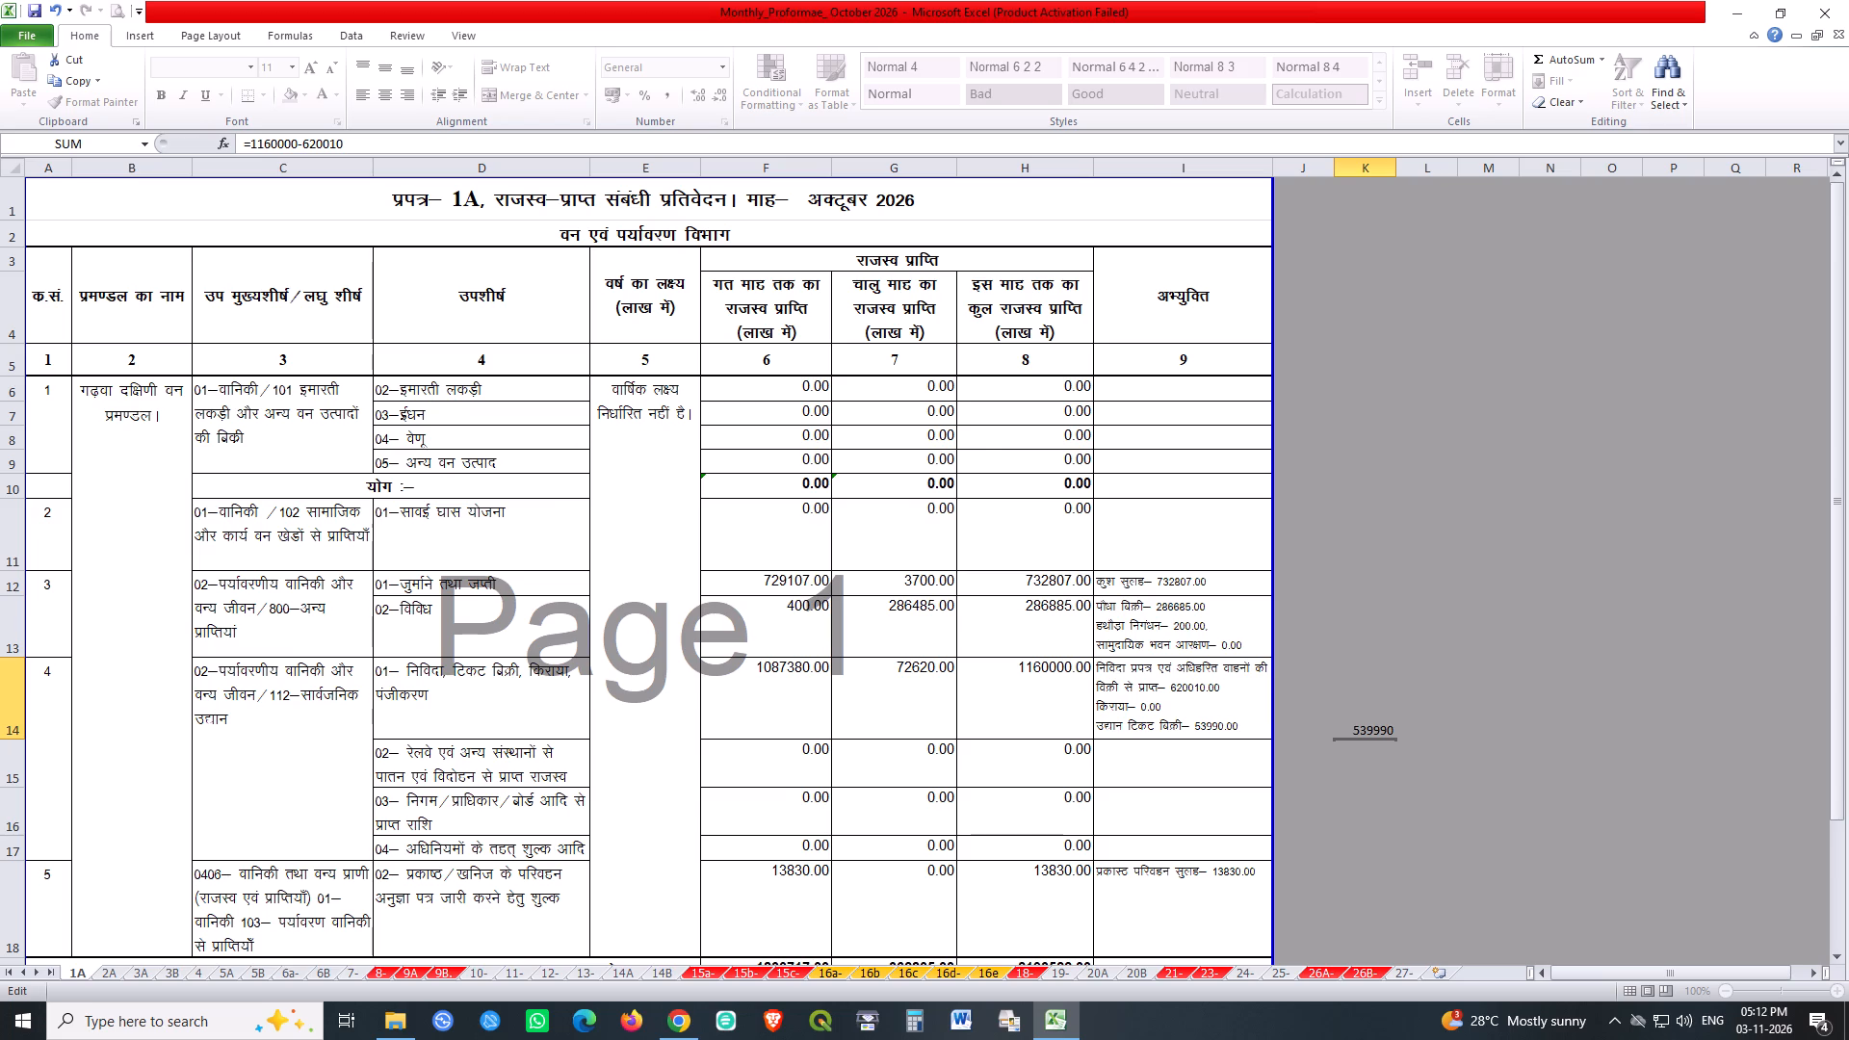
Correct the park ticket-sale amount in the I14 remark to 539990.00.
double_click(1211, 726)
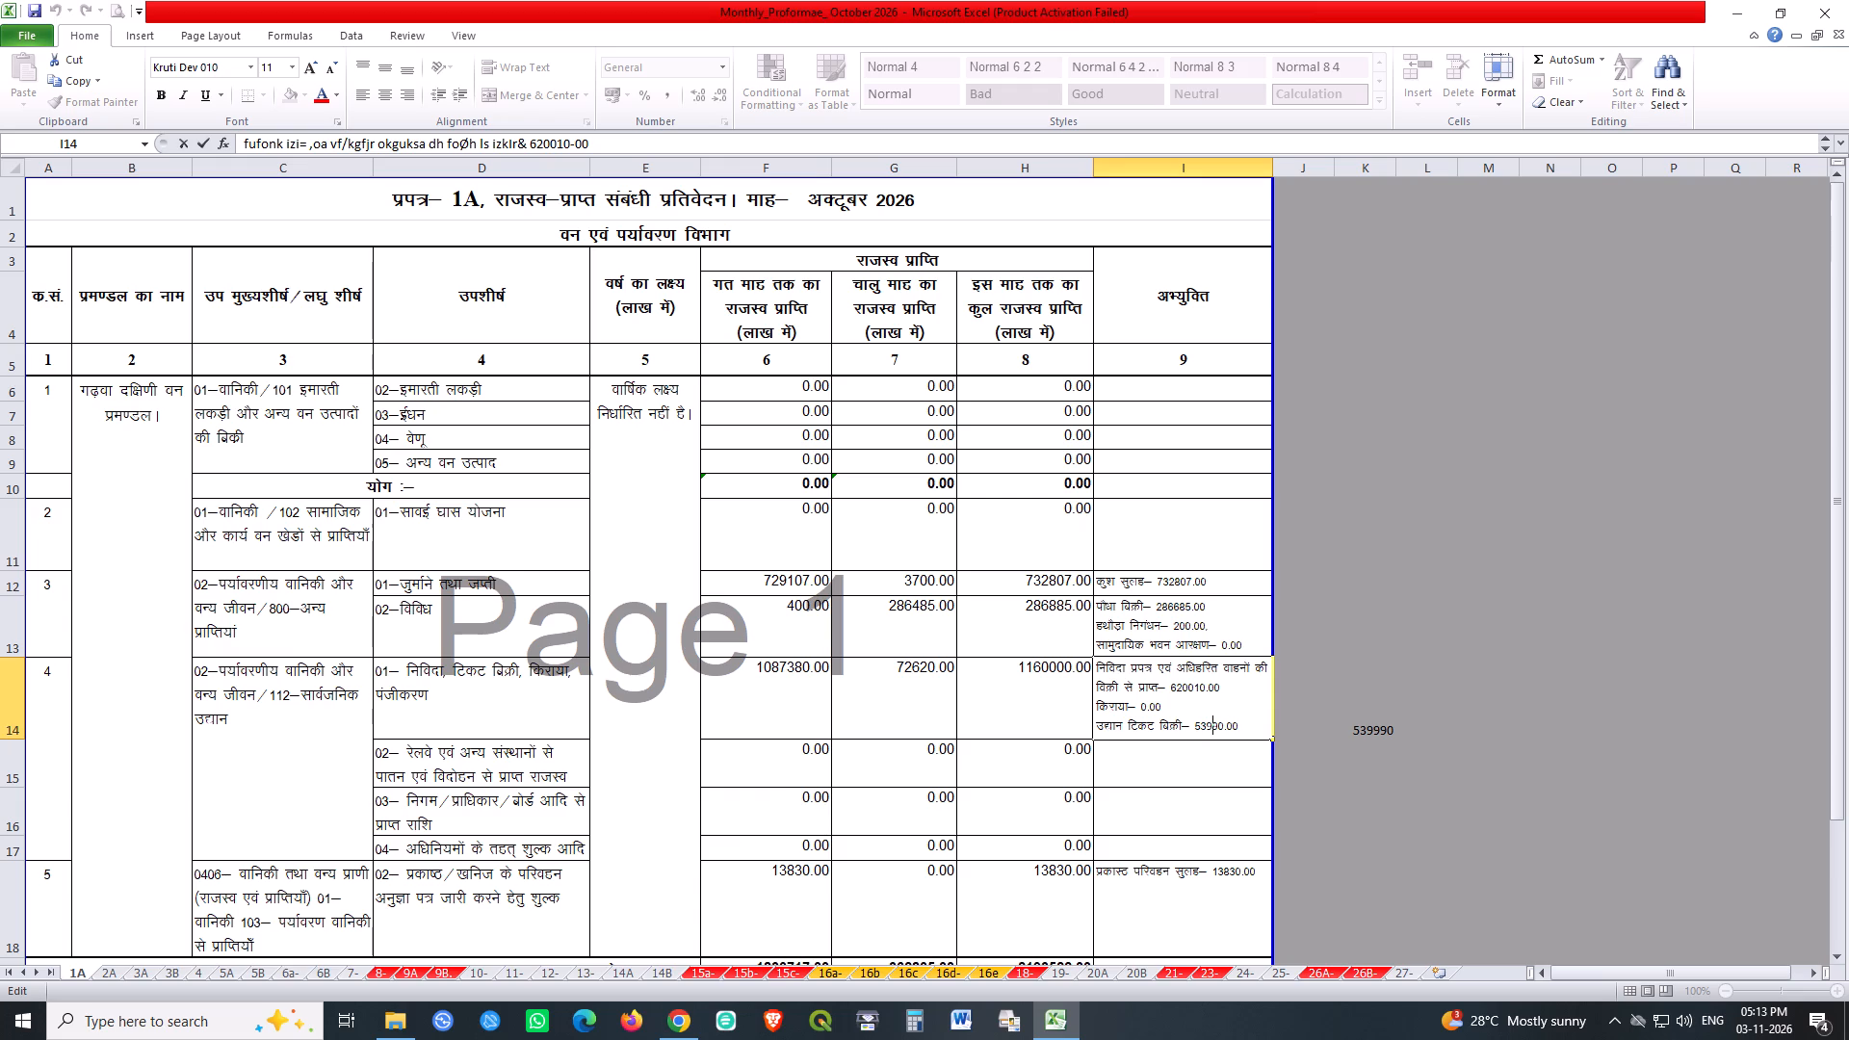
key(Left)
key(Left)
key(Right)
key(Right)
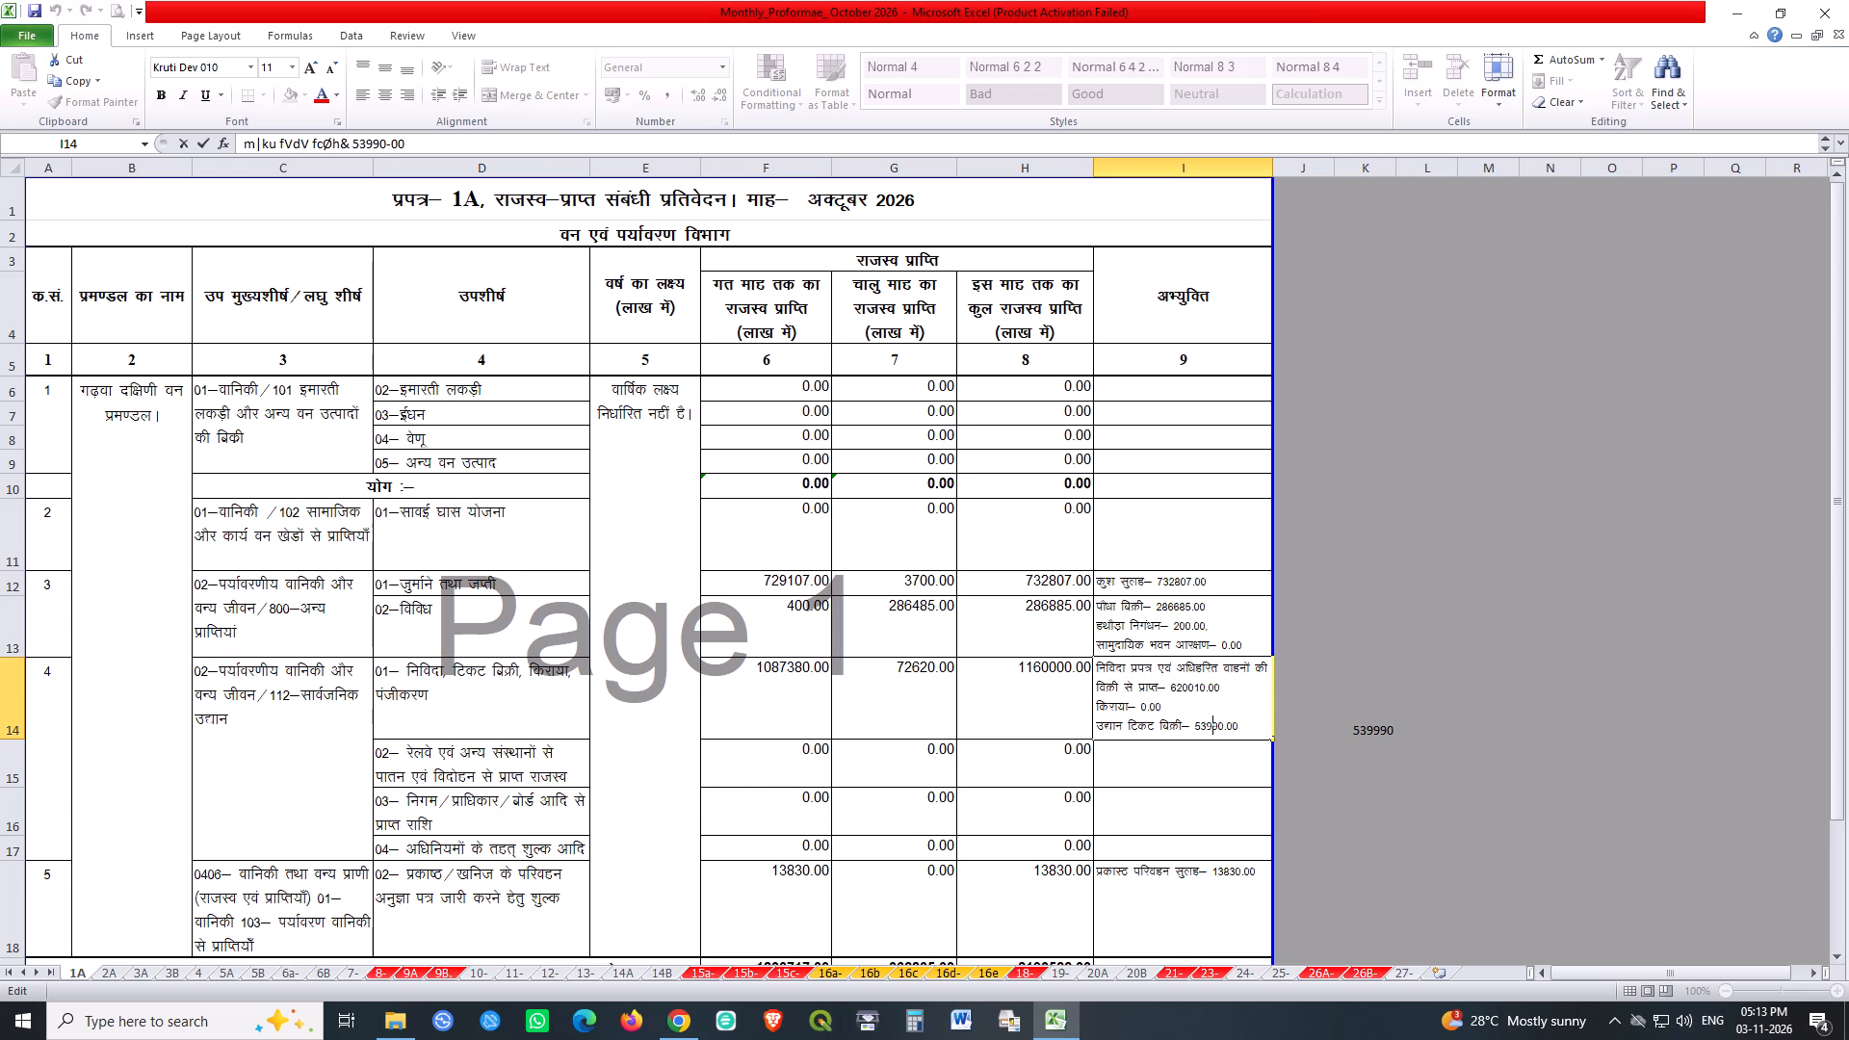
key(9)
key(Return)
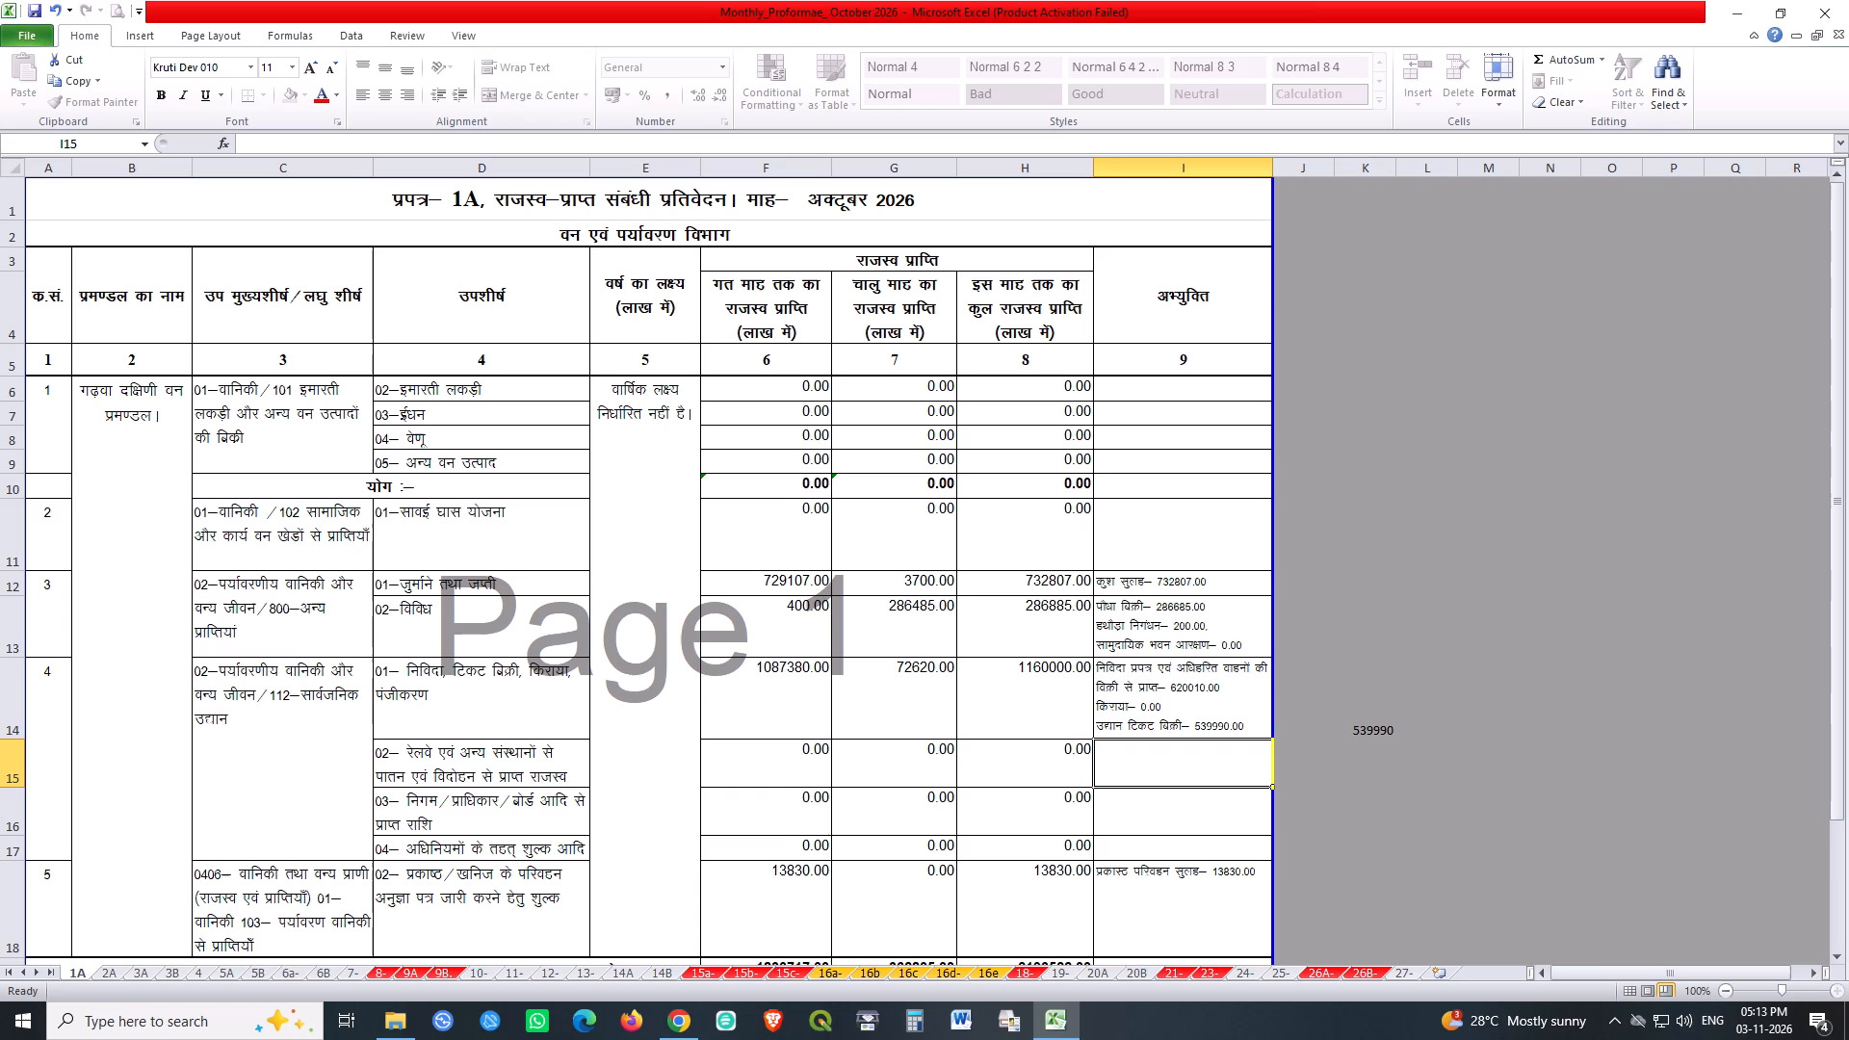
Save the October 2026 proformae workbook.
key(ctrl+s)
key(ctrl+s)
key(ctrl+s)
key(ctrl+s)
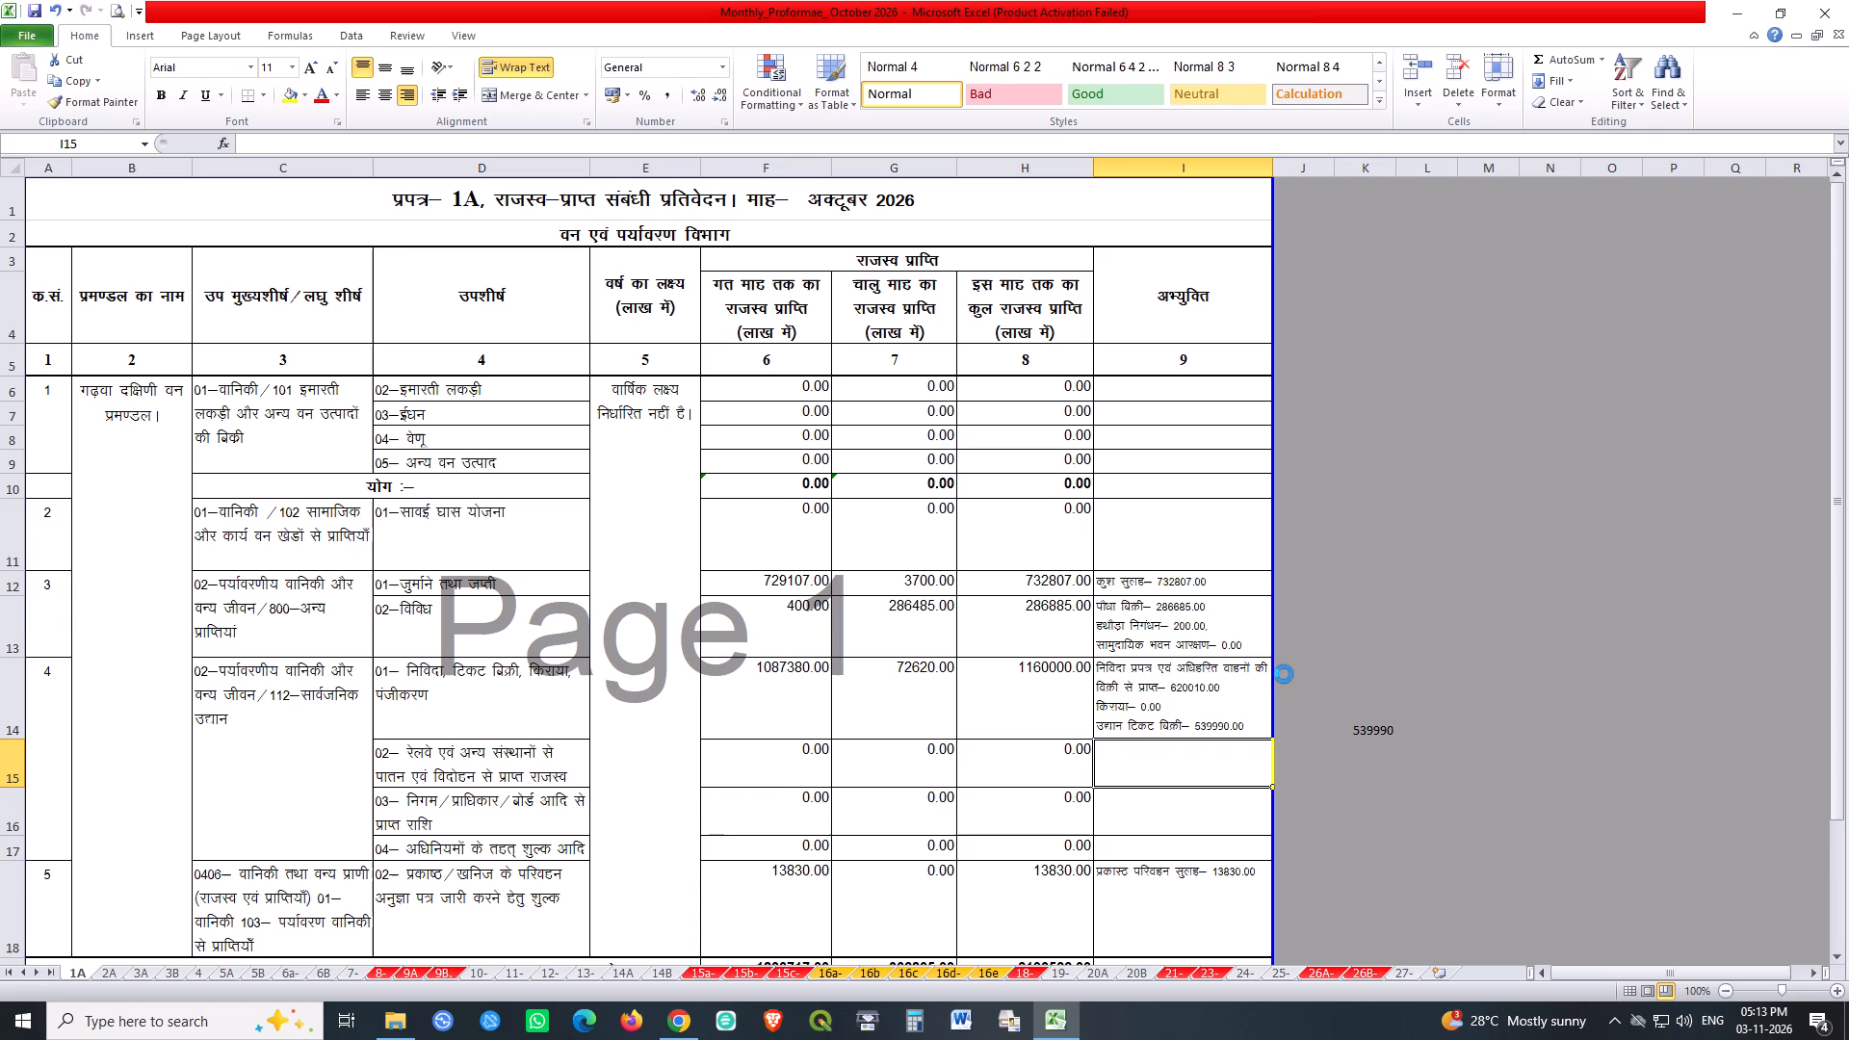
key(ctrl+s)
key(ctrl+s)
key(ctrl+s)
key(ctrl+s)
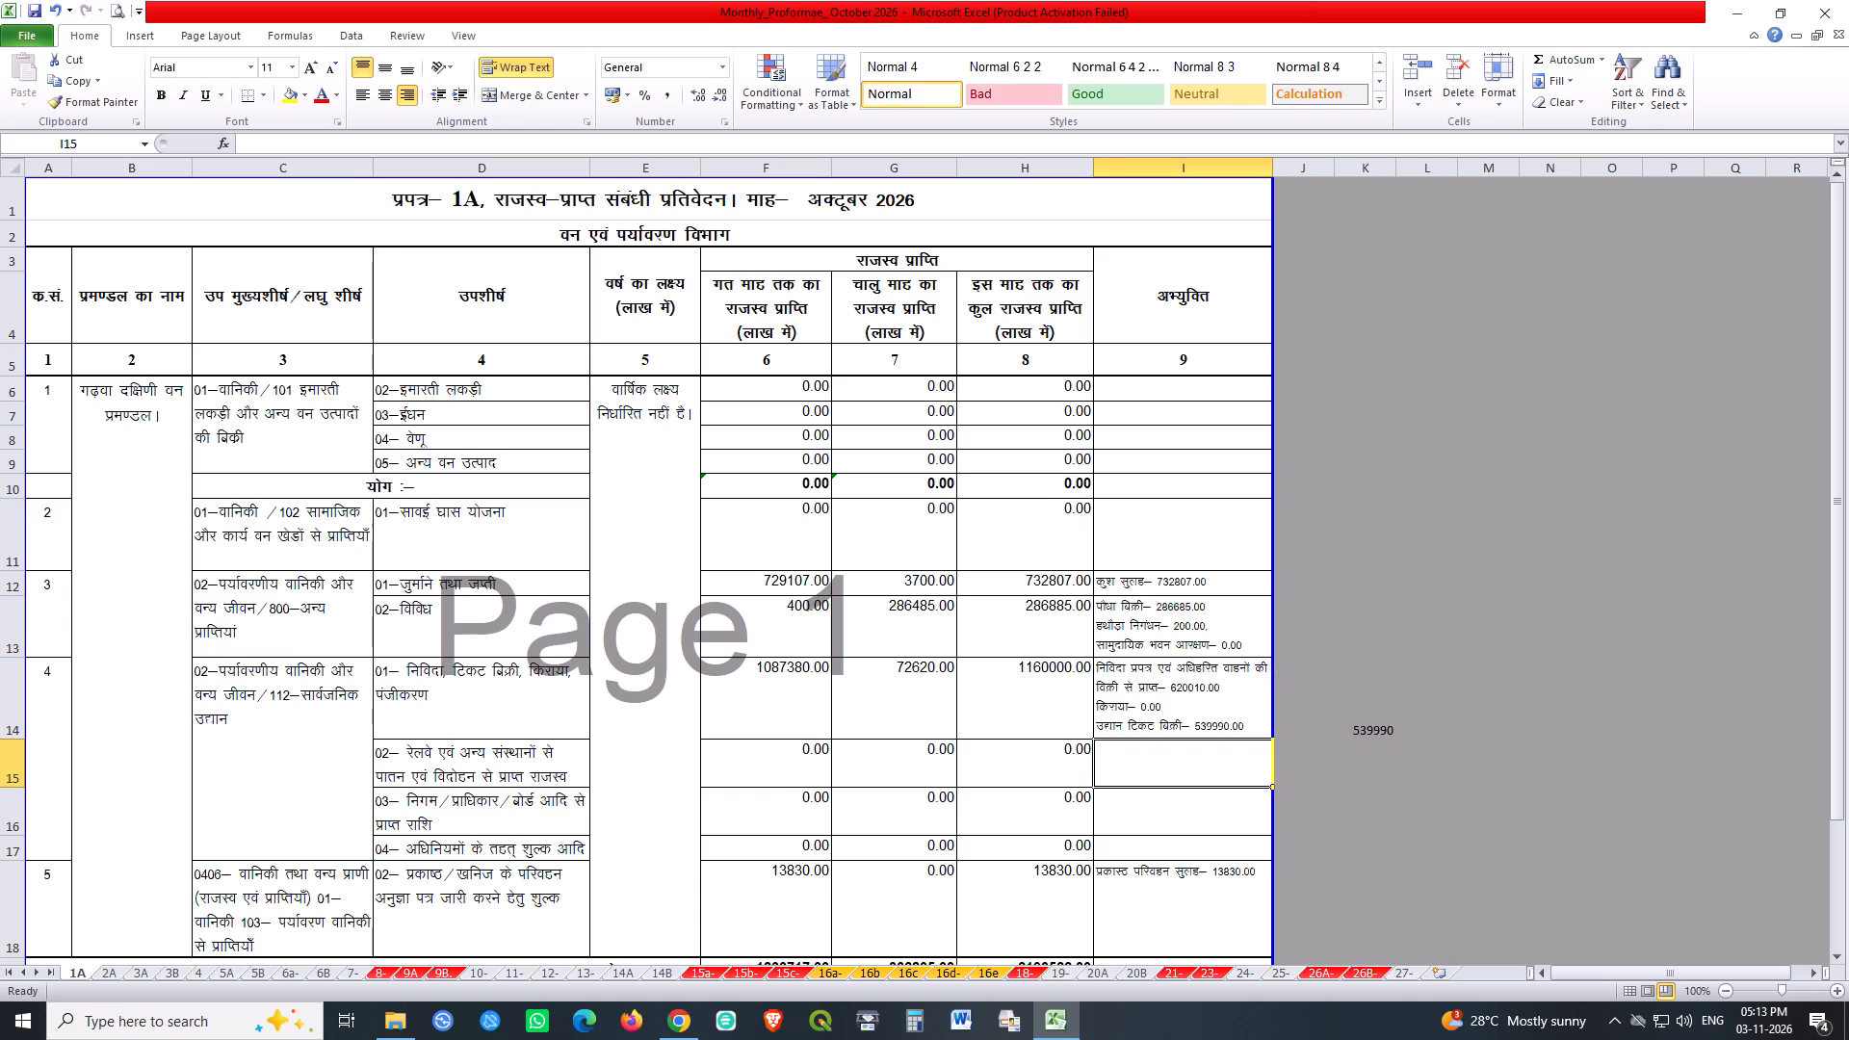
Clear the scratch calculation from cell K14.
click(1385, 692)
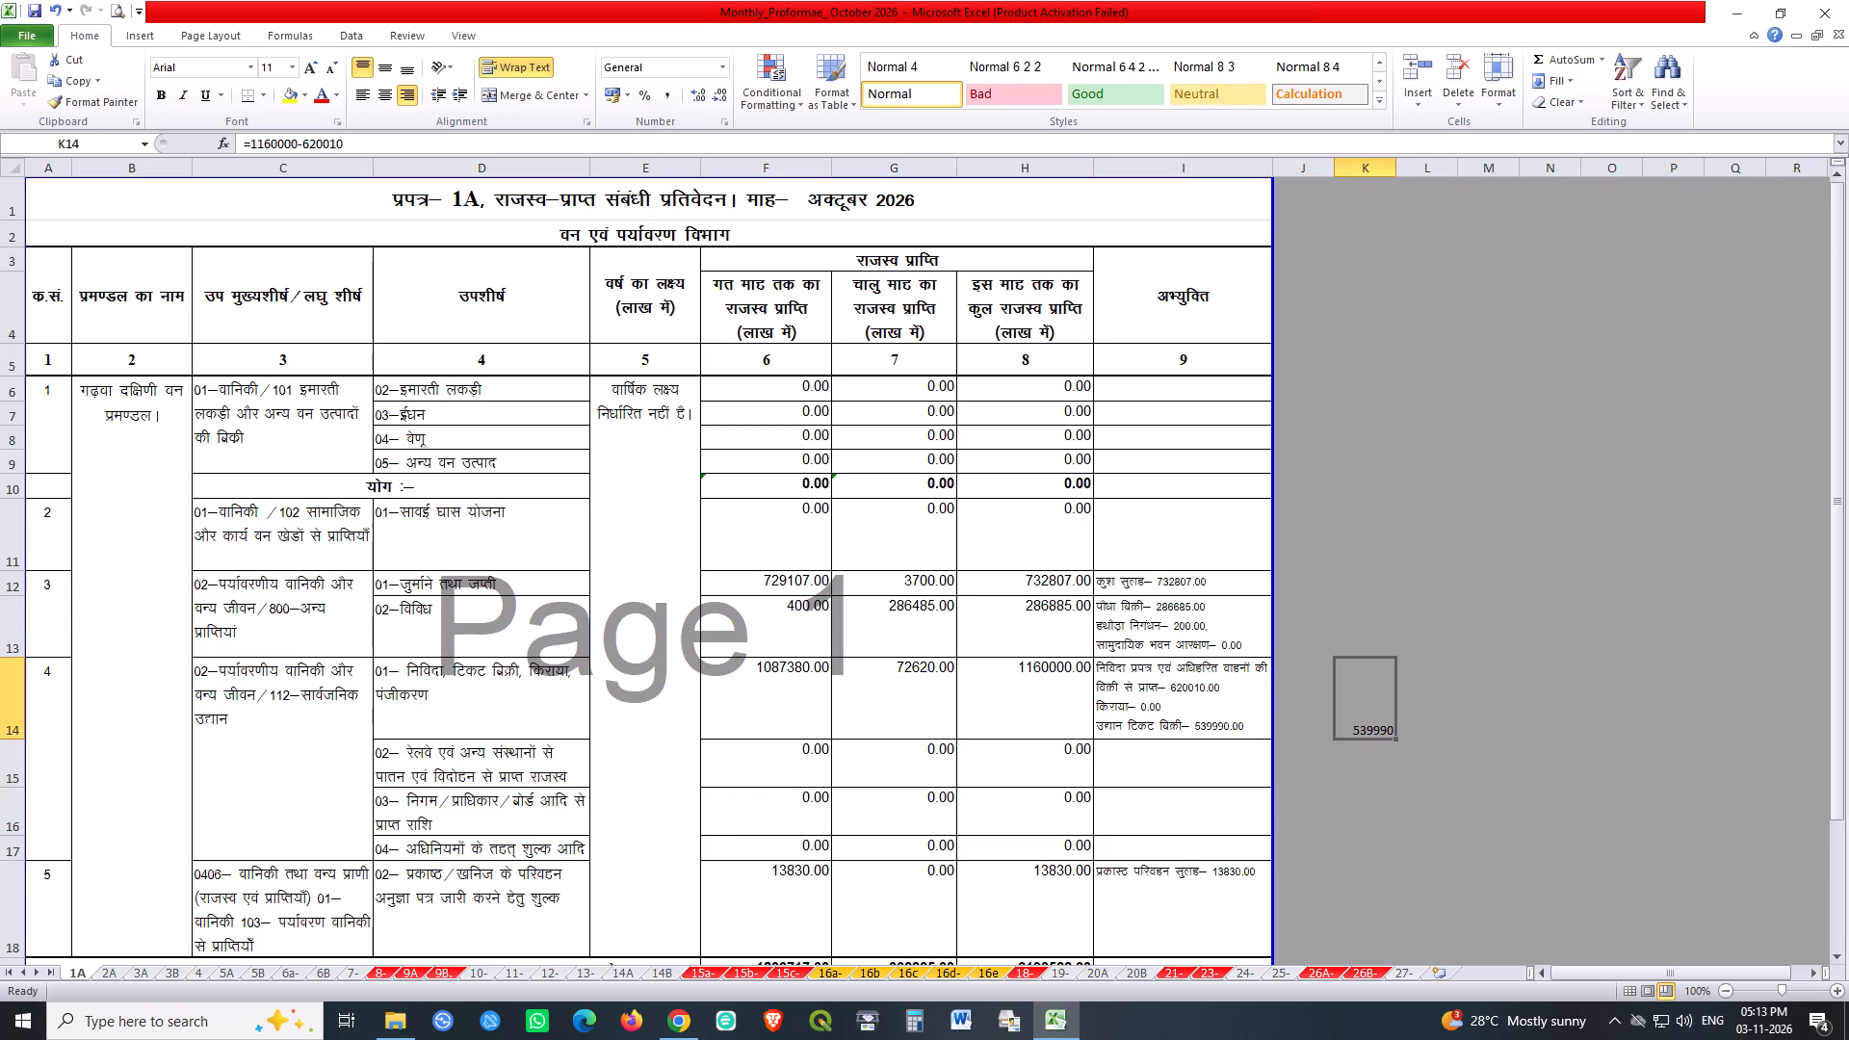
key(Delete)
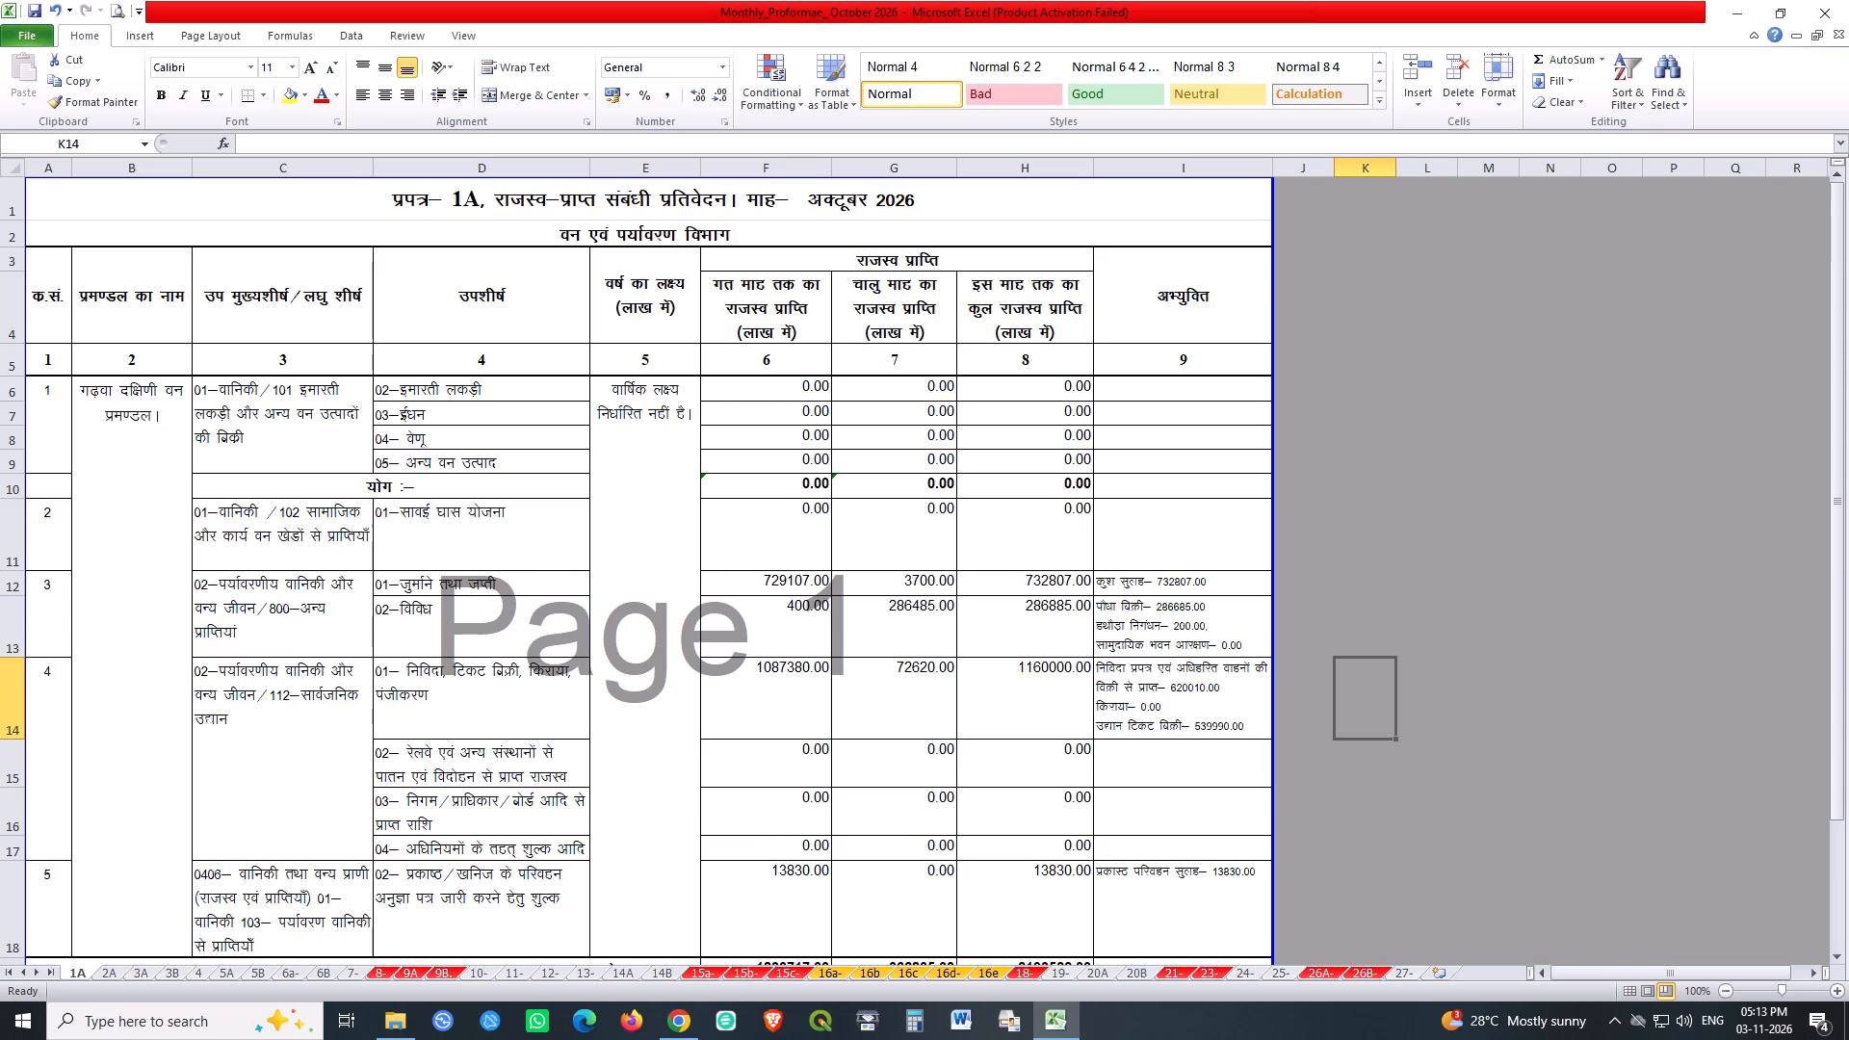
scroll(1029, 815, down, 1)
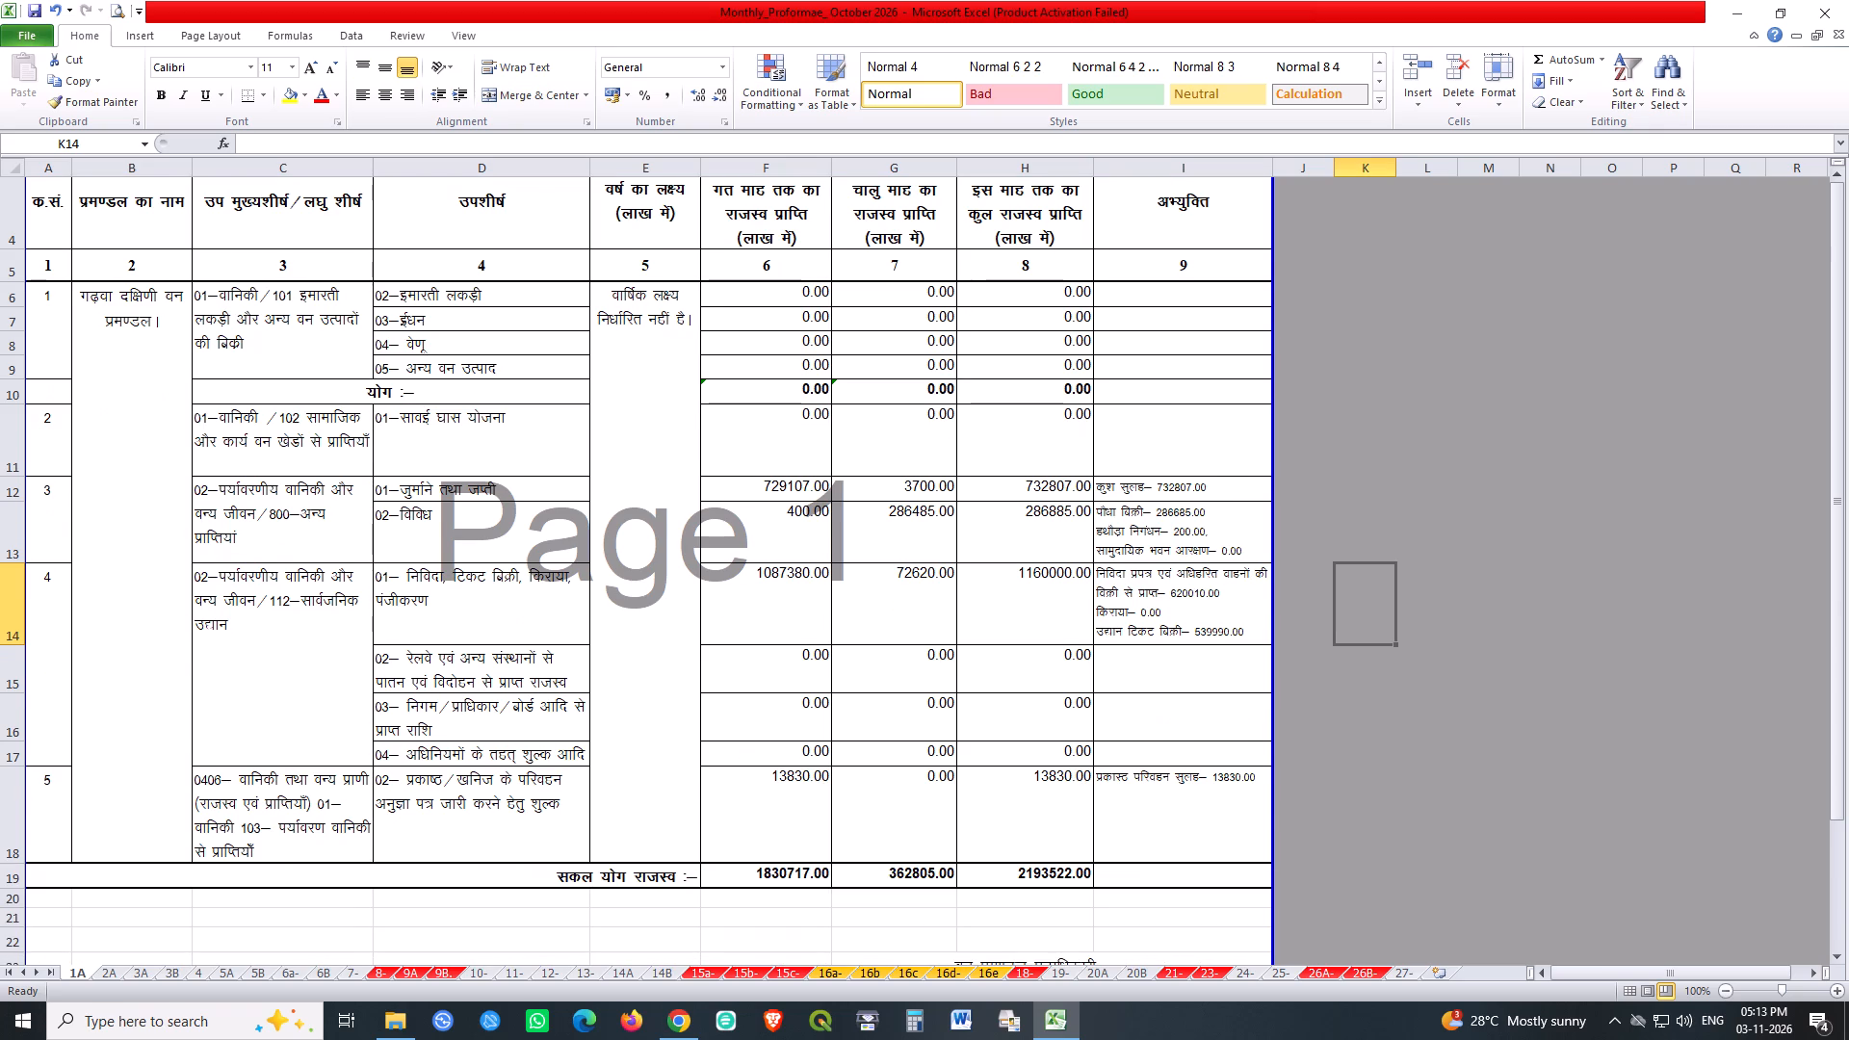
Save the October proformae workbook and print two copies of sheet 1A.
click(32, 8)
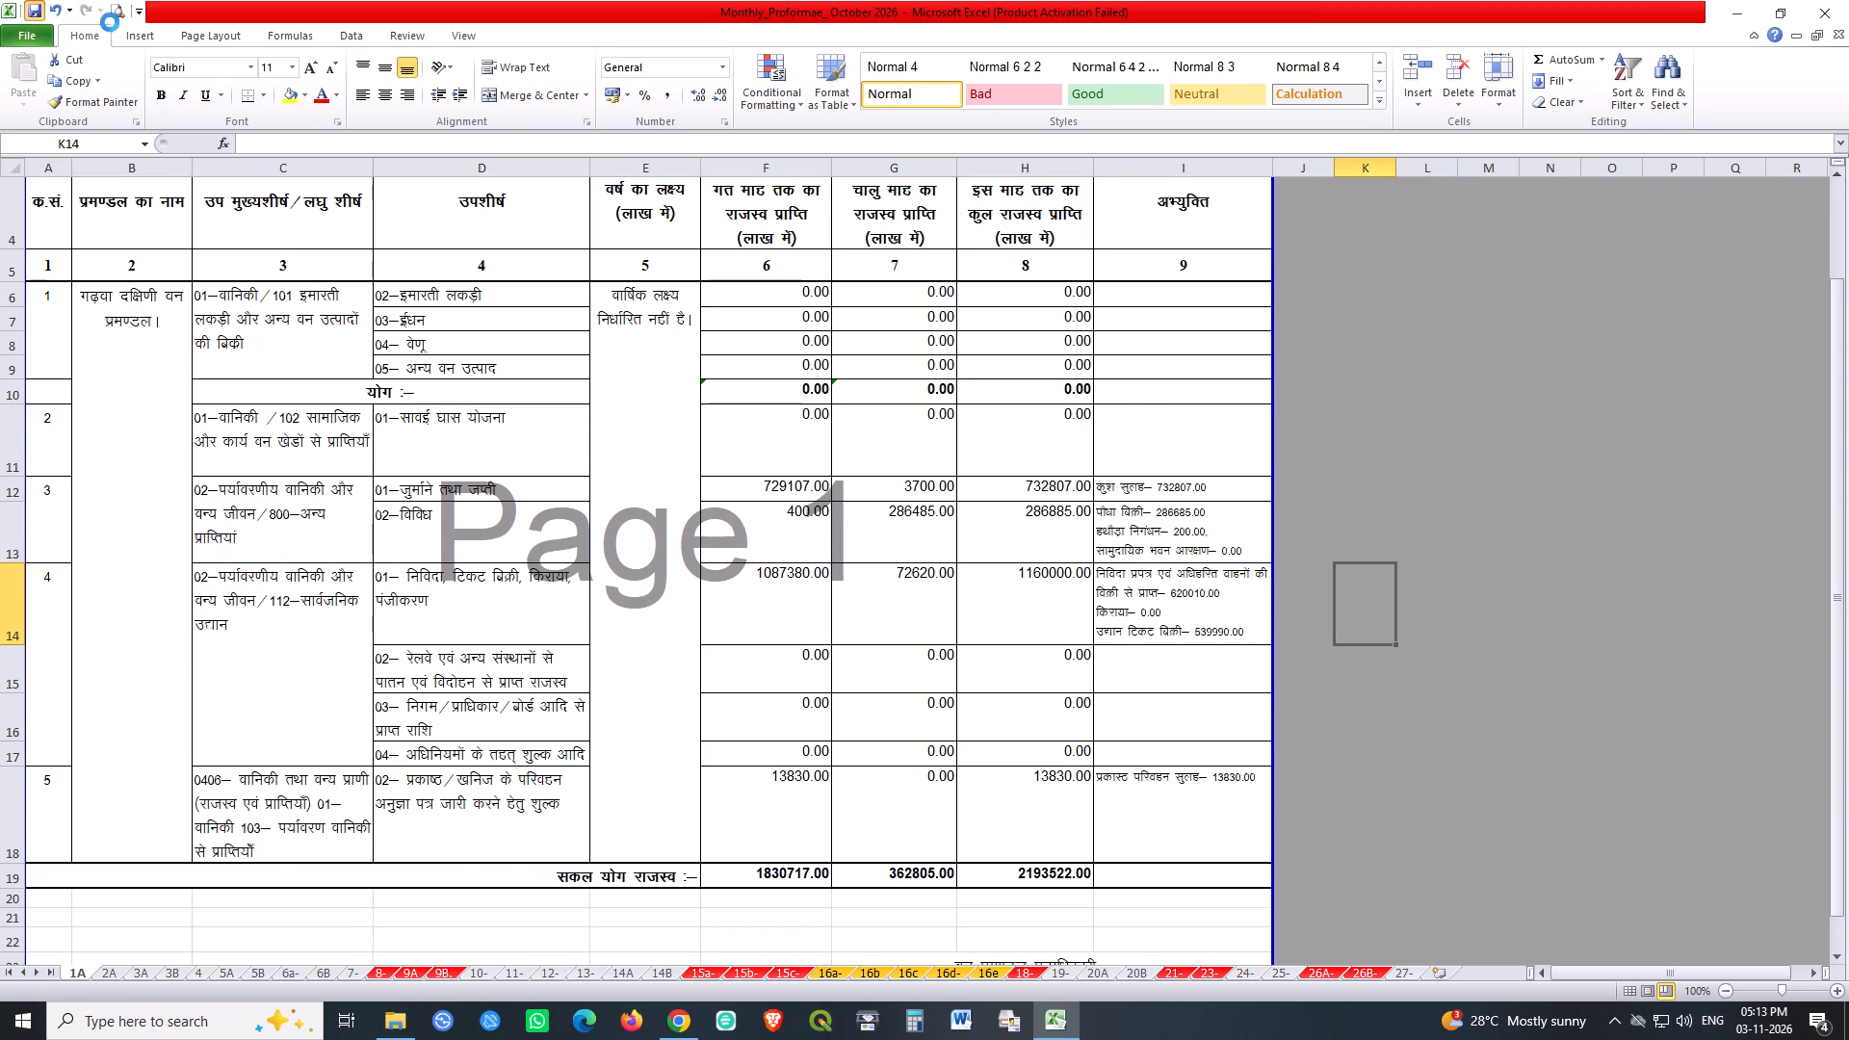
click(113, 6)
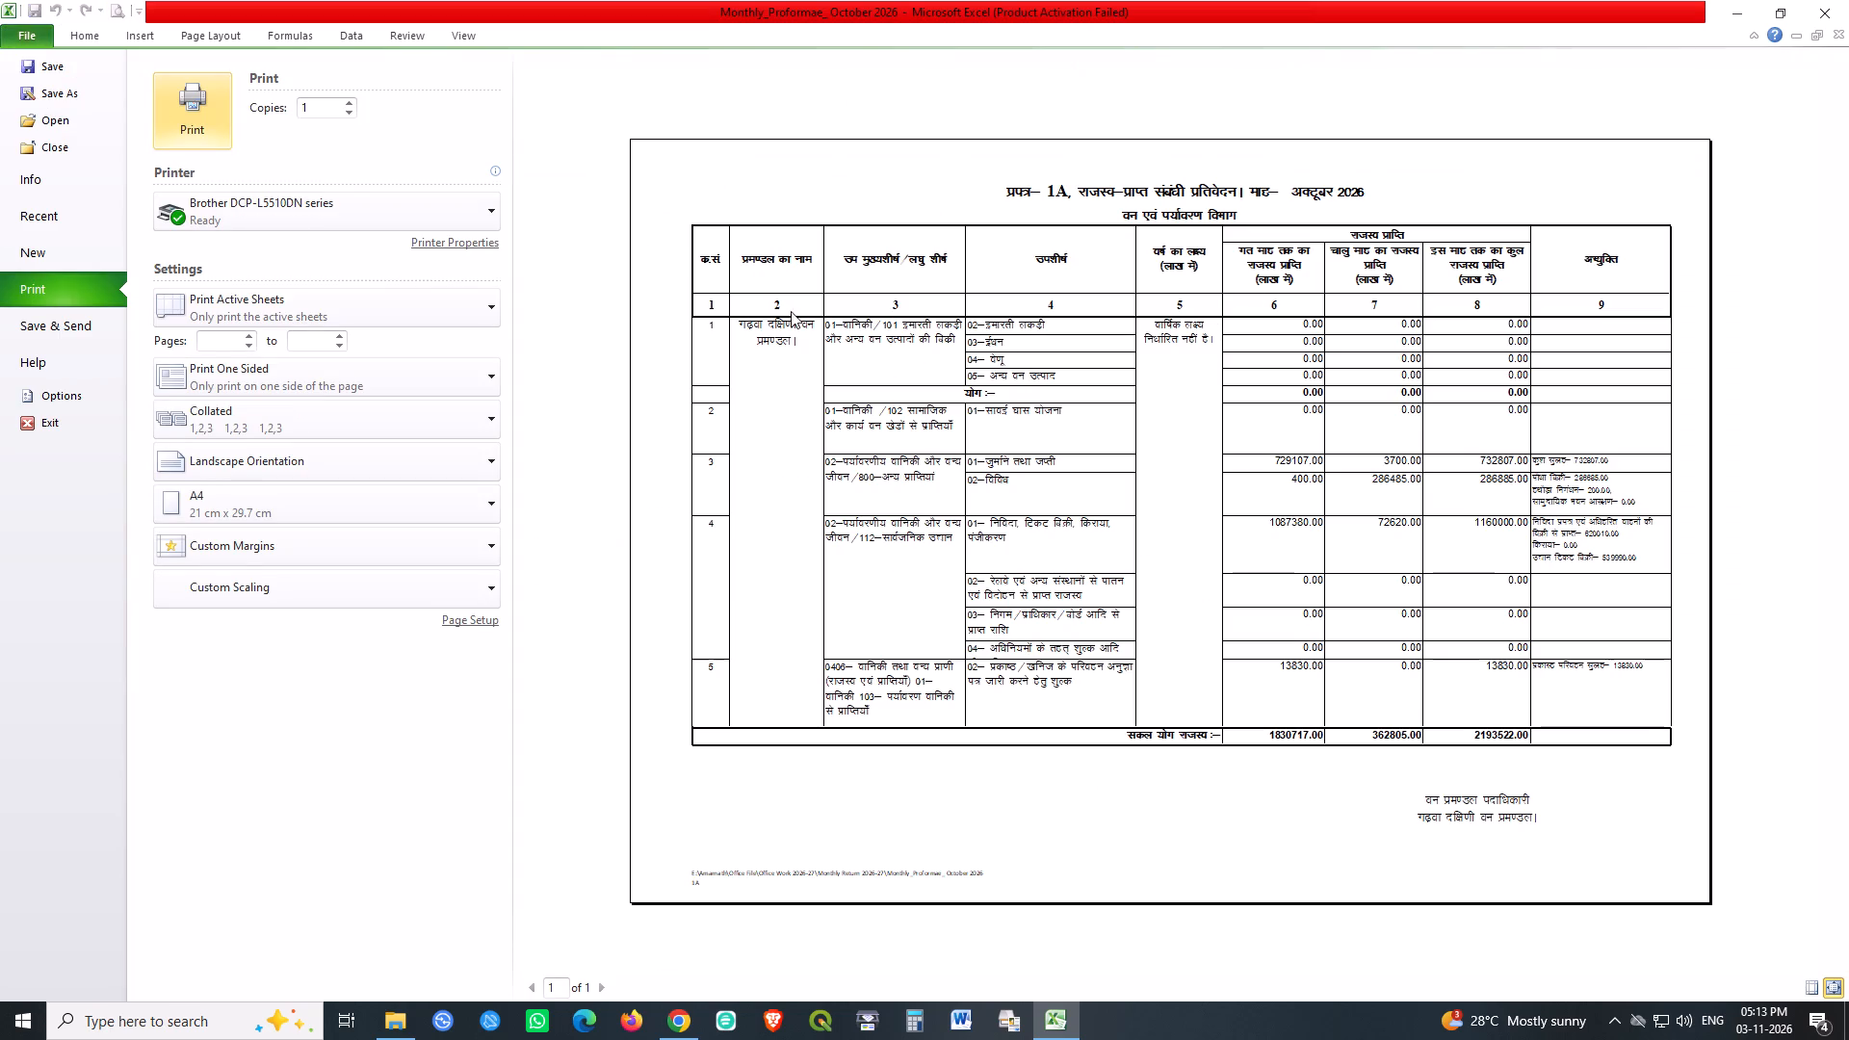
click(352, 106)
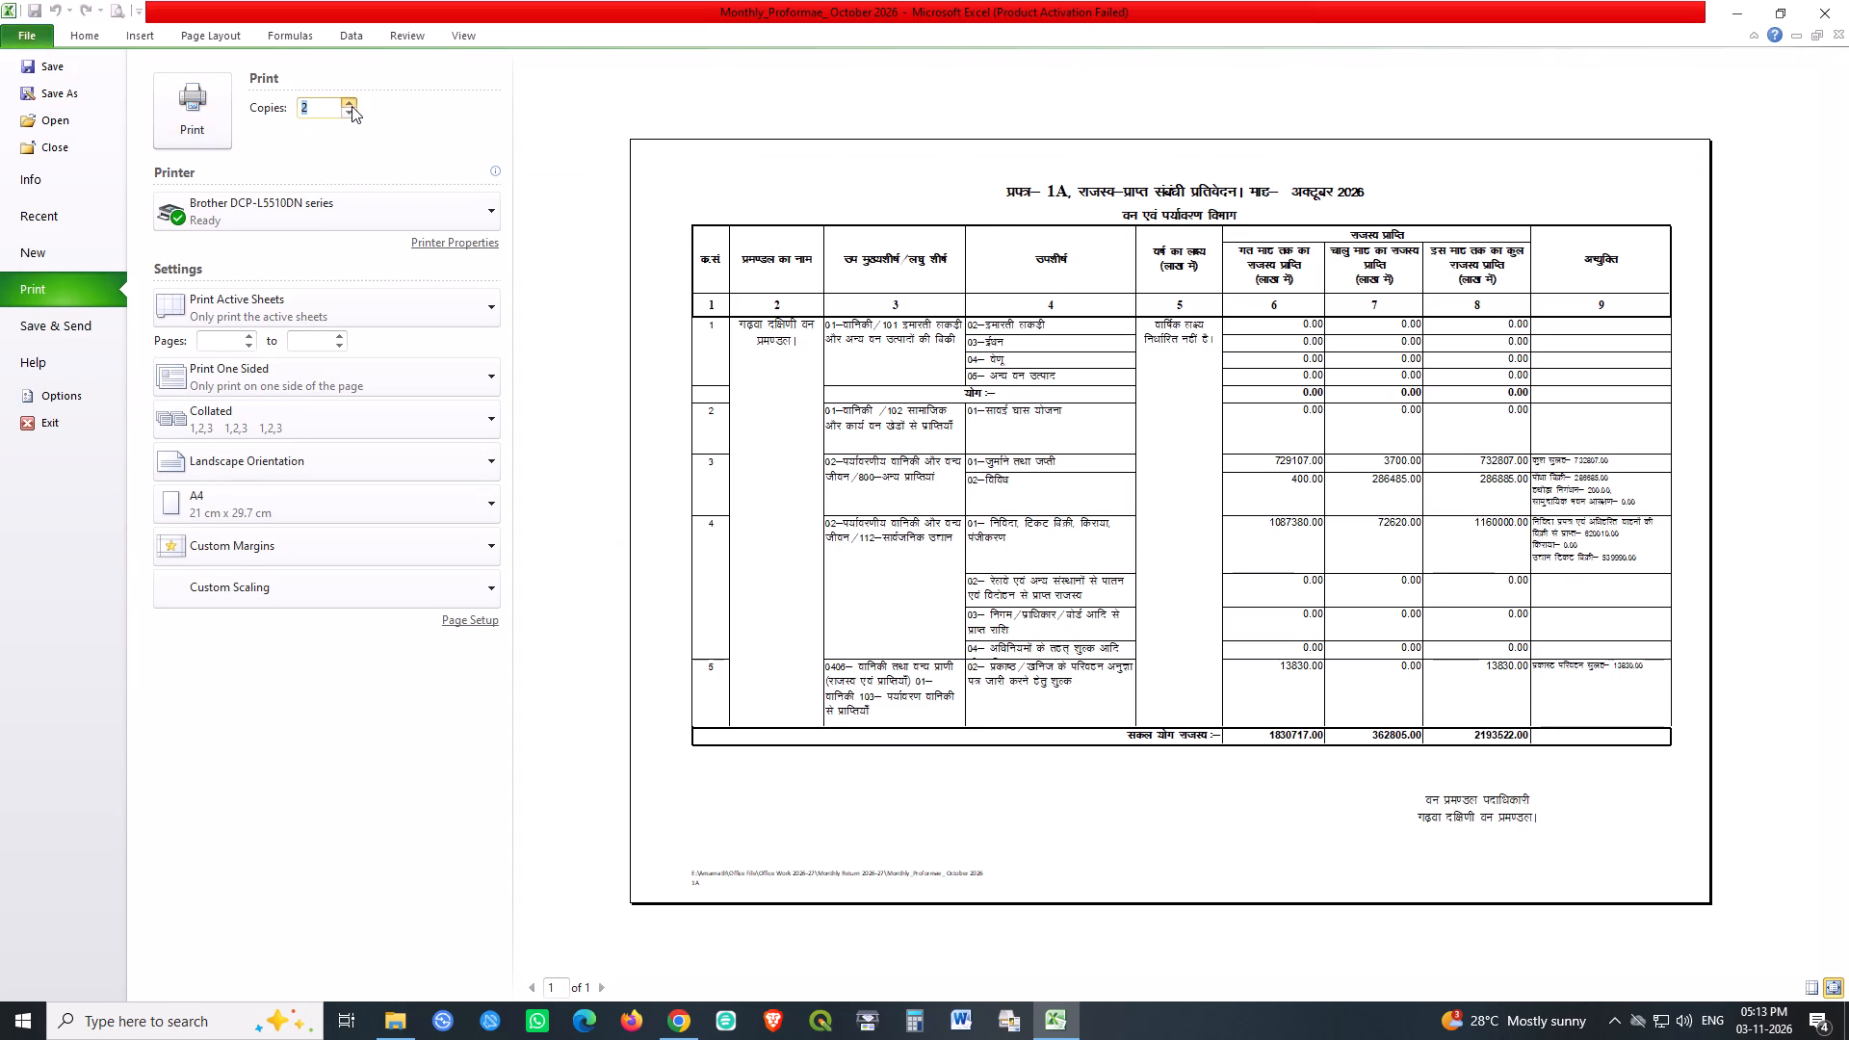
click(201, 116)
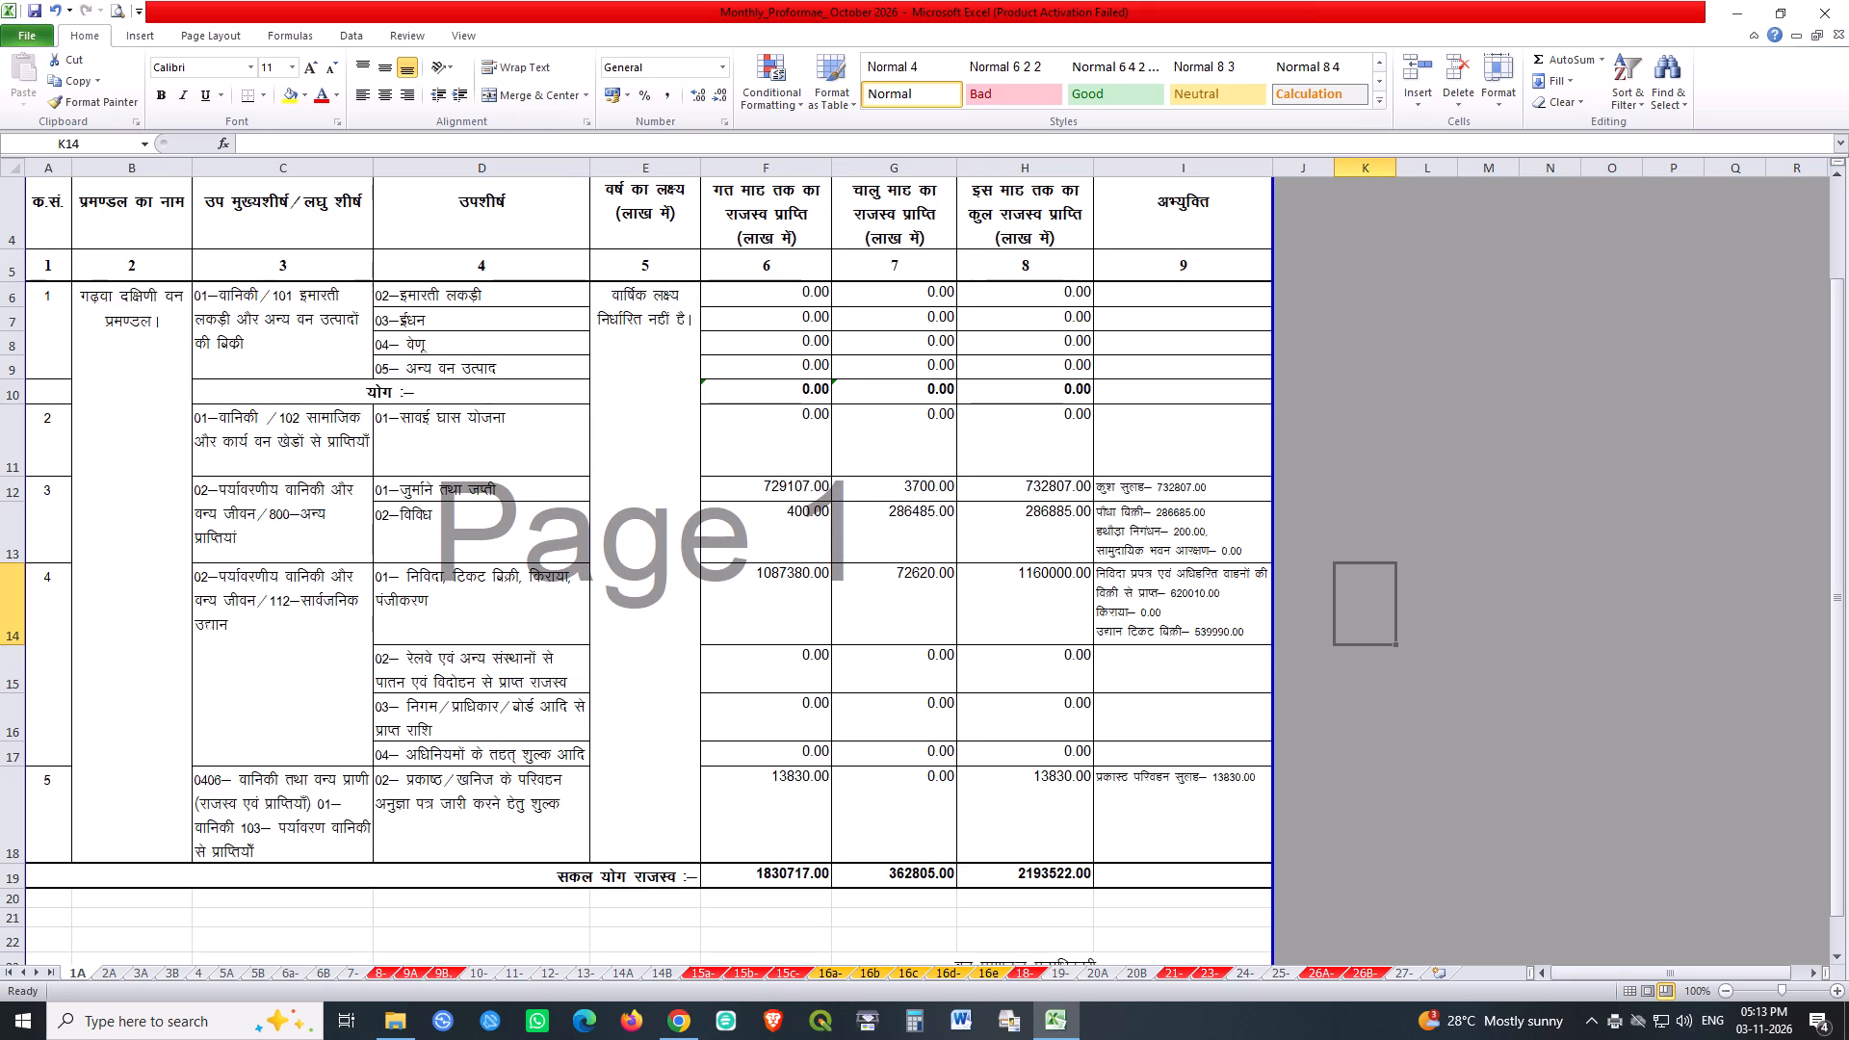
key(ctrl+s)
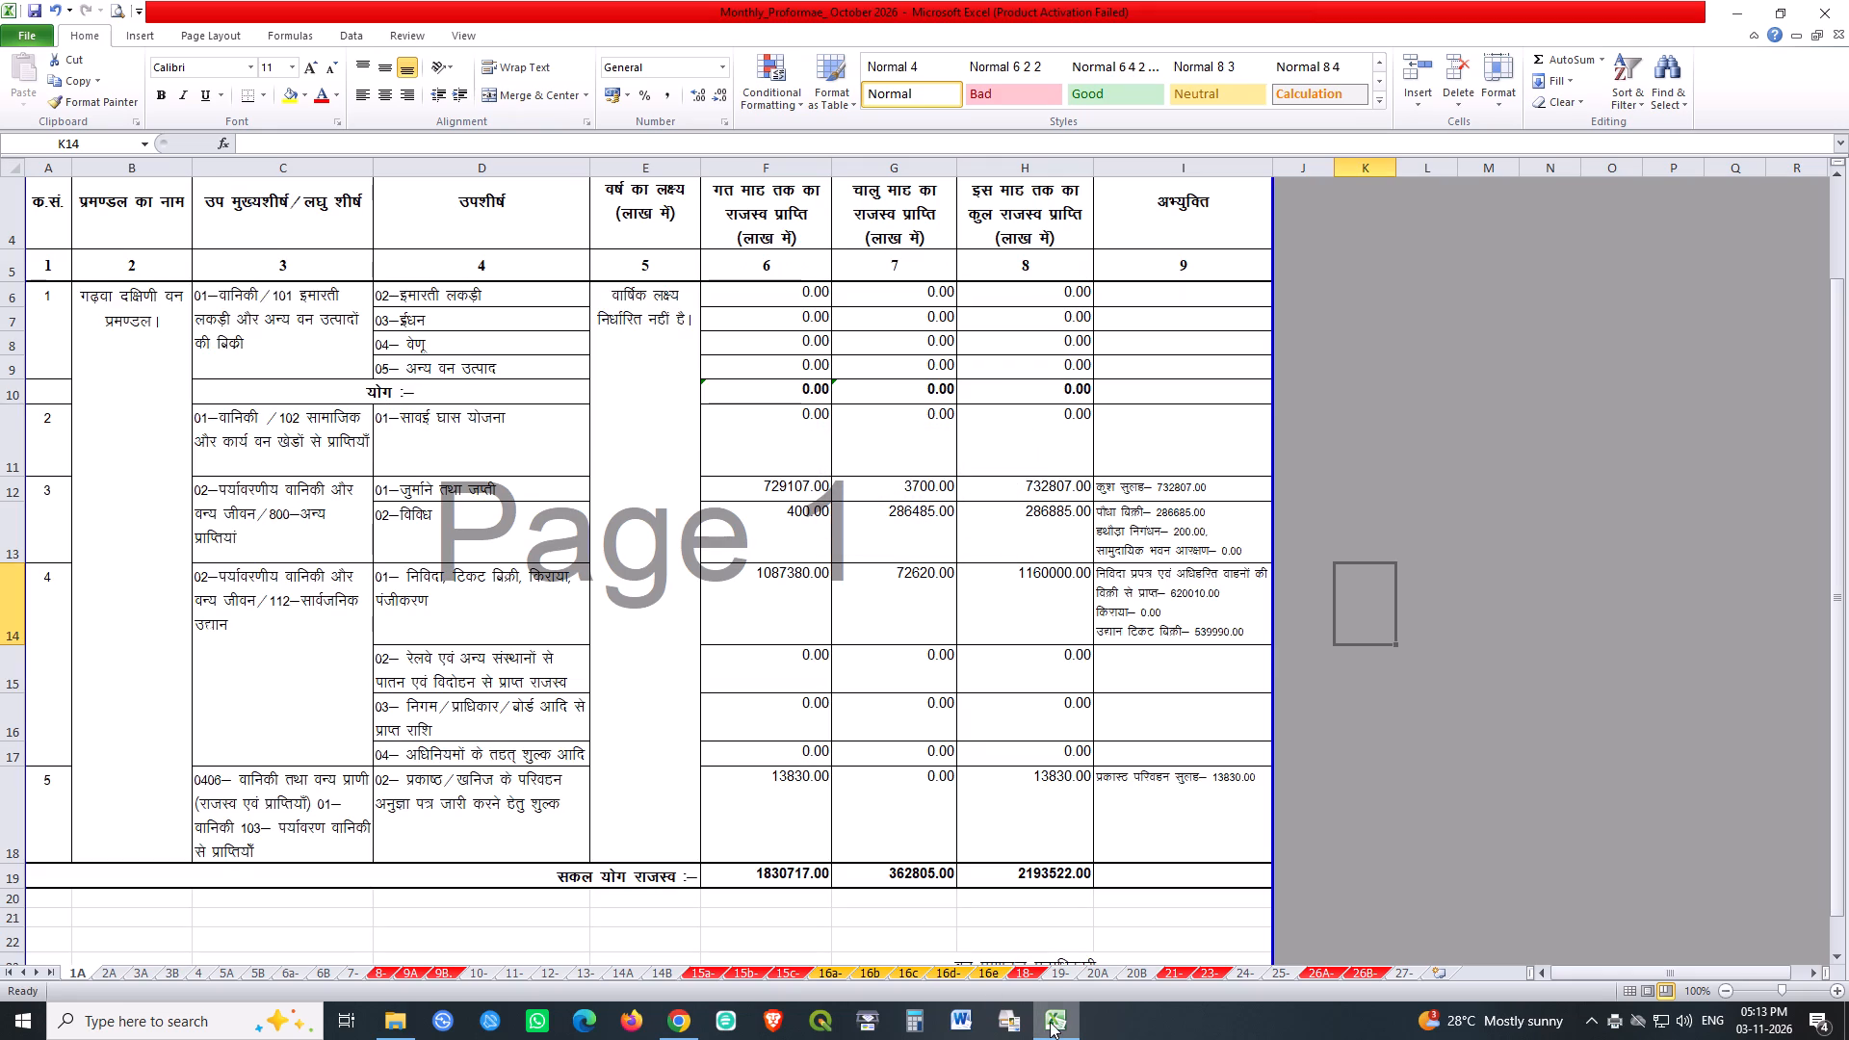
Open the Revenue workbook and open the park ticket-sale remark in H16 for editing.
right_click(1053, 1022)
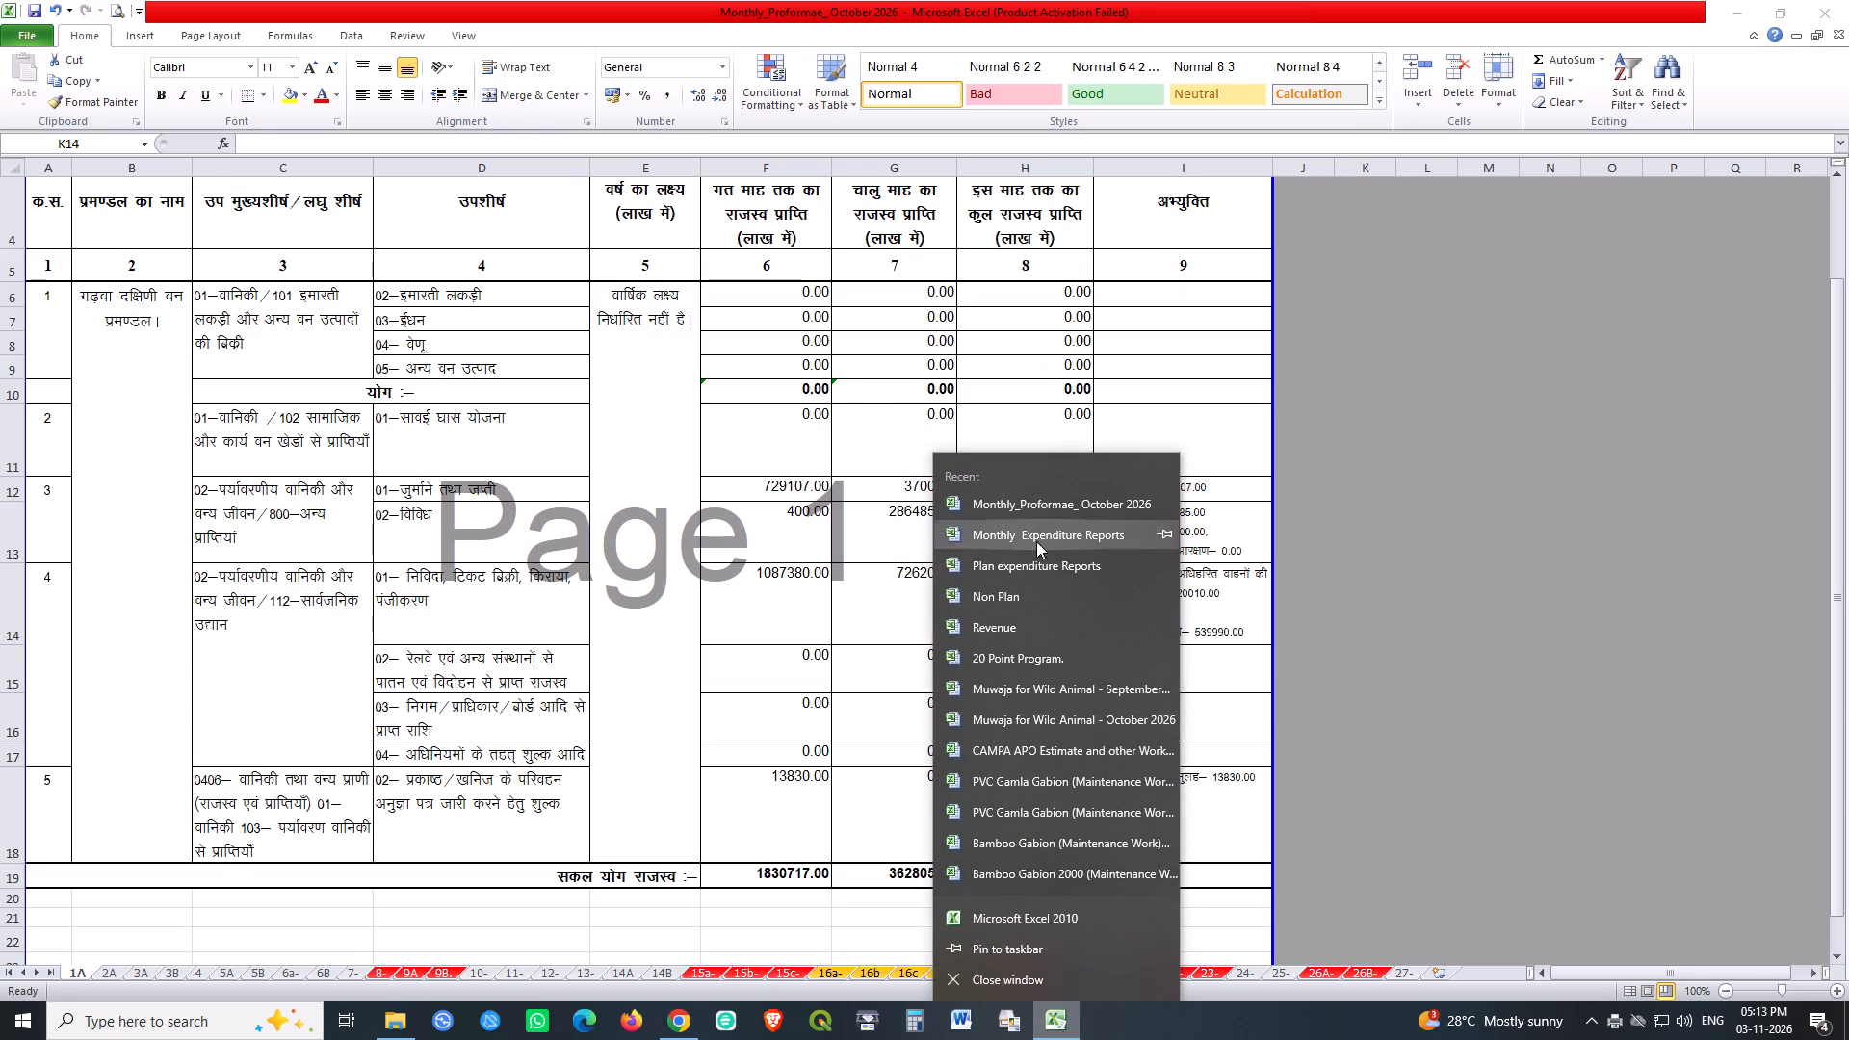
click(1003, 627)
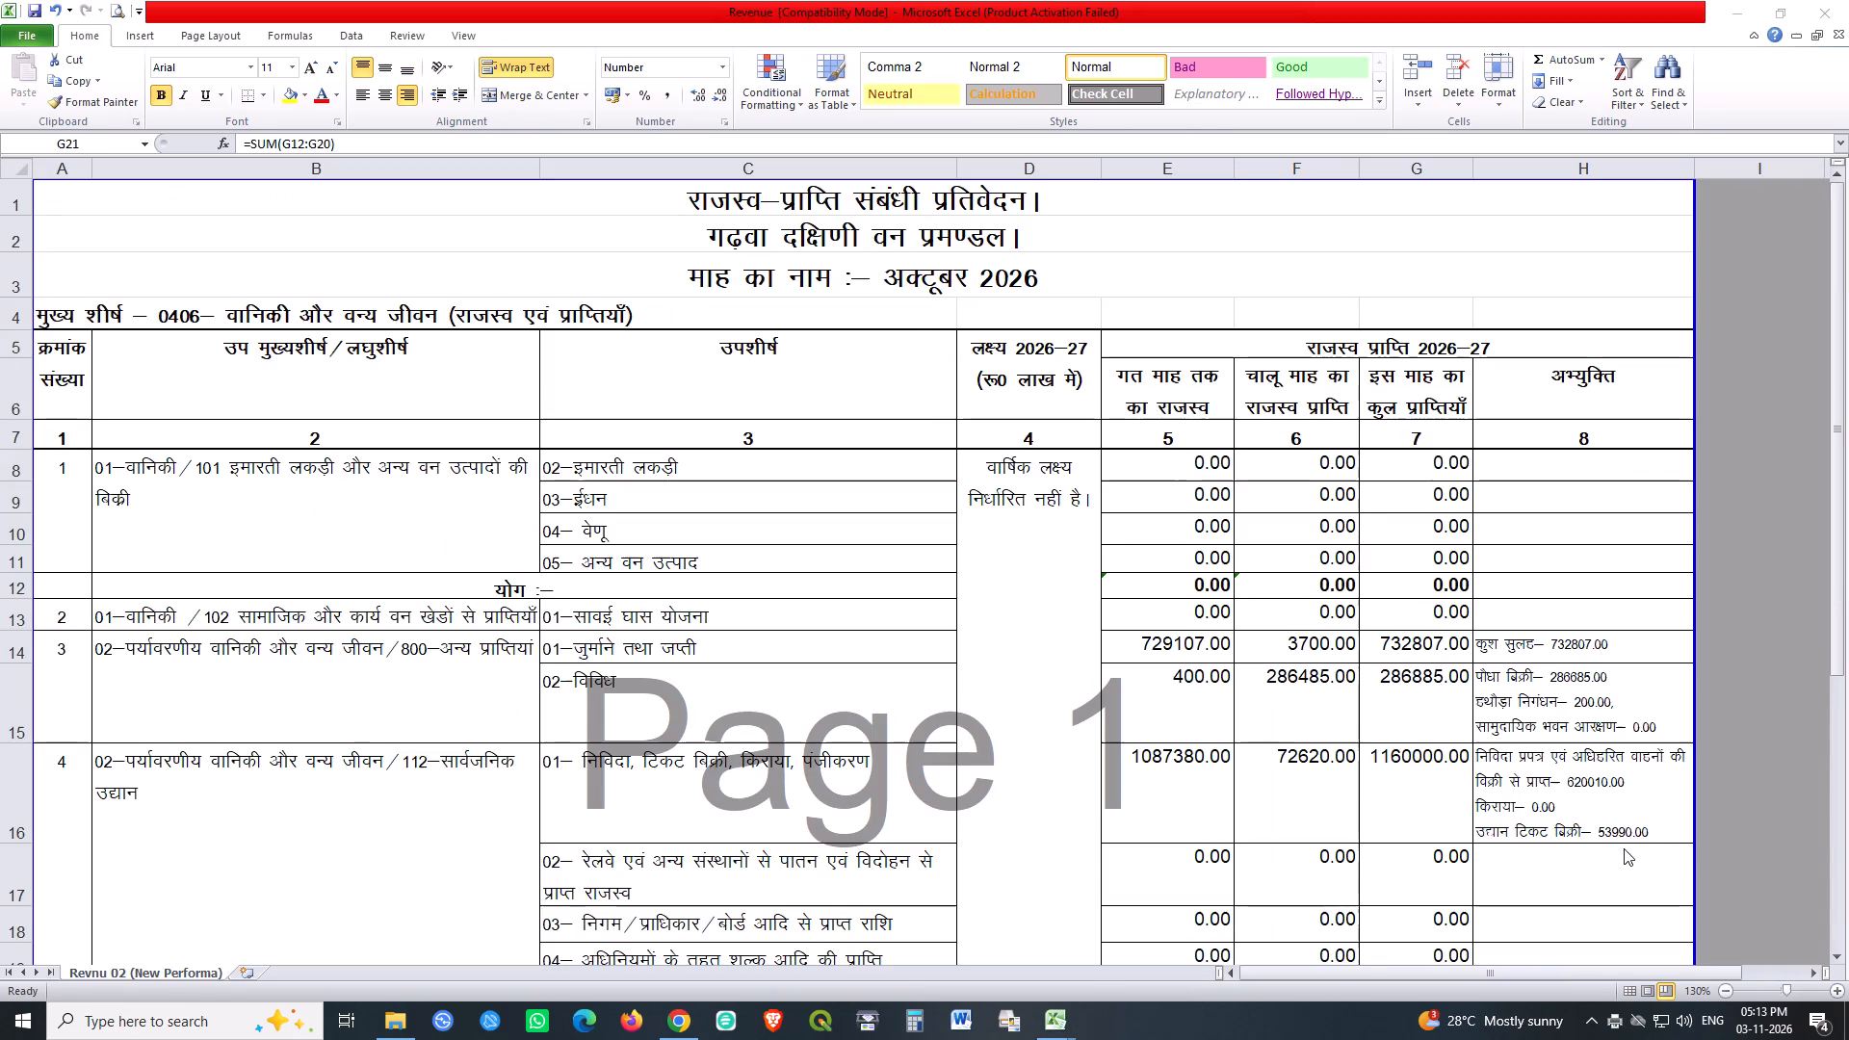
double_click(1614, 828)
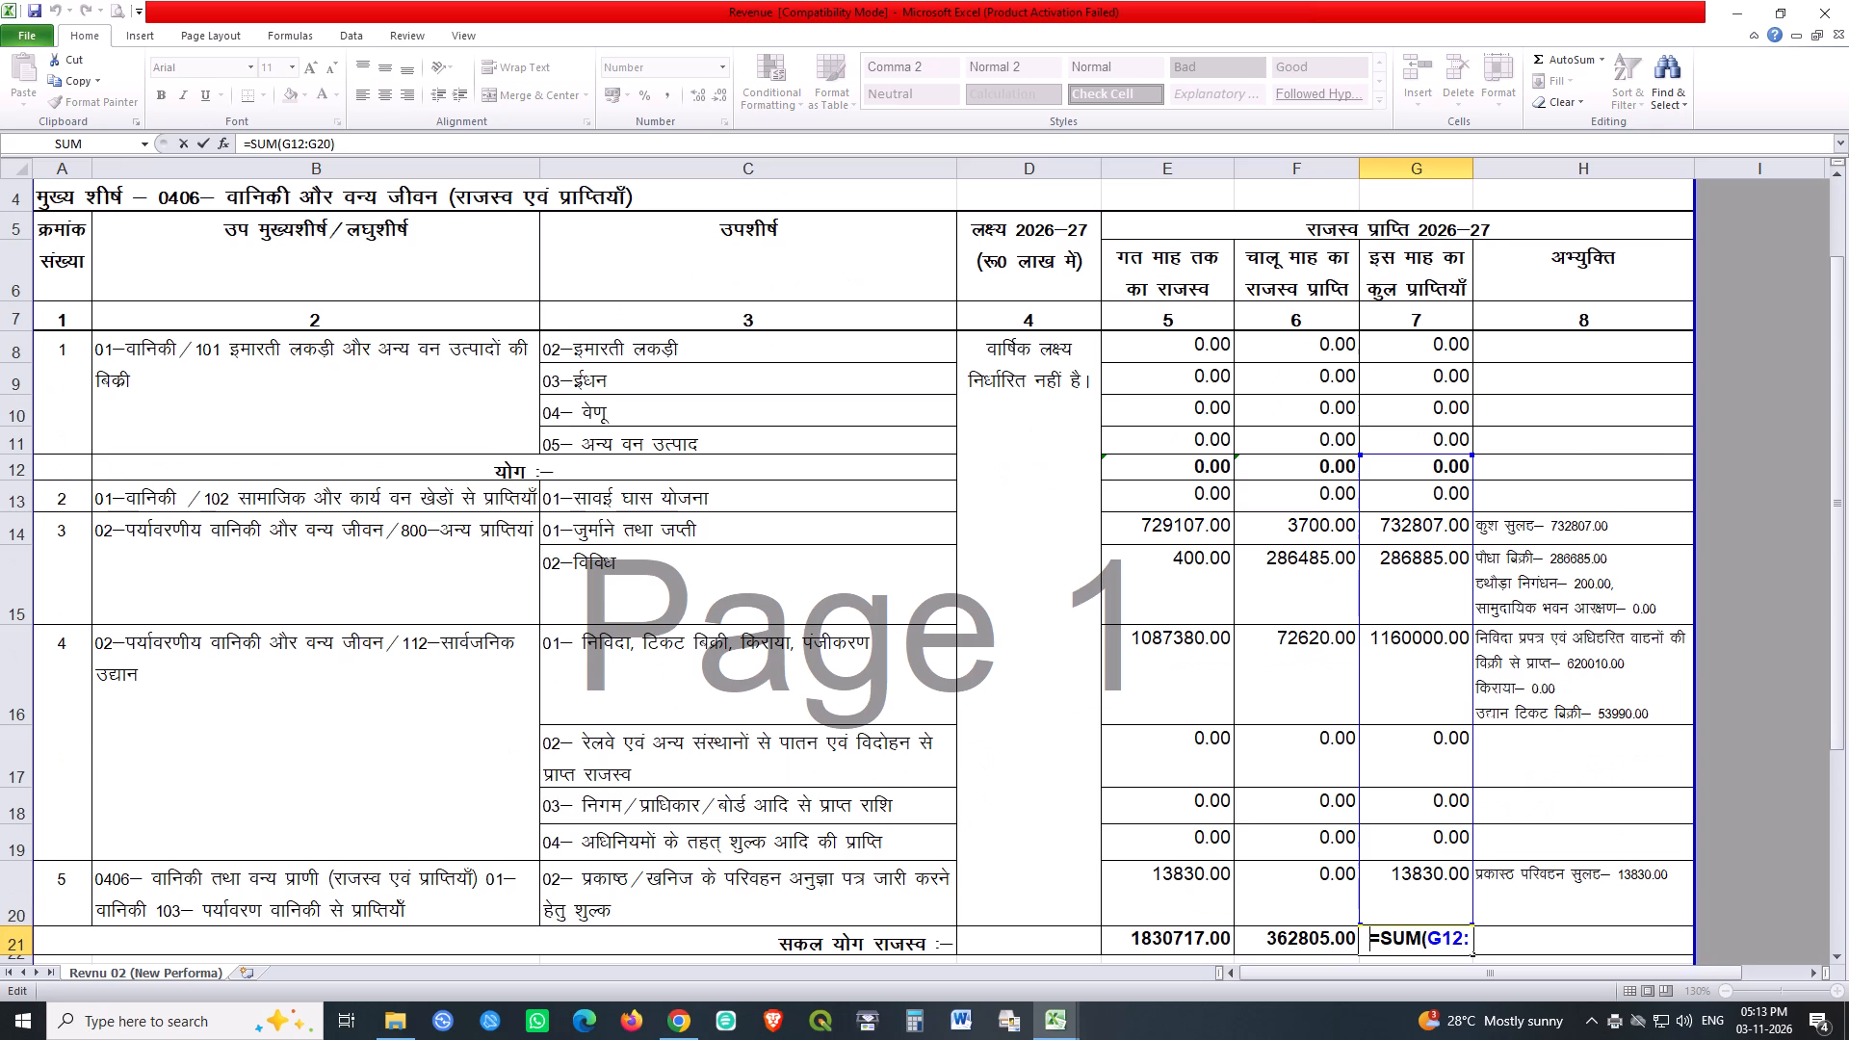
Correct the park ticket-sale amount in the H16 remark to 539990.00.
key(Escape)
double_click(1612, 713)
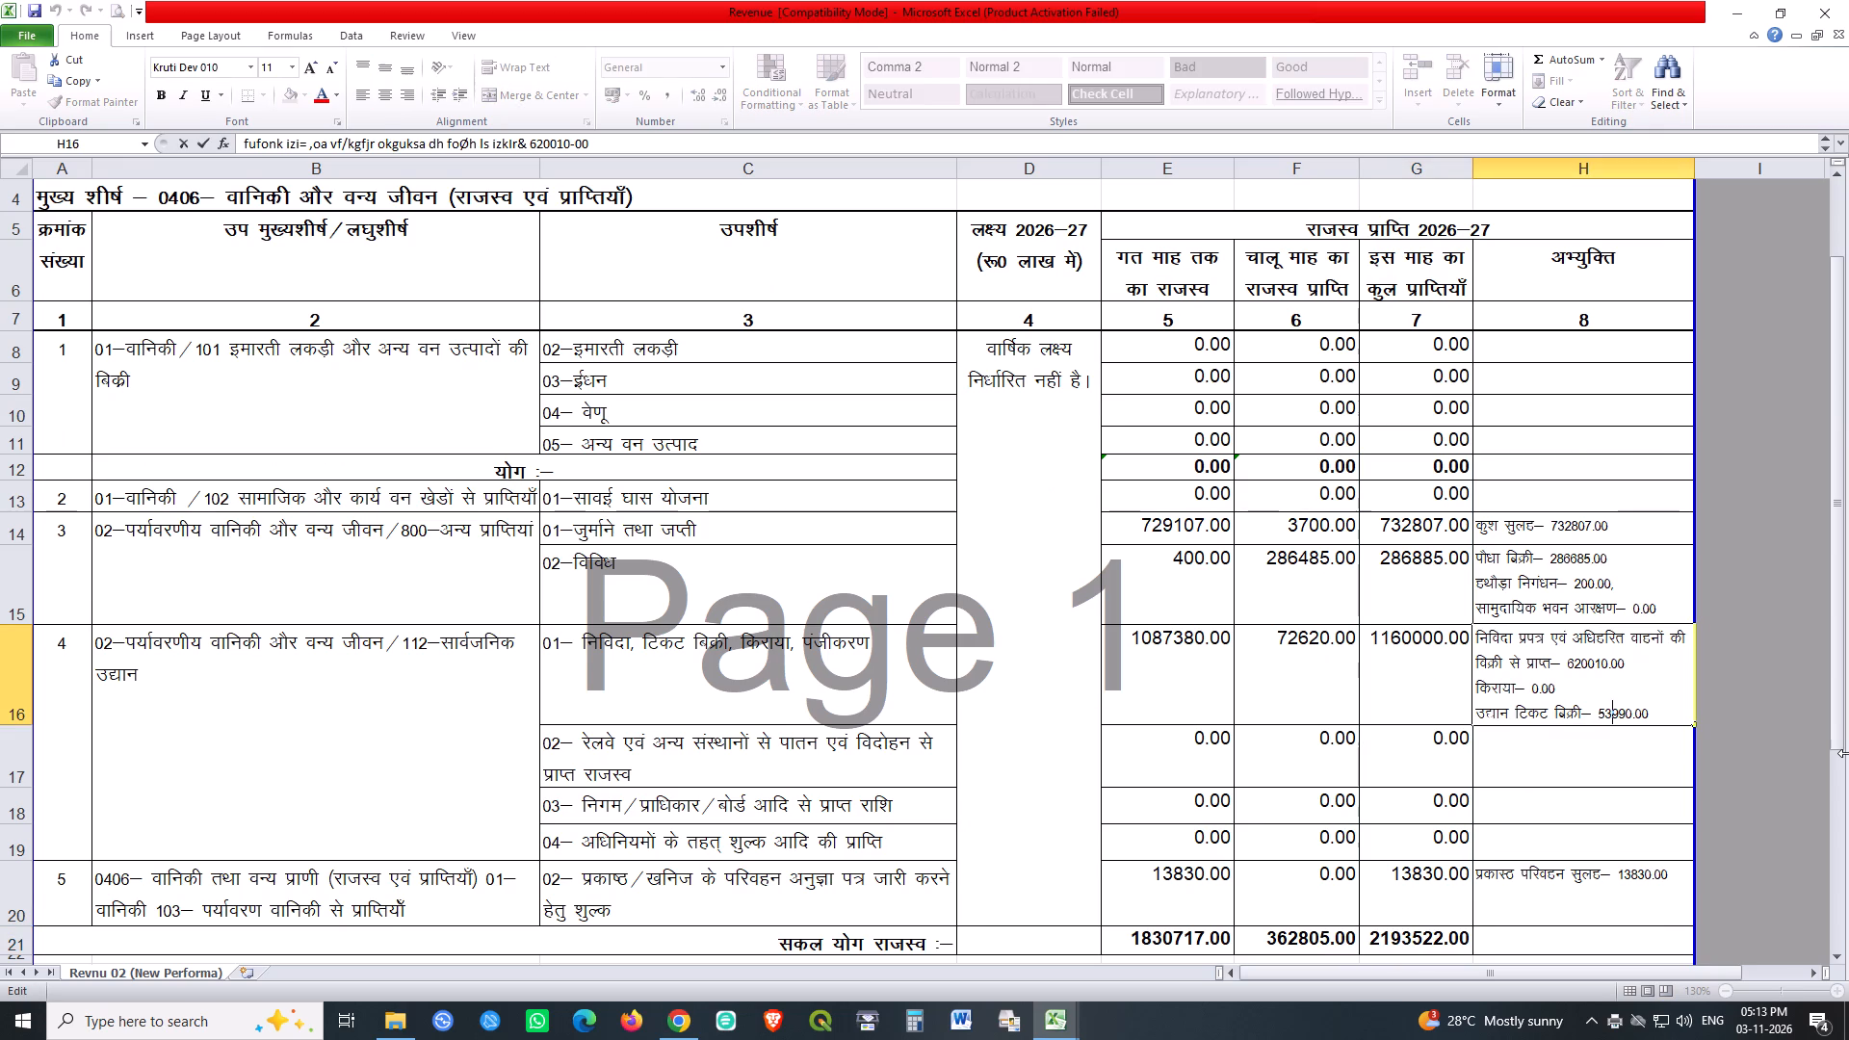
key(Right)
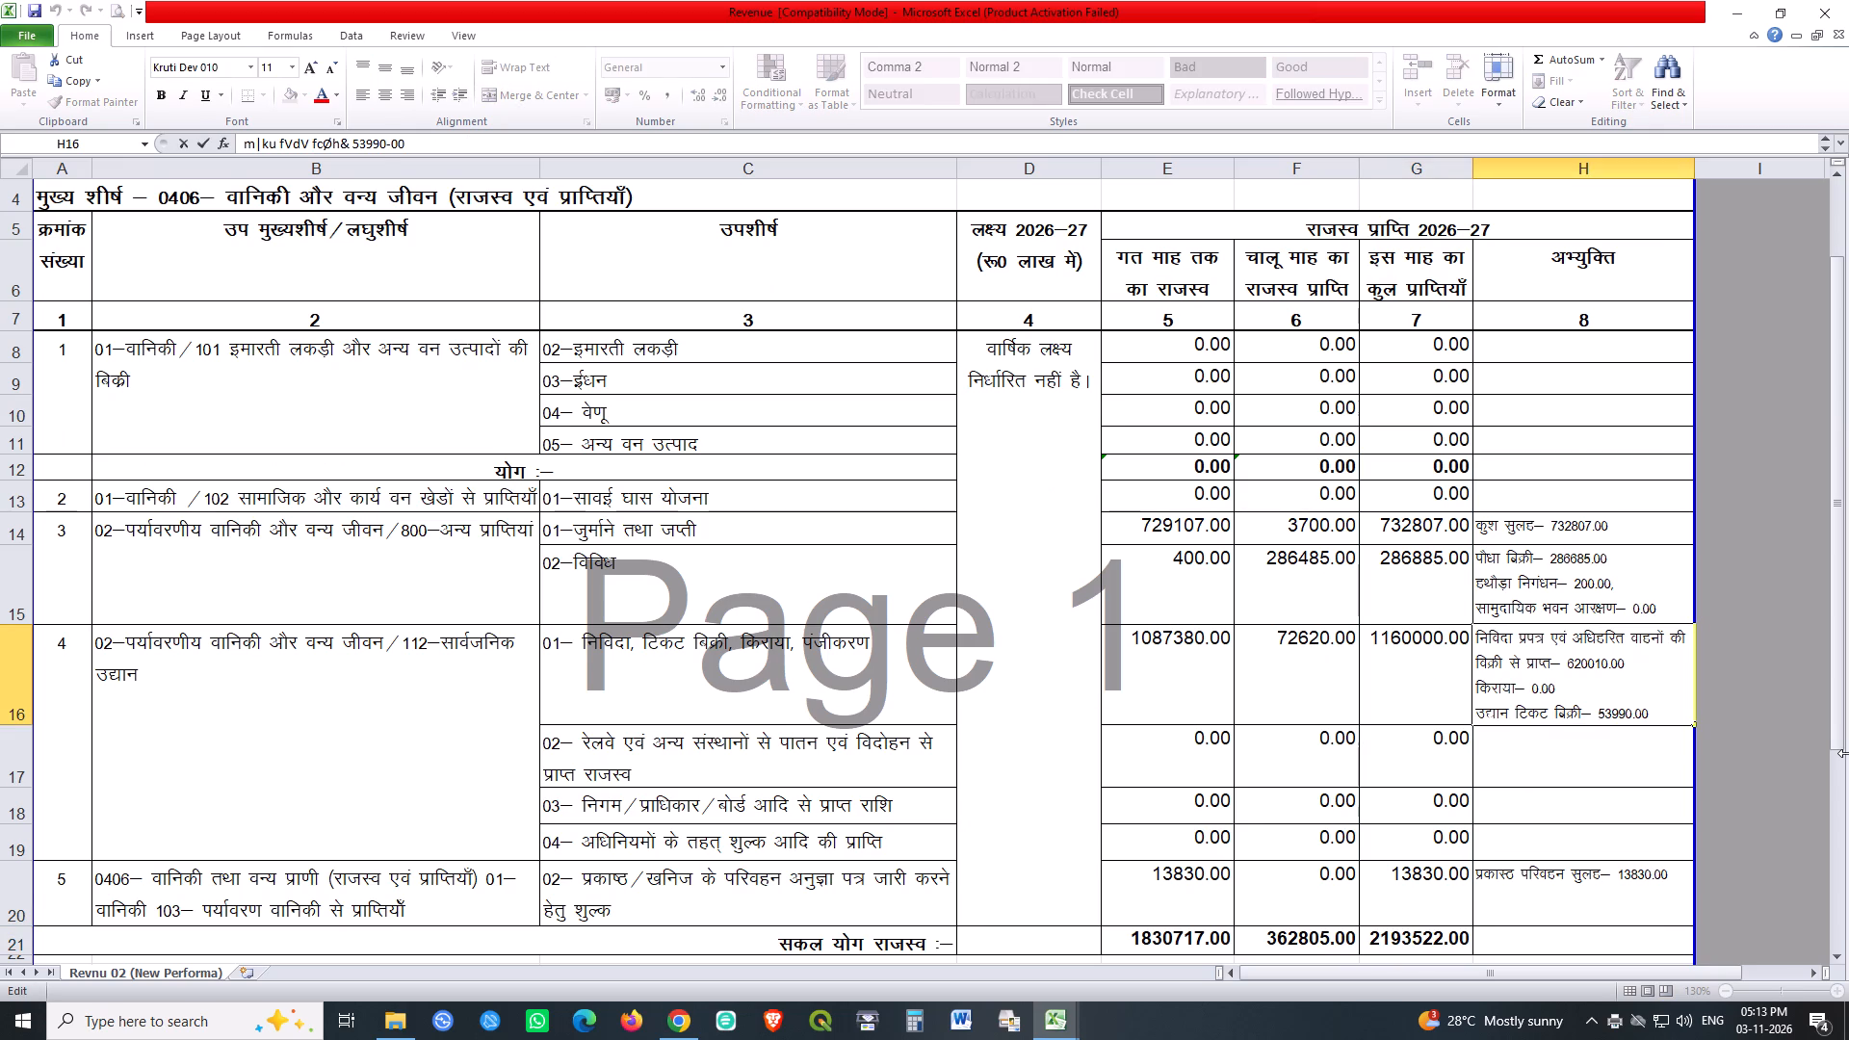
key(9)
key(Return)
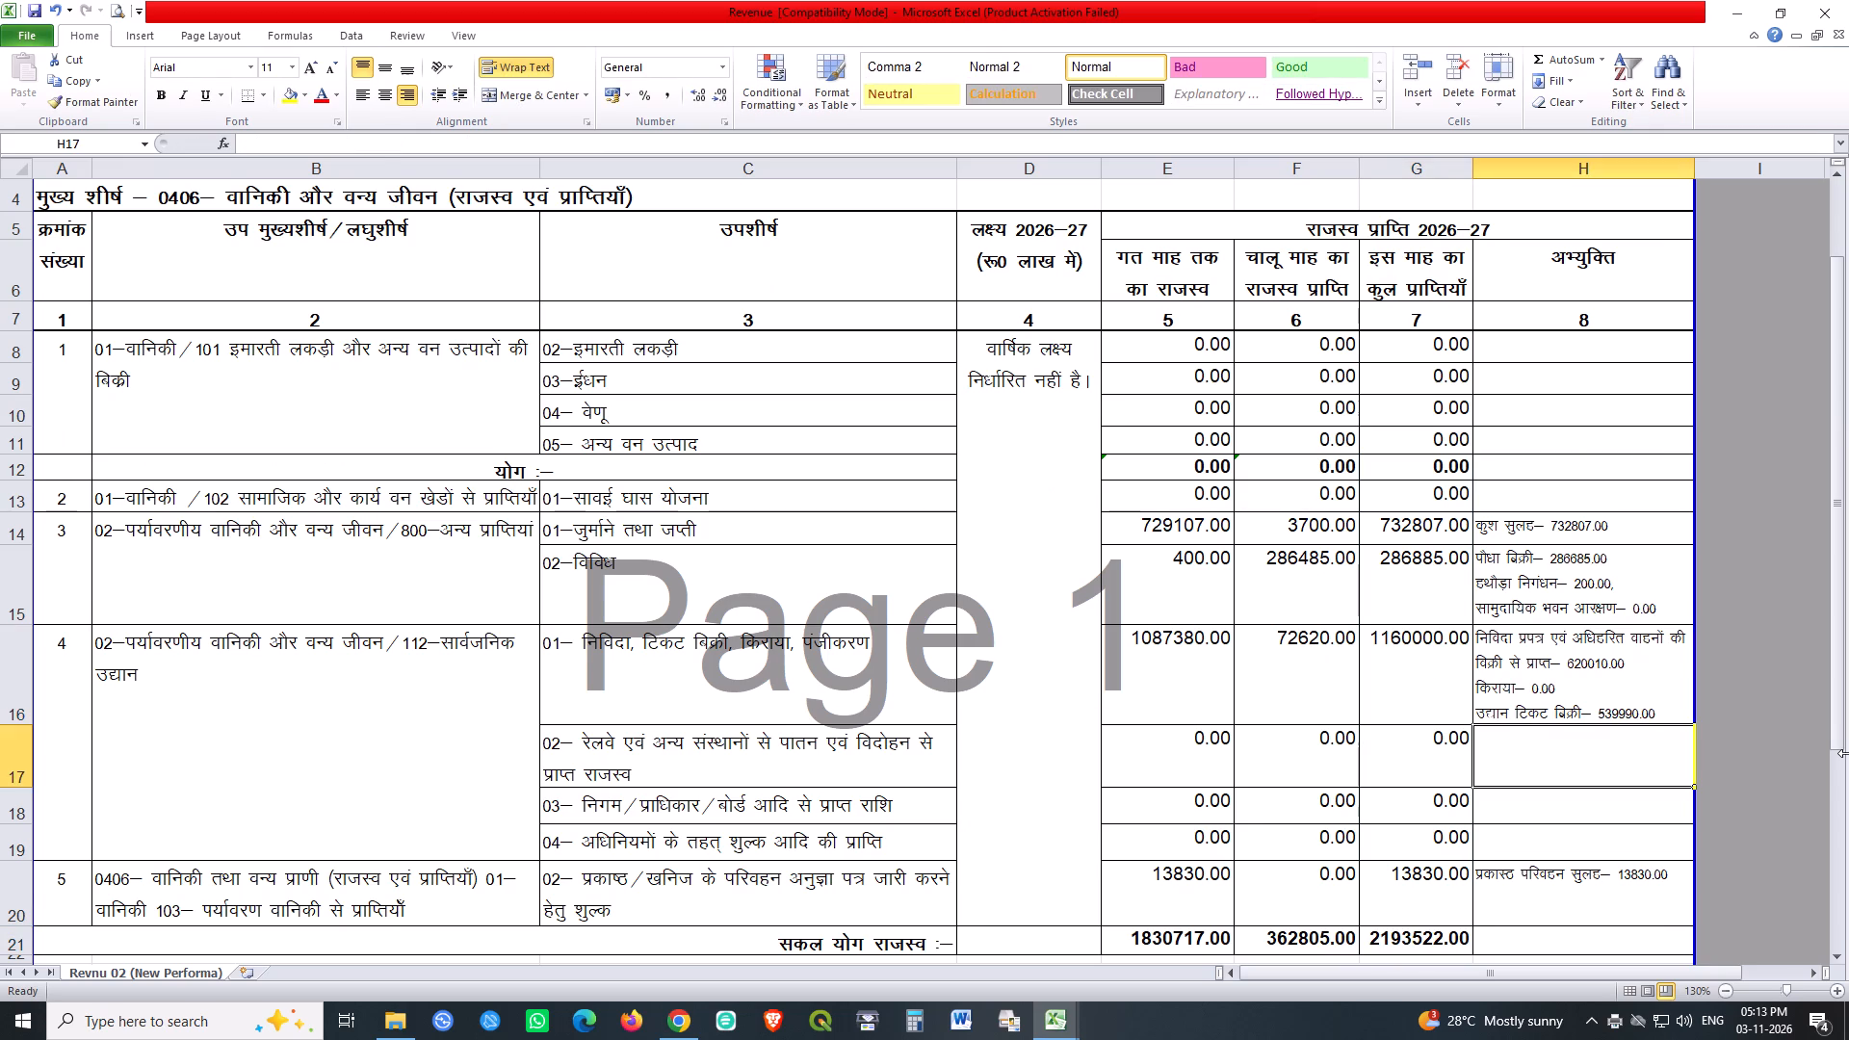
Save the Revenue workbook and print one copy of the October 2026 revenue receipt report.
key(ctrl+s)
key(ctrl+s)
key(ctrl+F2)
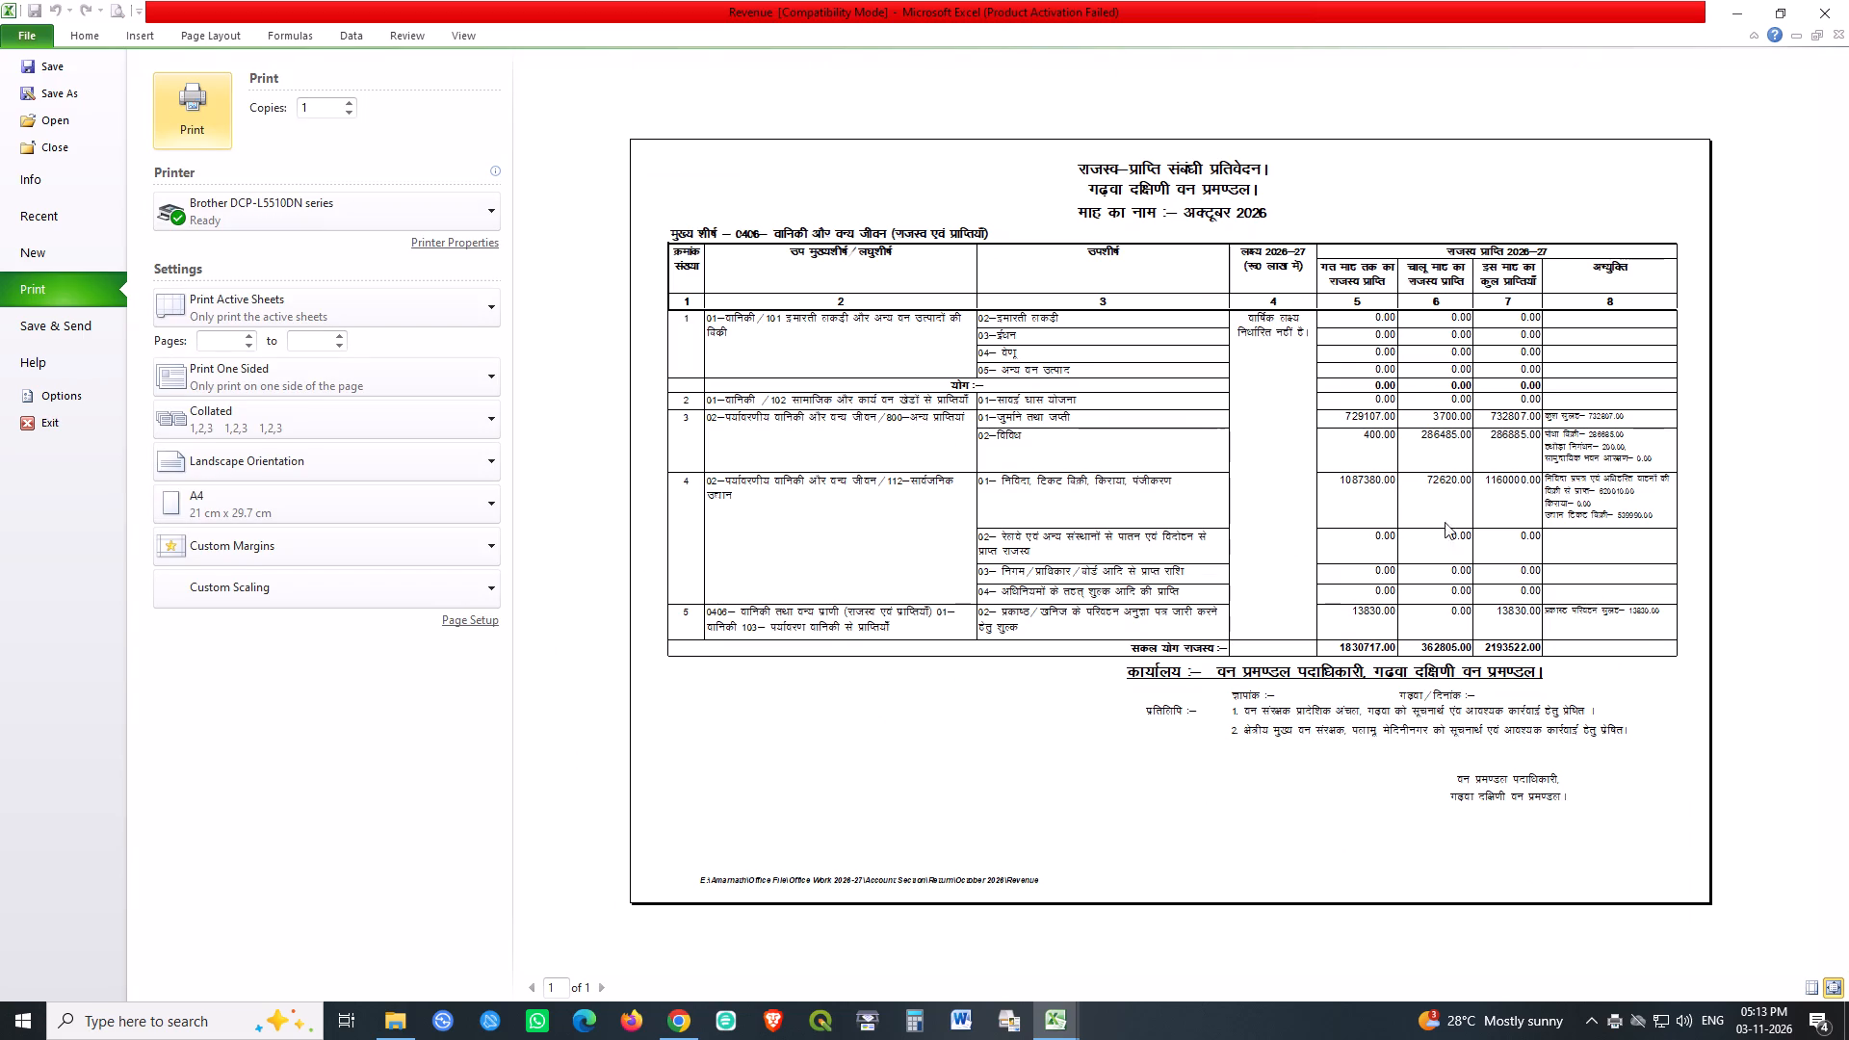
scroll(1400, 507, down, 4)
click(205, 104)
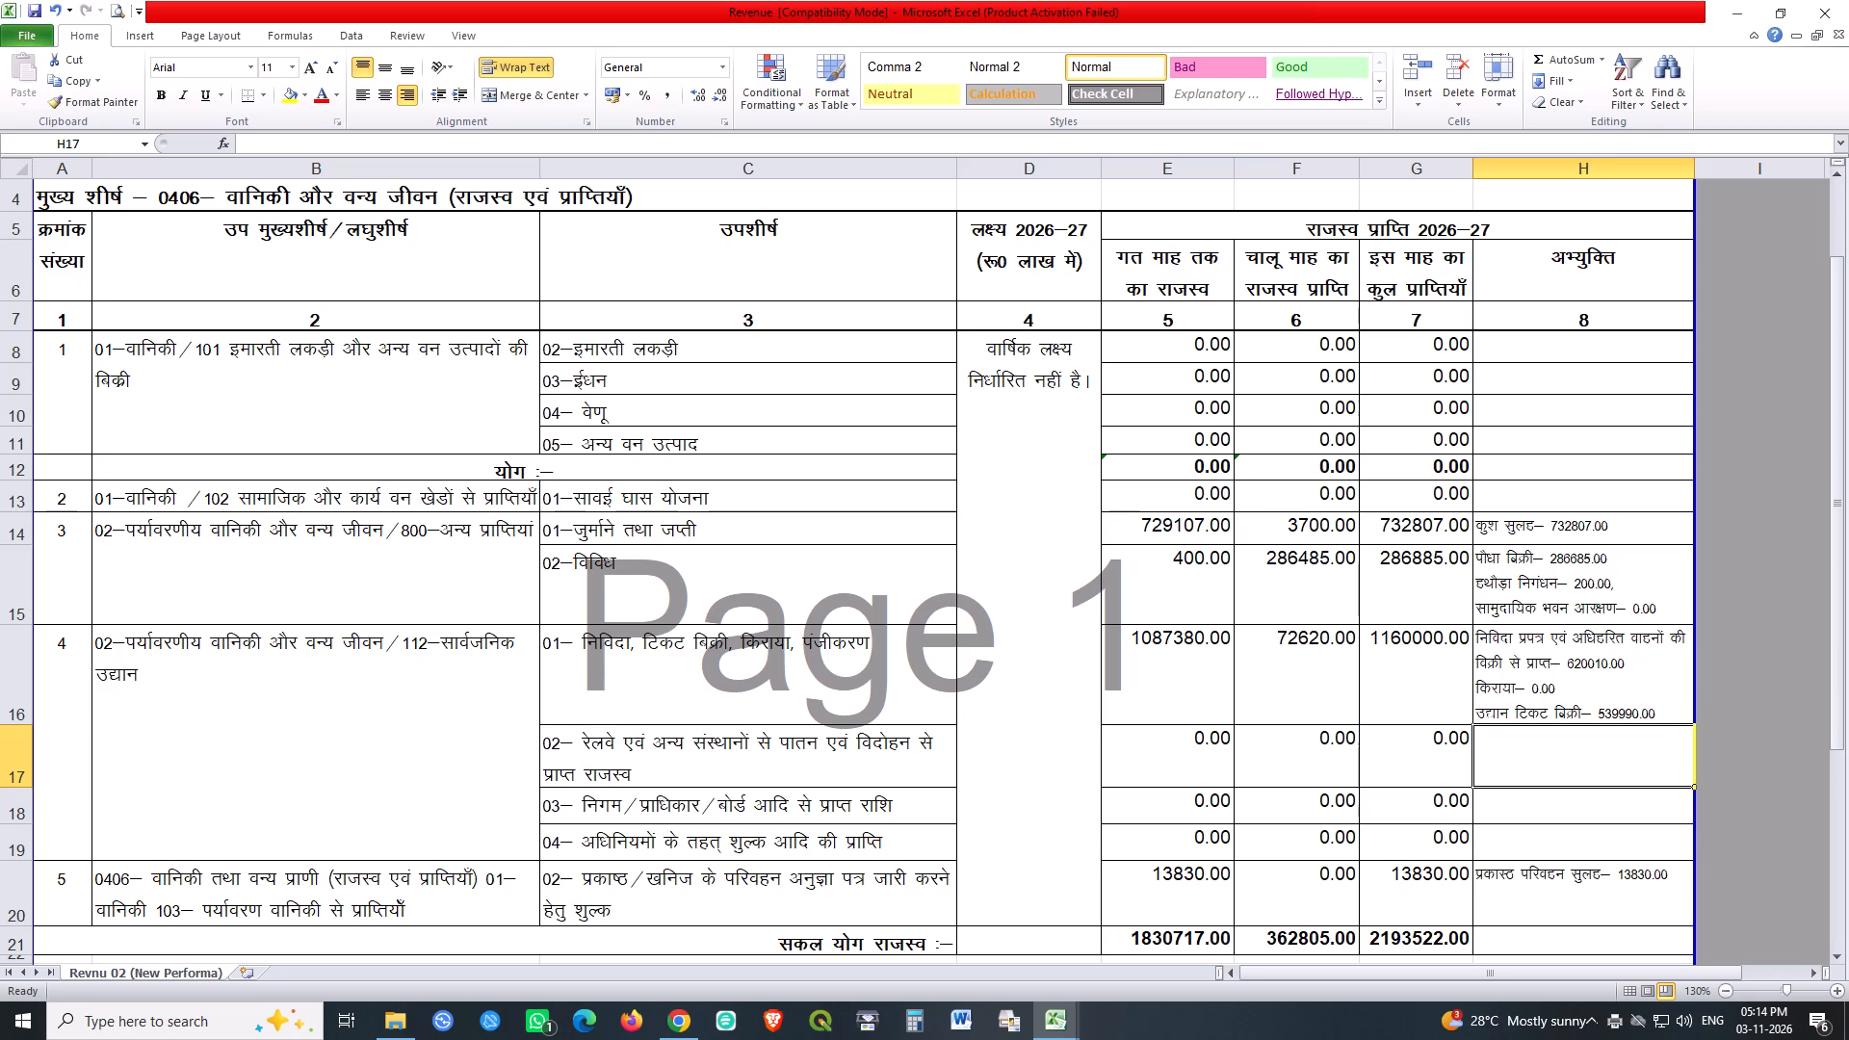
Save the Revenue workbook again and close it.
key(ctrl+s)
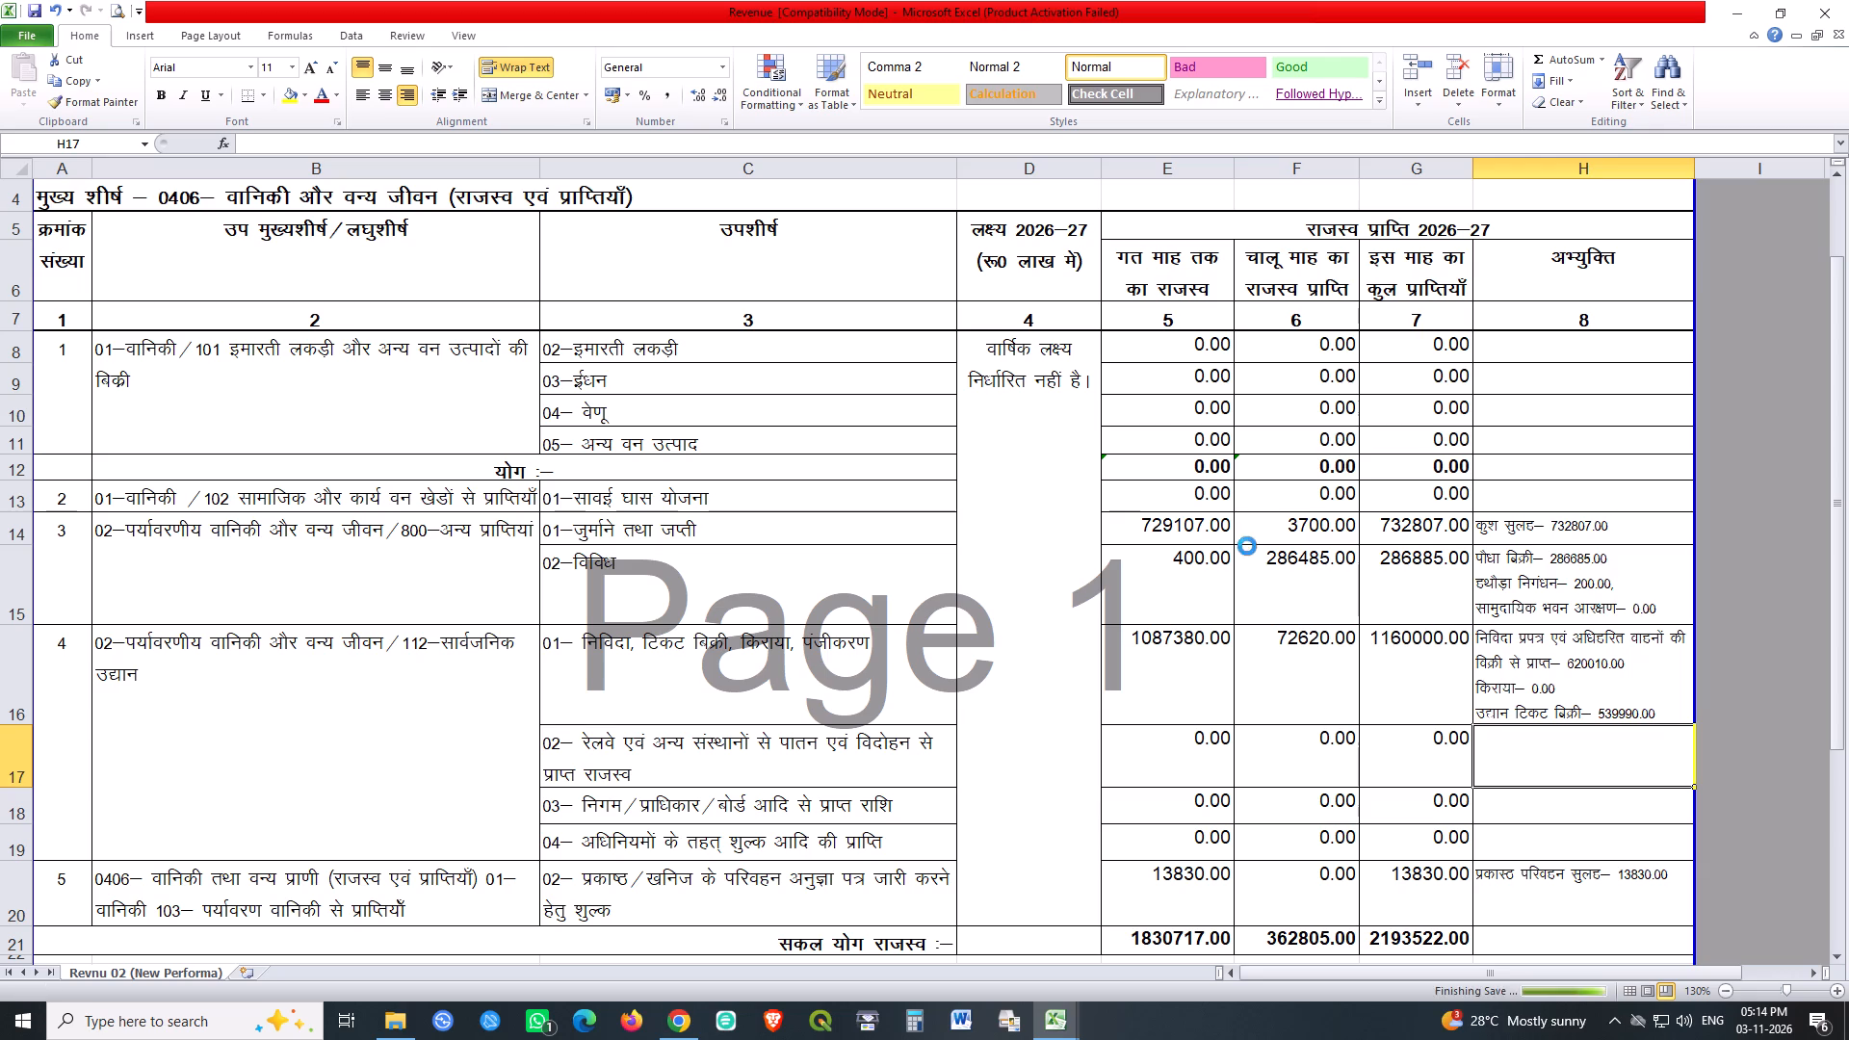
click(1831, 10)
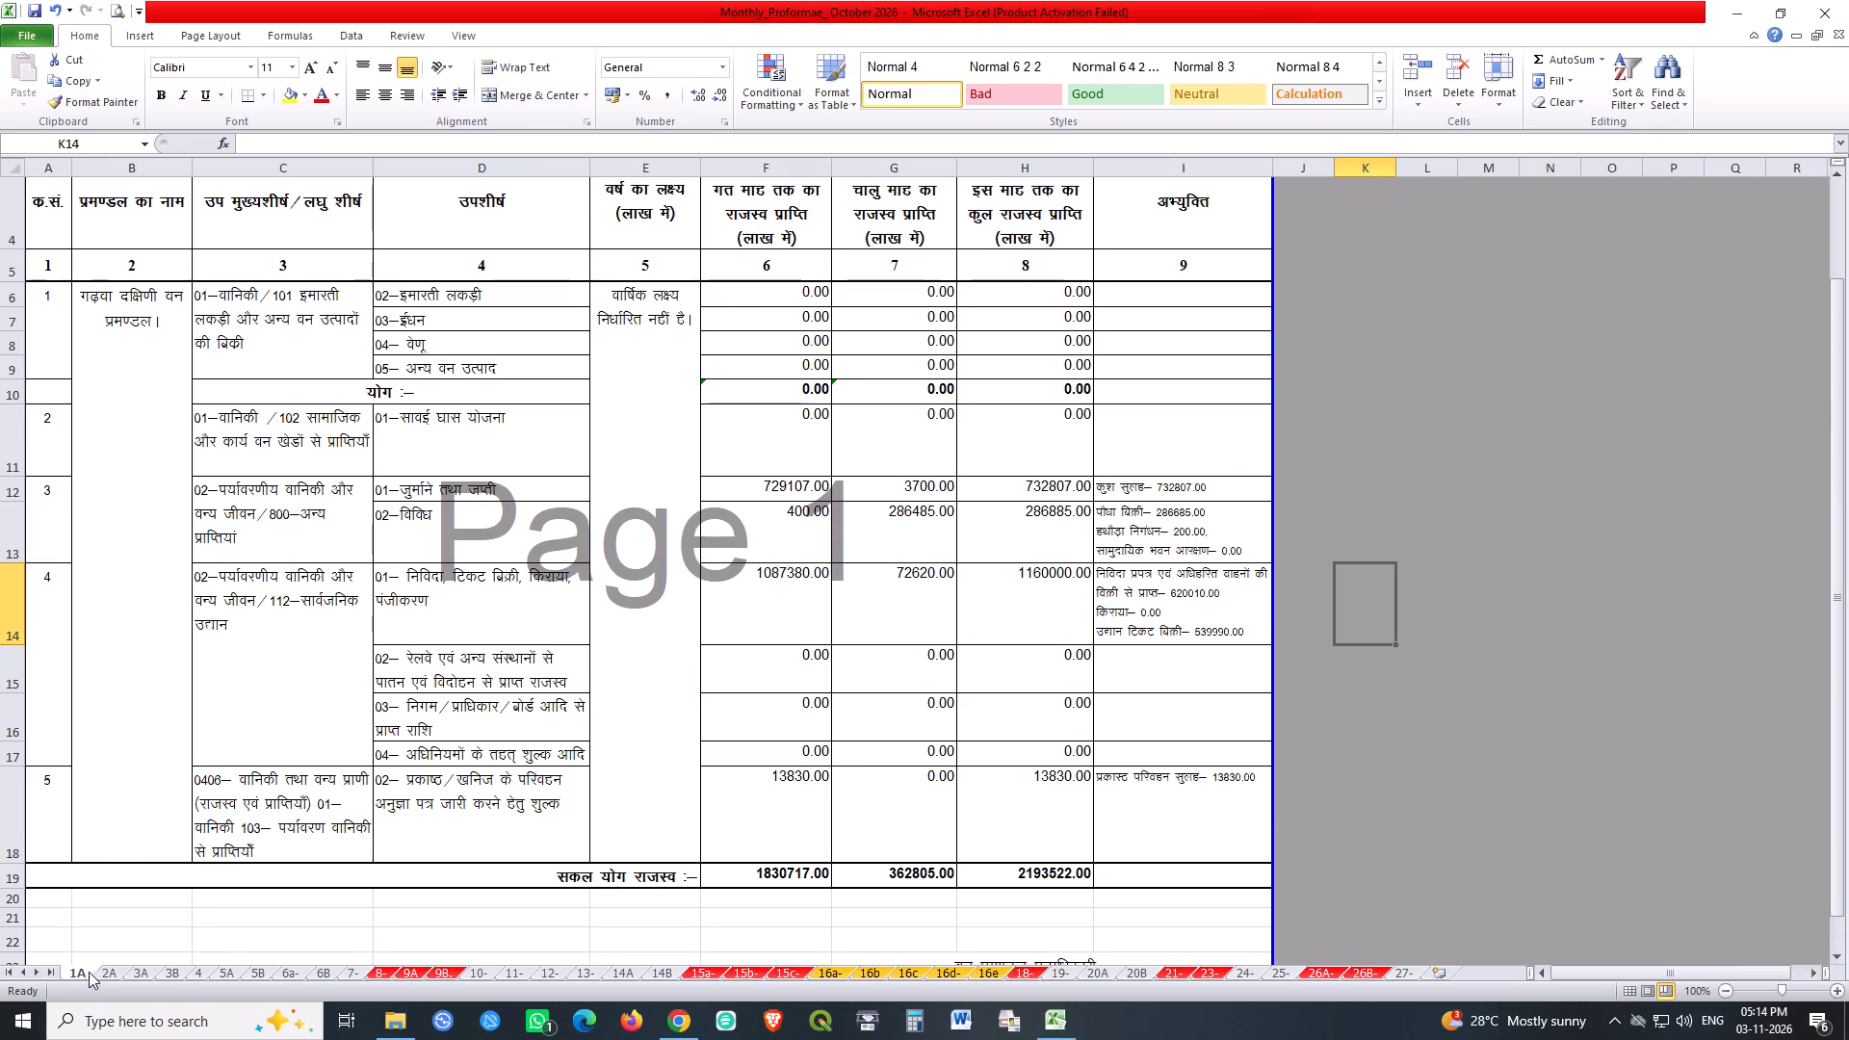
Open the tab colour choices for sheet 1A in the October 2026 proformae workbook.
right_click(86, 973)
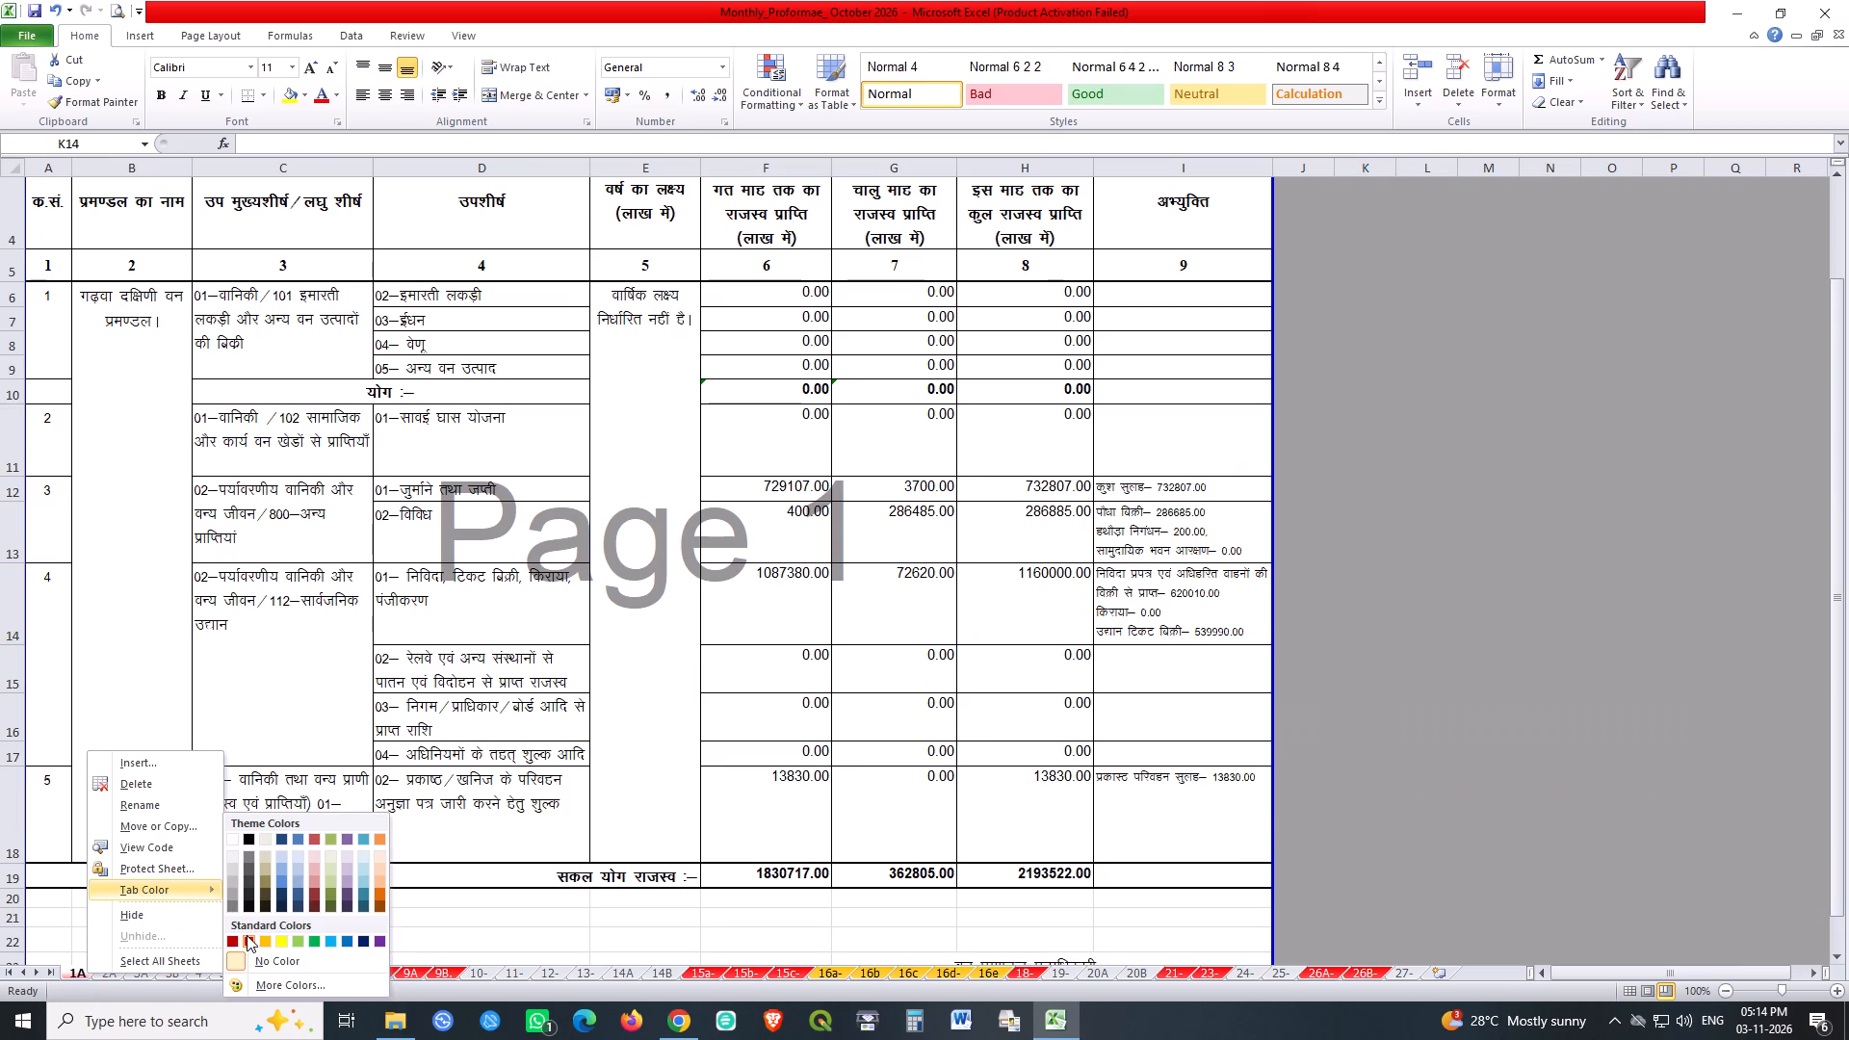
Colour the 1A sheet tab of the October proformae workbook red.
click(247, 935)
On sheet 2A, change the month in the A1 heading to अक्टूबर (October).
click(108, 973)
scroll(825, 571, up, 3)
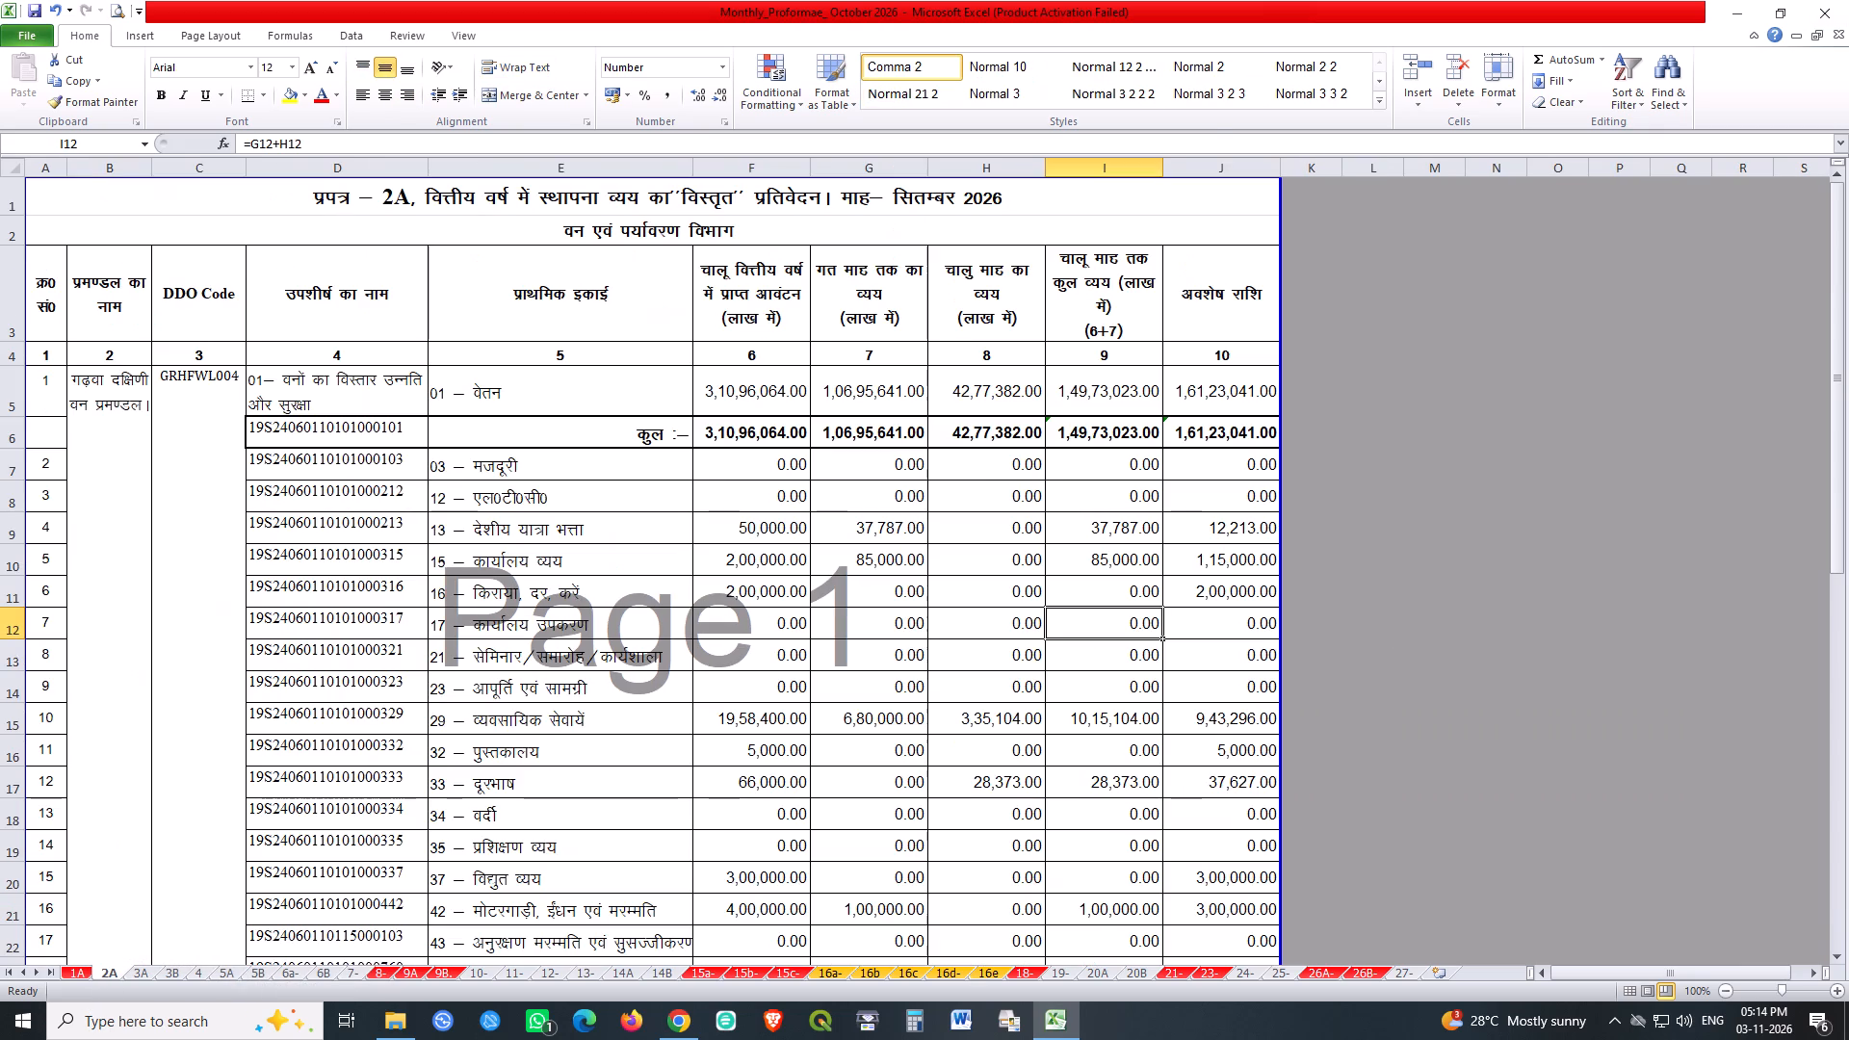
scroll(825, 571, up, 6)
double_click(898, 190)
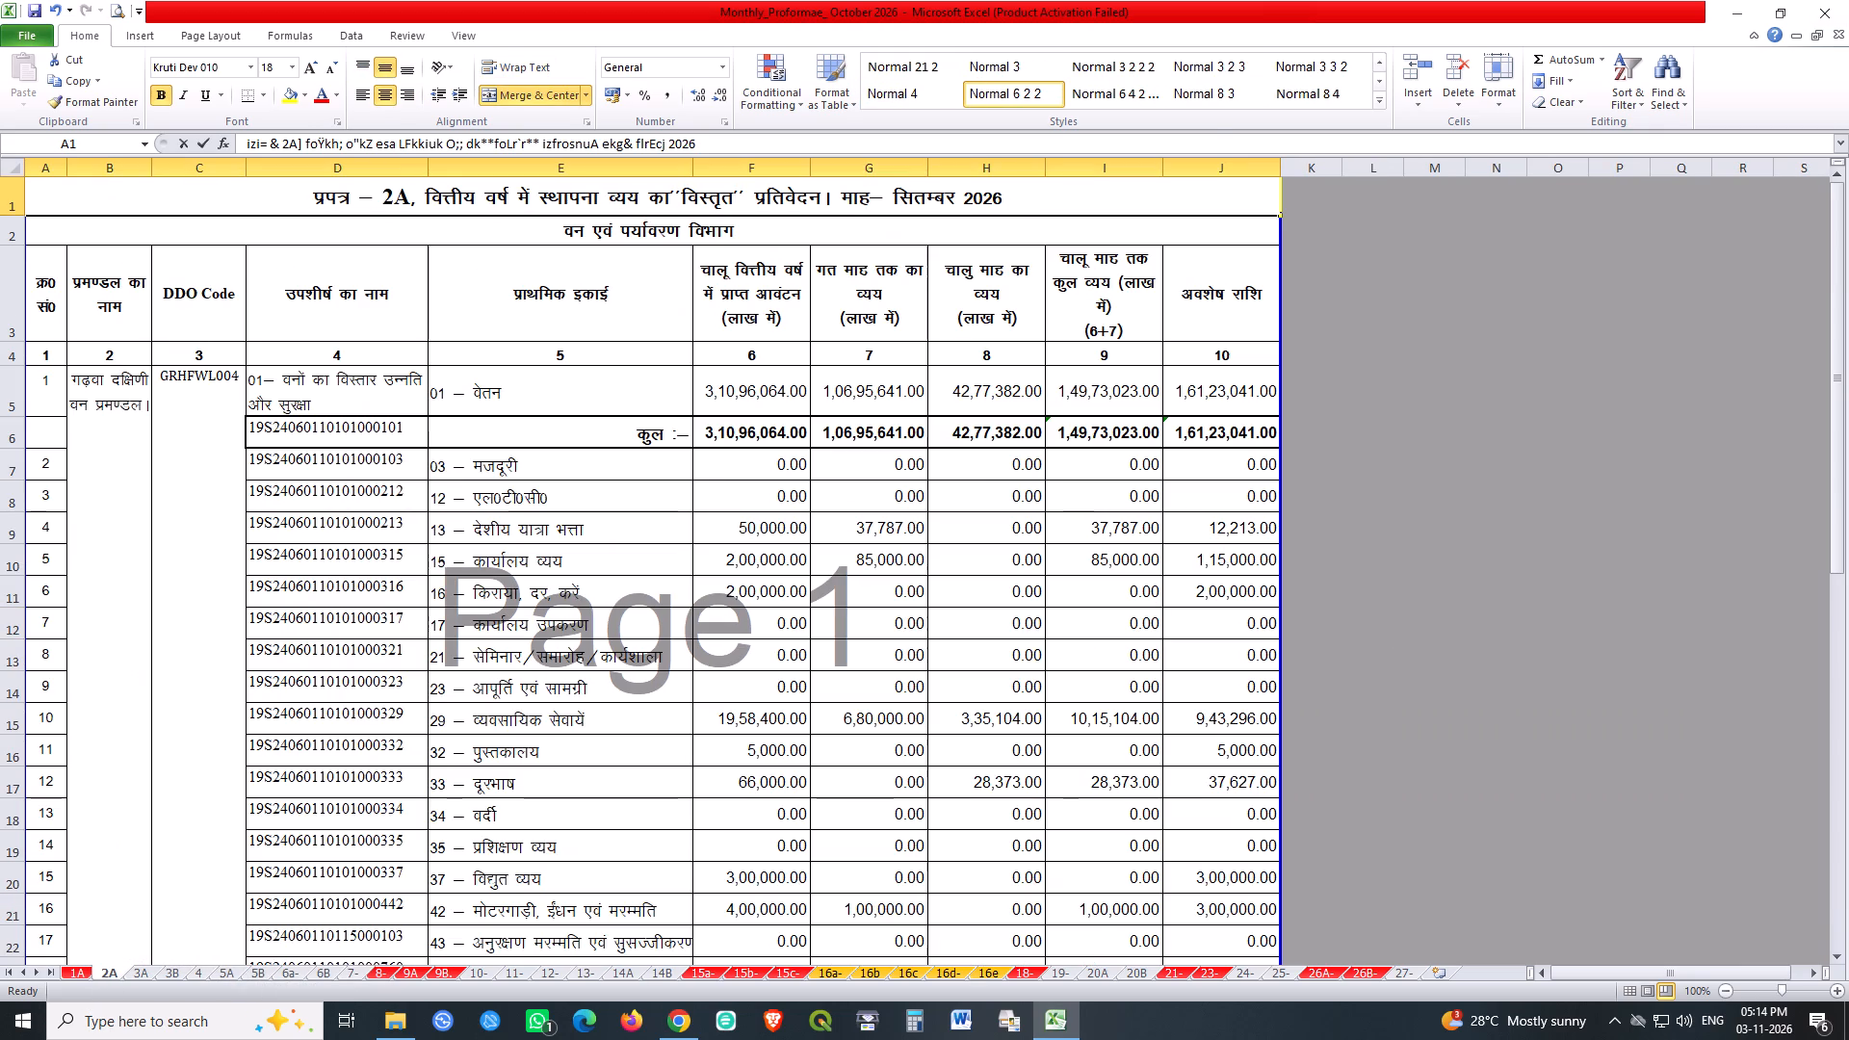
key(Left)
key(ctrl+shift+Right)
key(shift+Left)
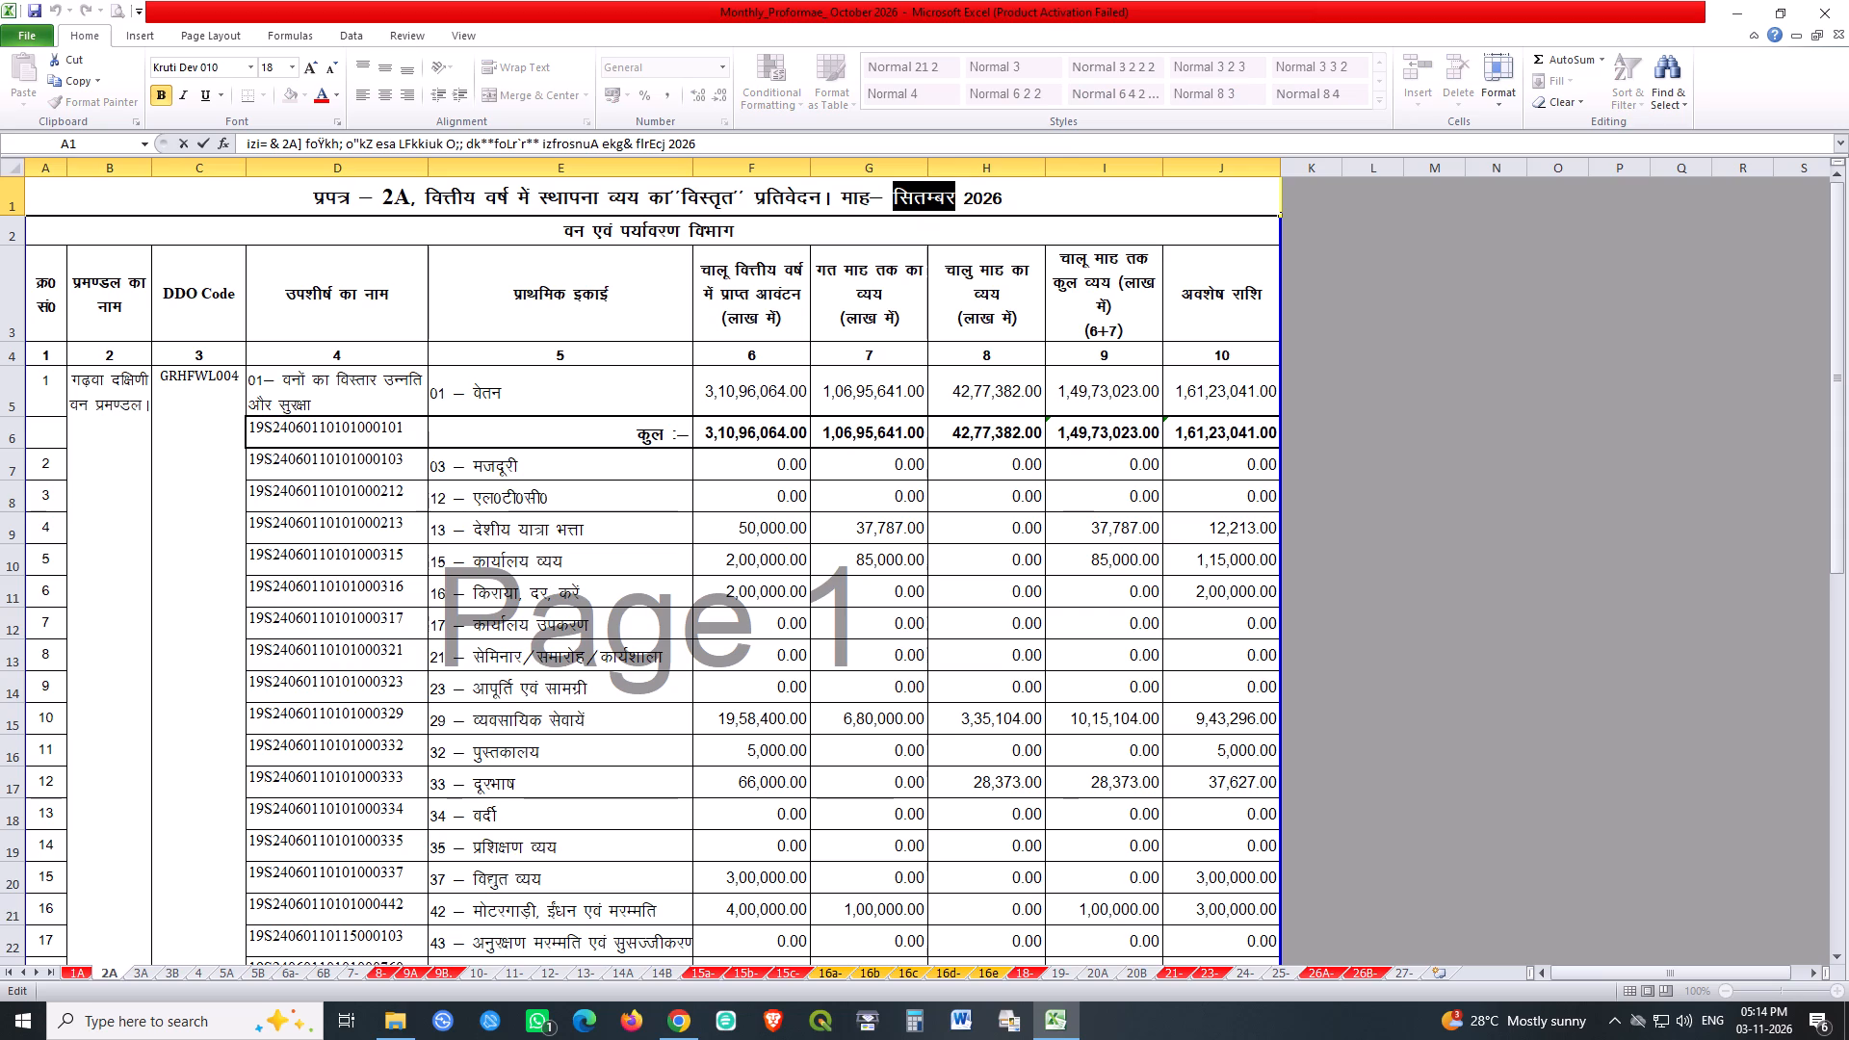
text(vDVwcj)
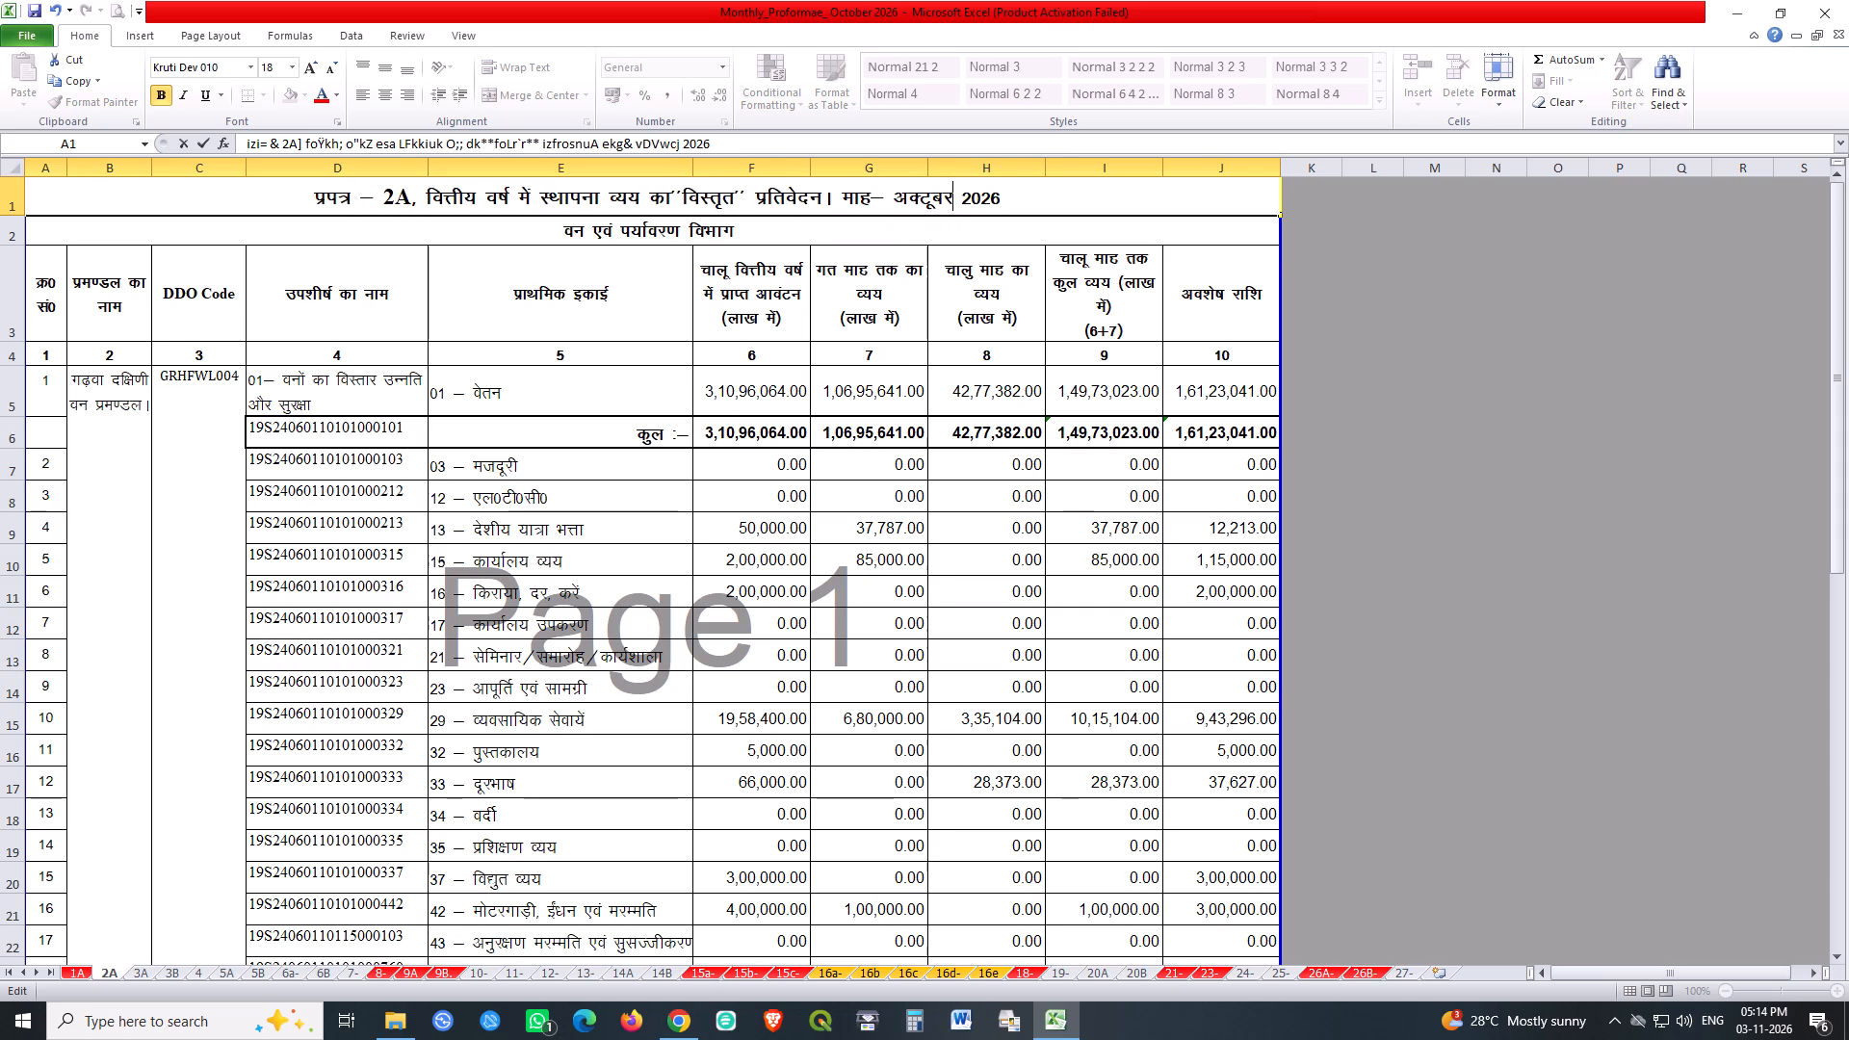
key(Return)
Save the October 2026 proformae workbook.
key(ctrl+s)
key(ctrl+s)
key(ctrl+s)
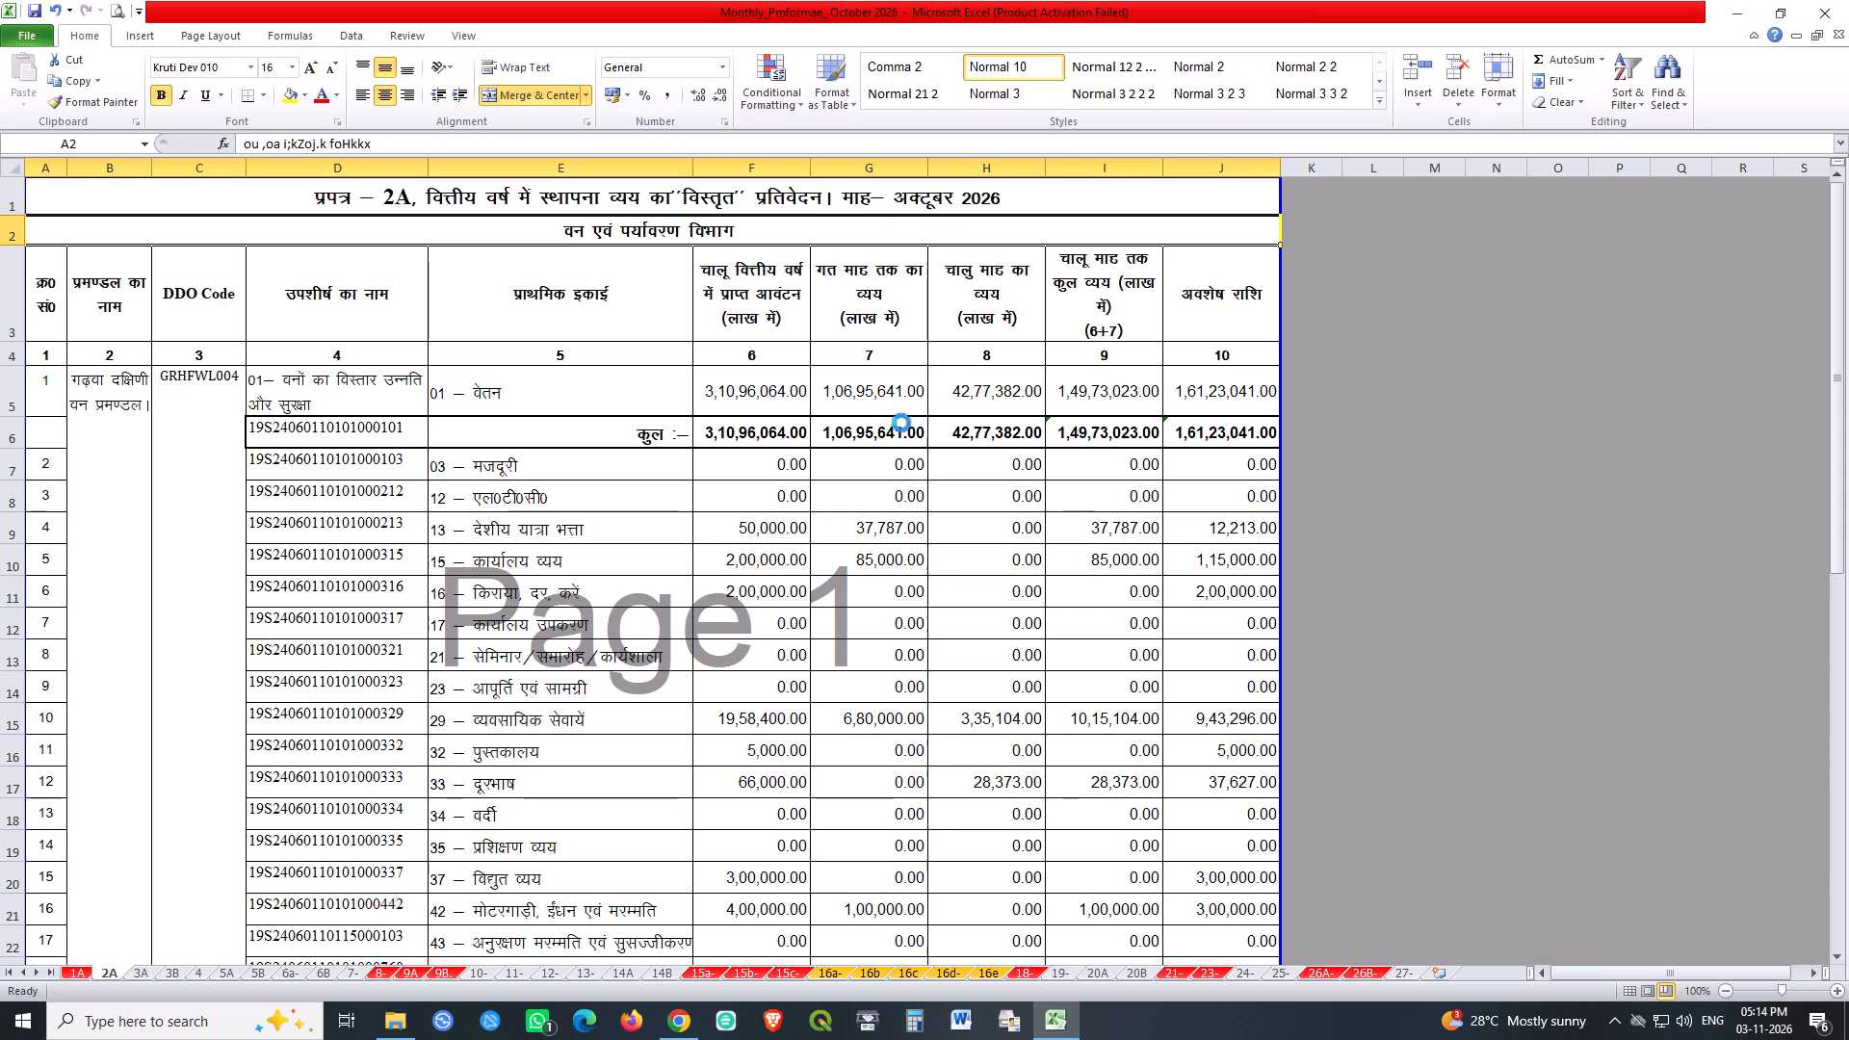
key(ctrl+s)
key(ctrl+s)
key(ctrl+s)
key(ctrl+s)
key(ctrl+s)
Copy the salary row's cumulative expenditure from I5 into G5 as values only, and set current-month expenditure H5 to 2095533.
click(1121, 395)
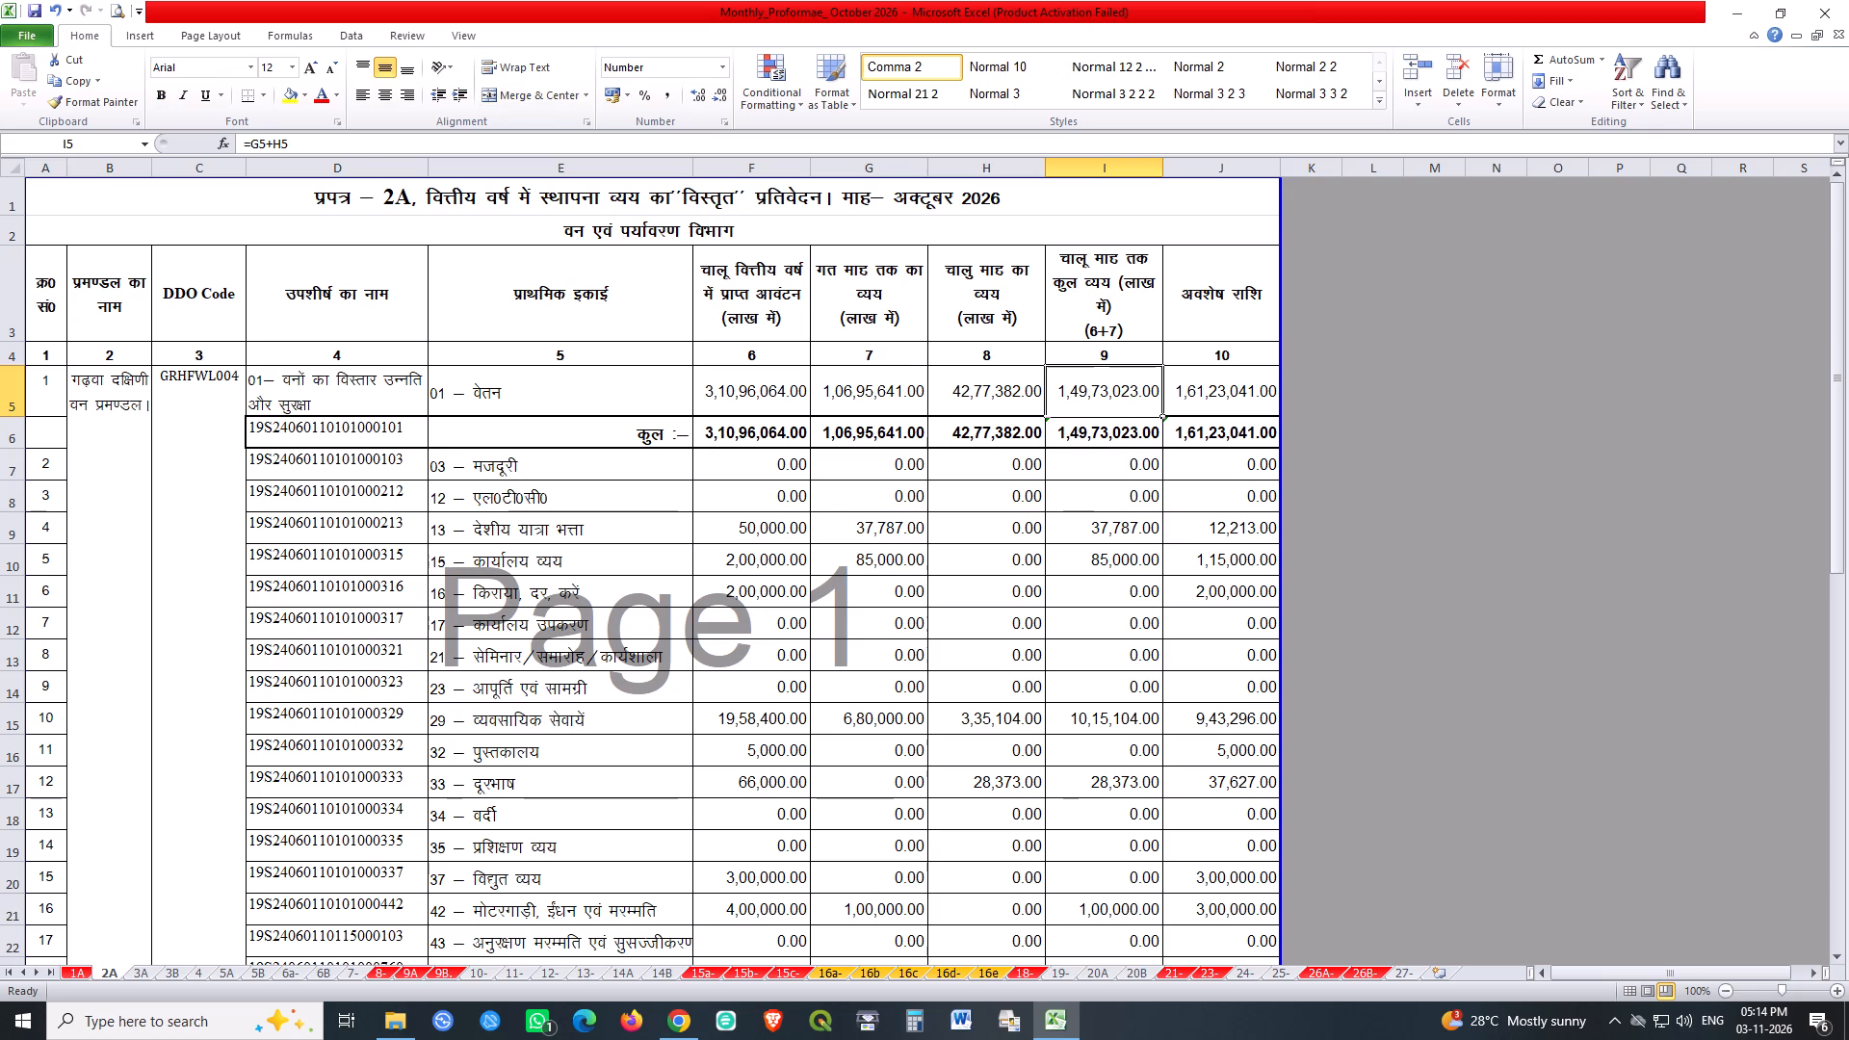
key(ctrl+c)
click(835, 386)
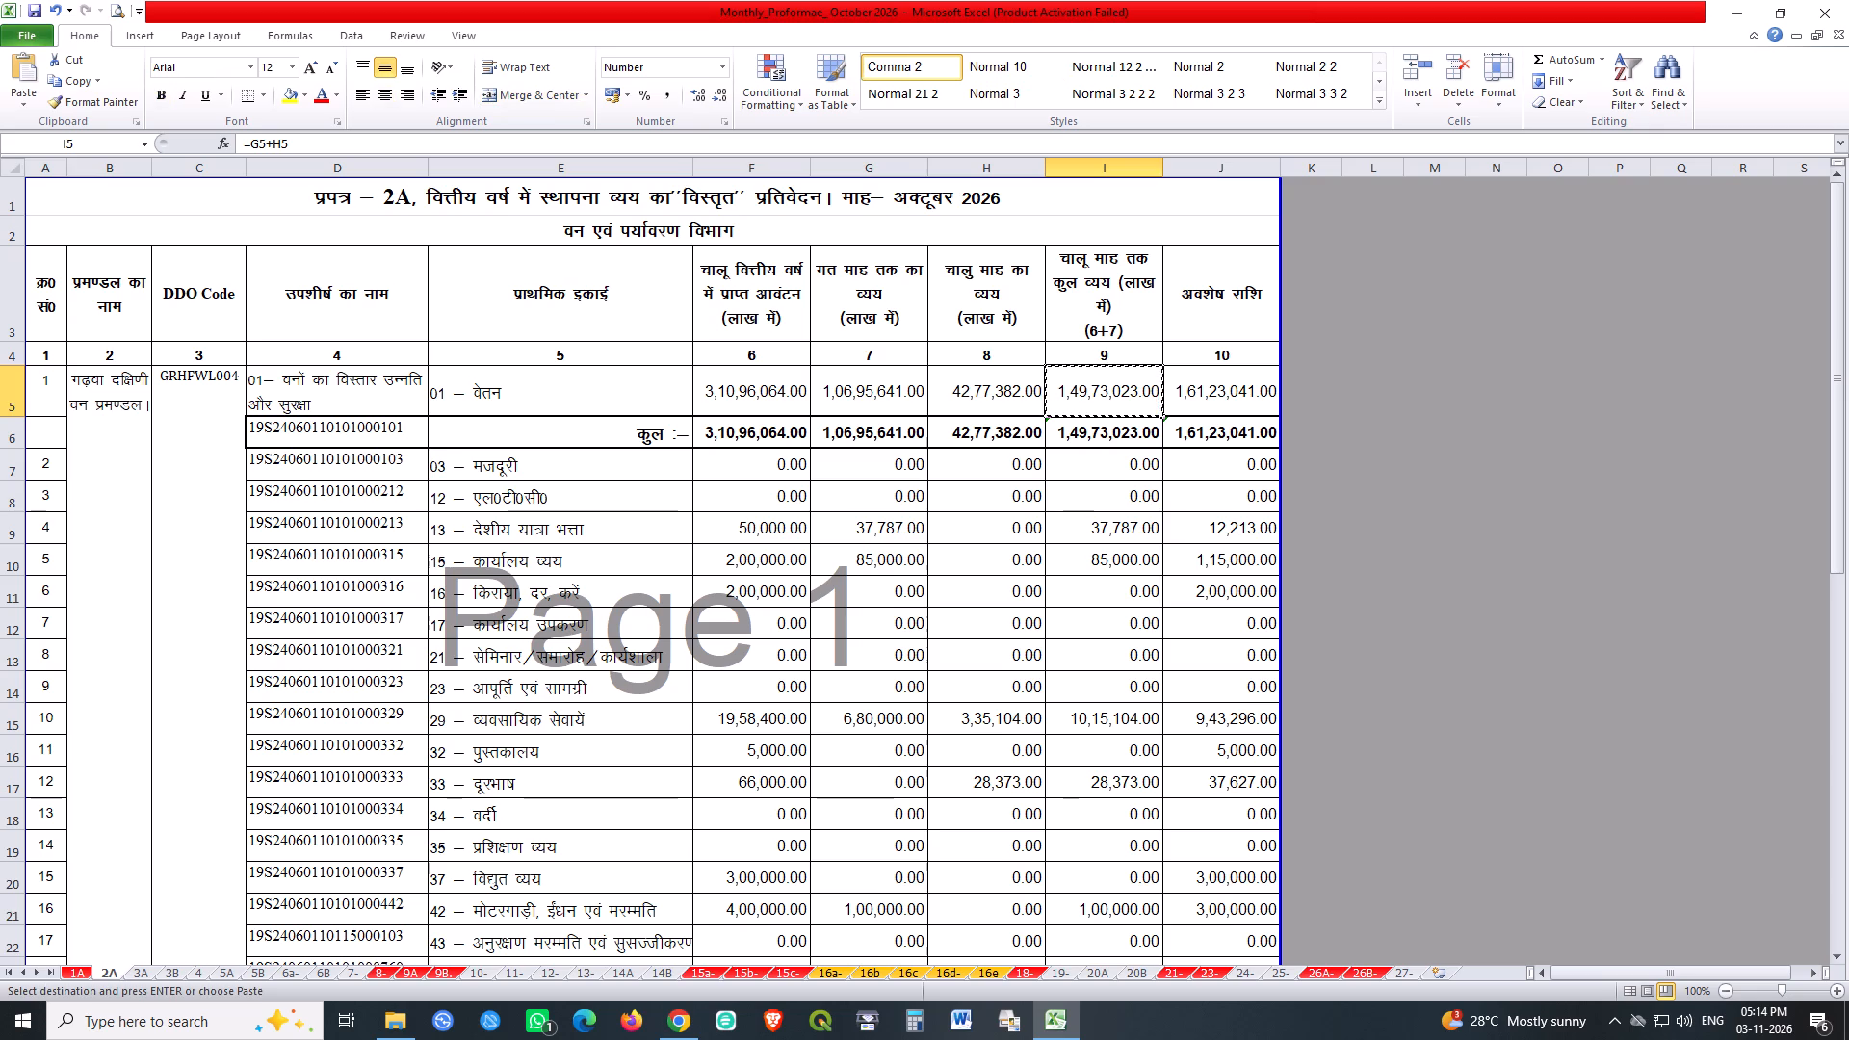
key(ctrl+alt+v)
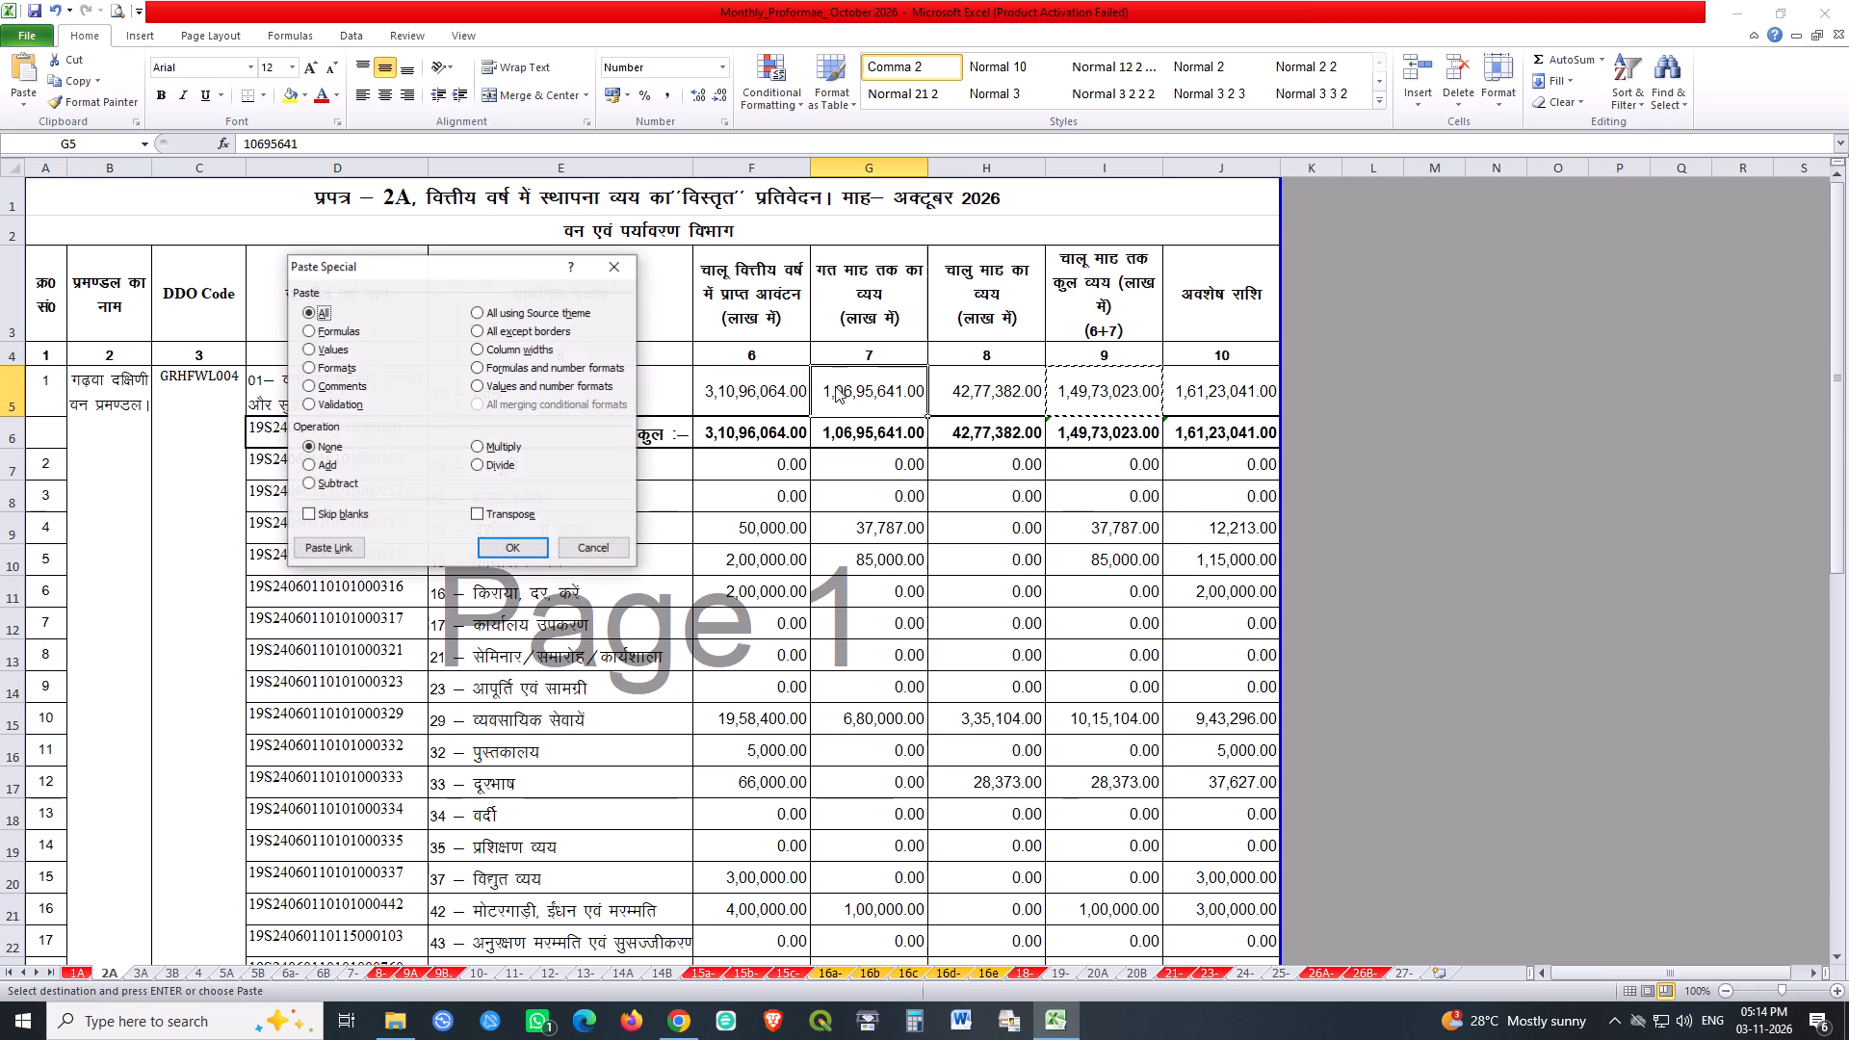
click(322, 355)
click(514, 545)
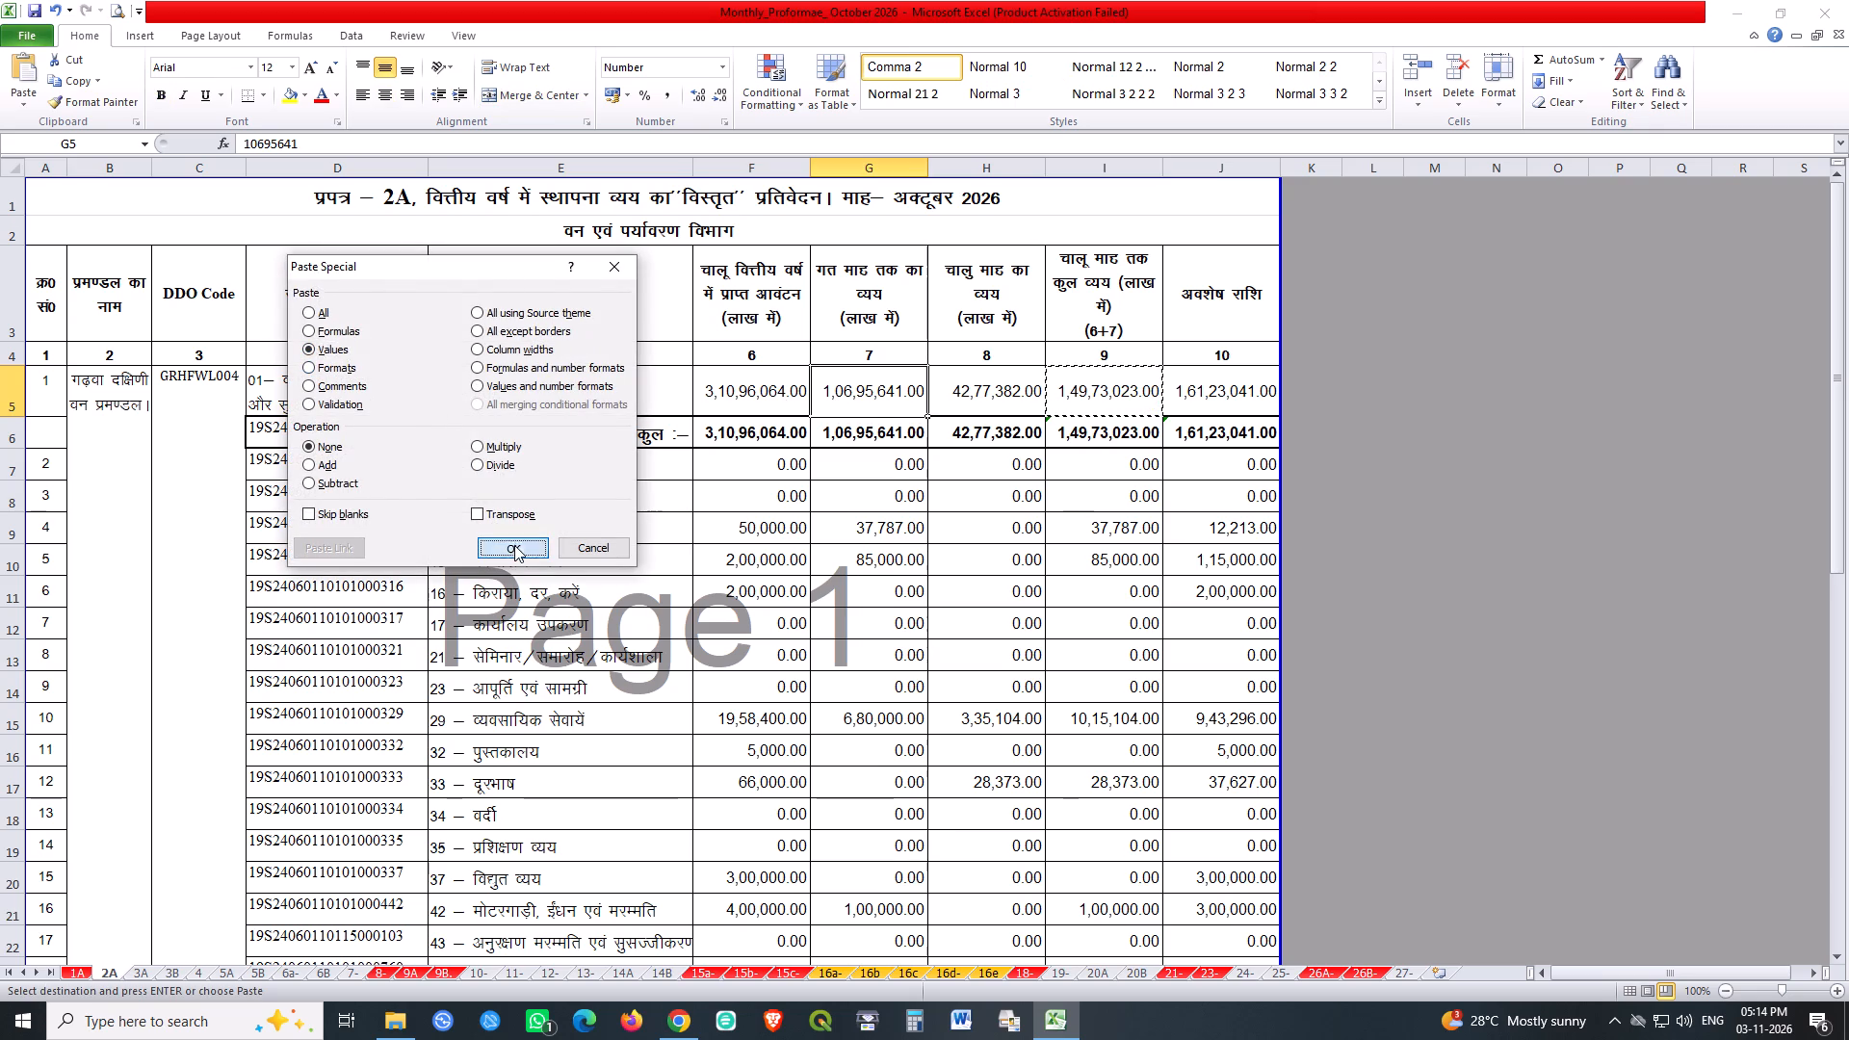
click(957, 406)
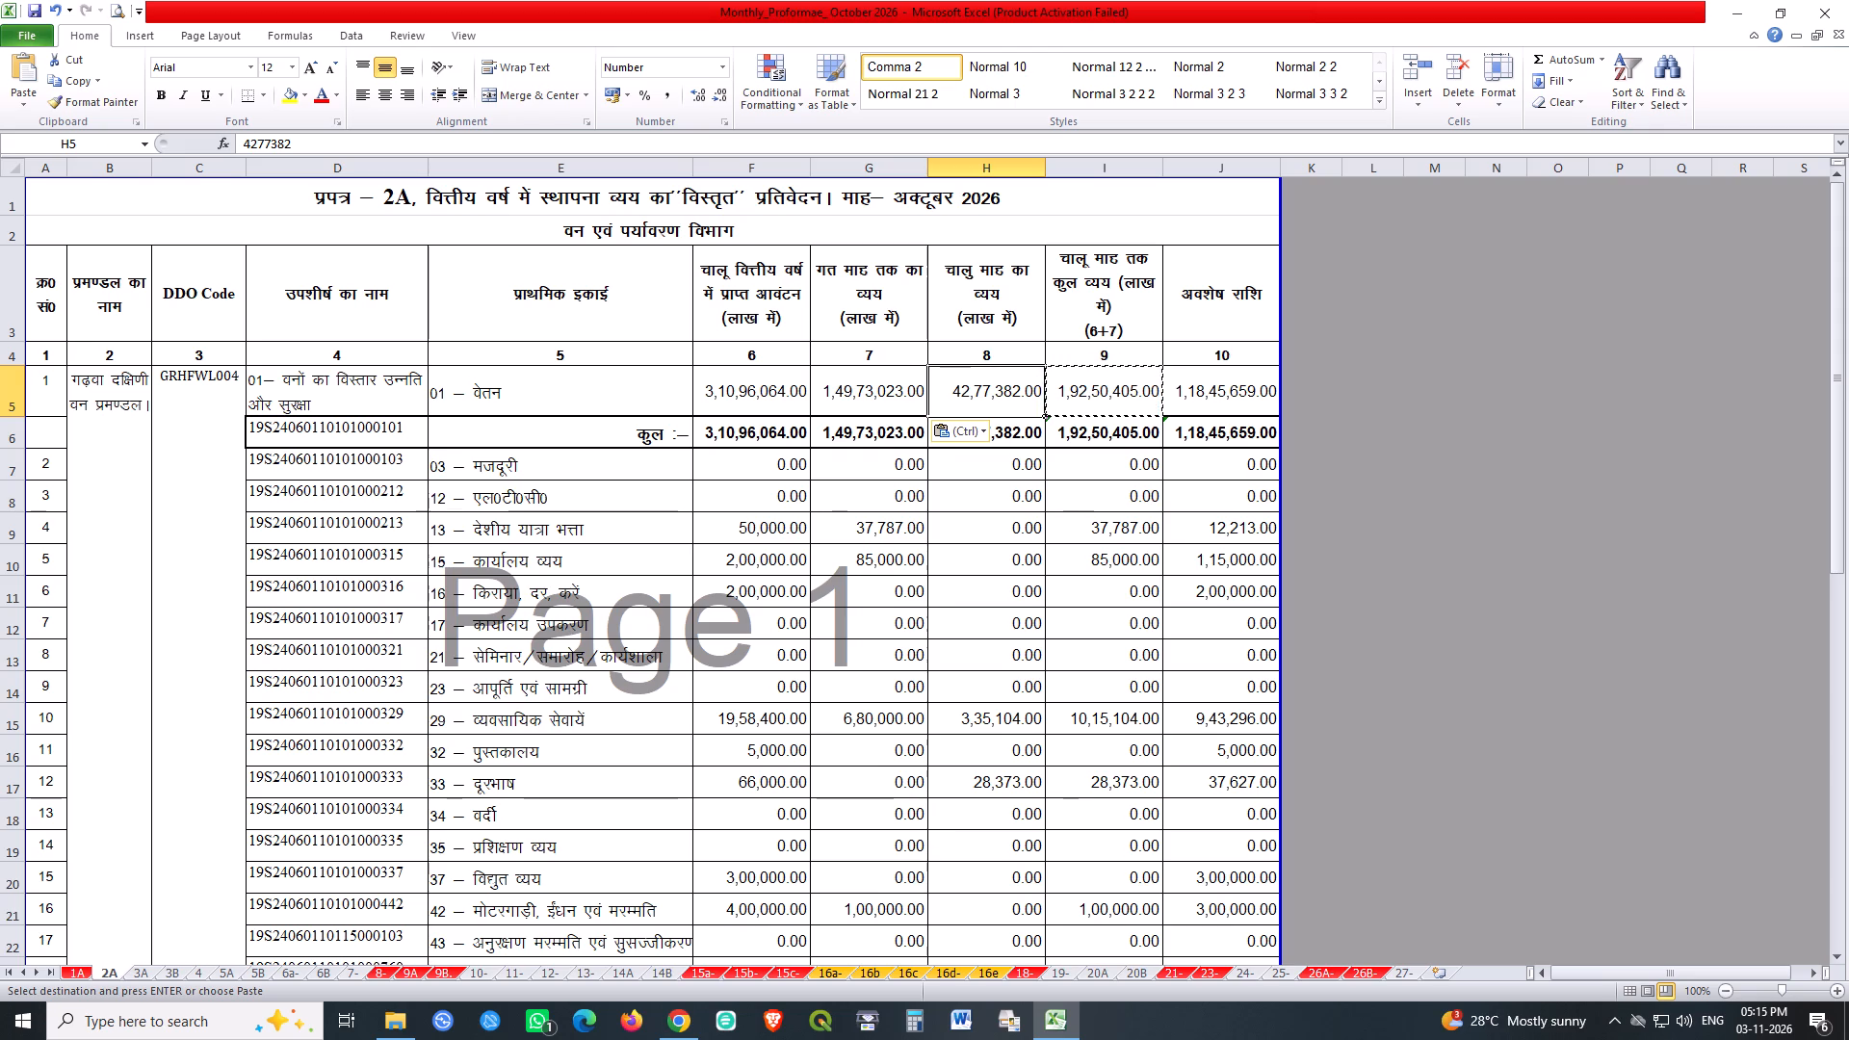
click(957, 406)
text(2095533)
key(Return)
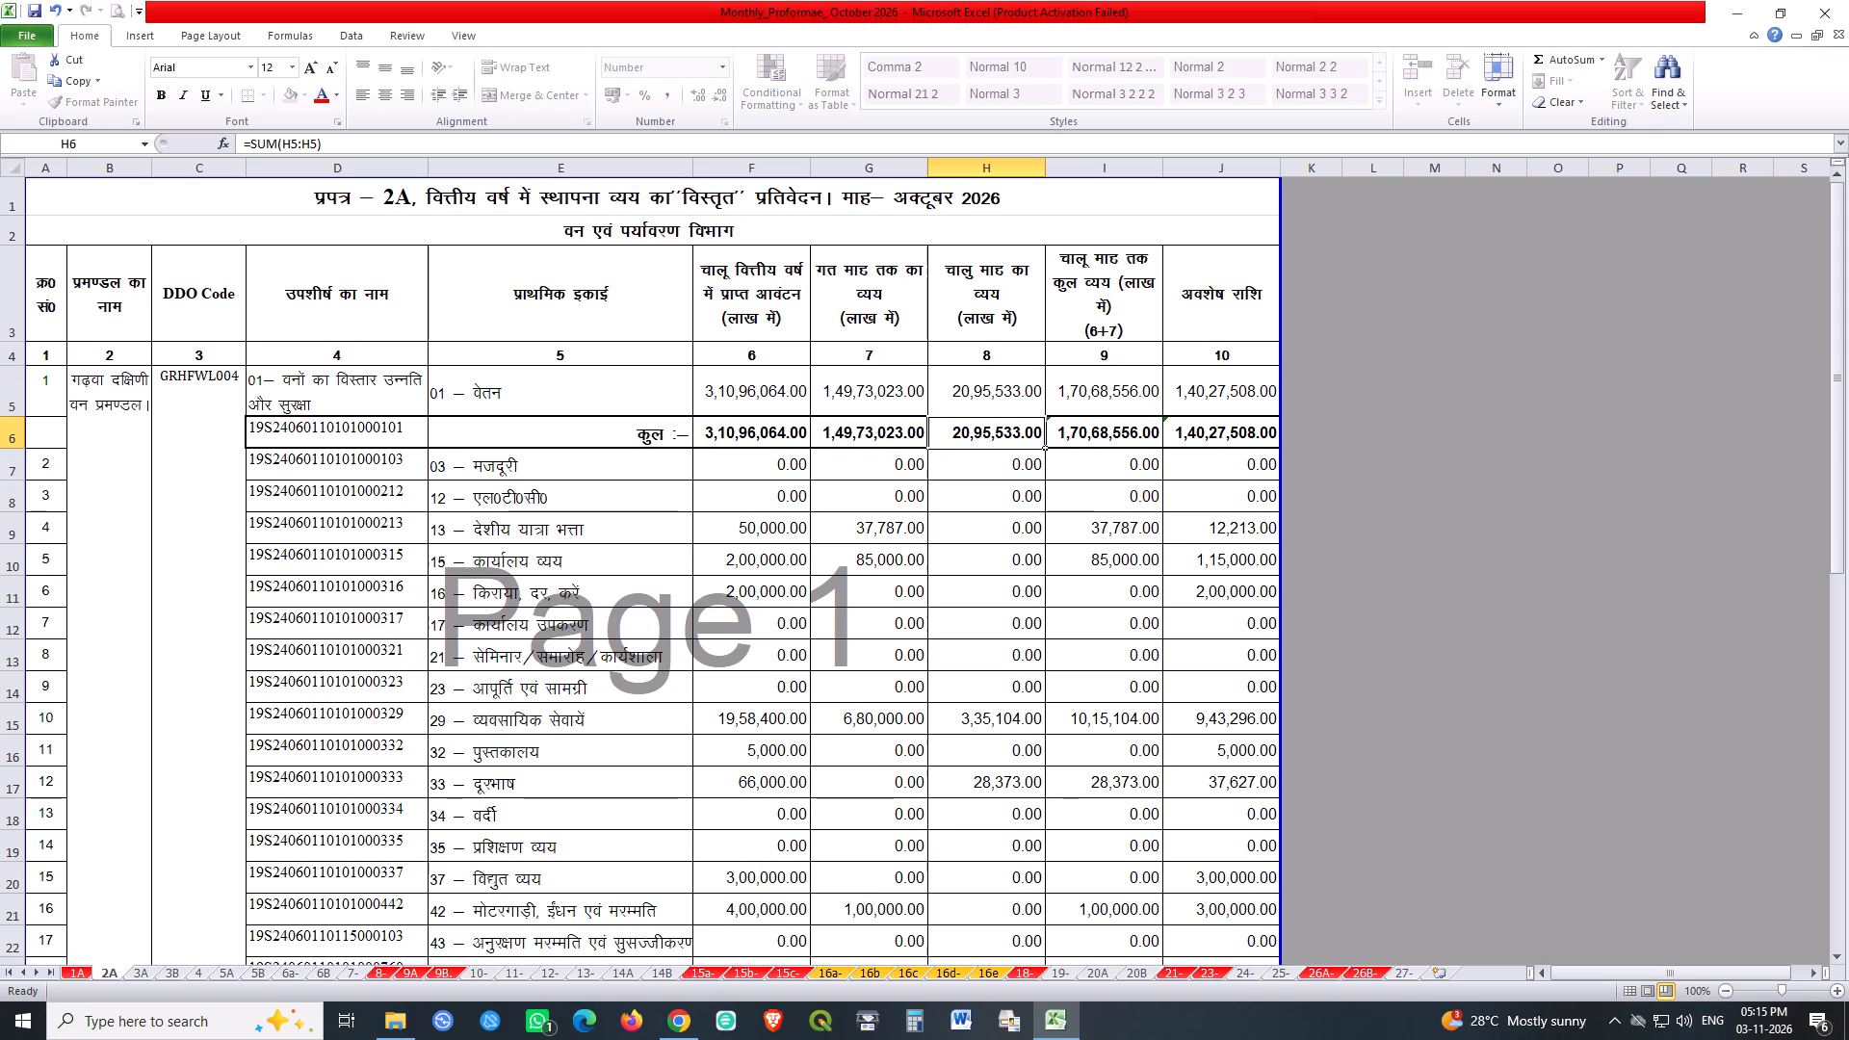
click(1127, 402)
click(1255, 402)
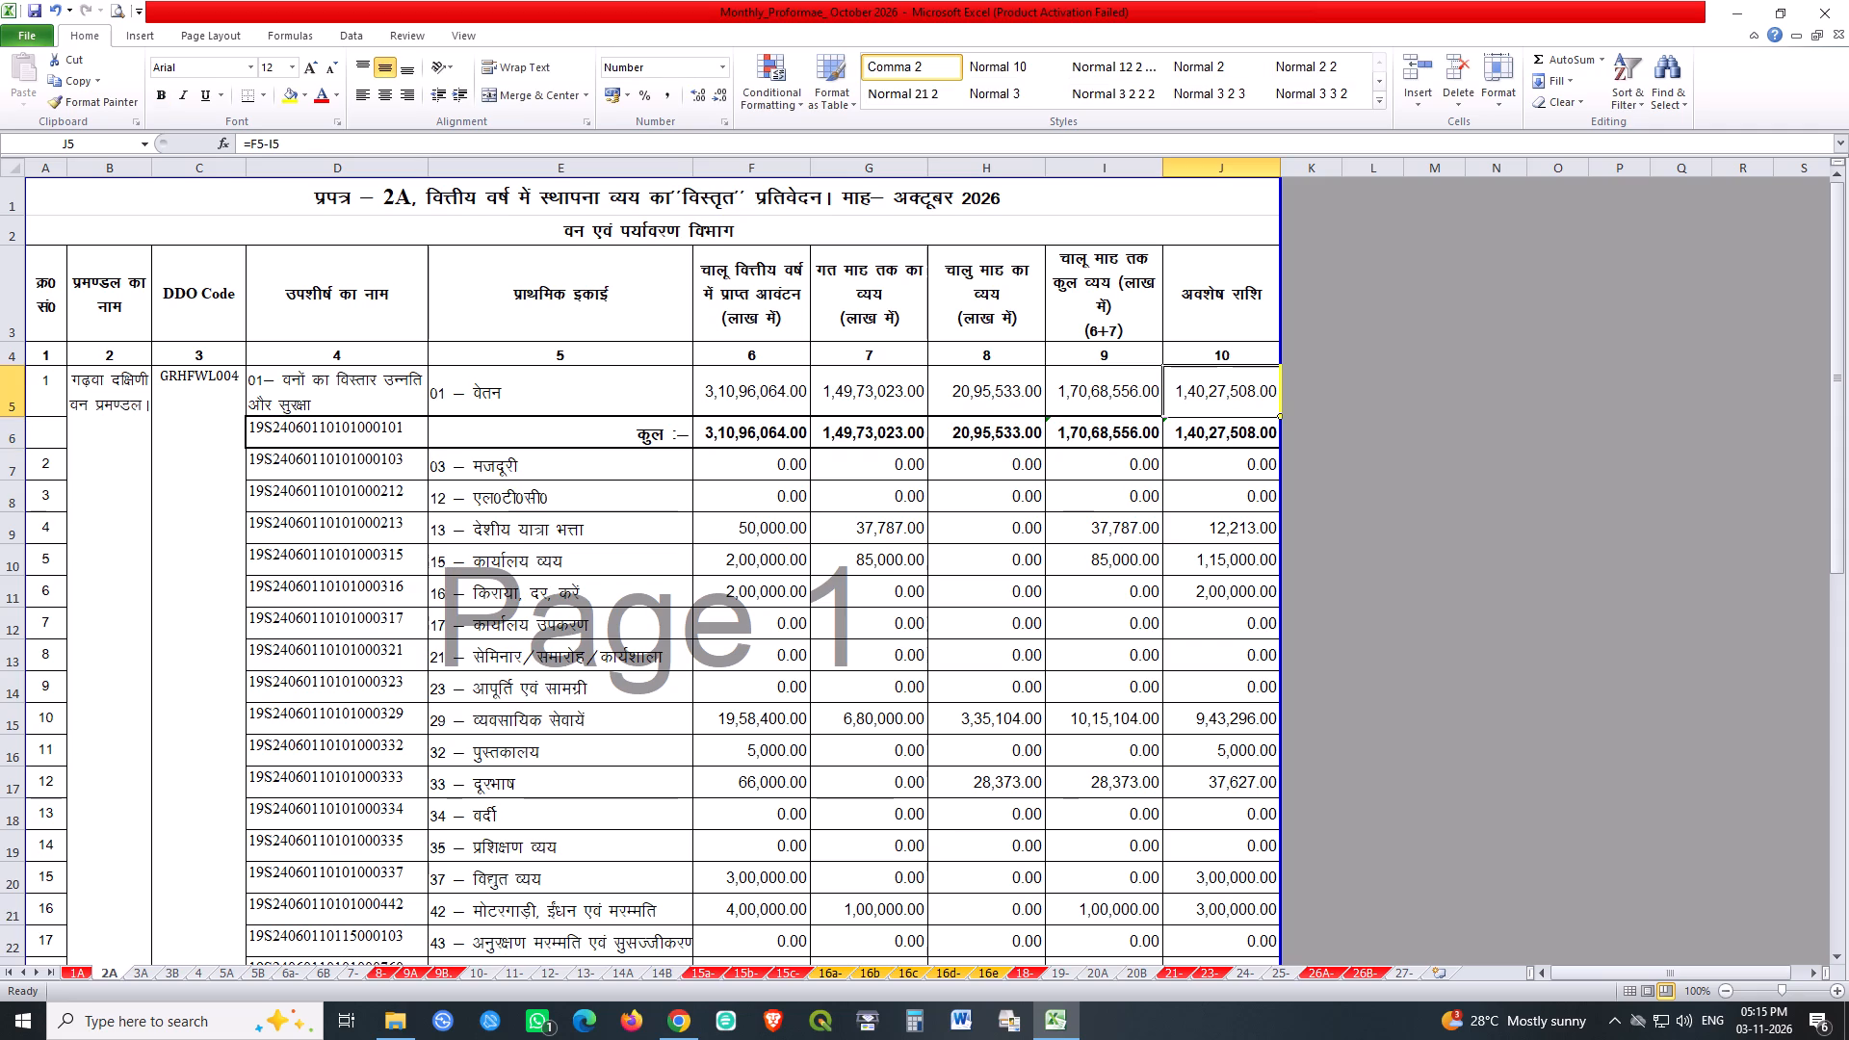
Copy the professional services cumulative expenditure from I15 into G15 as values only, and set current-month expenditure H15 to 0.
click(1080, 717)
key(ctrl+c)
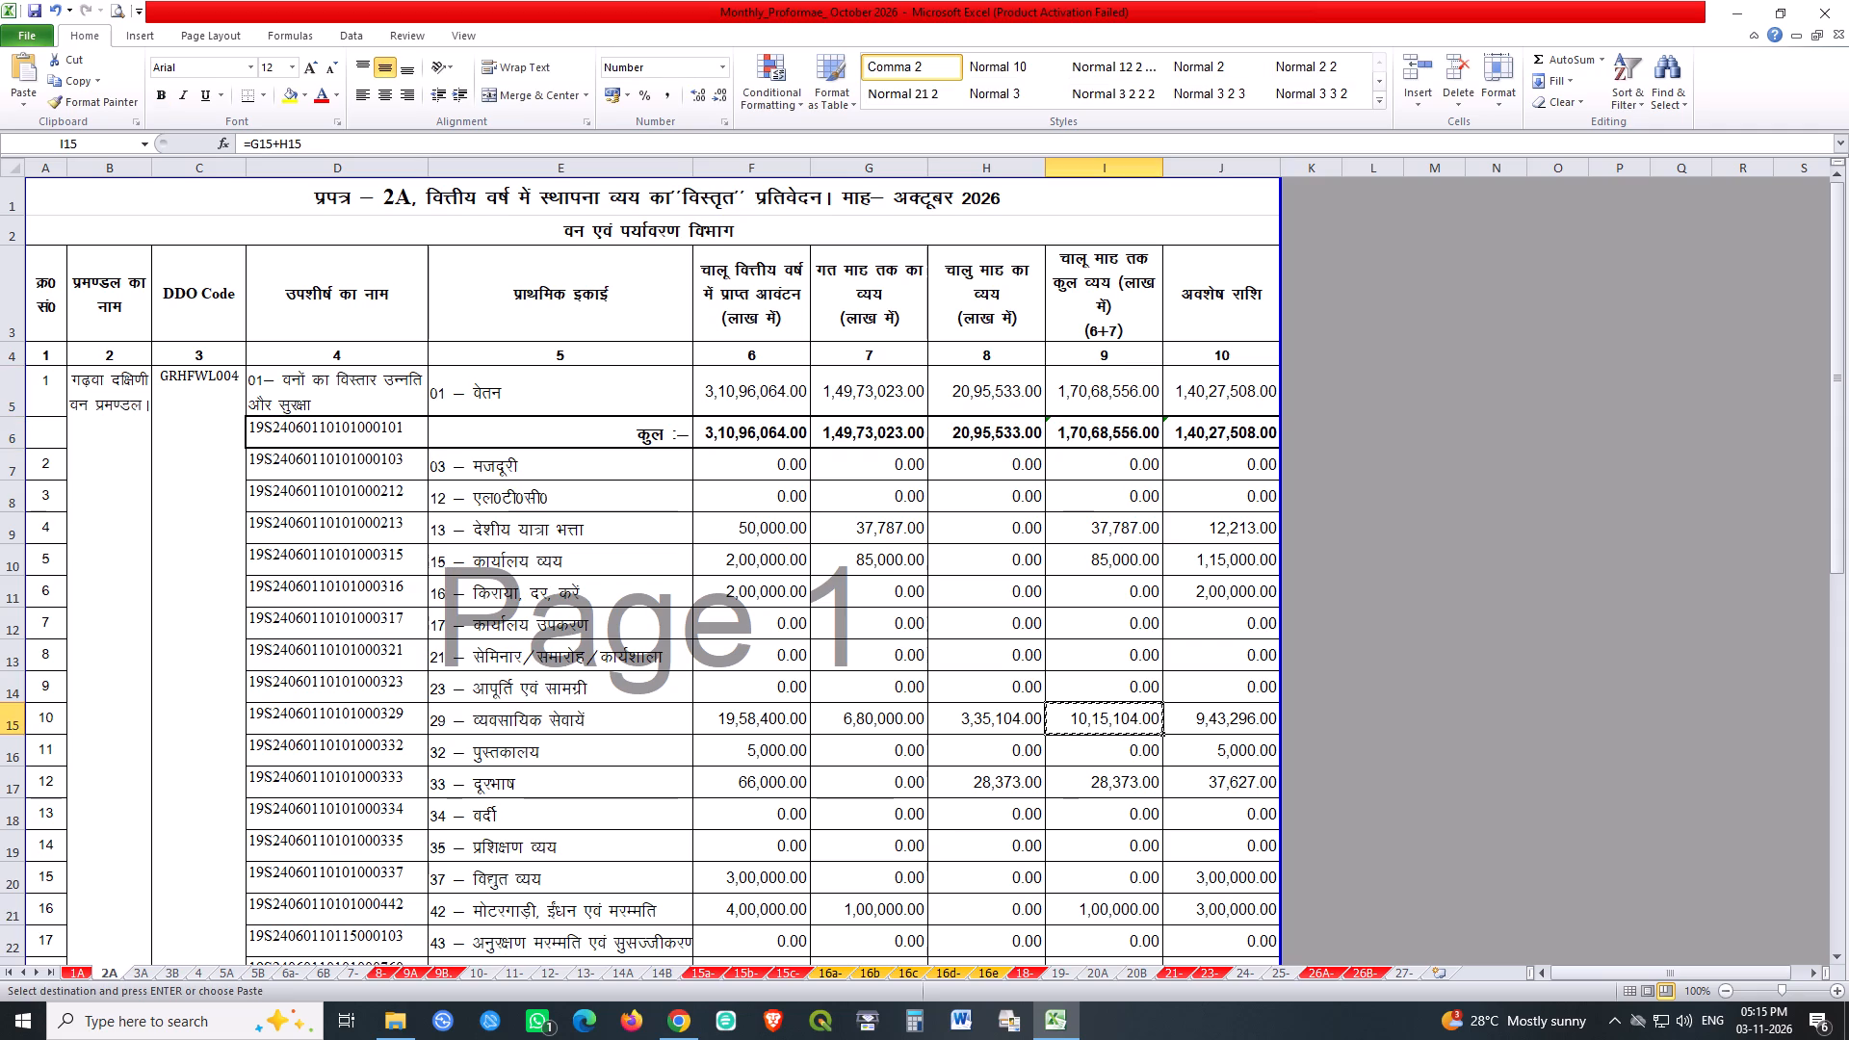
click(874, 721)
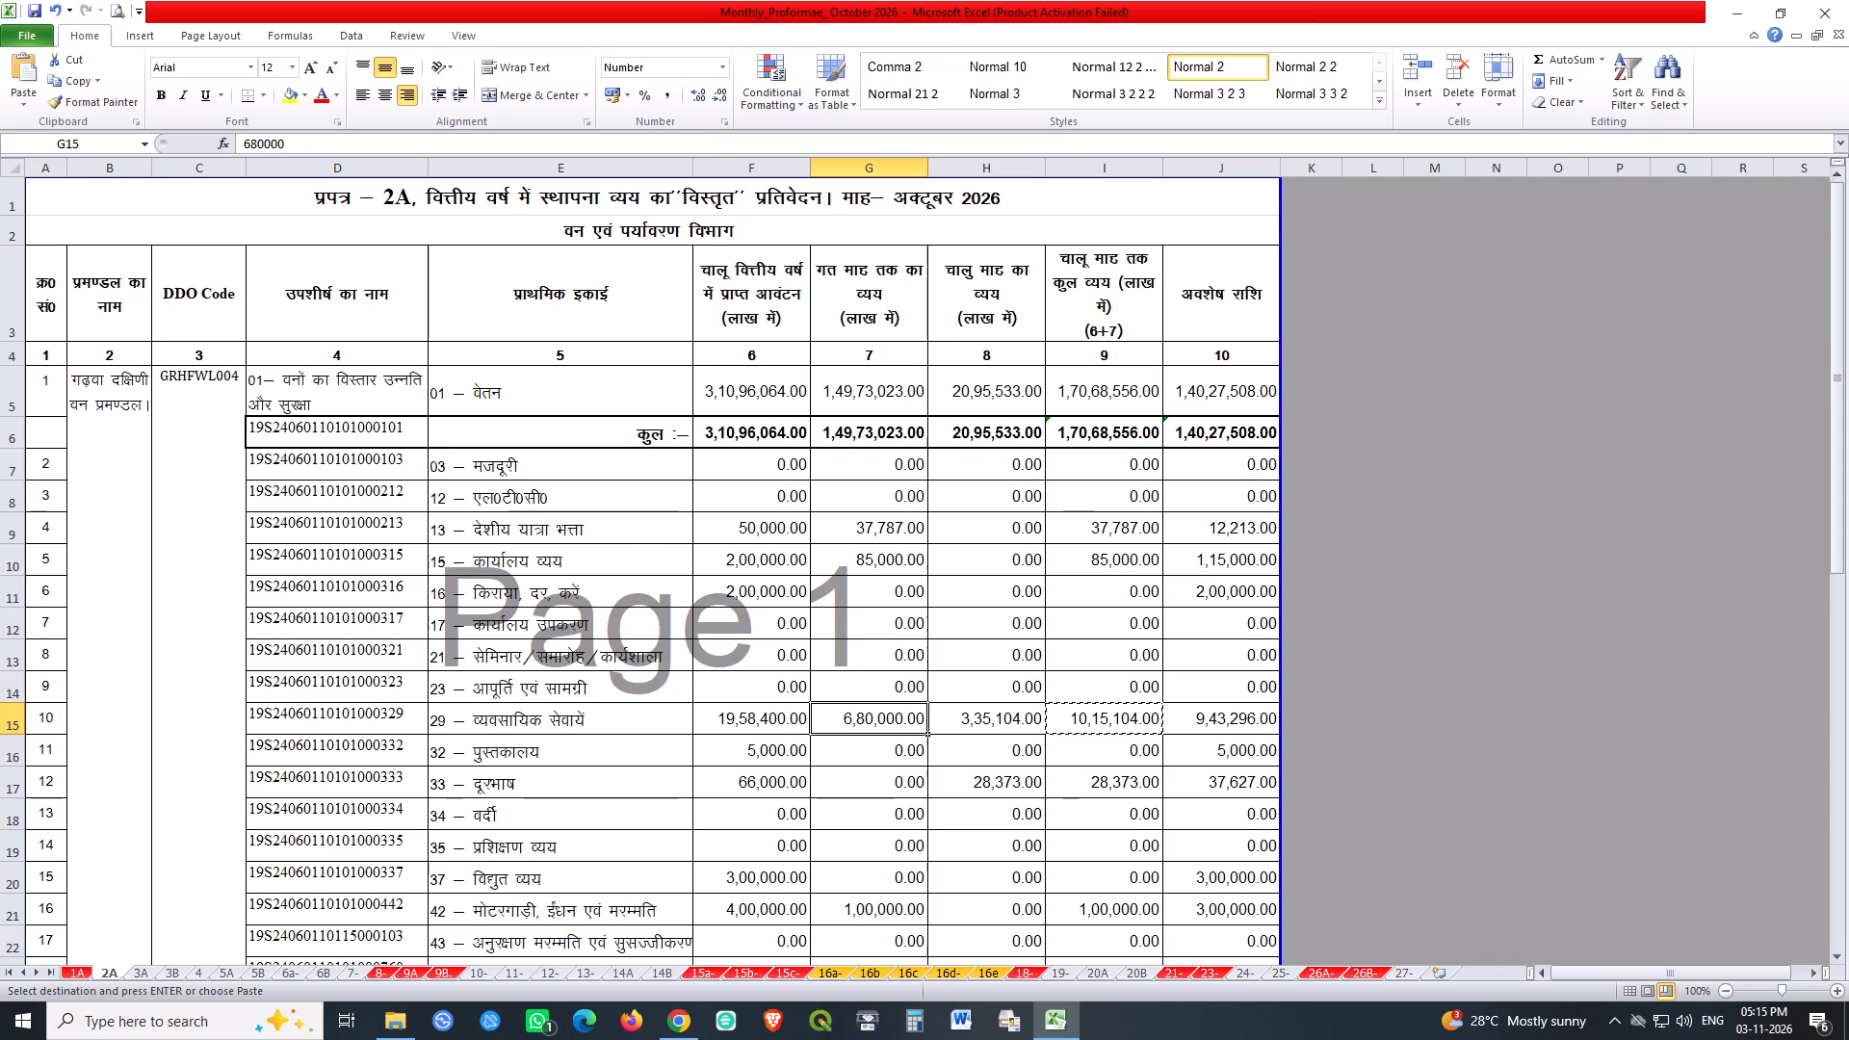
key(ctrl+alt+v)
click(326, 351)
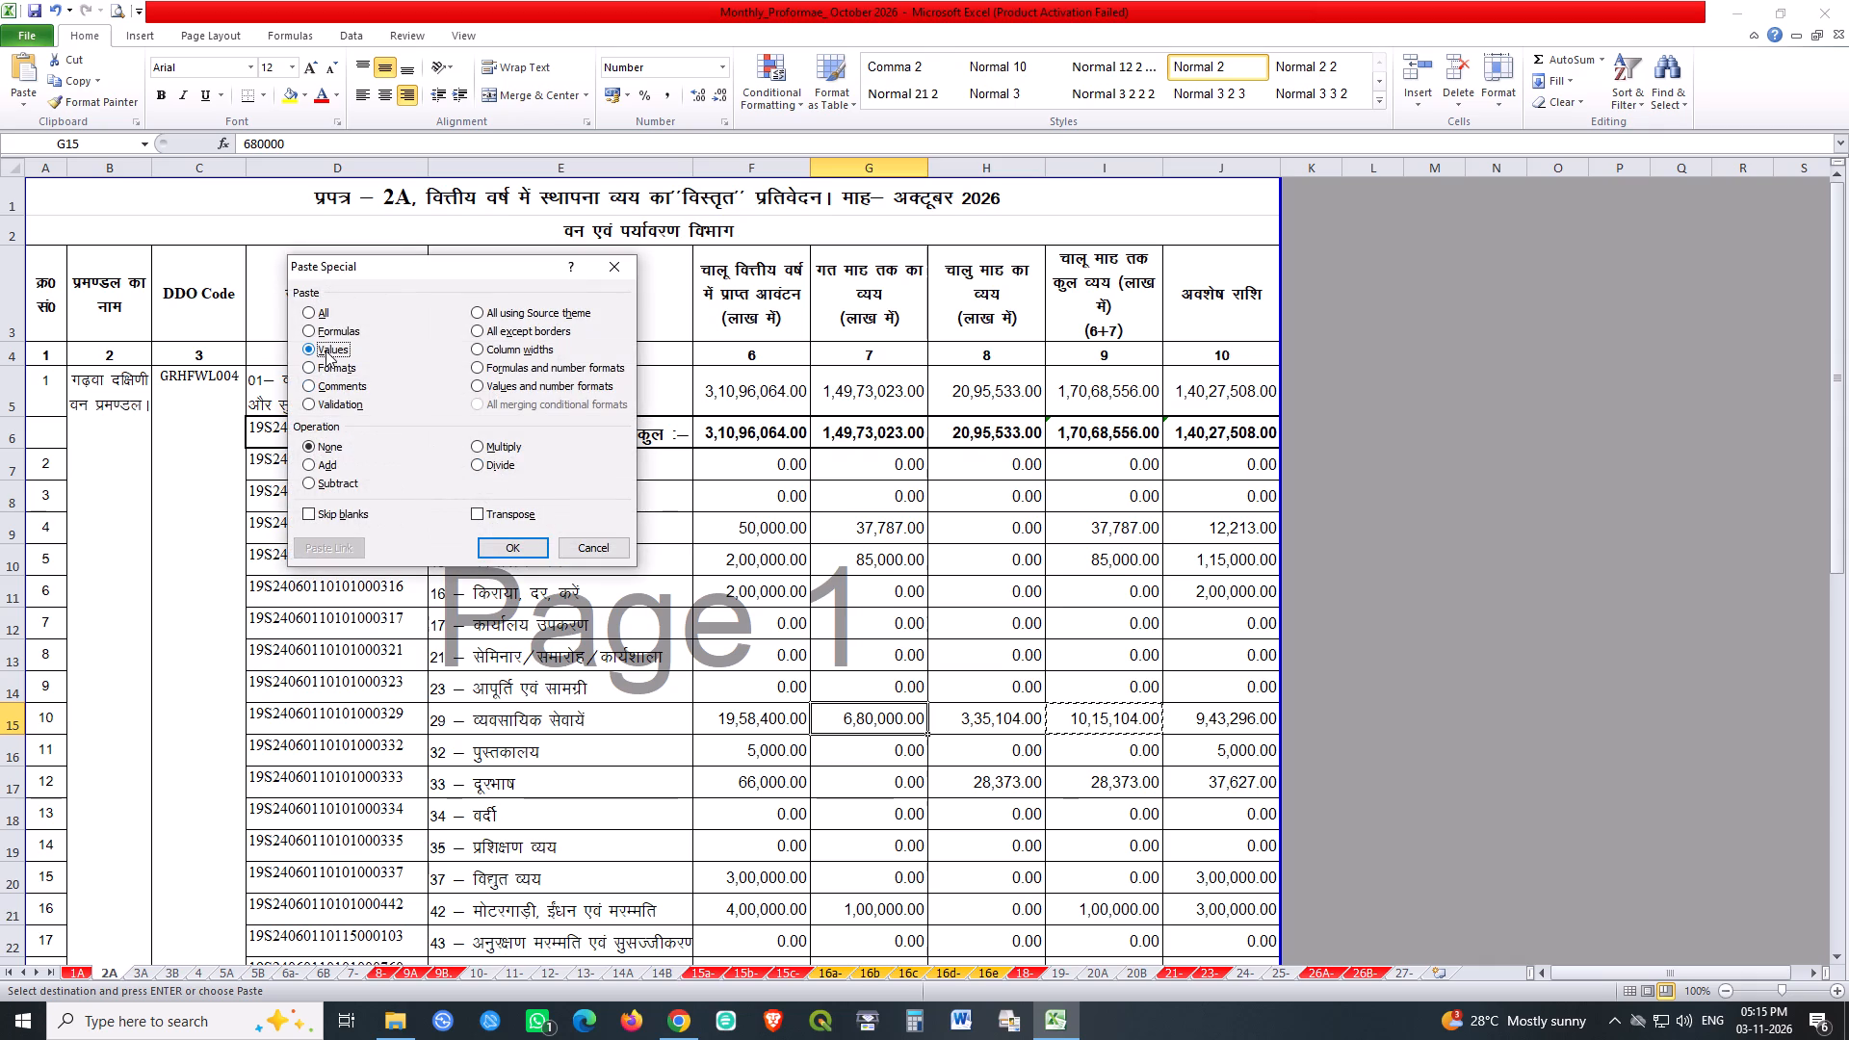
click(497, 551)
click(1007, 725)
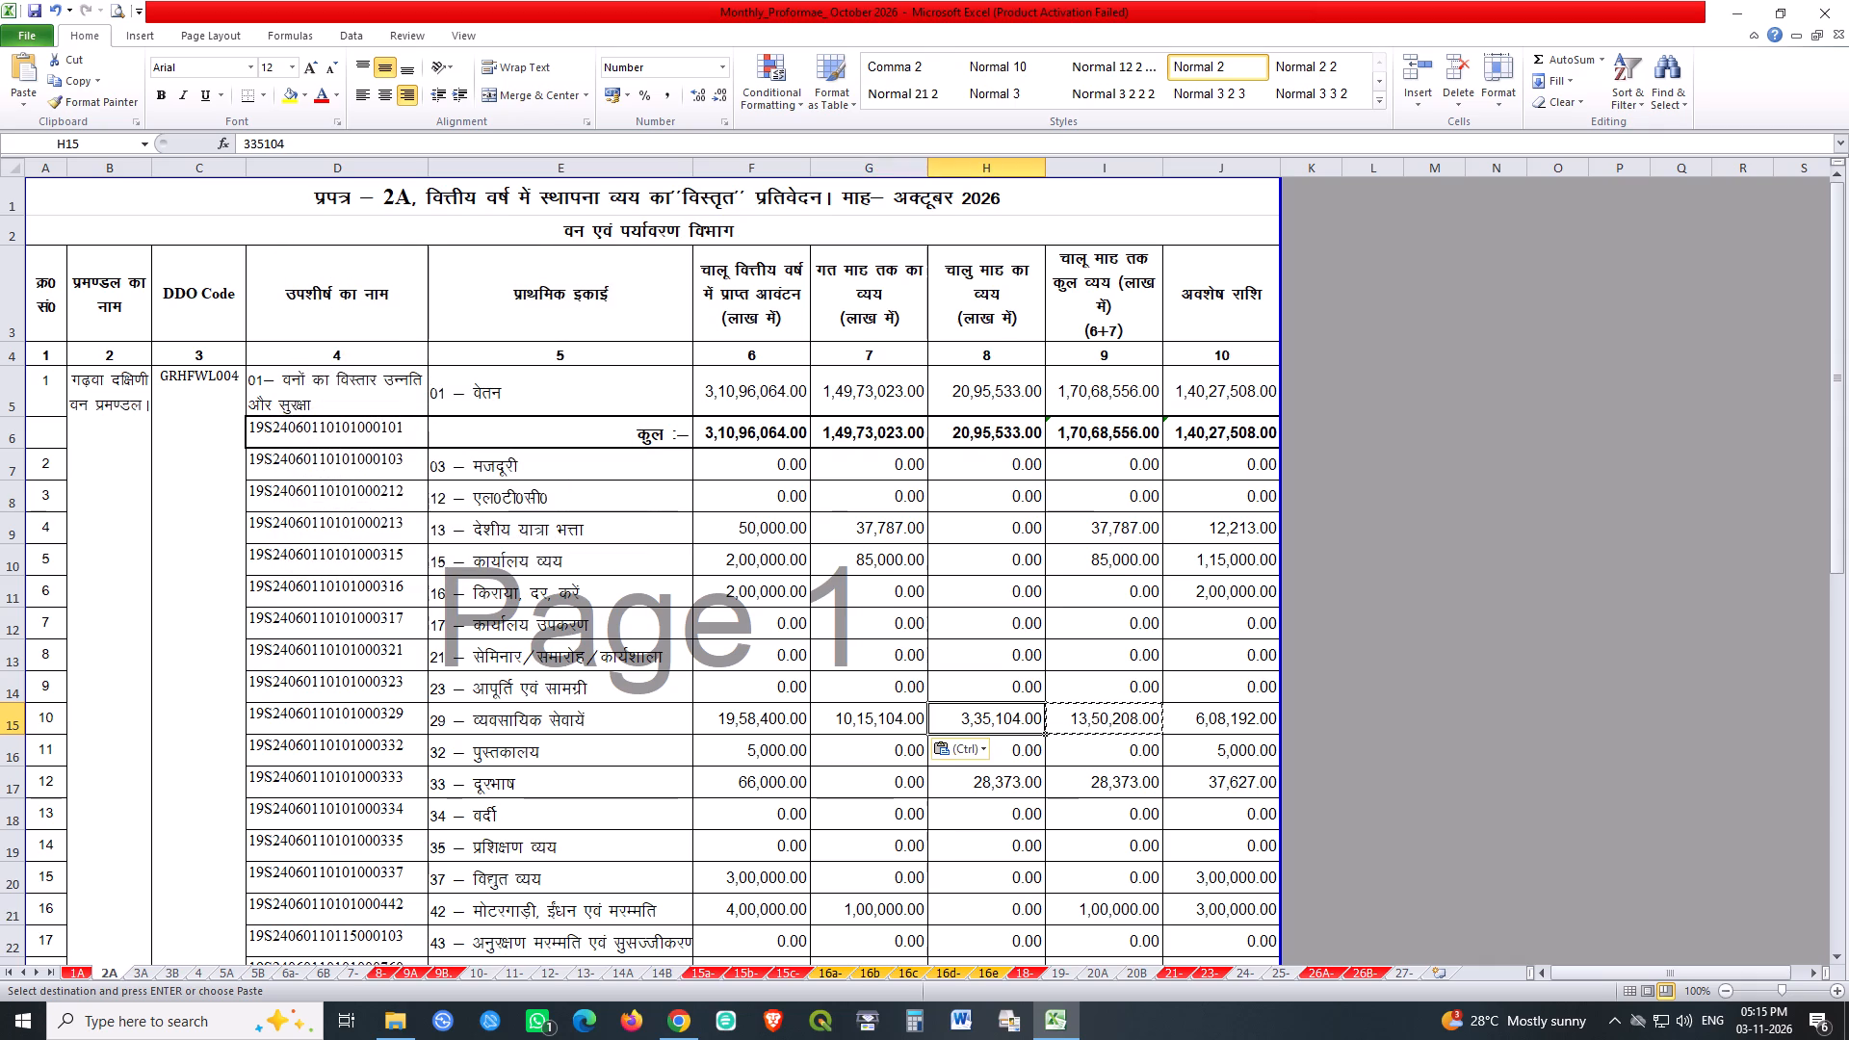
key(0)
key(Return)
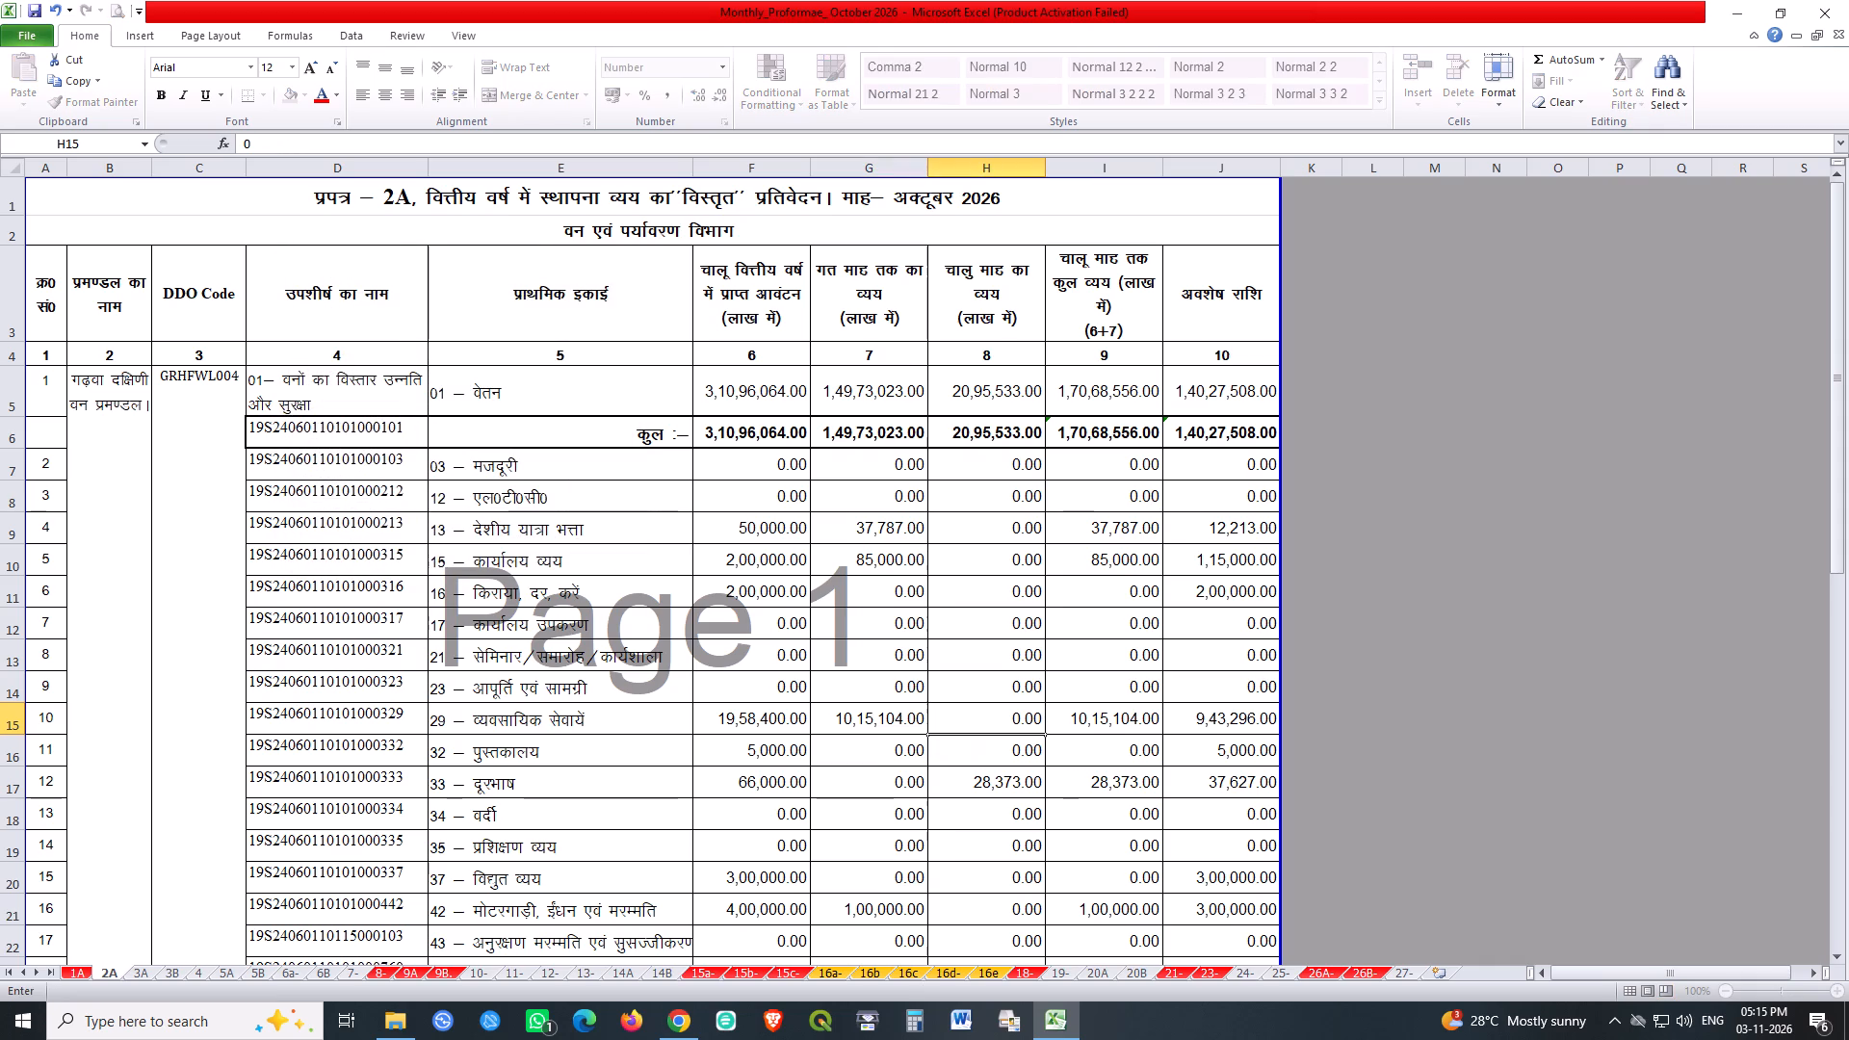
Copy the telephone row's expenditure from H17 into previous-months cell G17, and set current-month expenditure H17 to 37627.
click(996, 793)
key(ctrl+c)
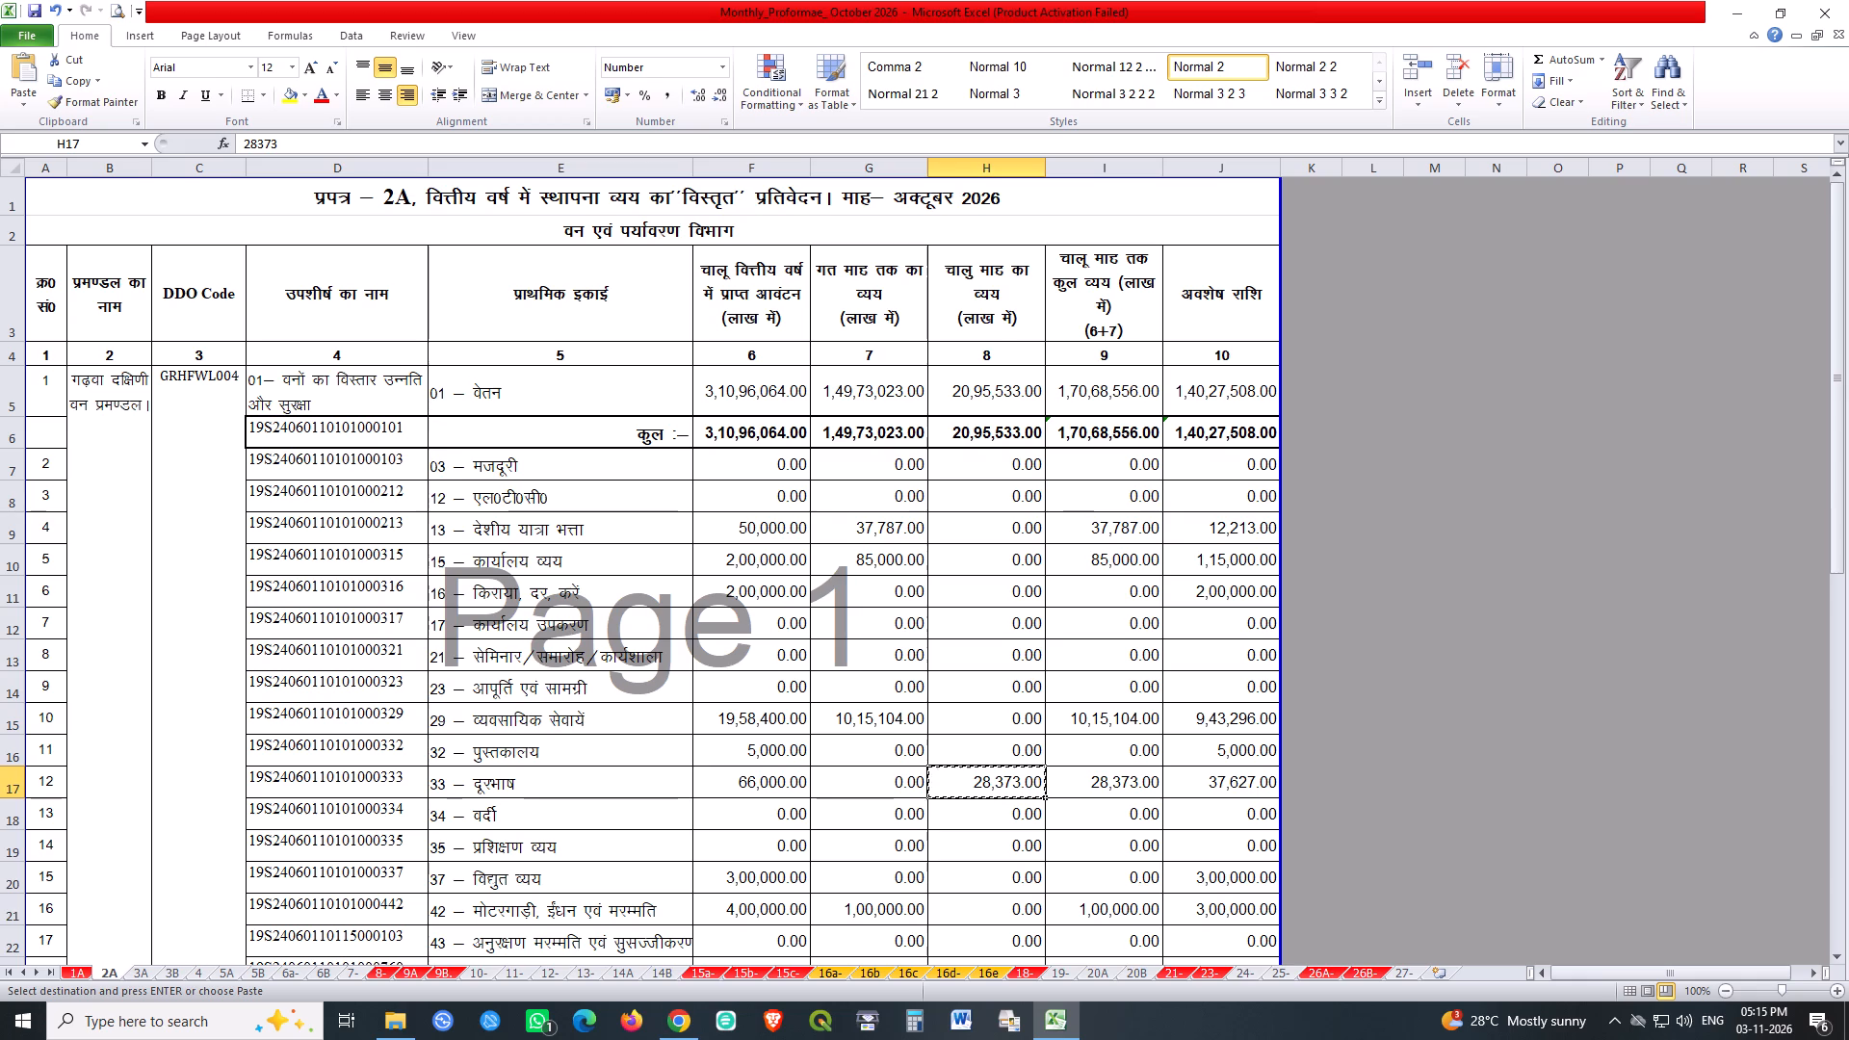
click(924, 783)
key(Return)
click(980, 788)
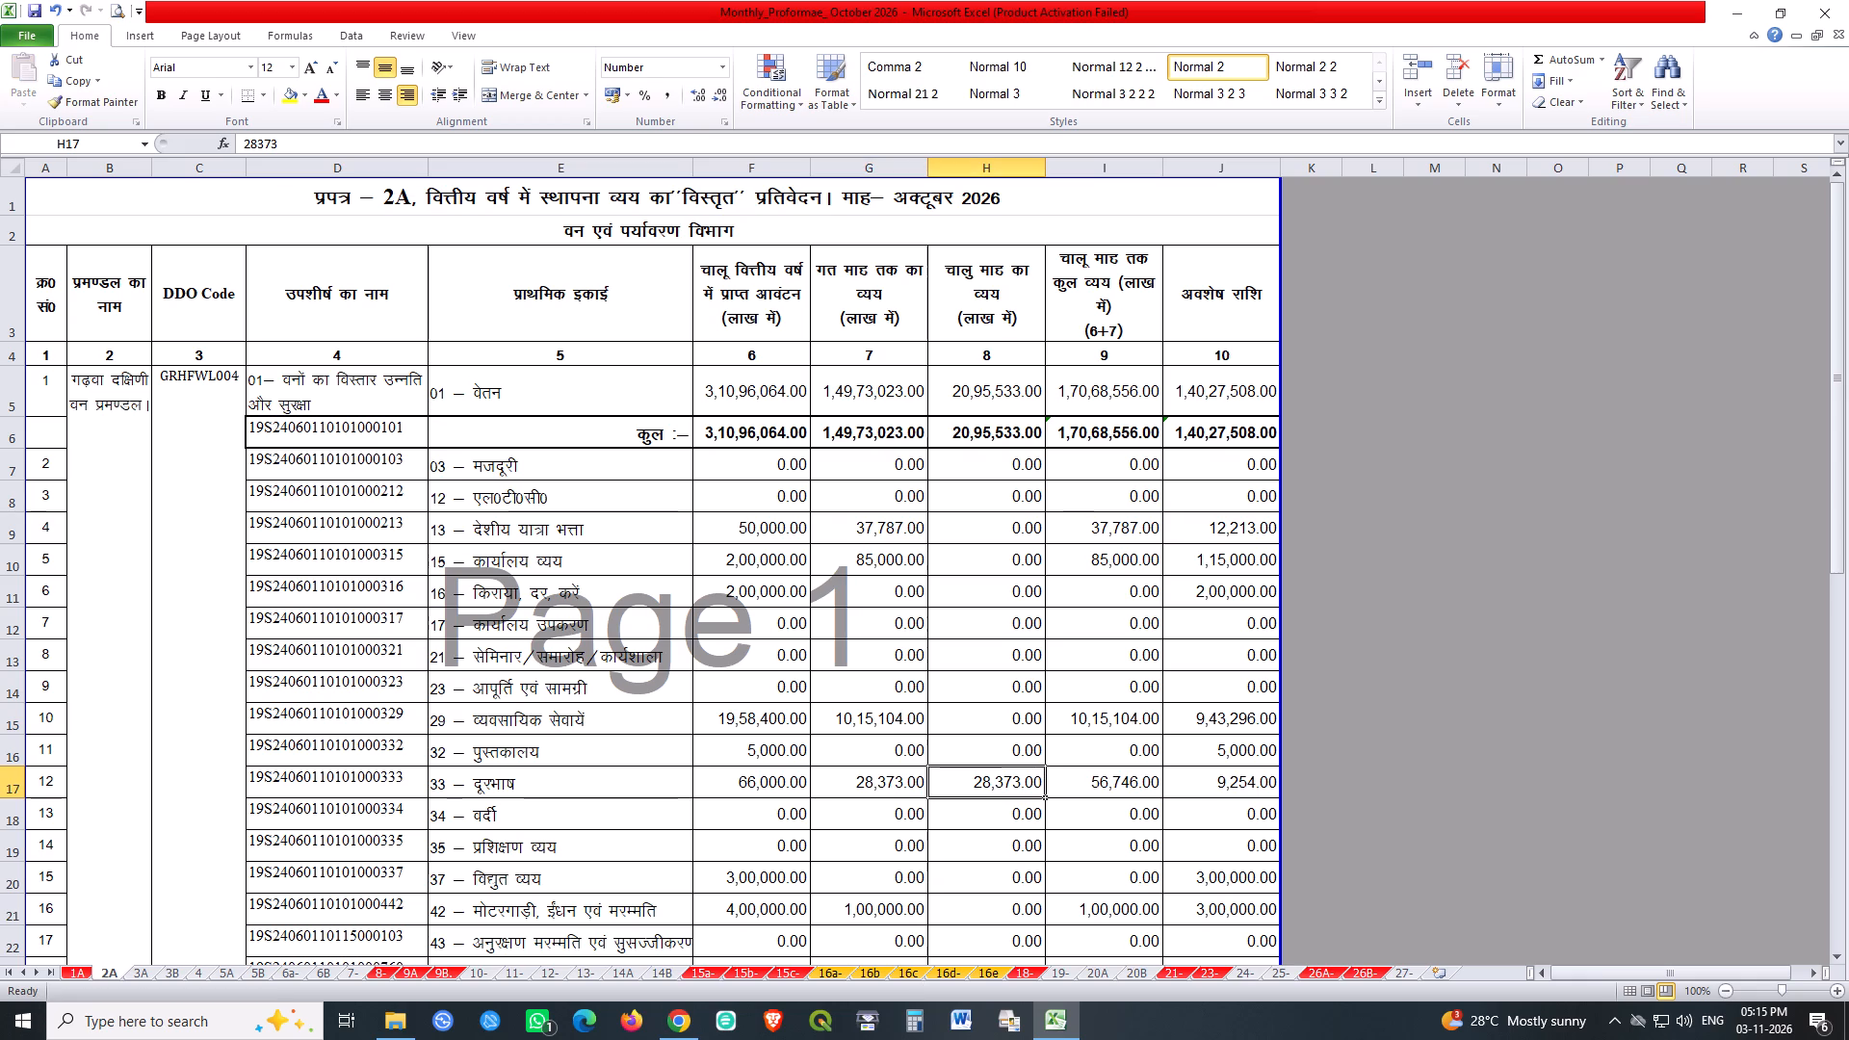
text(37627)
key(Return)
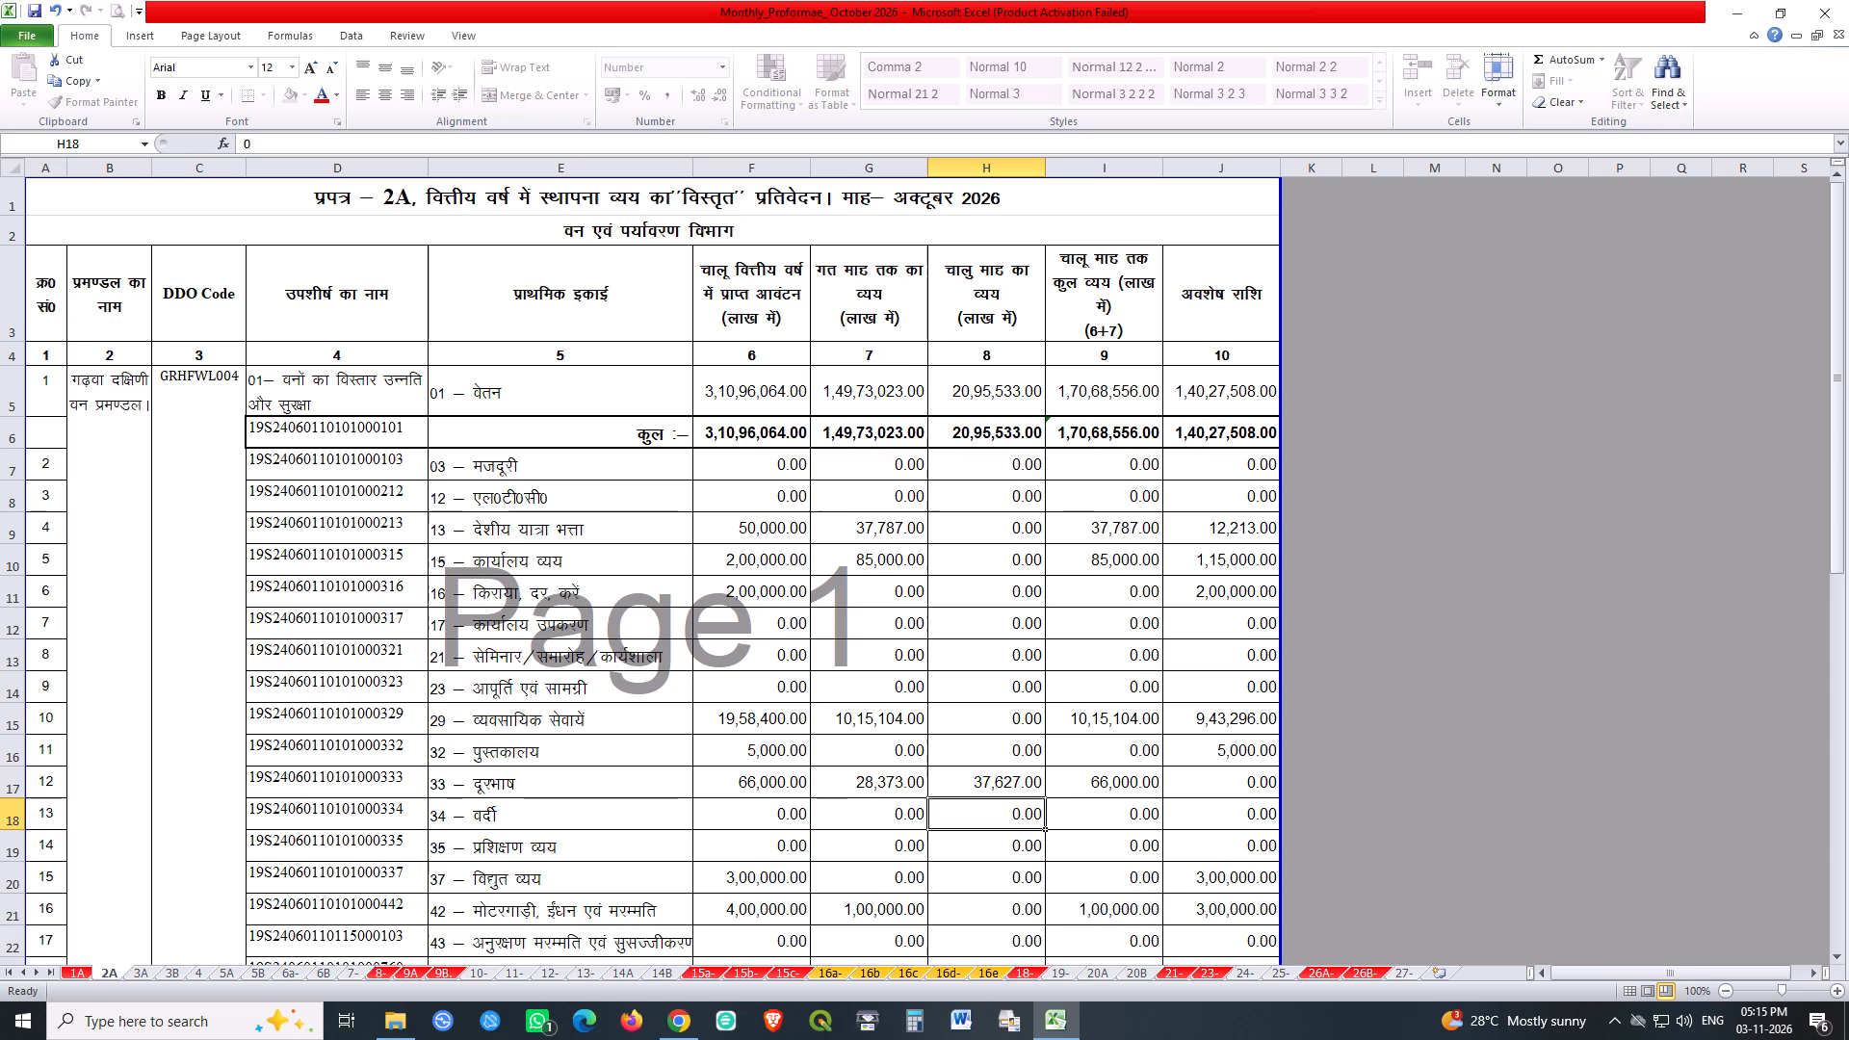
Save the October 2026 proformae workbook.
key(ctrl+s)
key(ctrl+s)
key(ctrl+s)
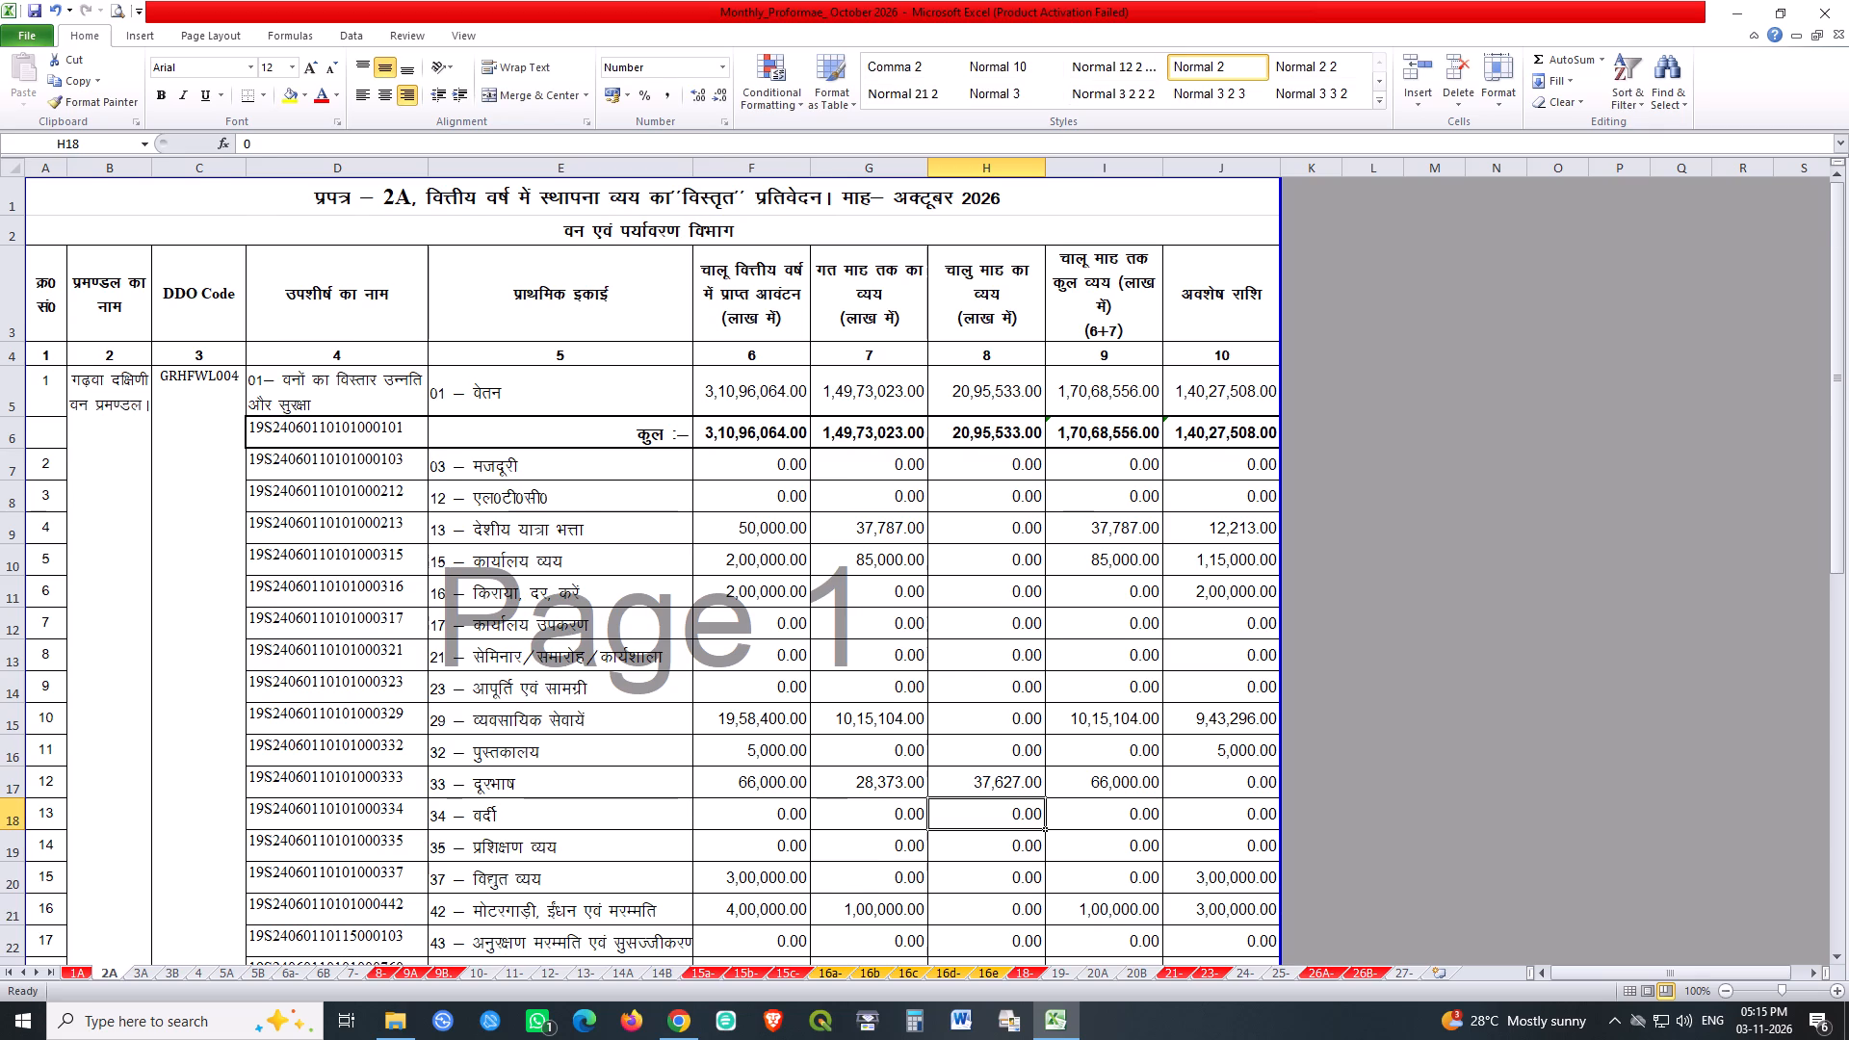
Copy the compensation (grant) row's cumulative expenditure from I25 into previous-months cell G25 as values only.
scroll(1070, 694, down, 2)
click(1073, 759)
key(ctrl+c)
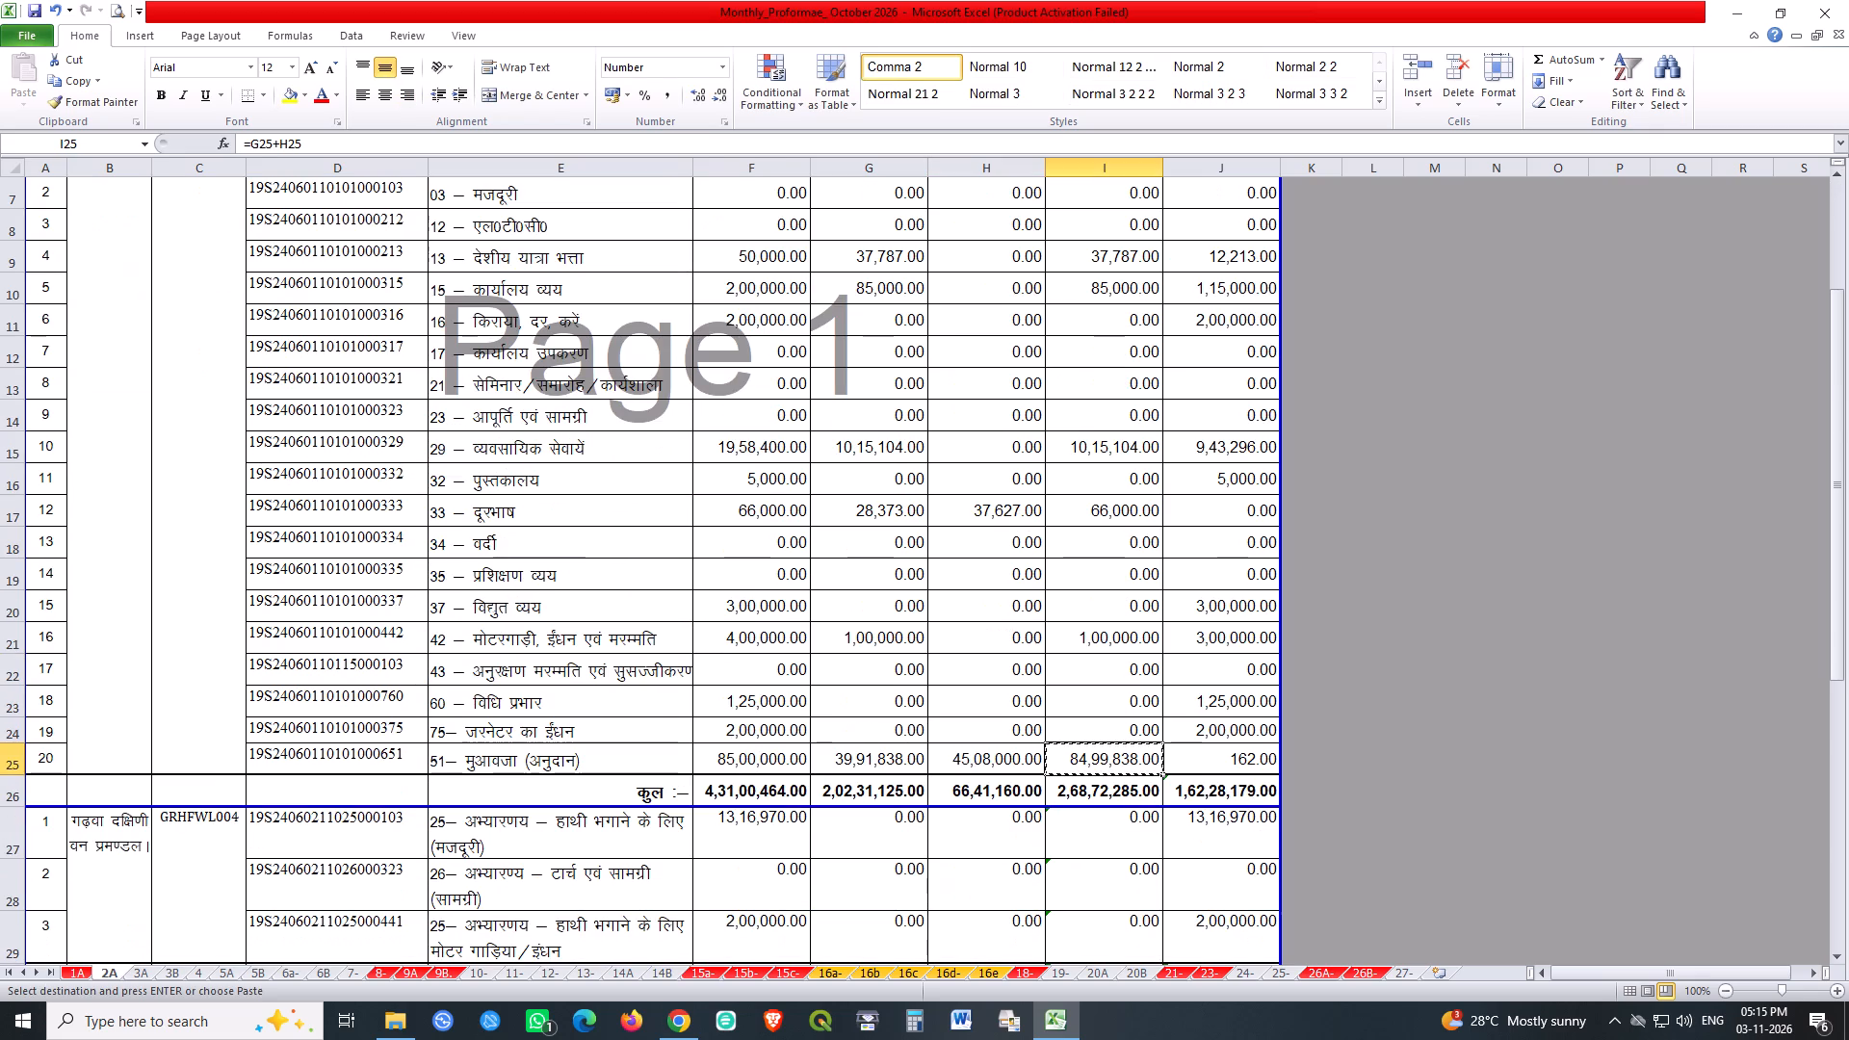
click(889, 753)
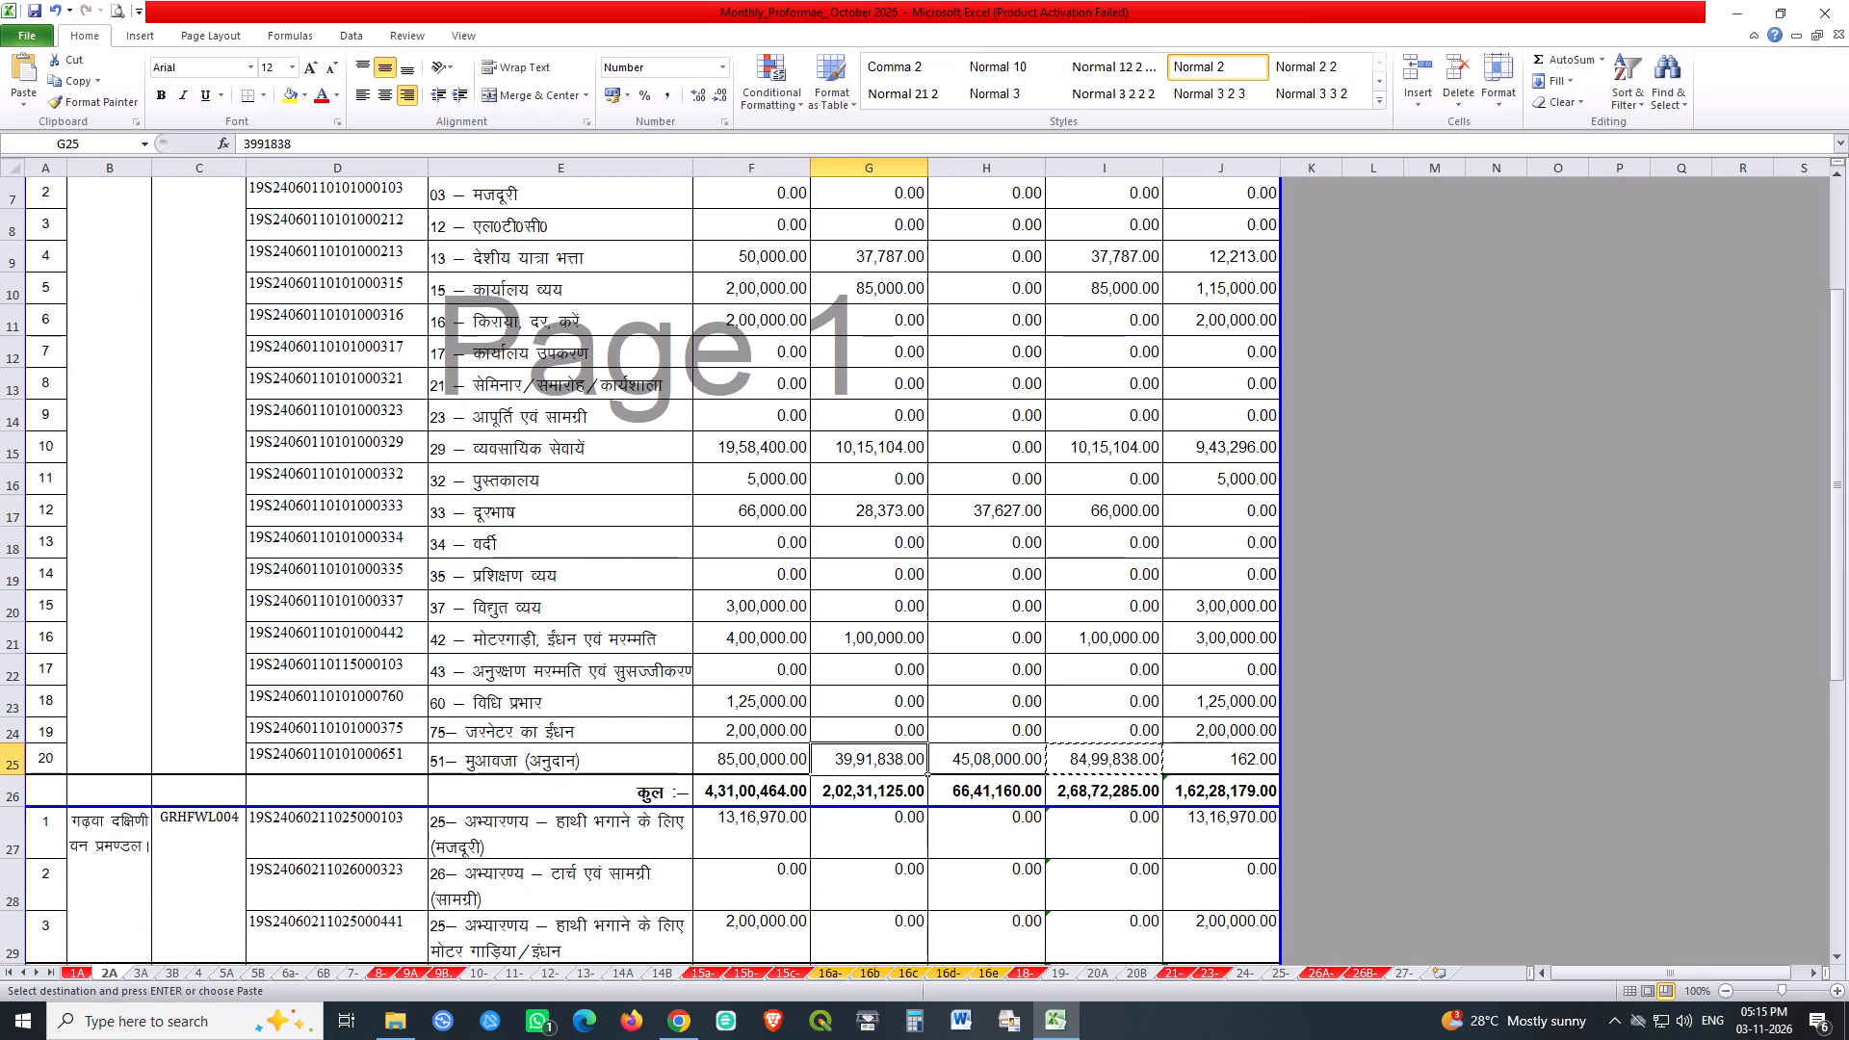
key(ctrl+alt+v)
click(337, 349)
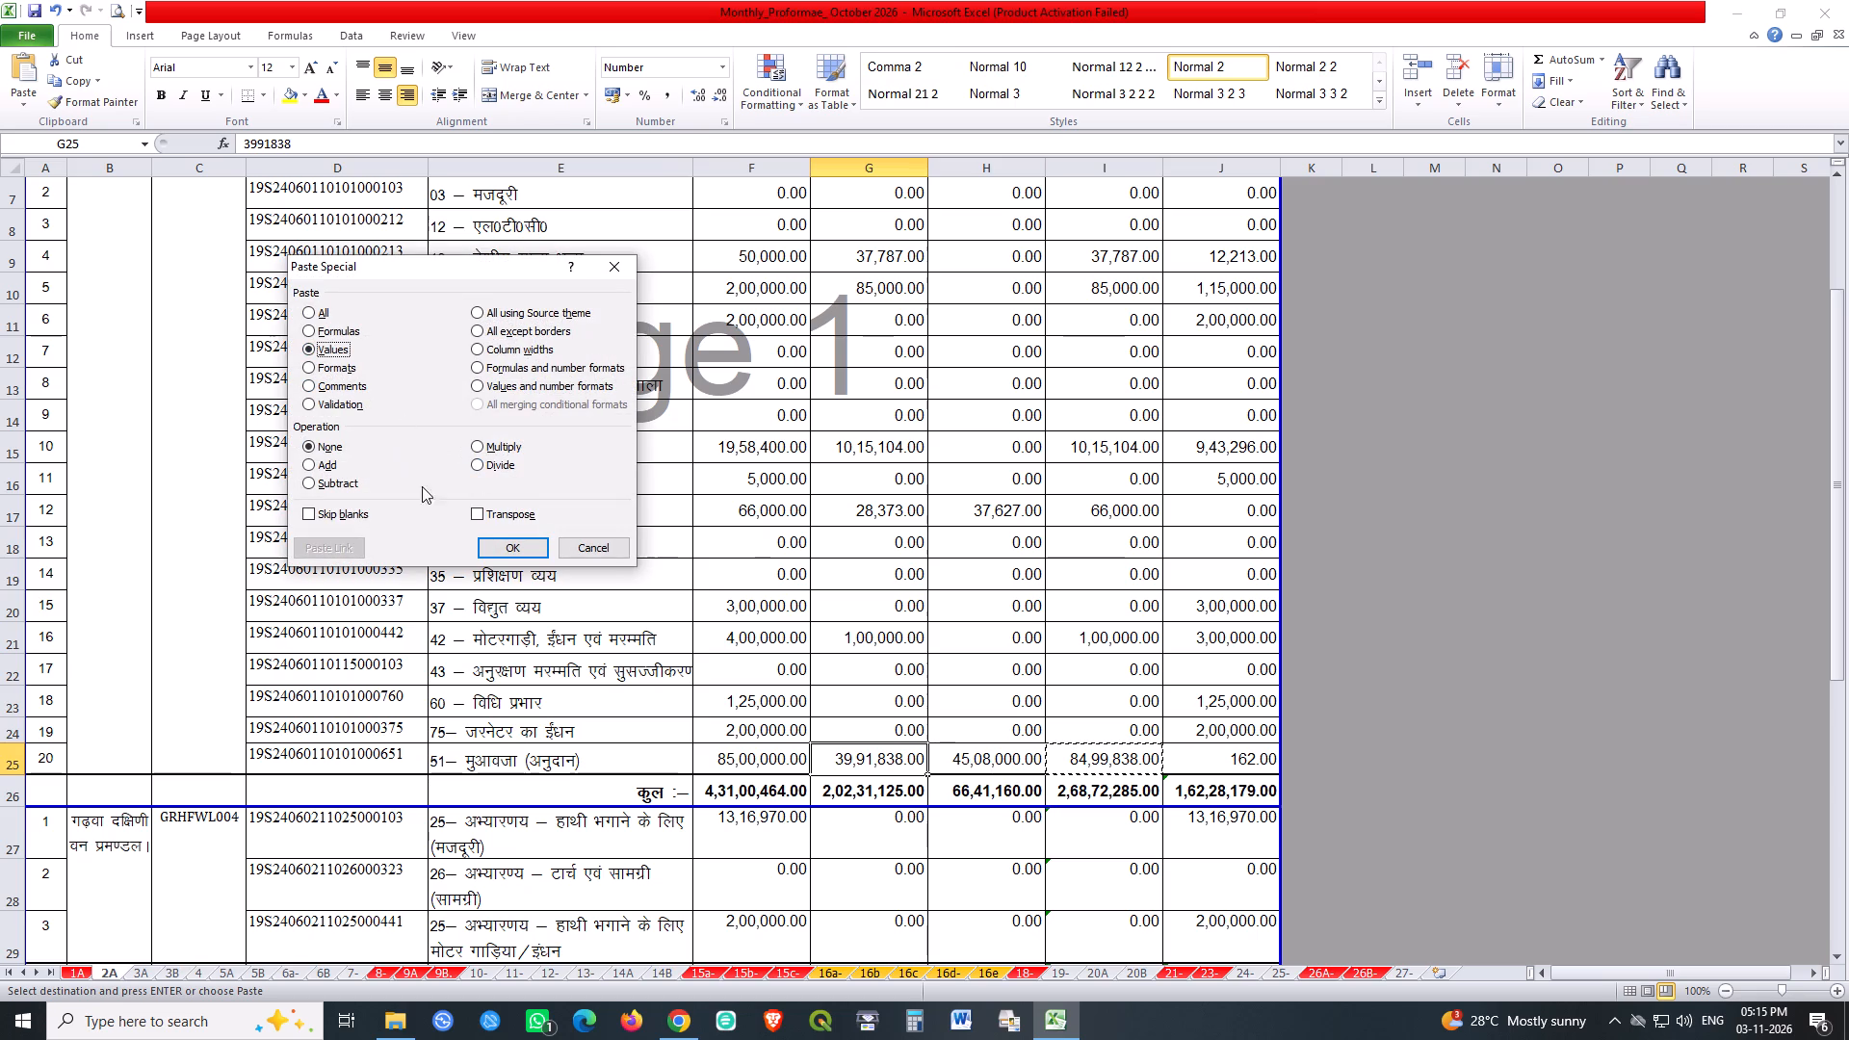
click(506, 544)
Set the compensation (grant) row's current-month expenditure H25 to 0 and save the workbook.
click(975, 762)
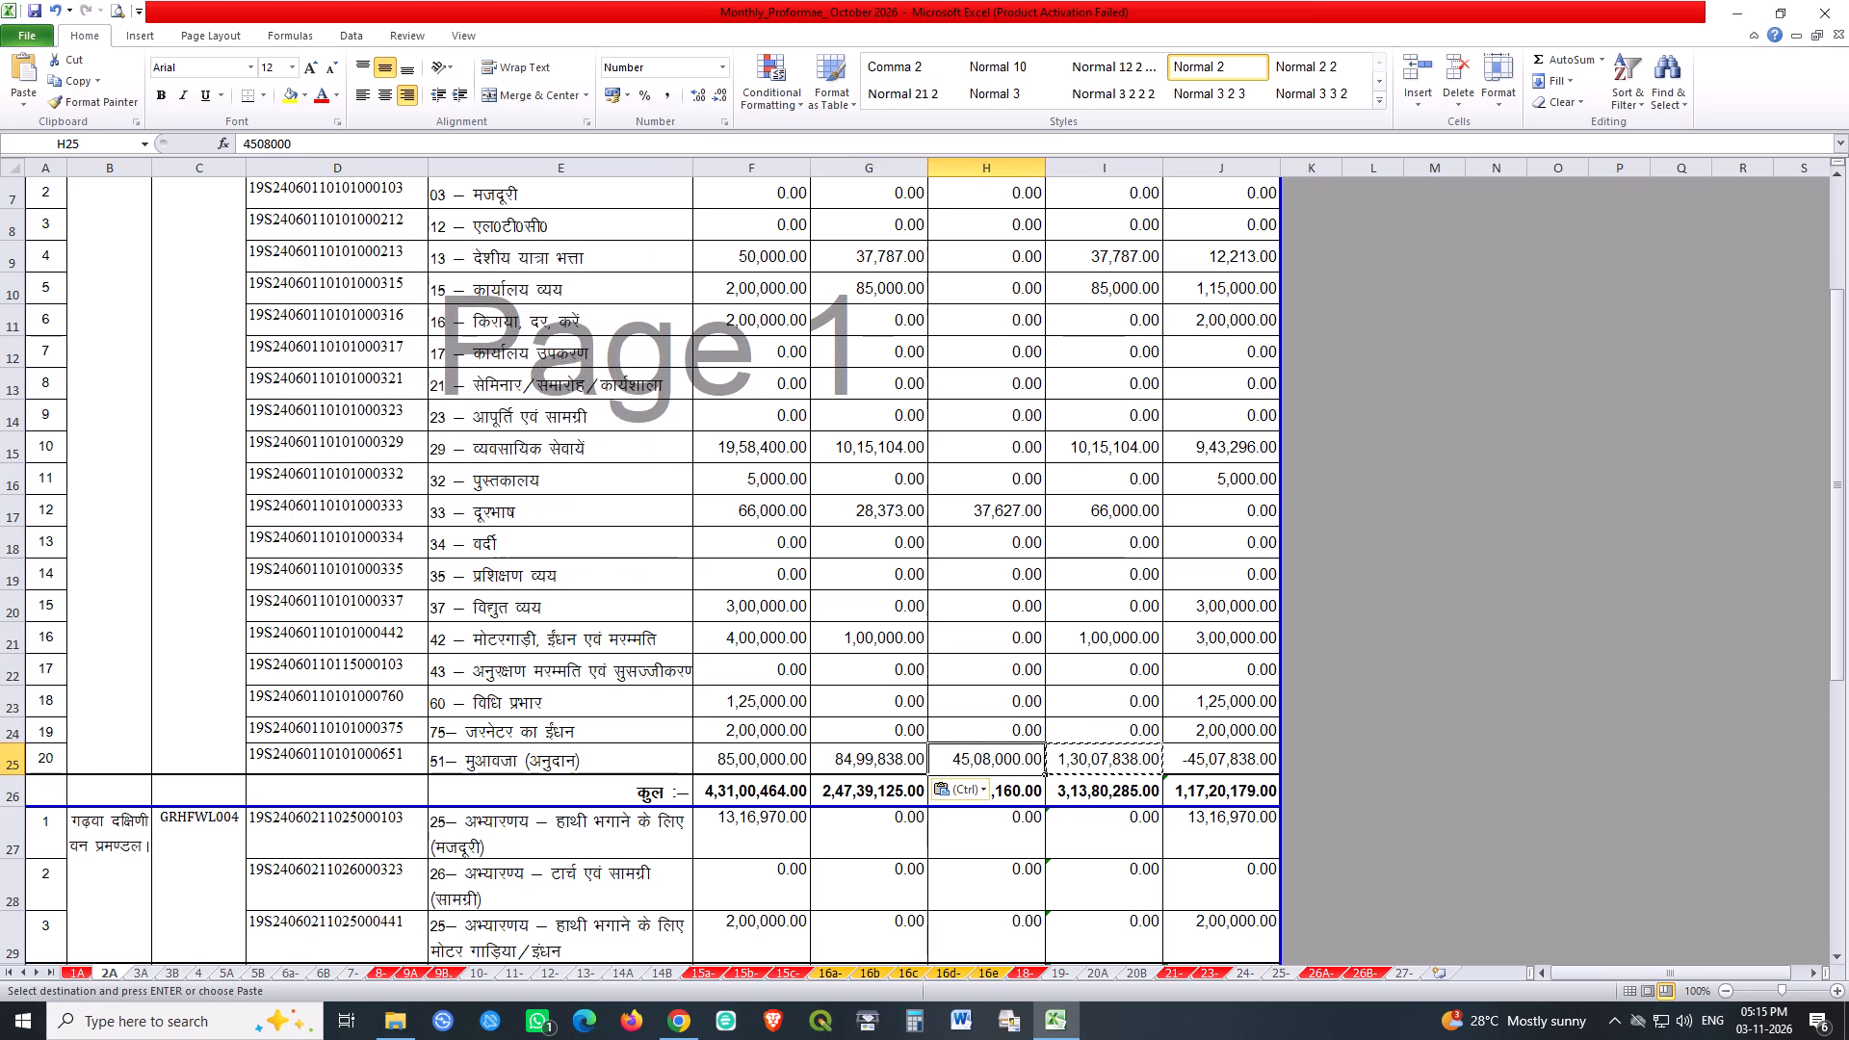
key(0)
key(Return)
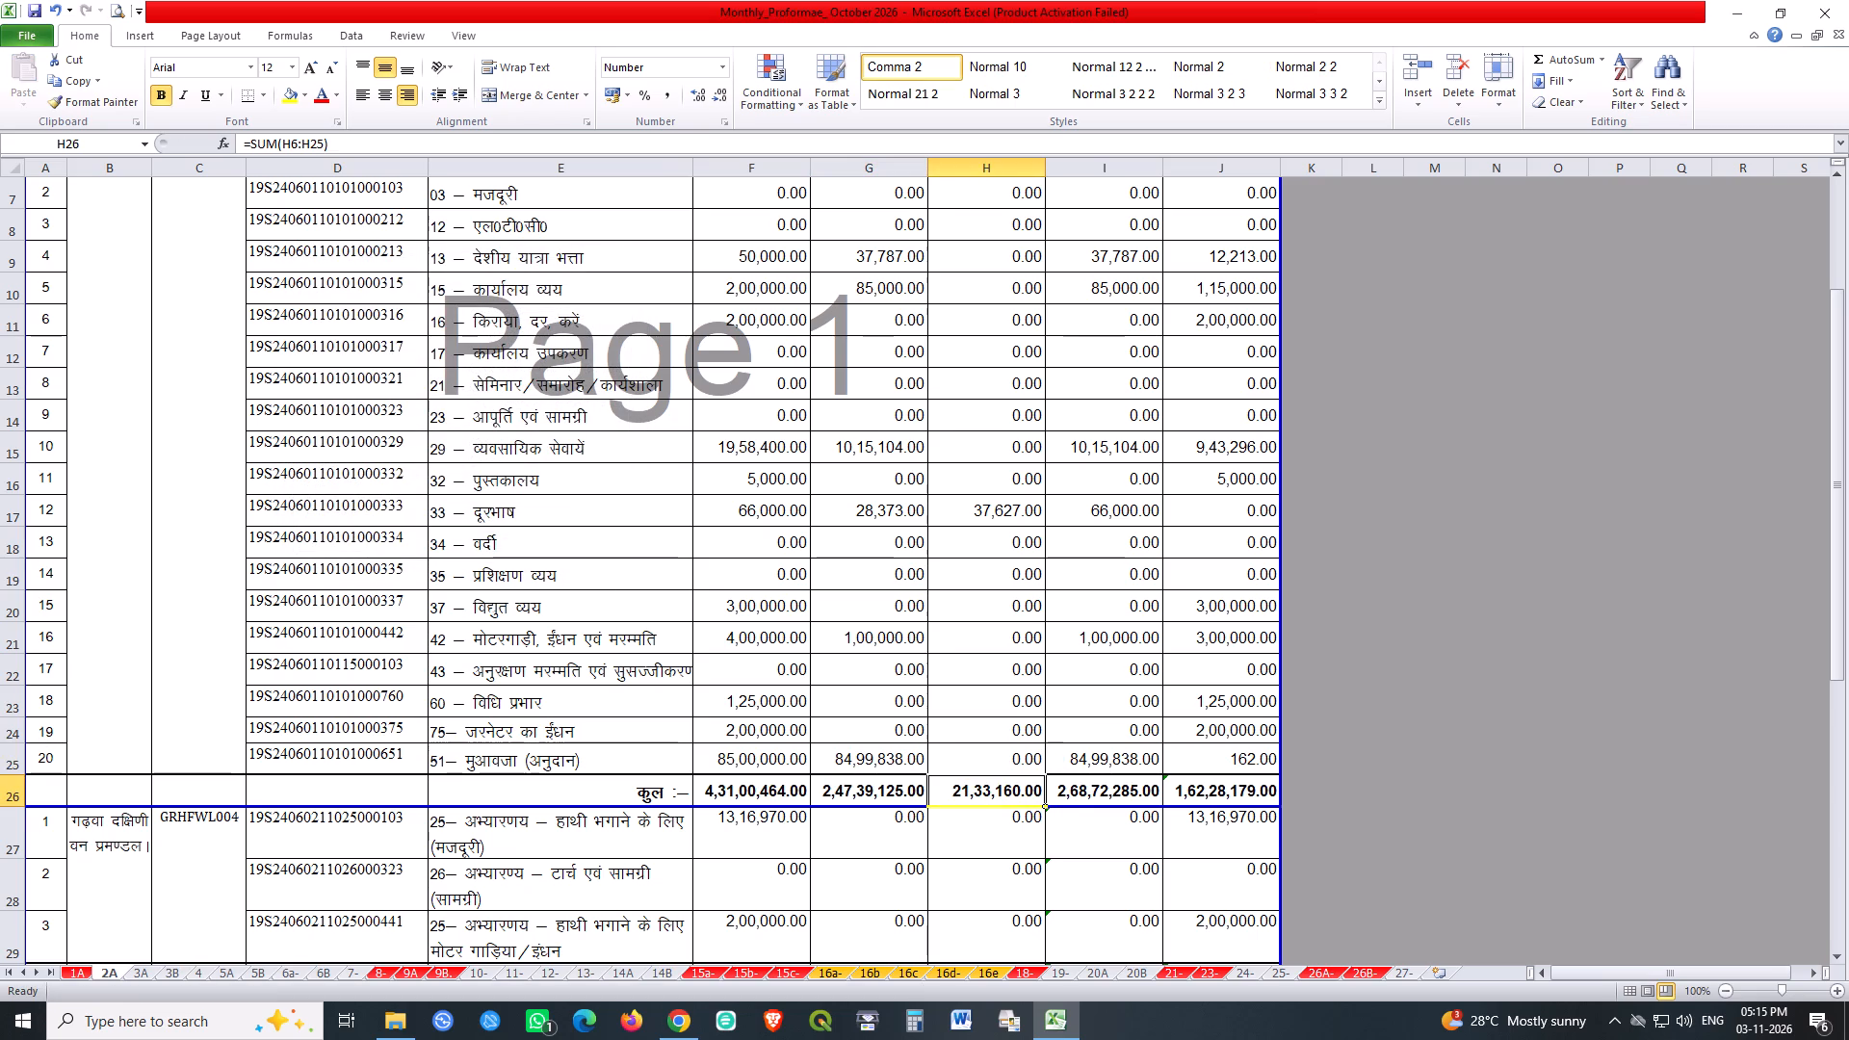
key(ctrl+s)
key(ctrl+s)
key(ctrl+s)
key(ctrl+s)
key(ctrl+s)
key(ctrl+s)
key(ctrl+s)
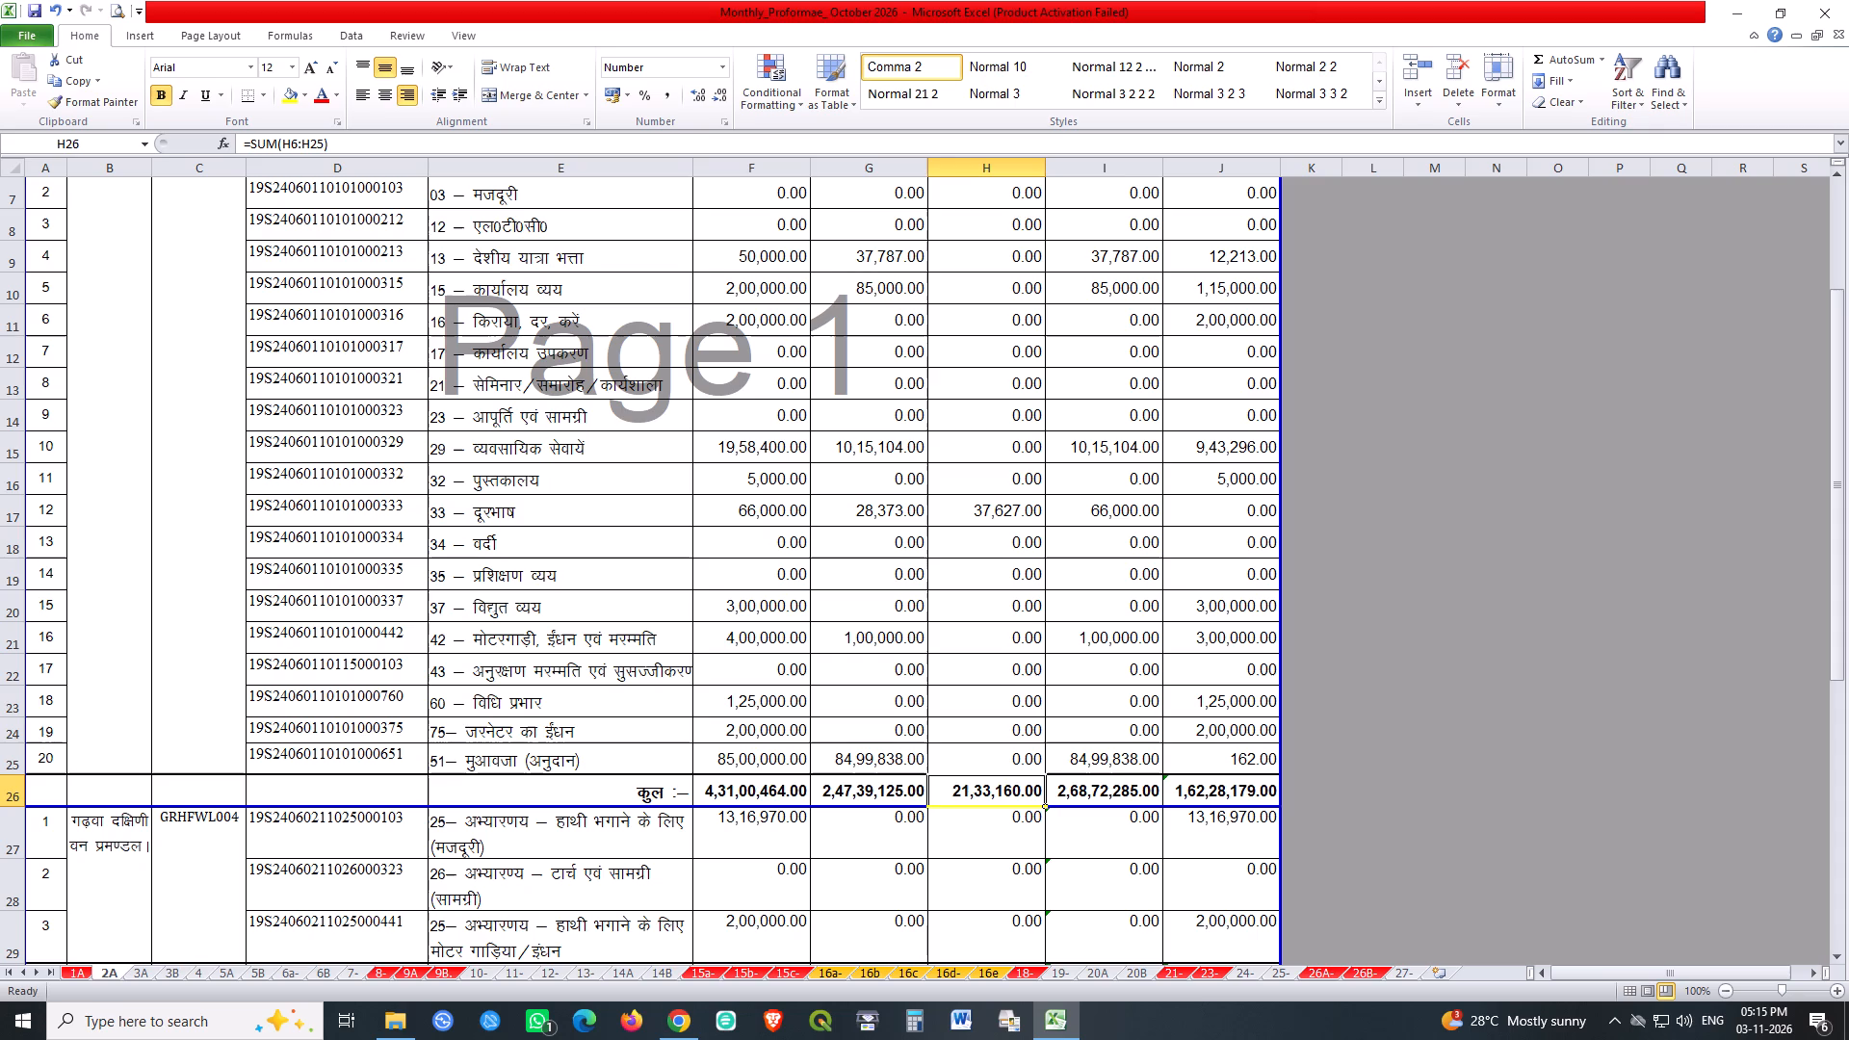
Enter current-month expenditure of 521327 in H27 for sanctuary elephant-driving wages and 125000 in H29 for vehicles/fuel.
scroll(1184, 739, down, 1)
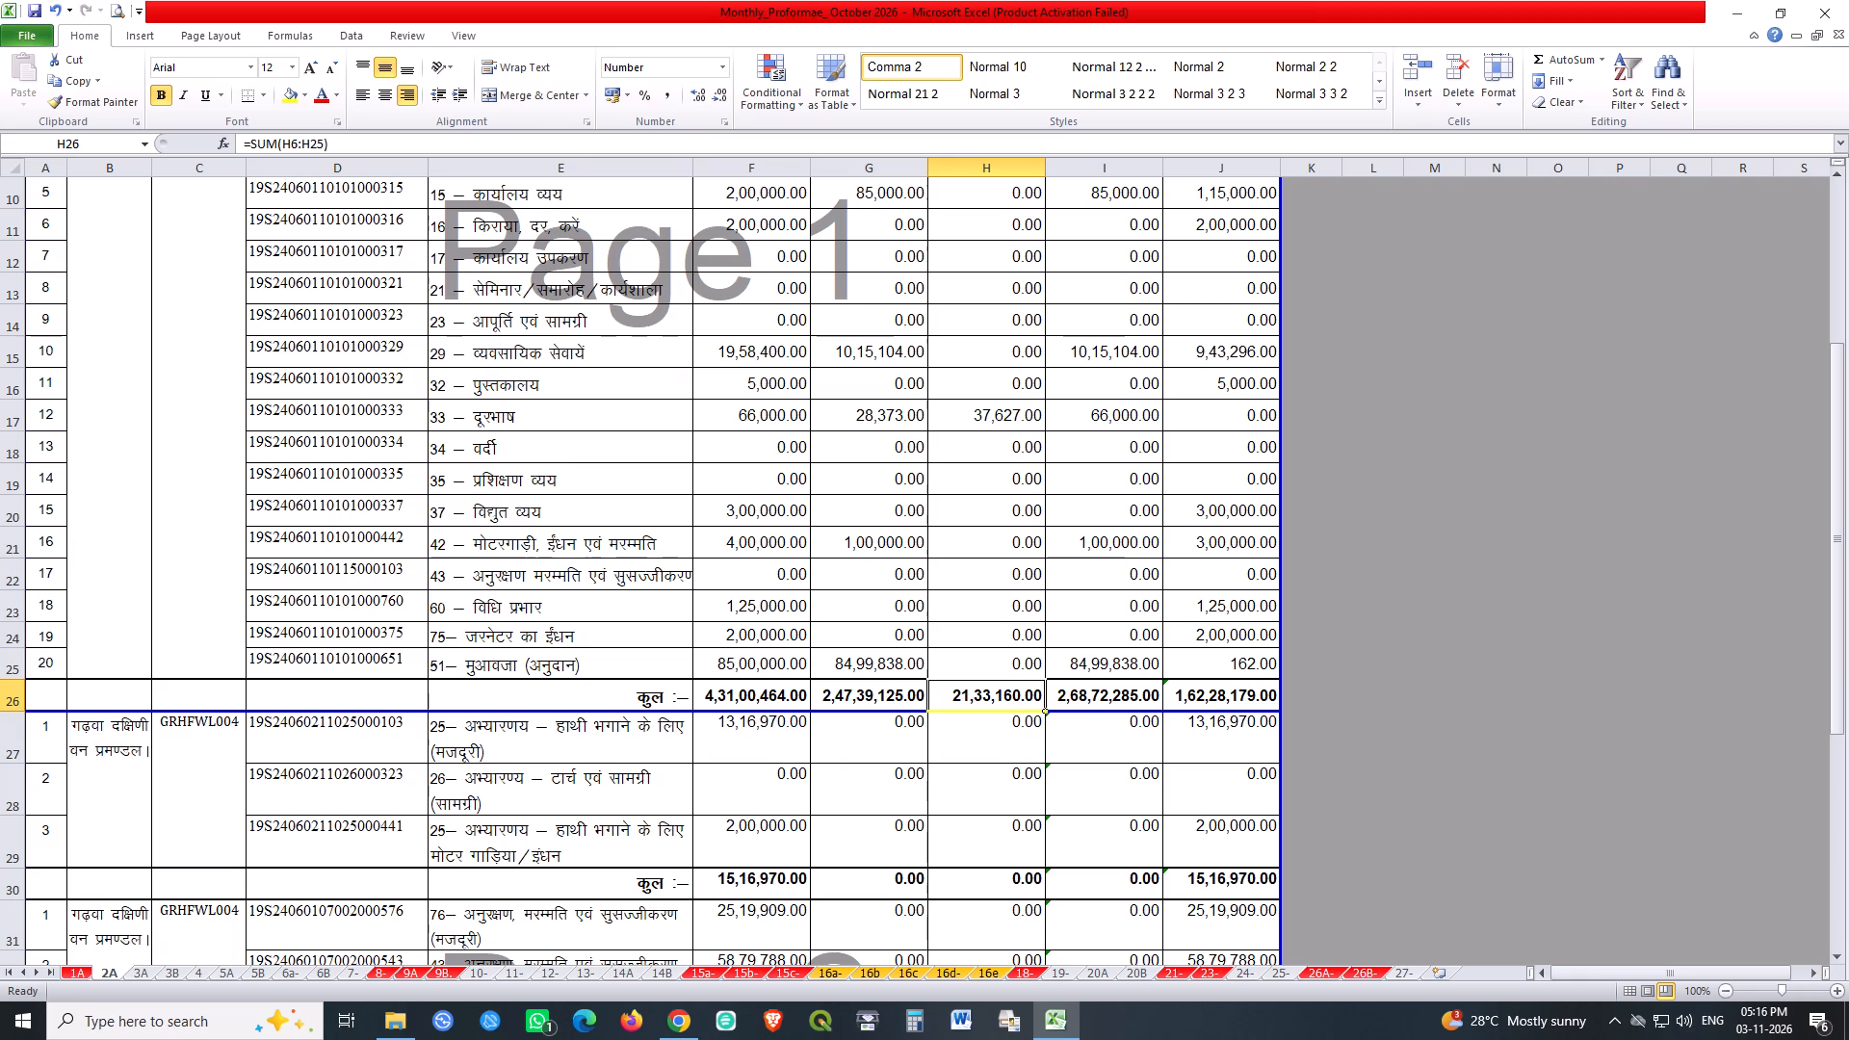
click(1002, 739)
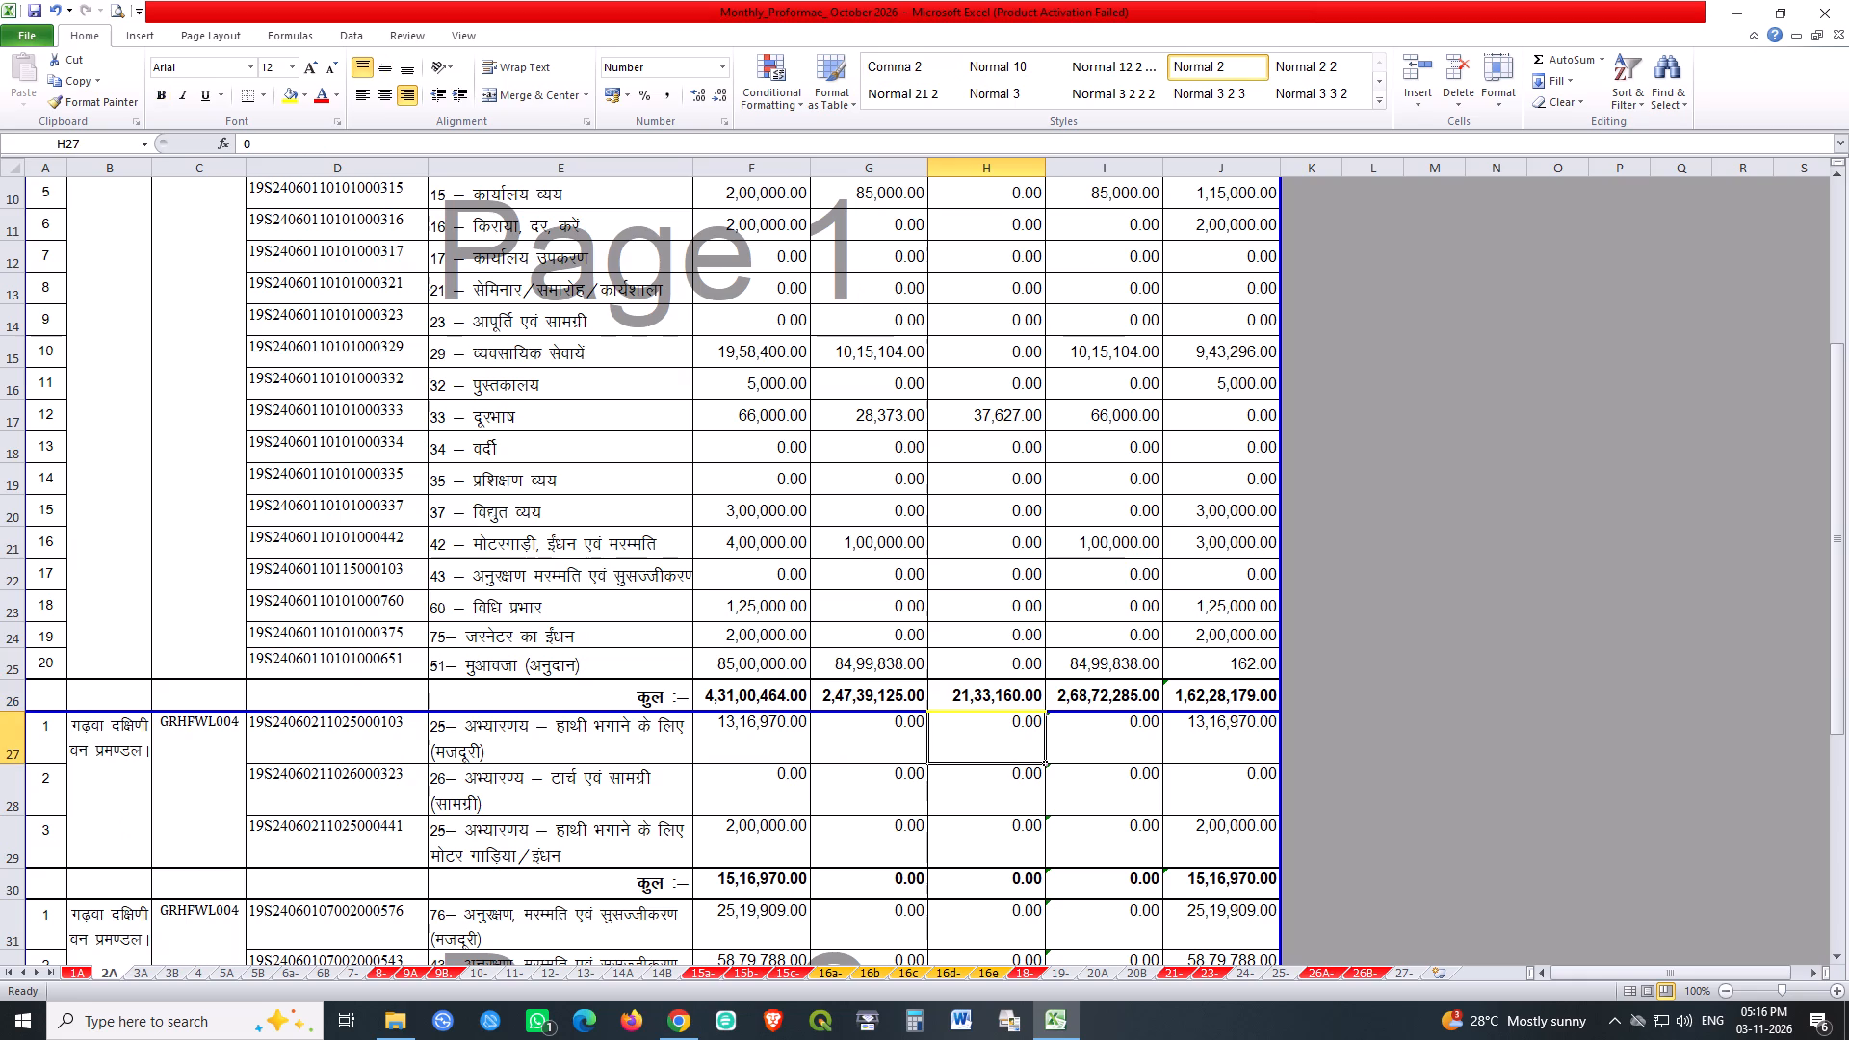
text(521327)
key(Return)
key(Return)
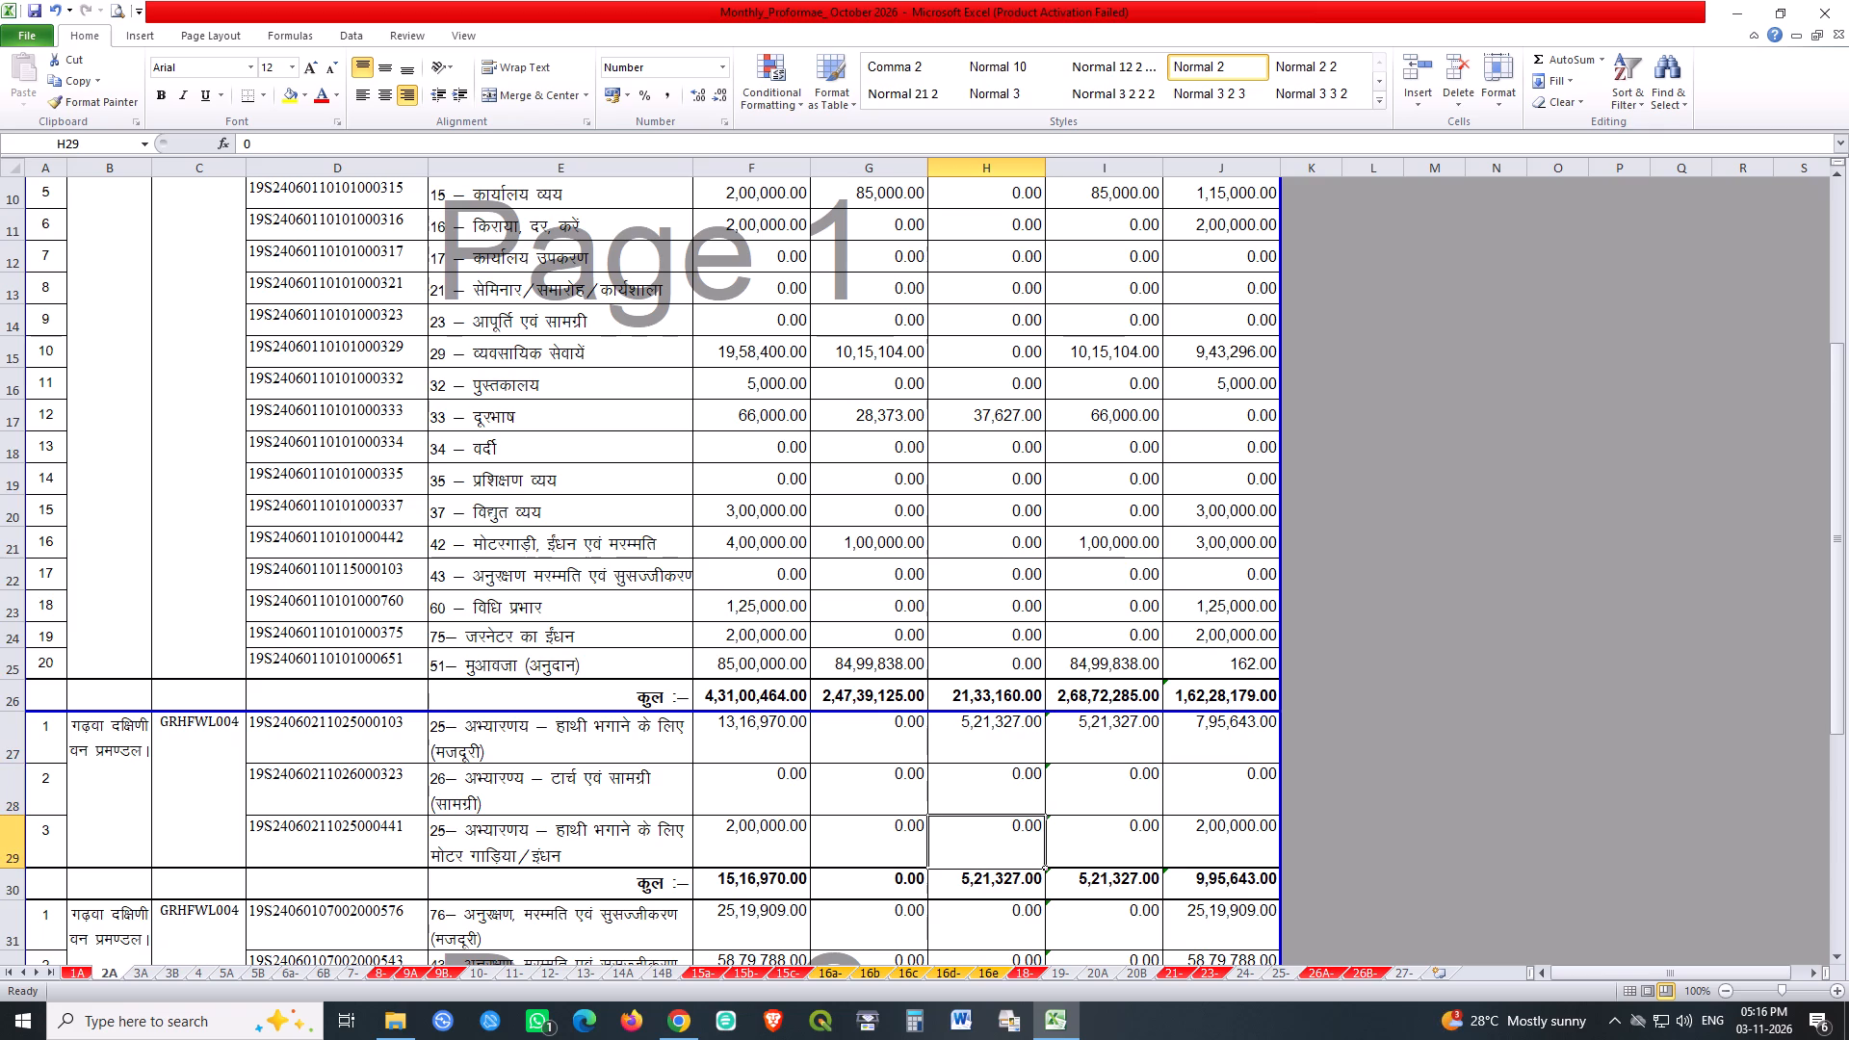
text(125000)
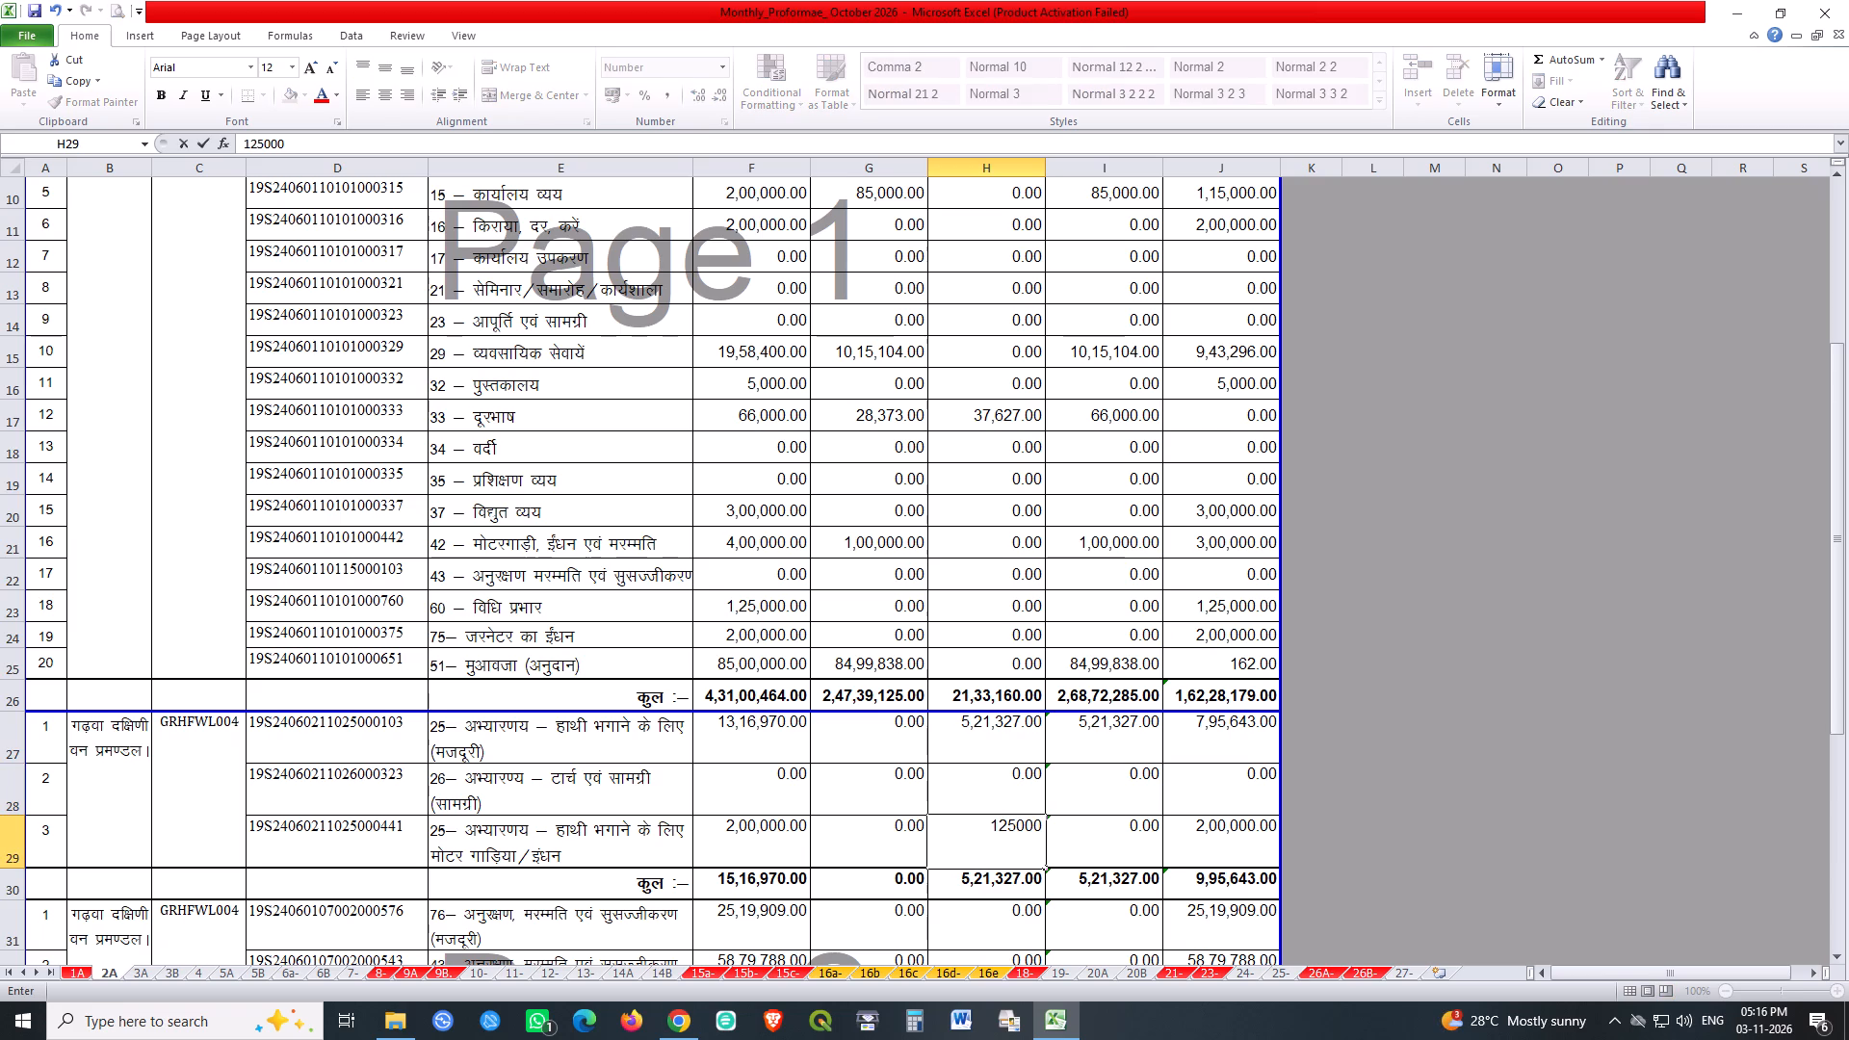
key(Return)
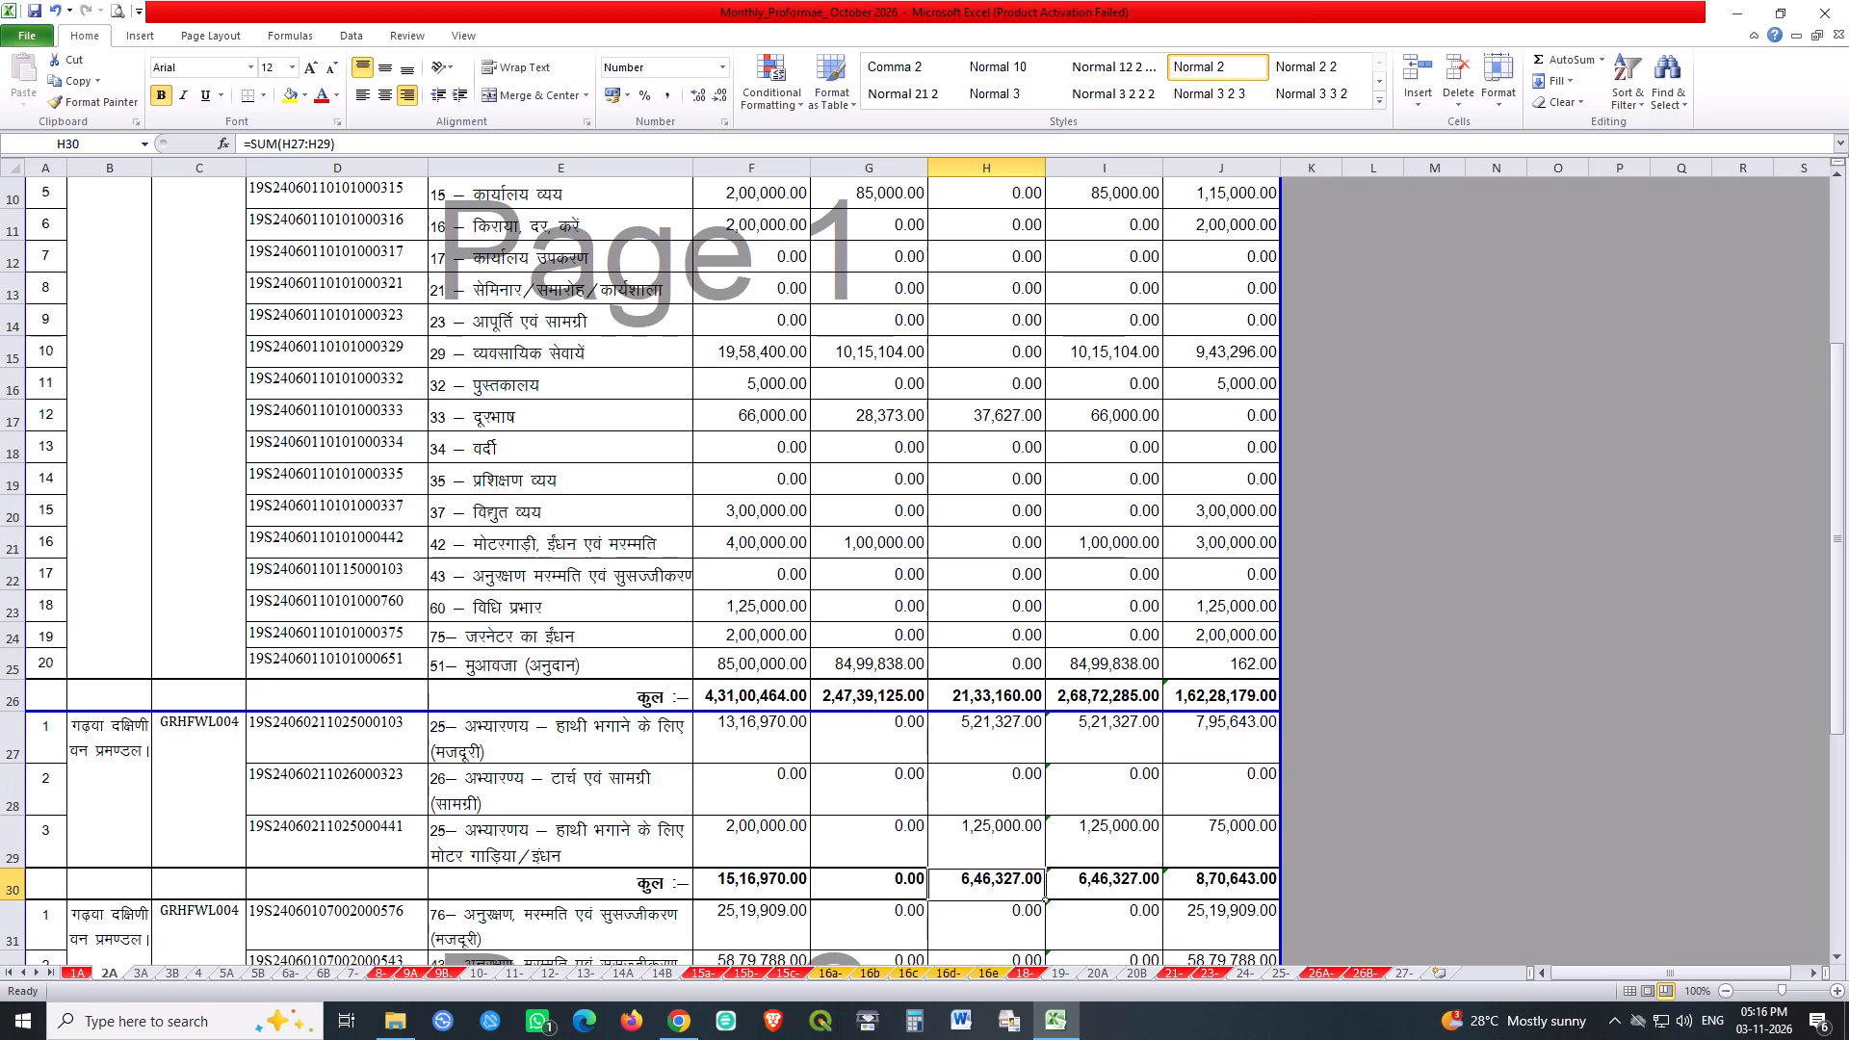
Check the grand-total formulas in row 38 for allotment, current-month, cumulative and balance columns, and save the workbook.
scroll(1012, 753, down, 2)
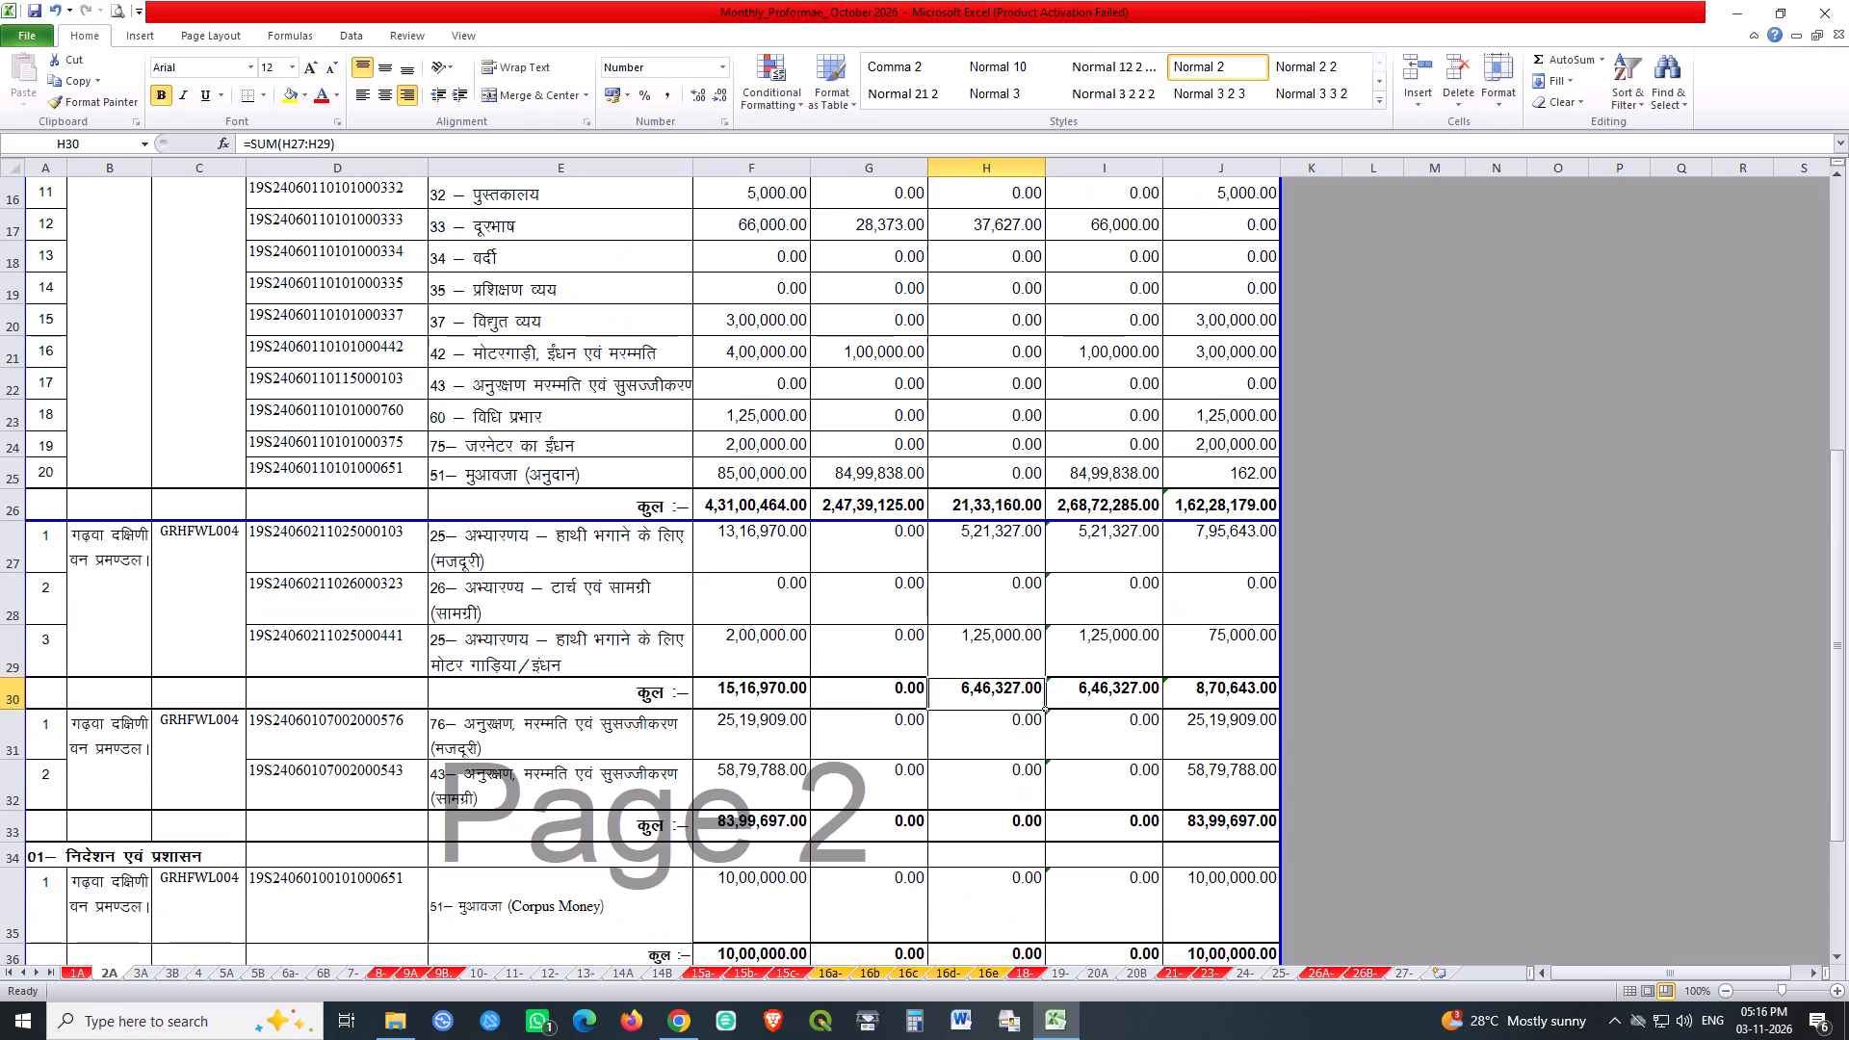
scroll(1055, 720, down, 2)
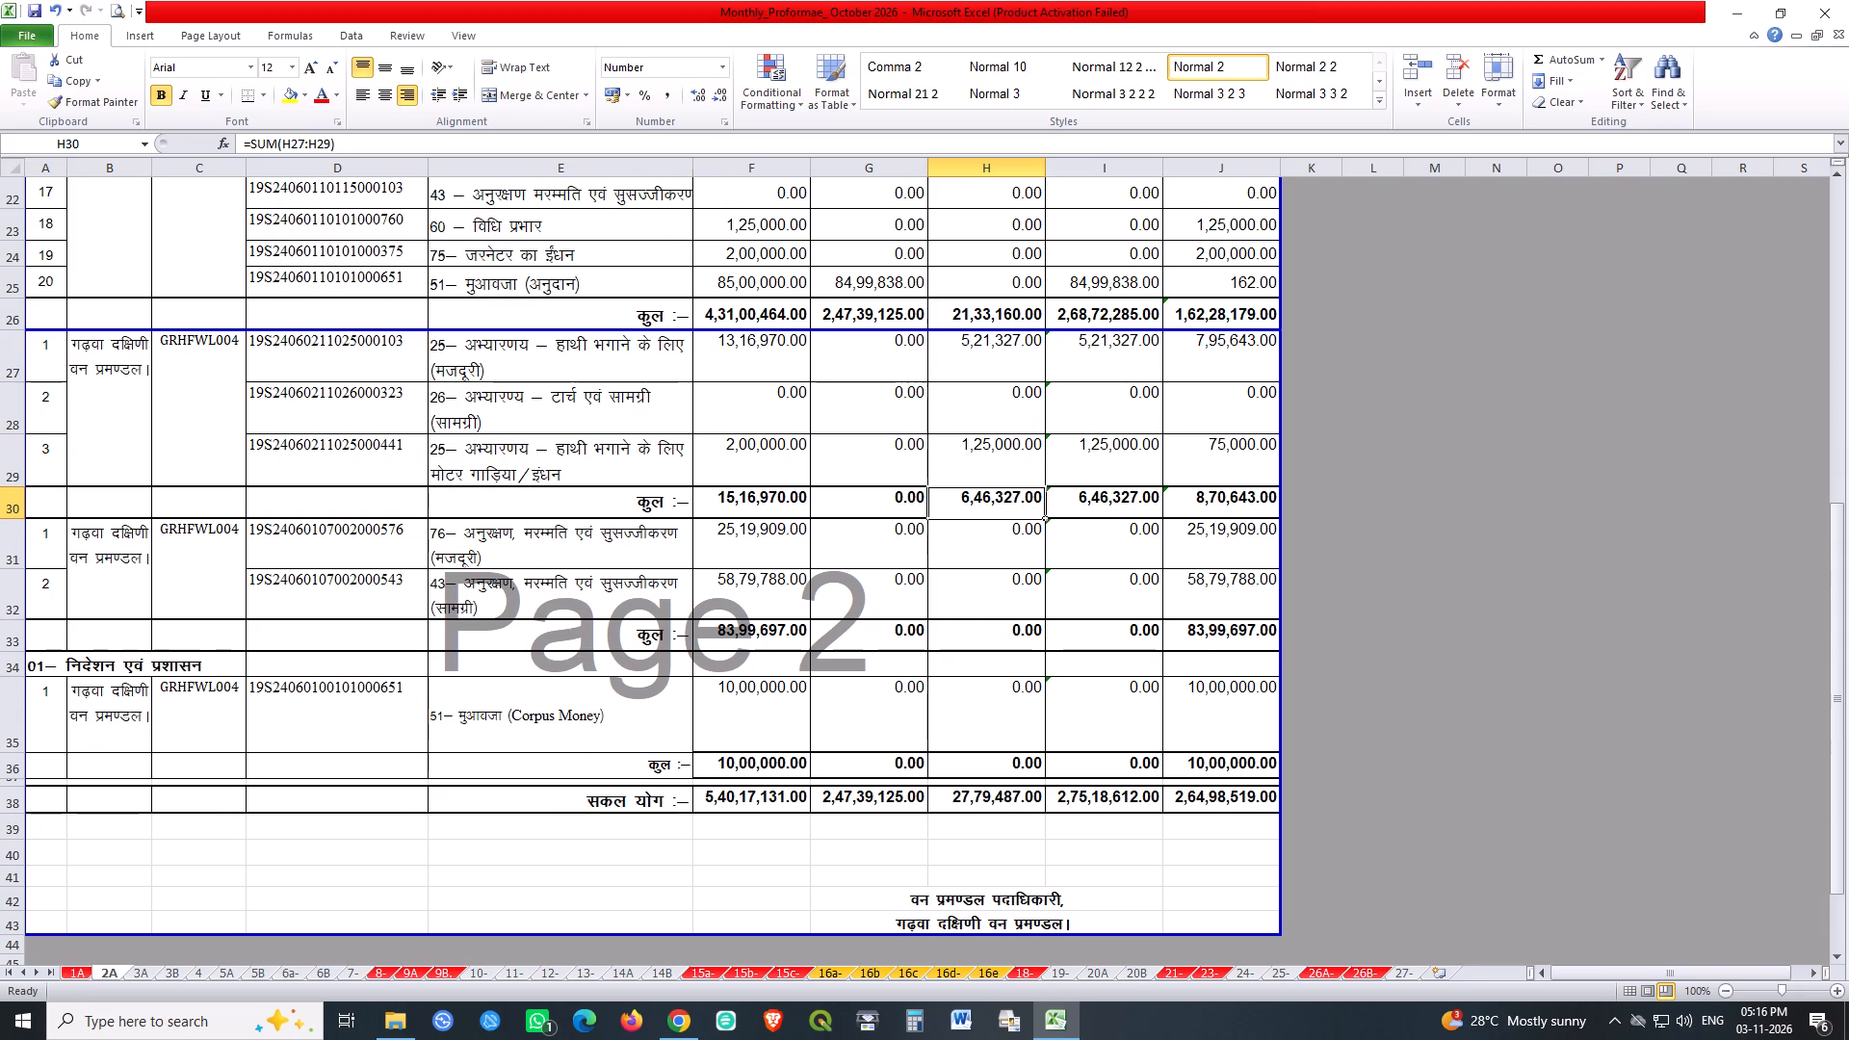
click(753, 800)
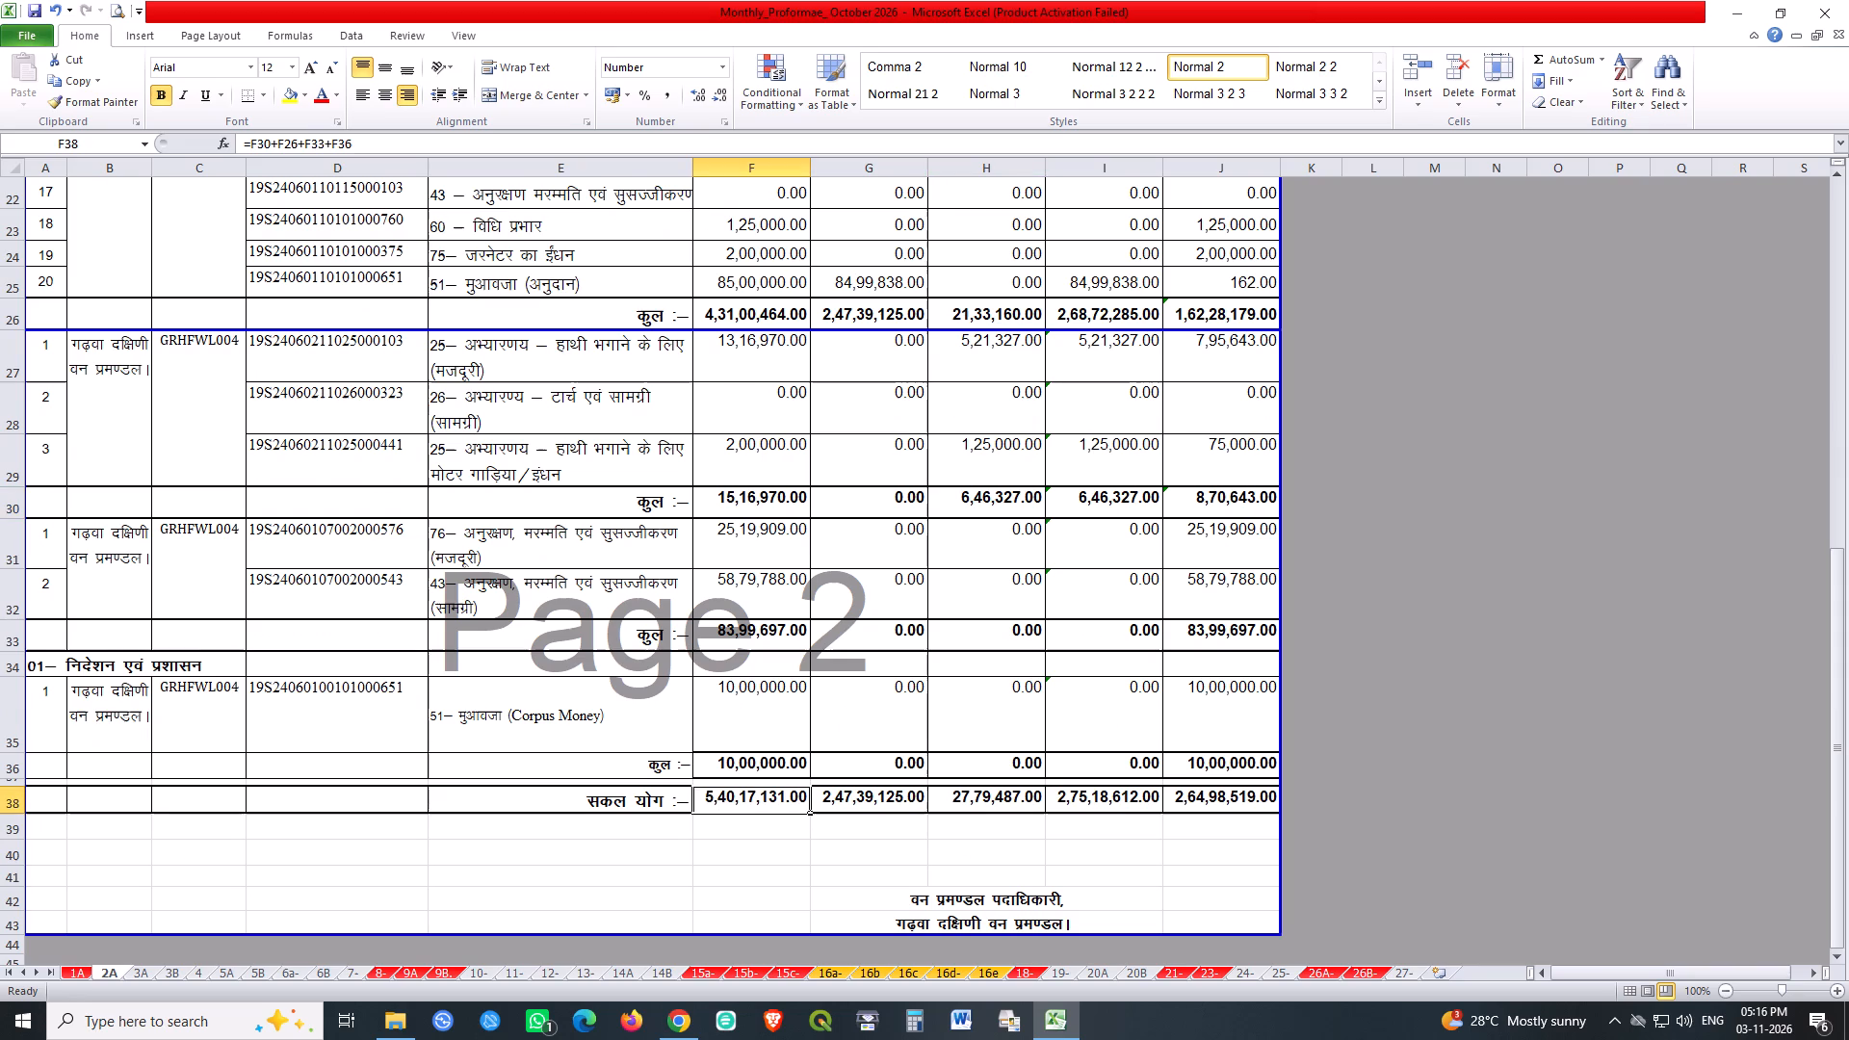
click(986, 813)
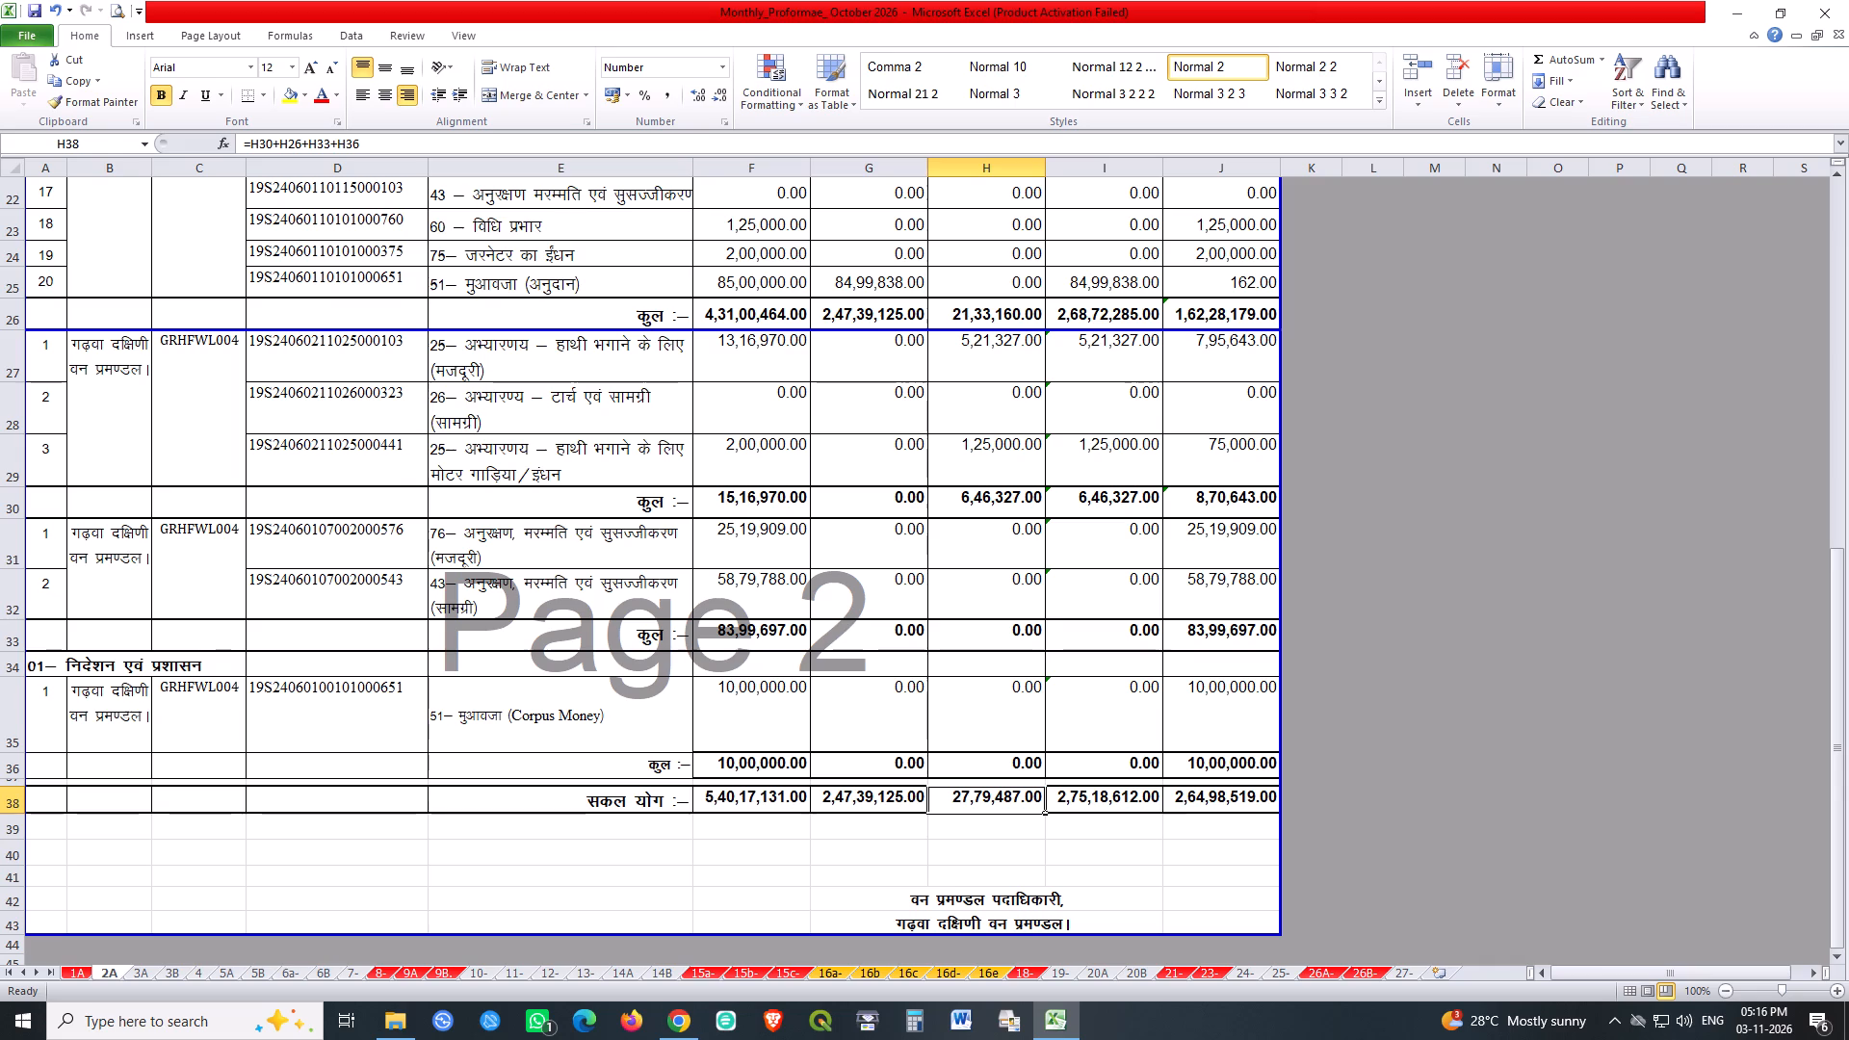
click(1122, 800)
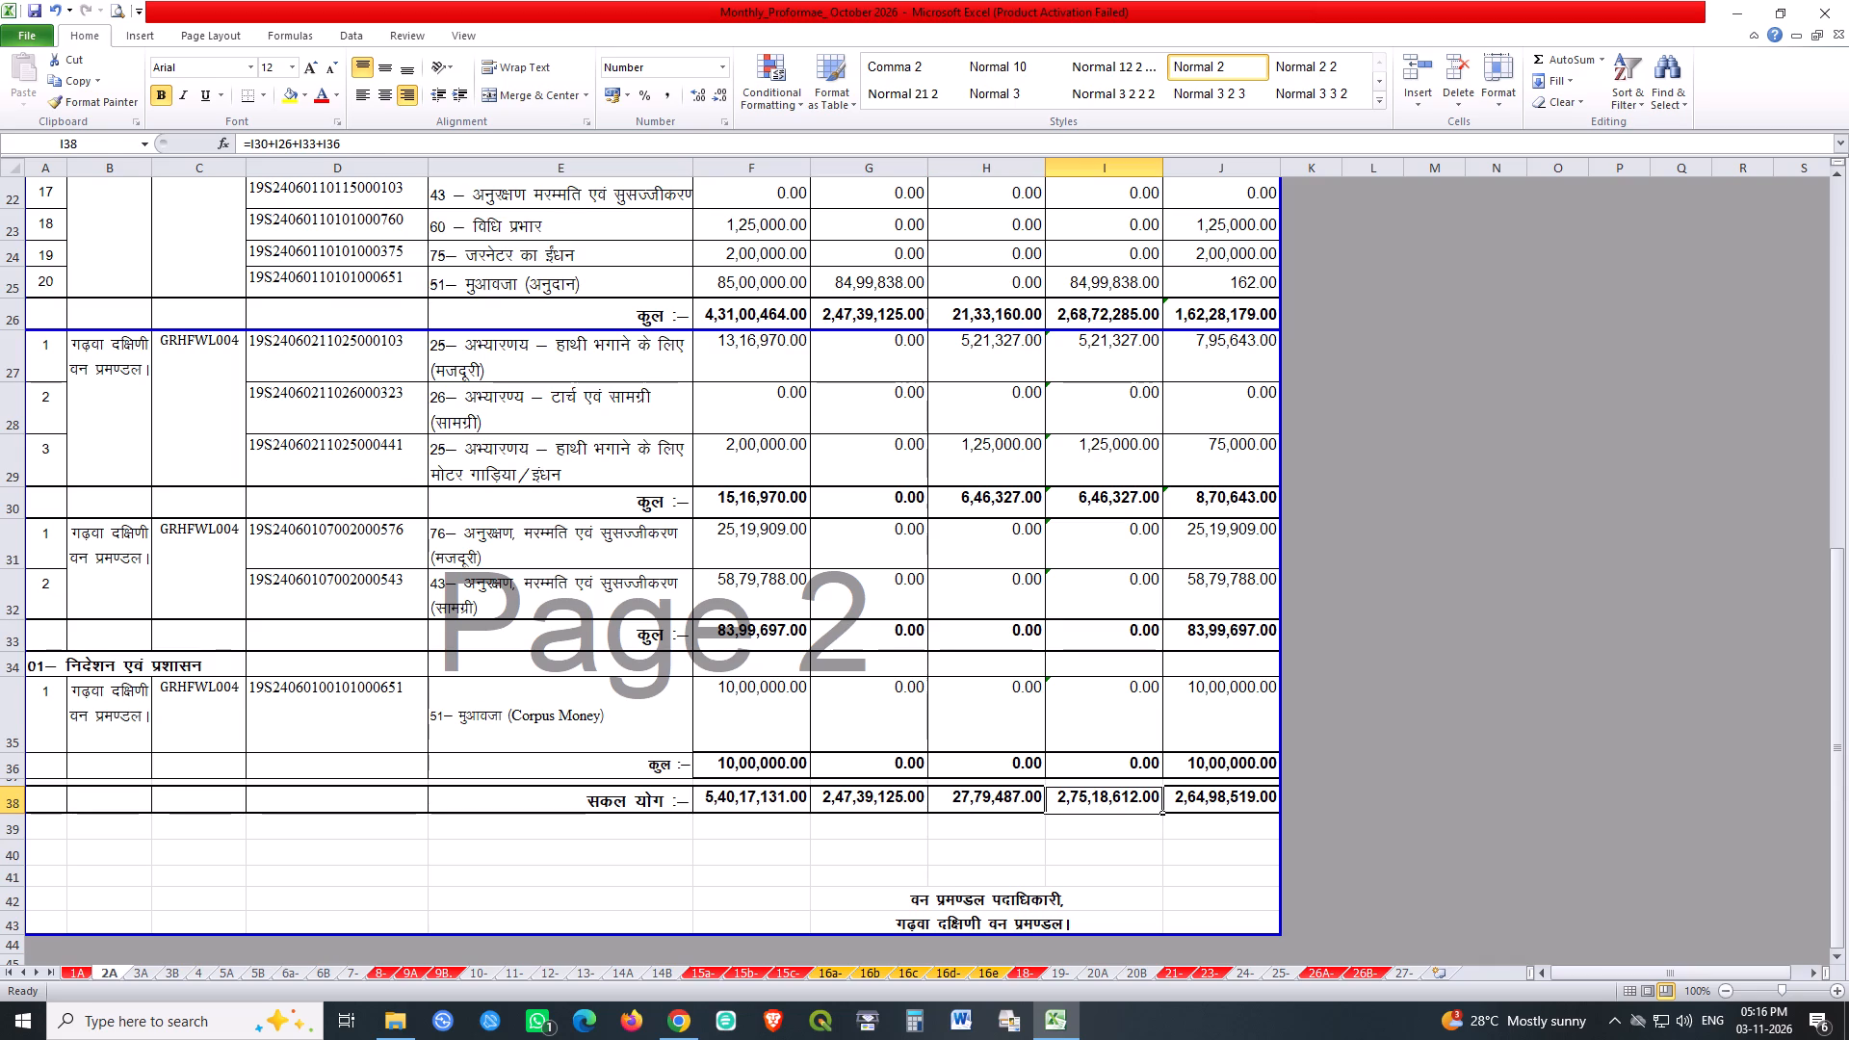
click(1234, 799)
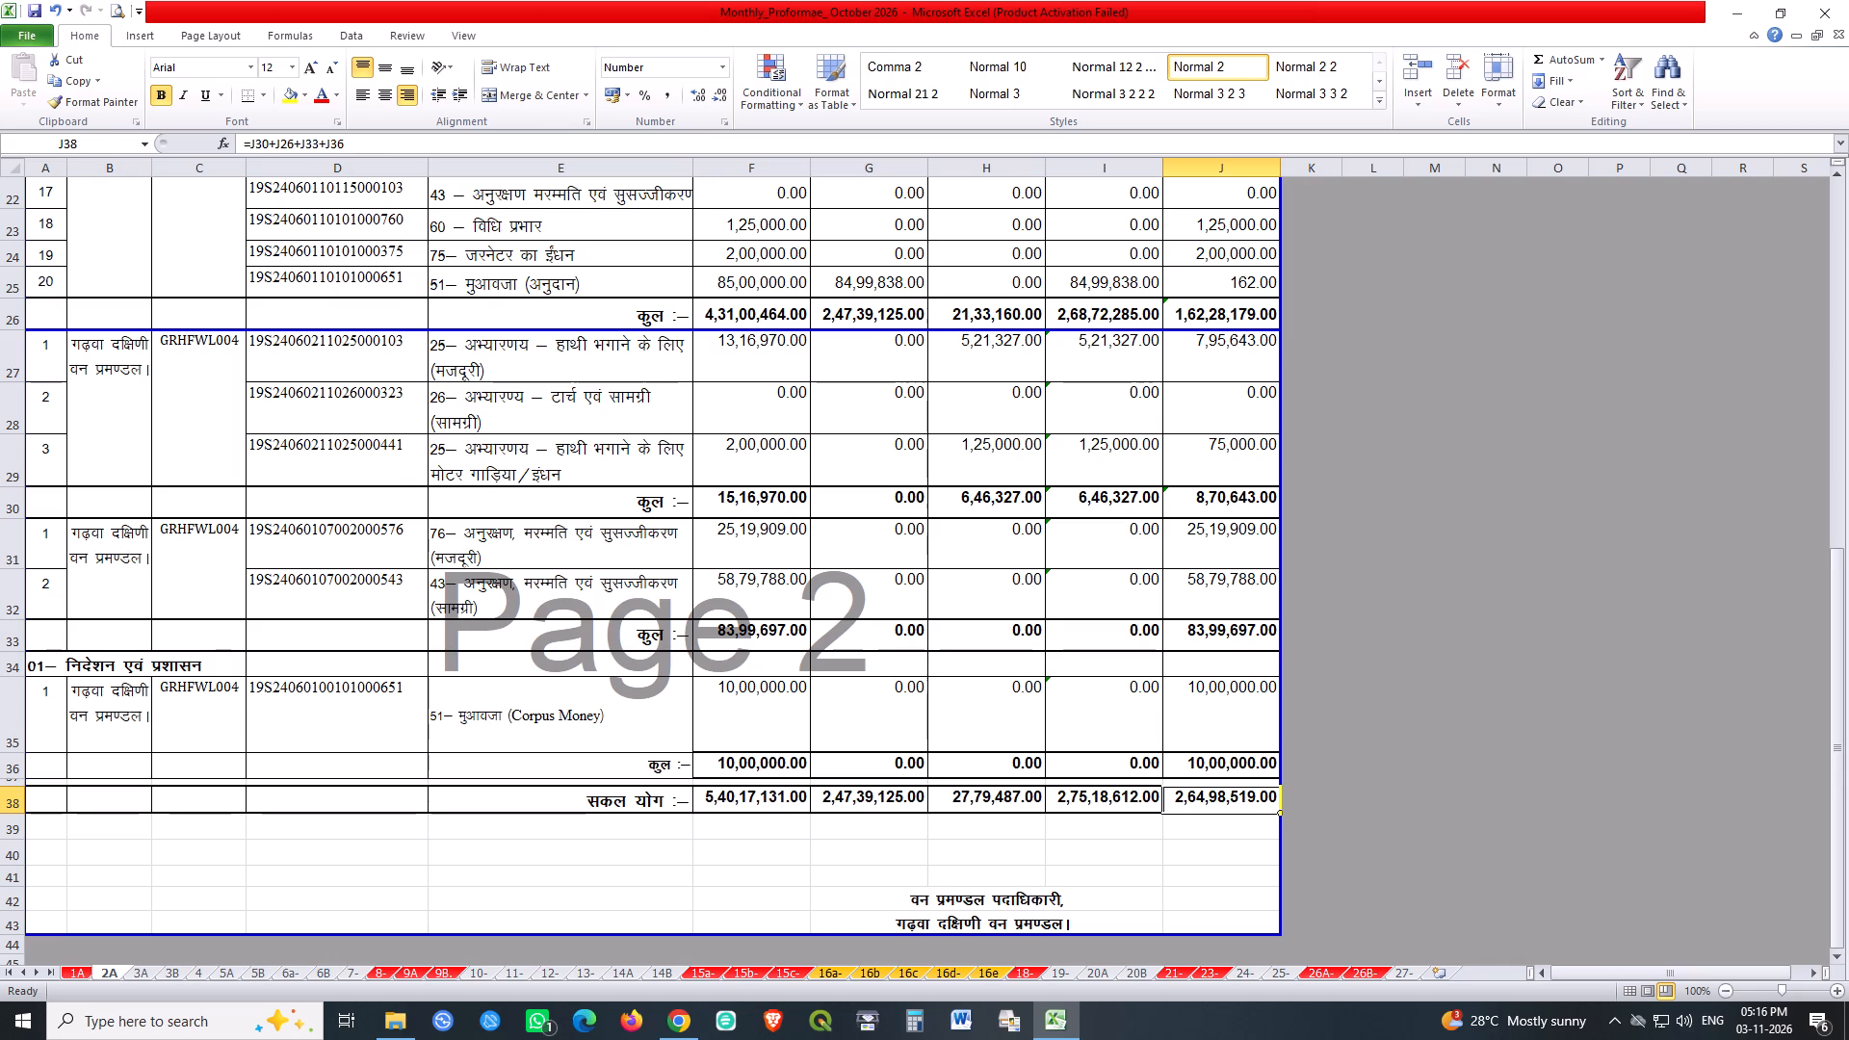
key(ctrl+s)
key(ctrl+s)
key(ctrl+s)
Preview both pages of sheet 2A, print two double-sided landscape A4 copies on the Brother DCP-L5510DN, and save the workbook.
key(ctrl+F2)
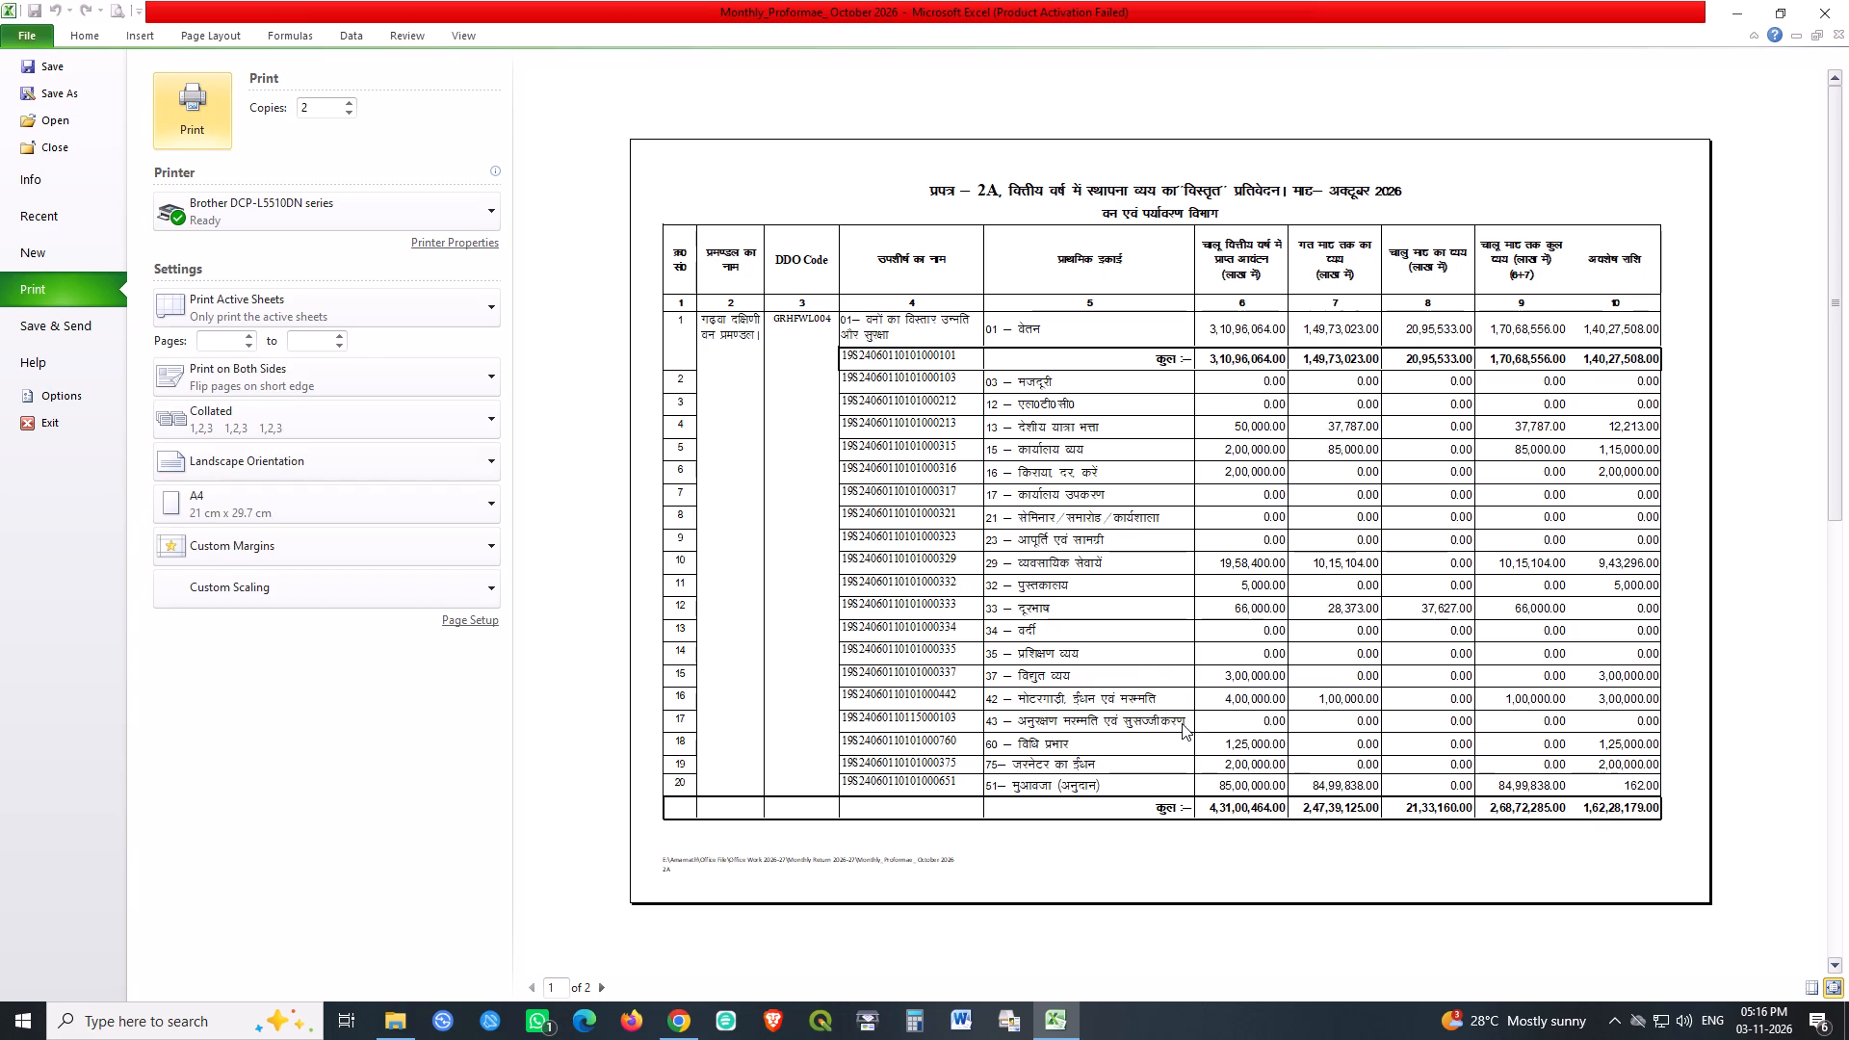
scroll(1165, 627, down, 5)
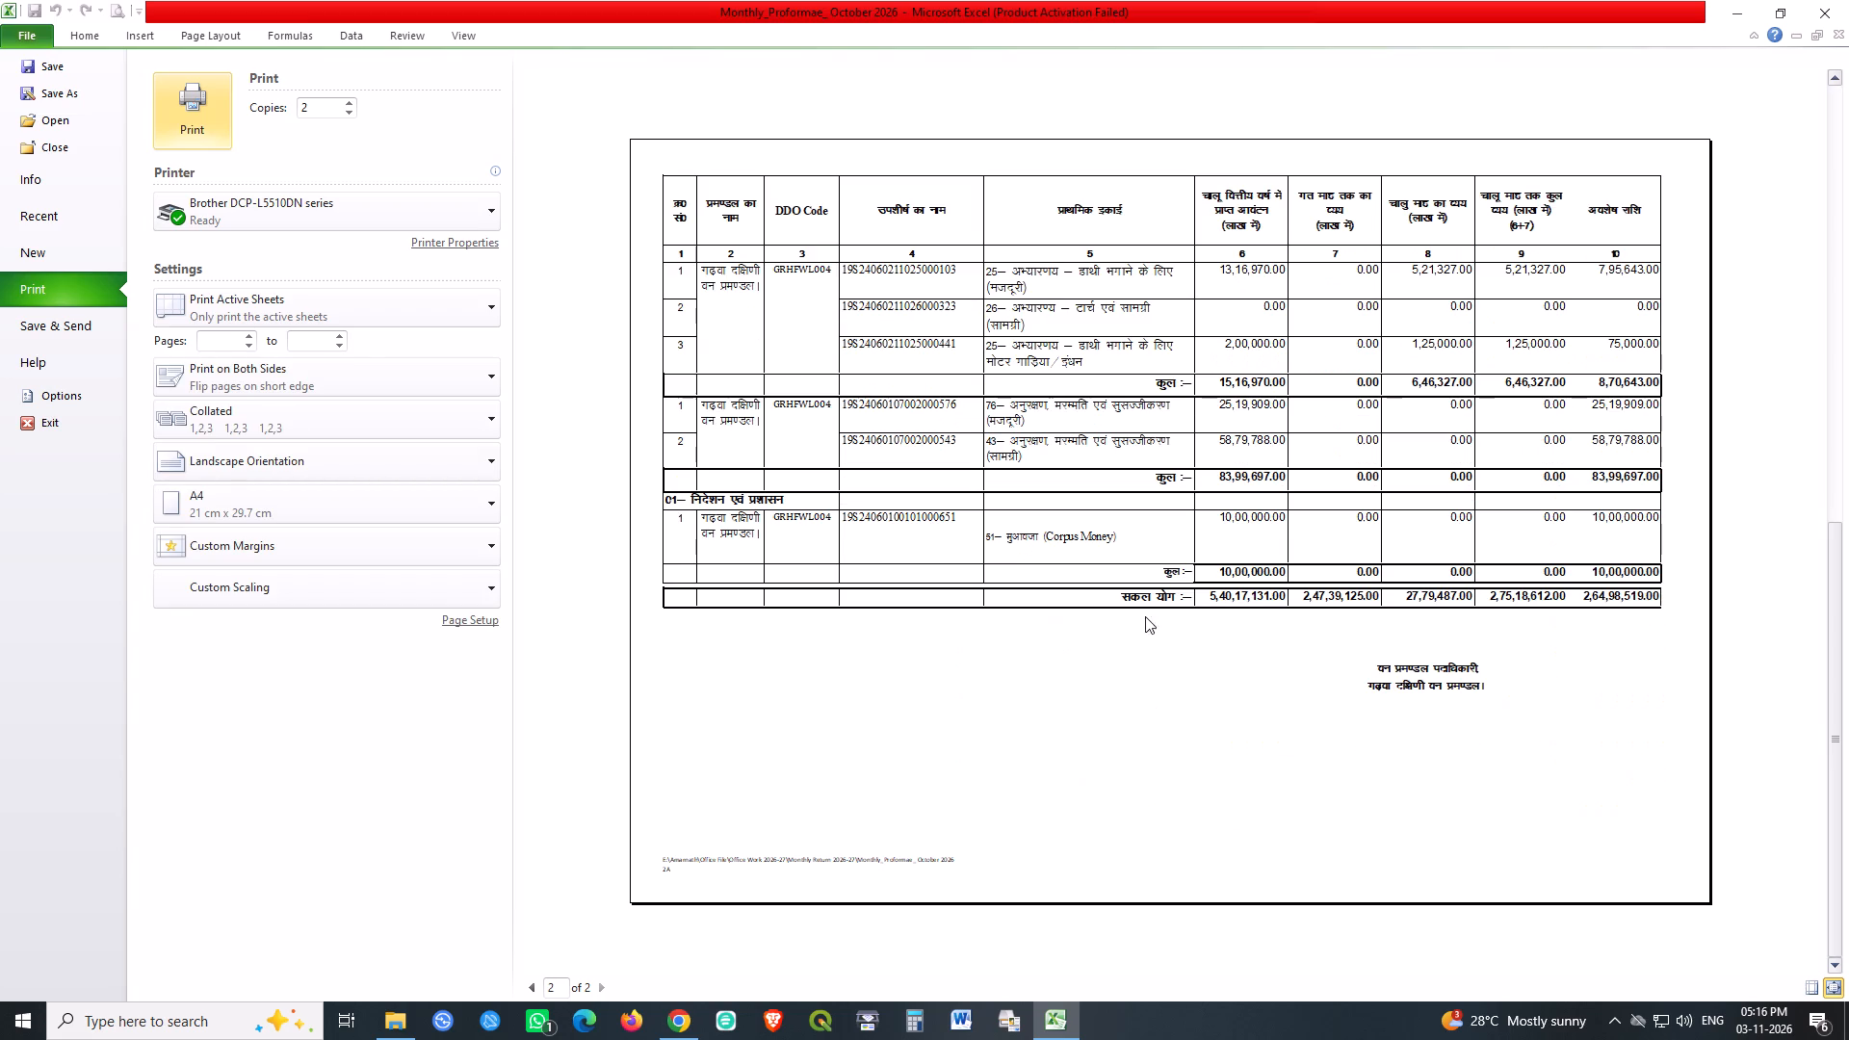
click(436, 240)
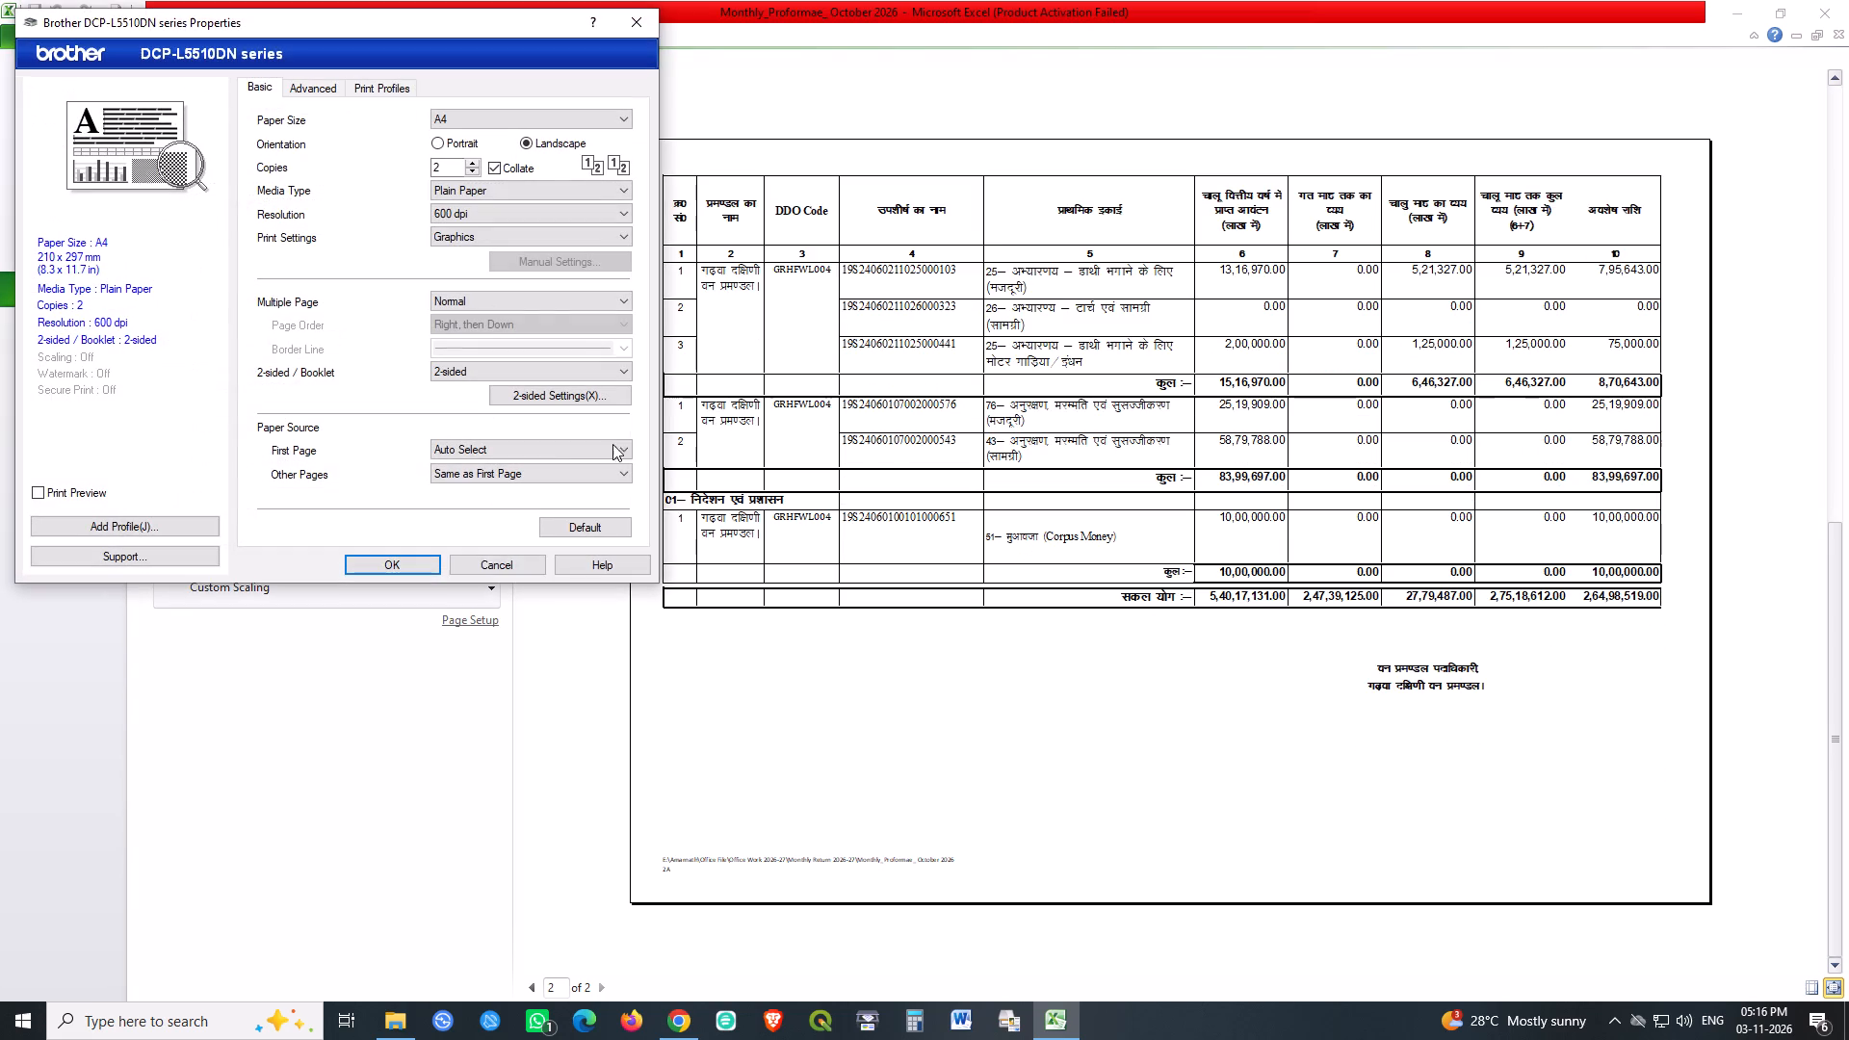
click(403, 569)
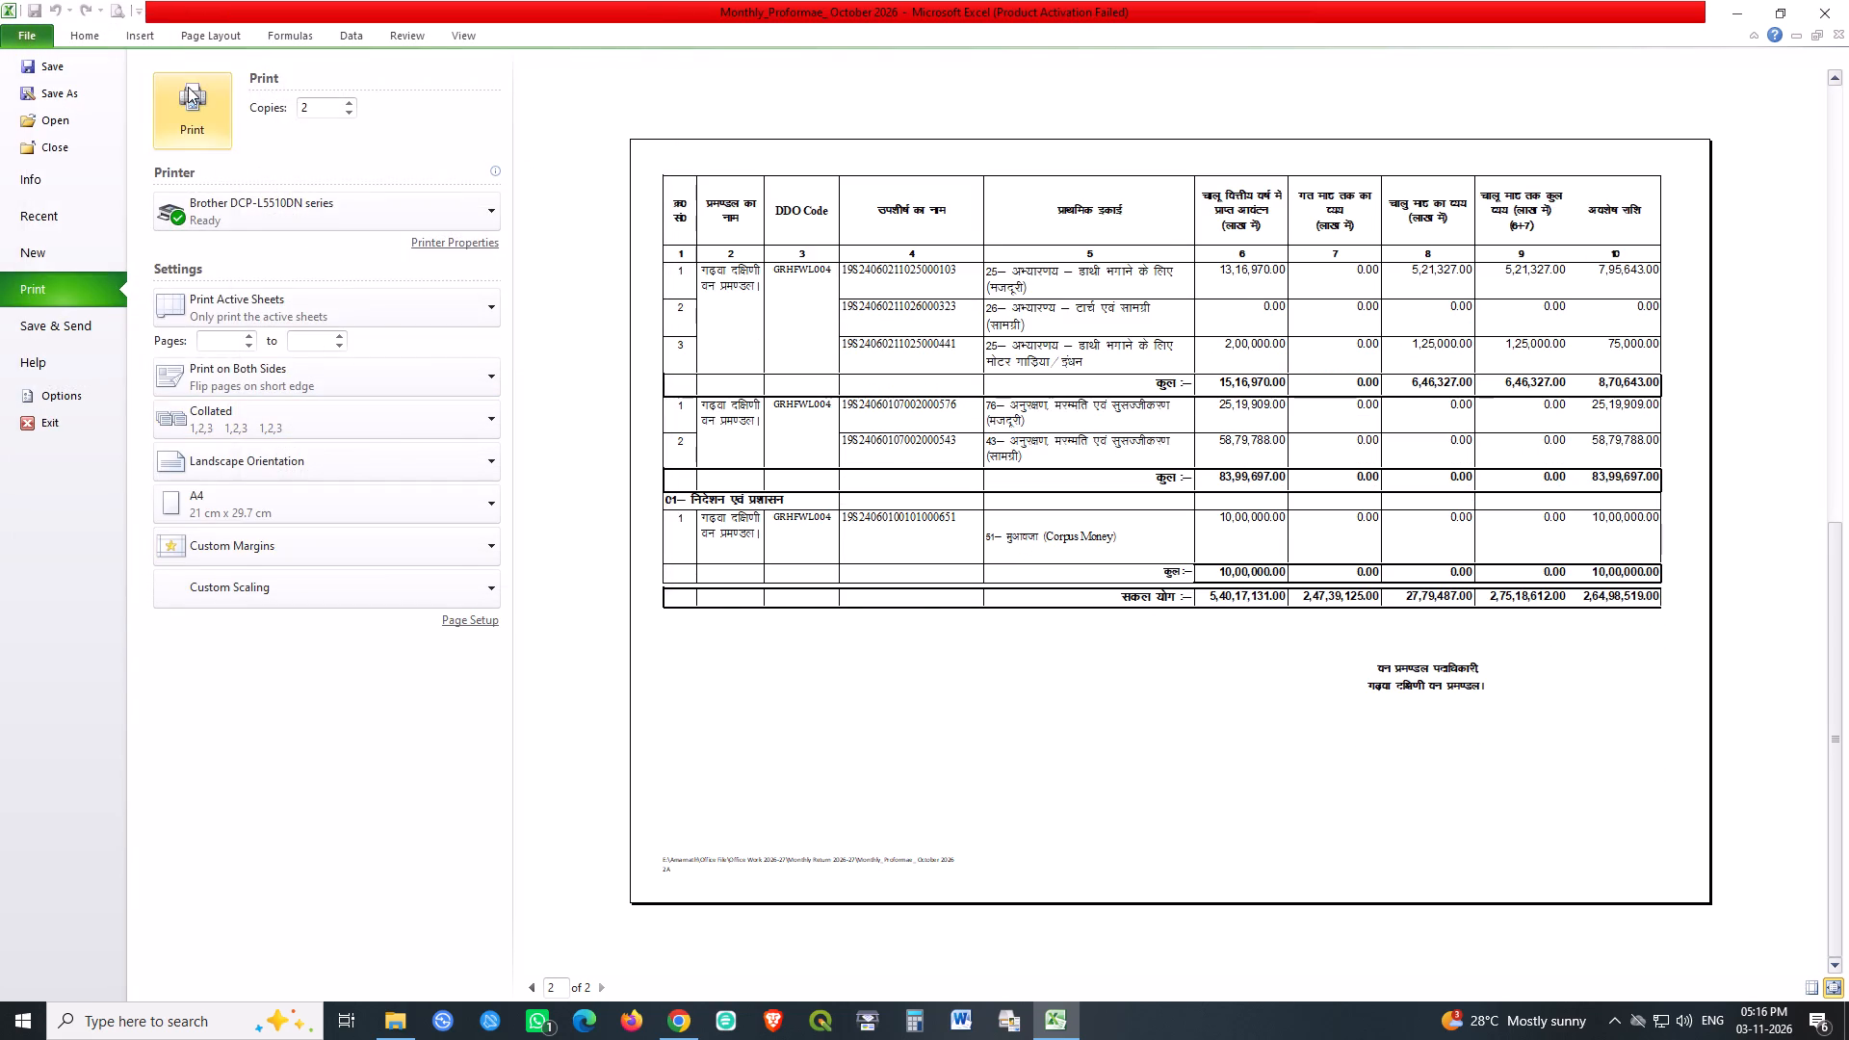
click(188, 87)
key(ctrl+s)
key(ctrl+s)
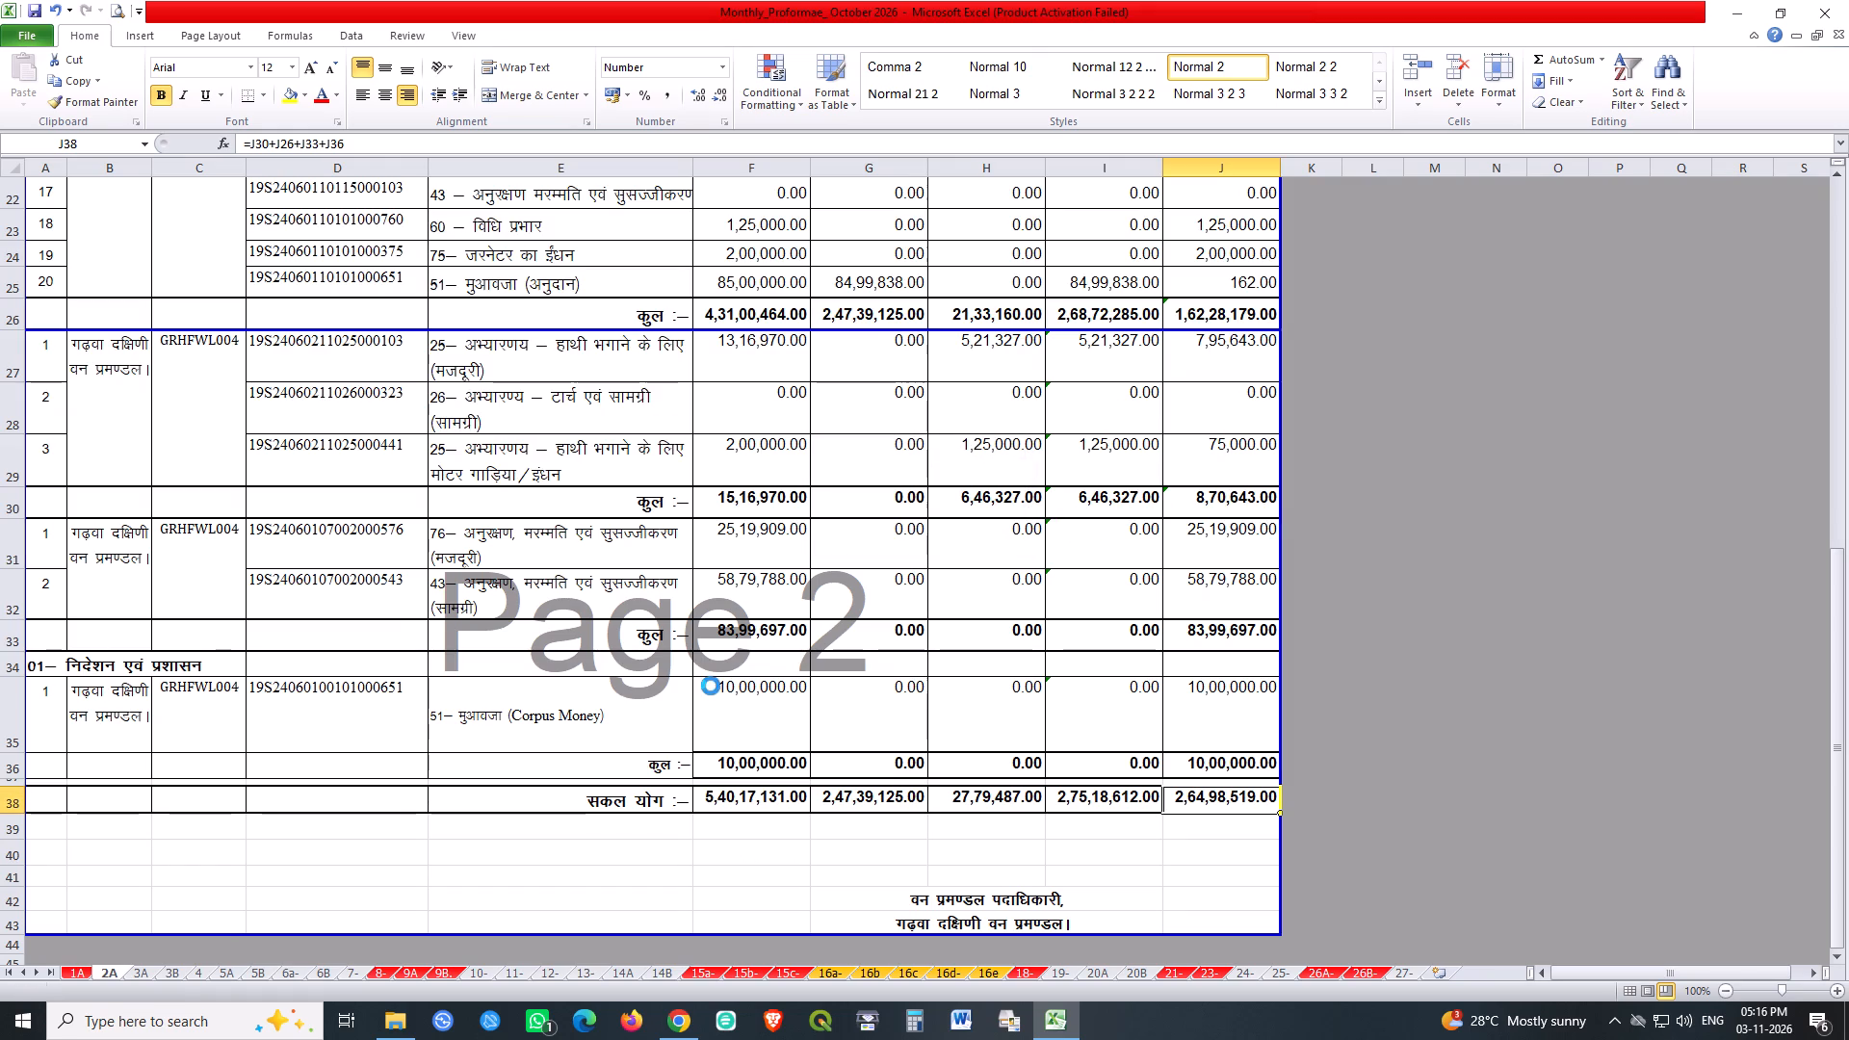
key(ctrl+s)
Colour the 2A sheet tab red.
right_click(100, 971)
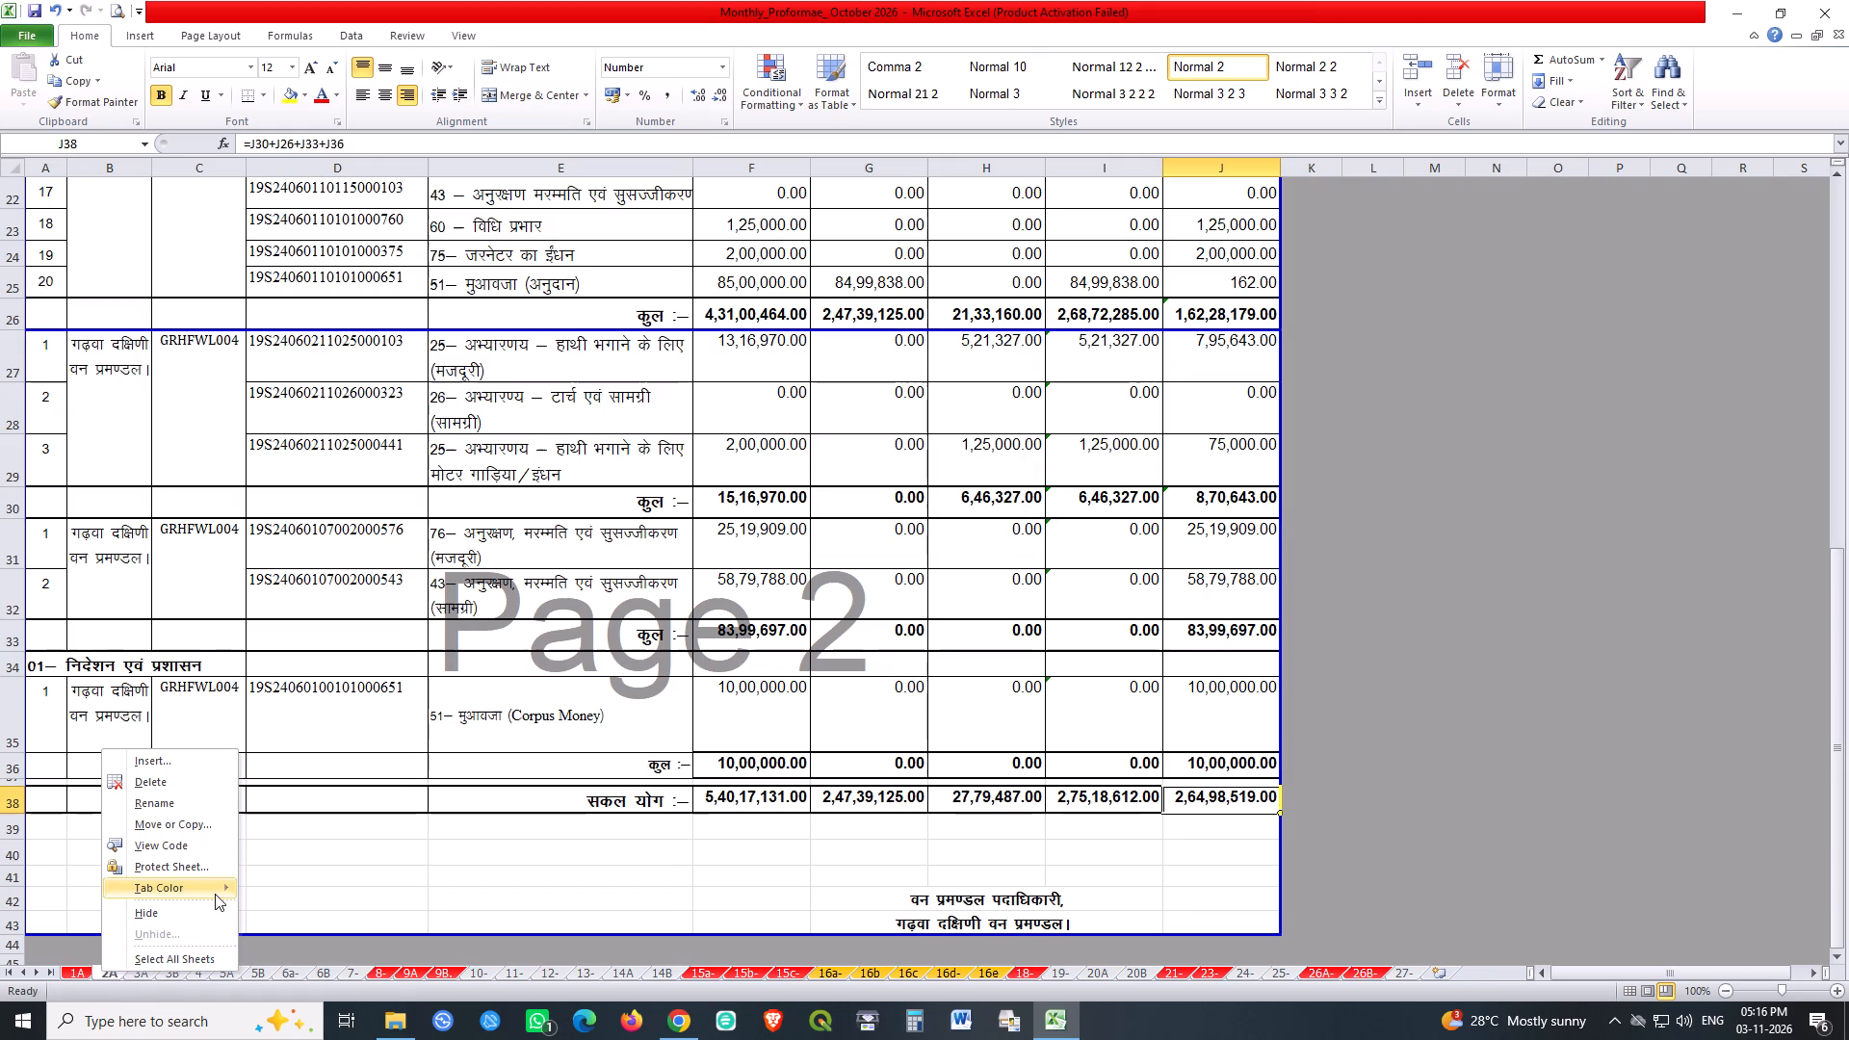
click(265, 943)
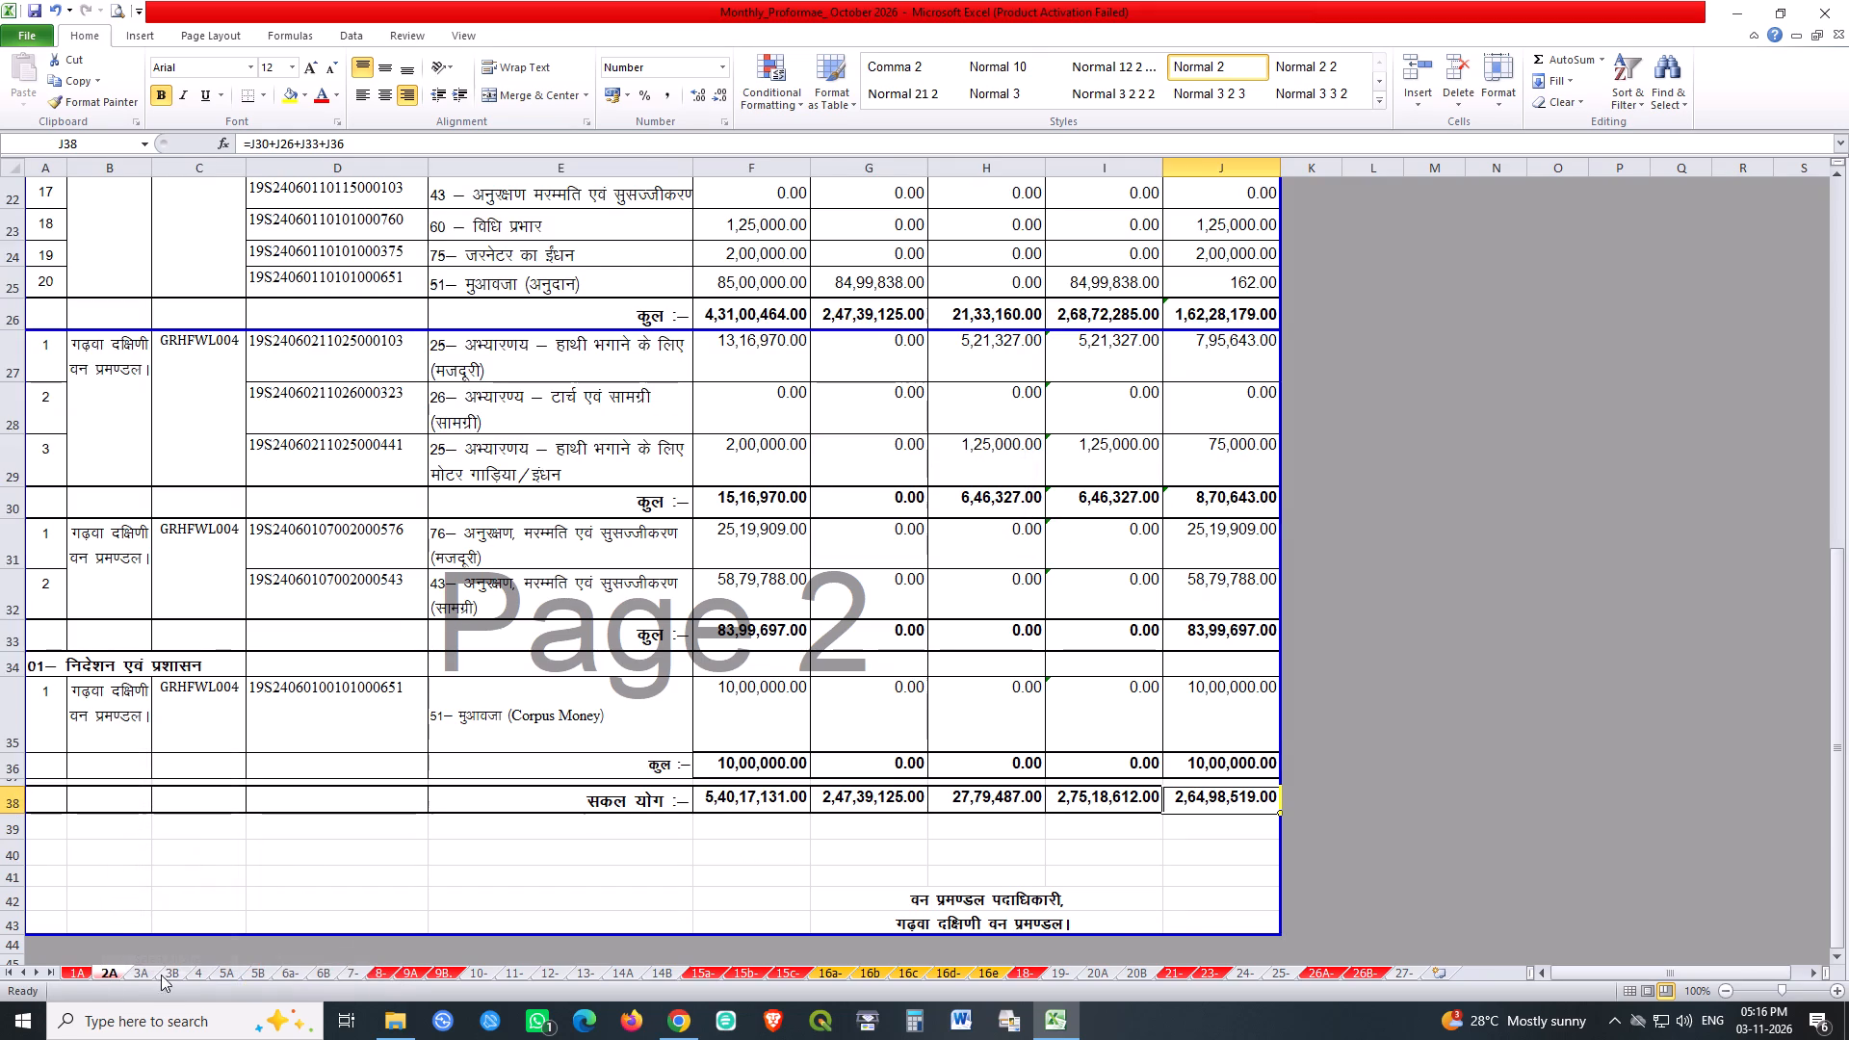
On sheet 3A, change the month in the A1 heading to अक्टूबर (October).
click(144, 975)
scroll(1023, 636, up, 12)
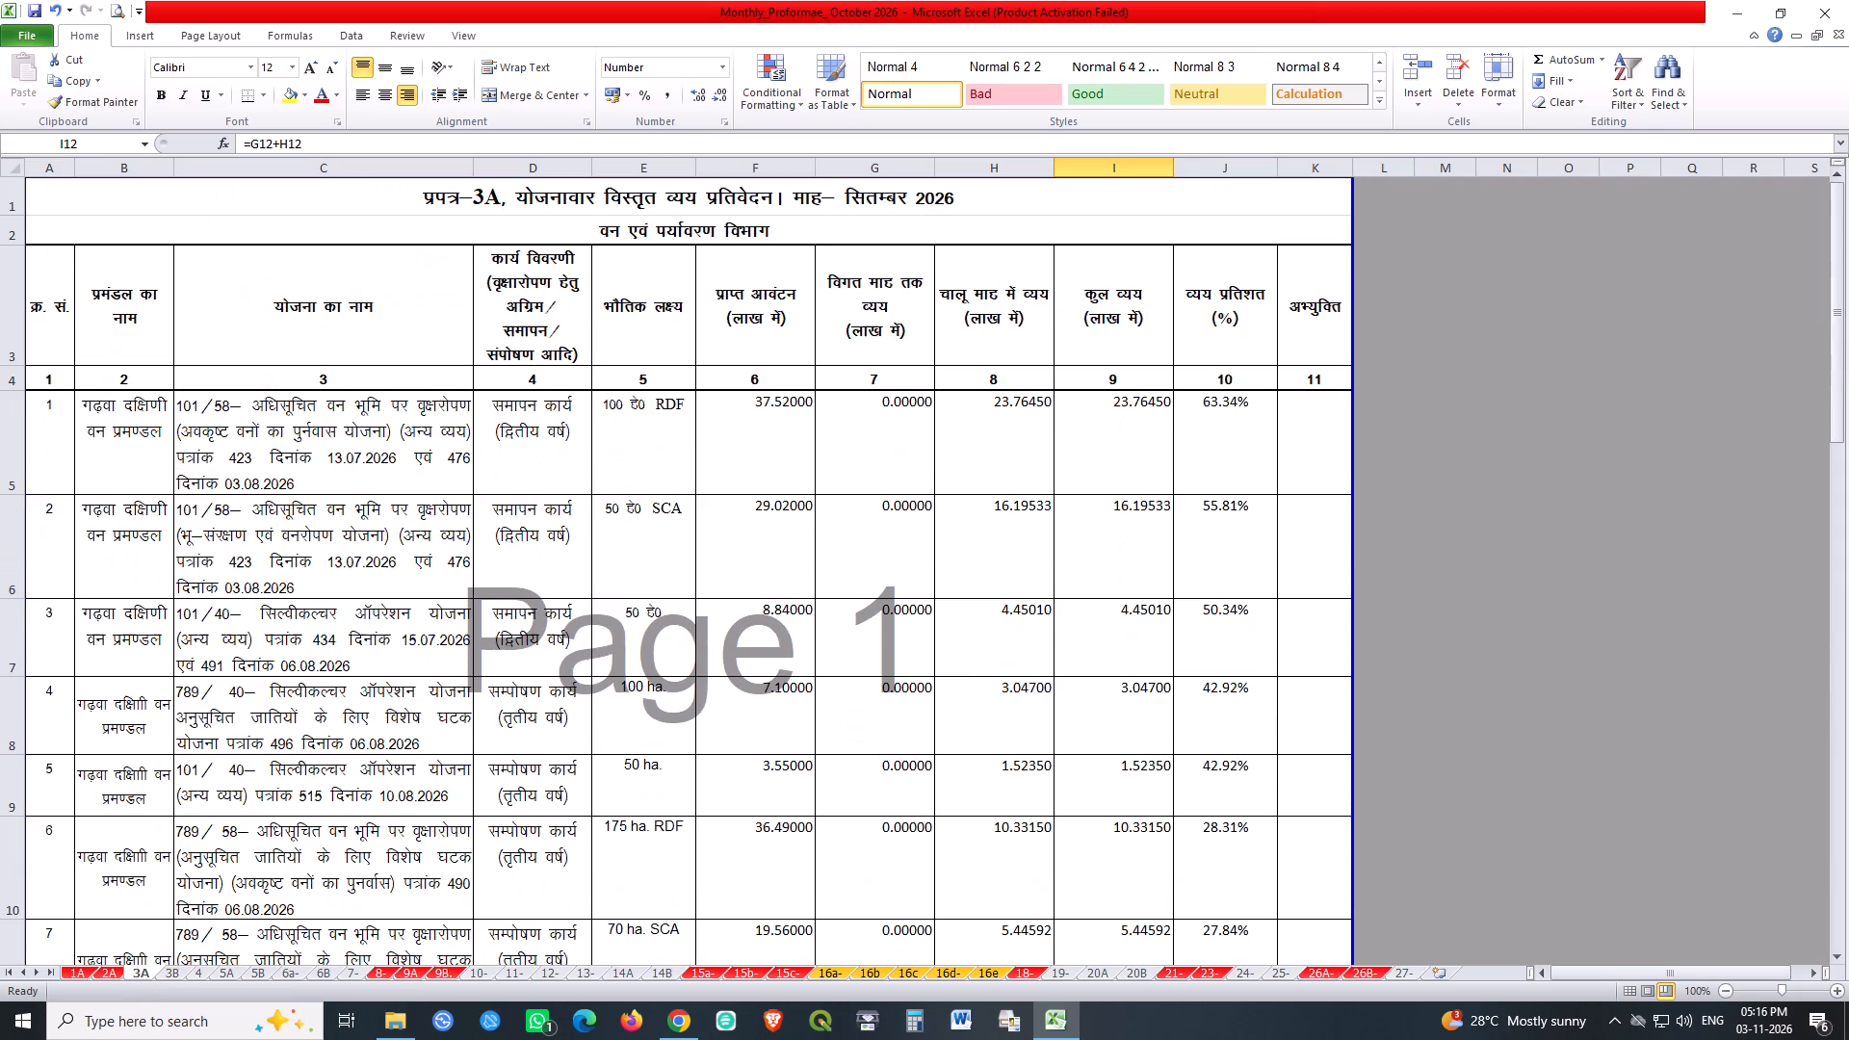
scroll(1023, 636, up, 11)
double_click(845, 194)
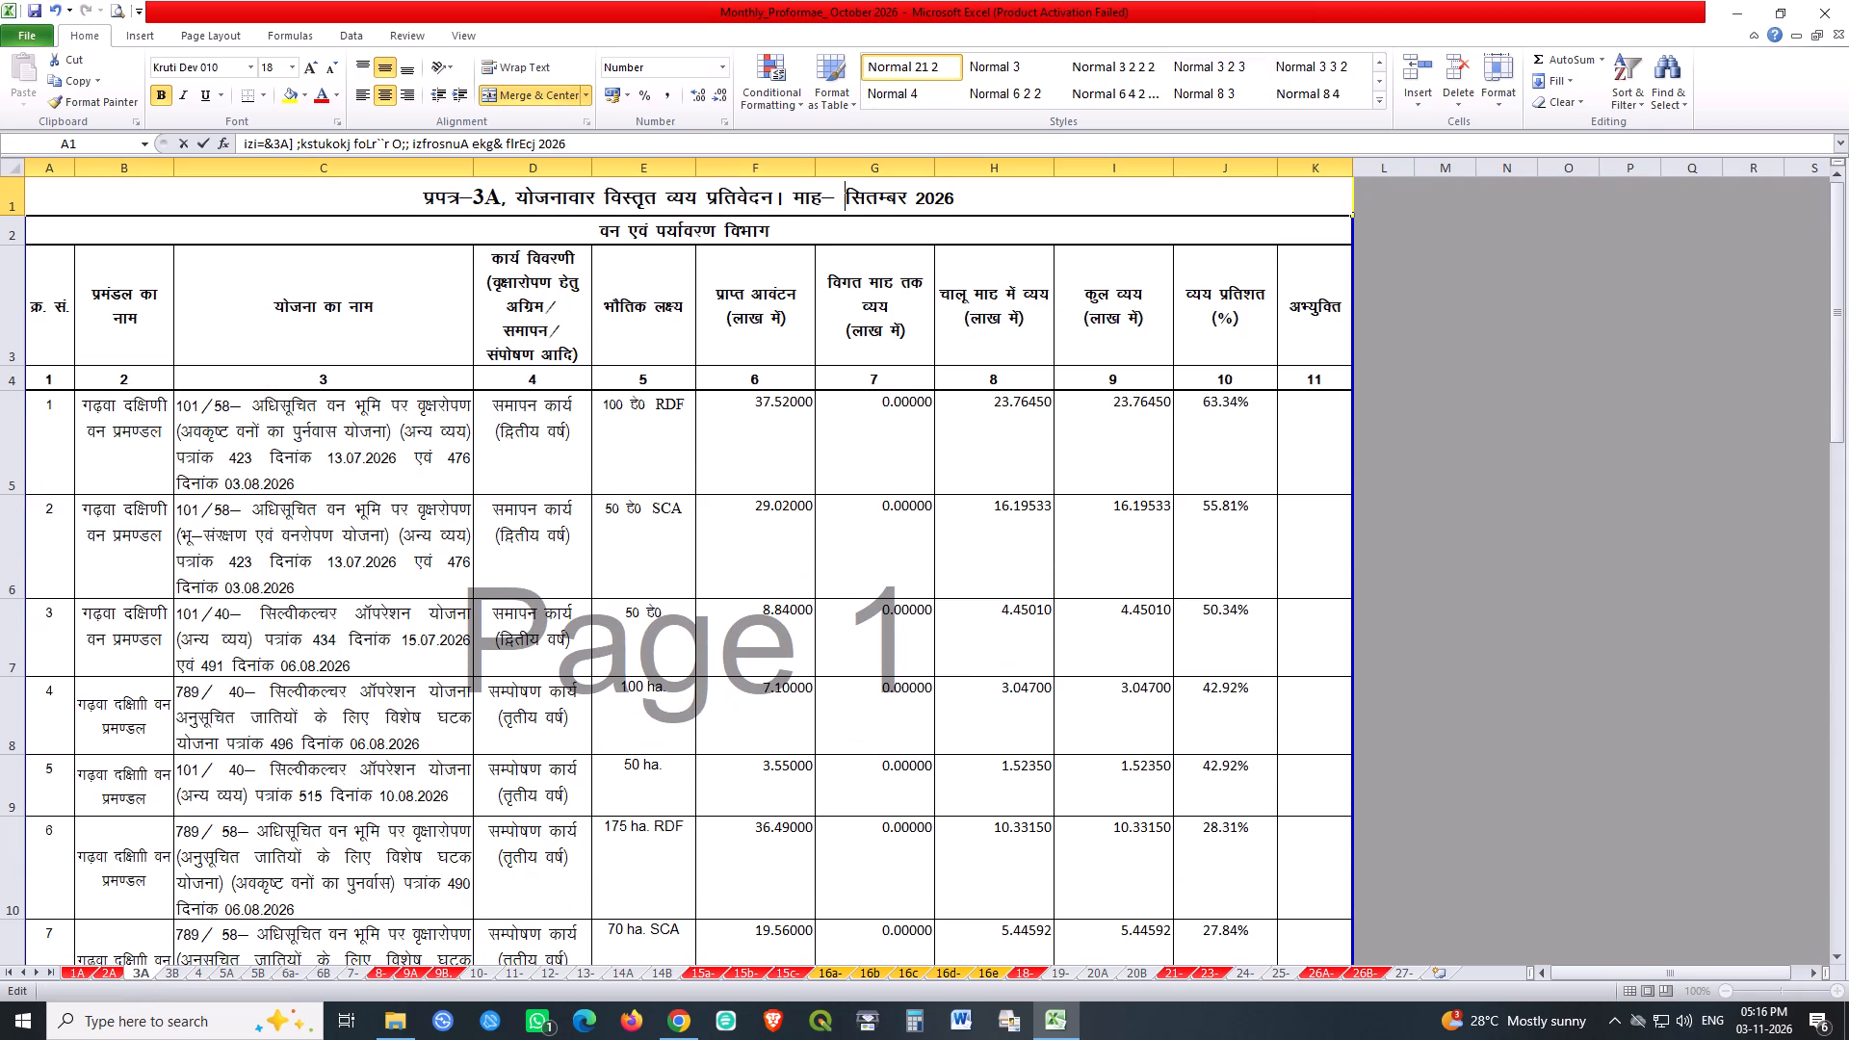
key(ctrl+shift+Right)
key(ctrl+shift+Left)
key(ctrl+shift+Right)
key(shift+Left)
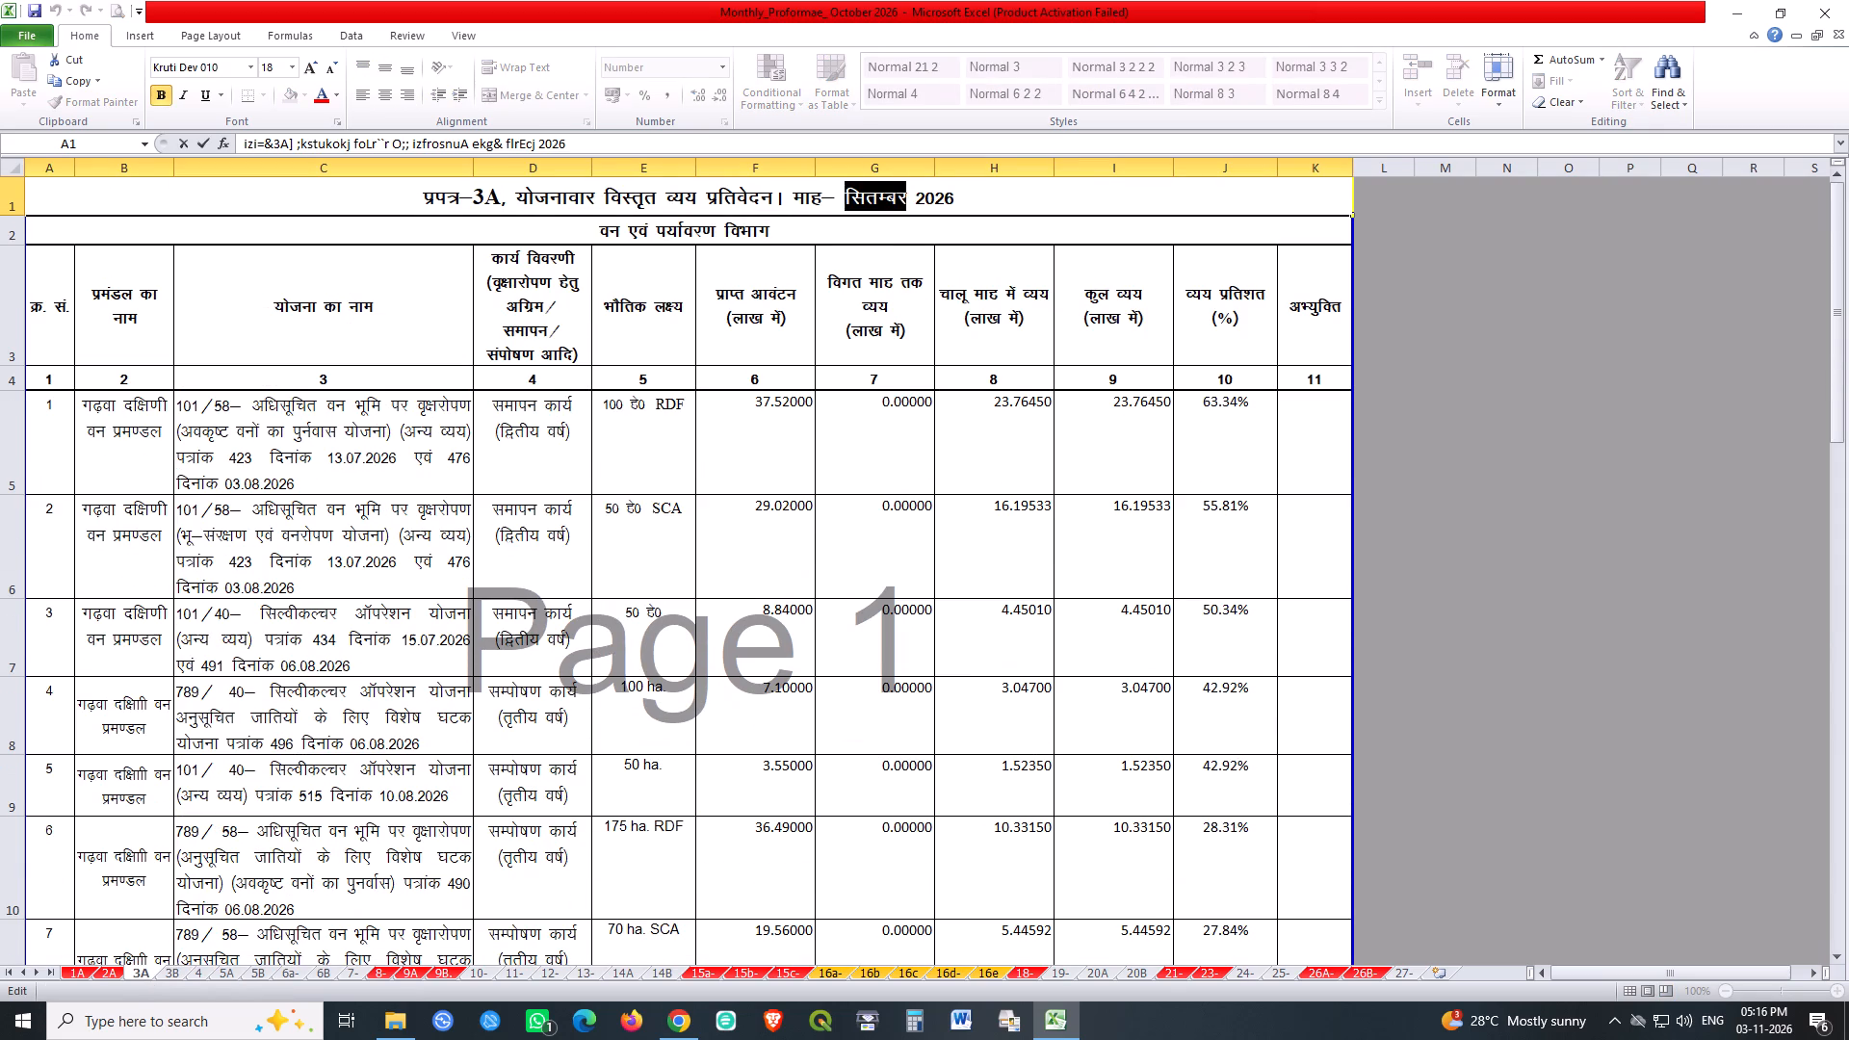
text(vDVwcj)
key(Return)
Save the October 2026 proformae workbook.
key(ctrl+s)
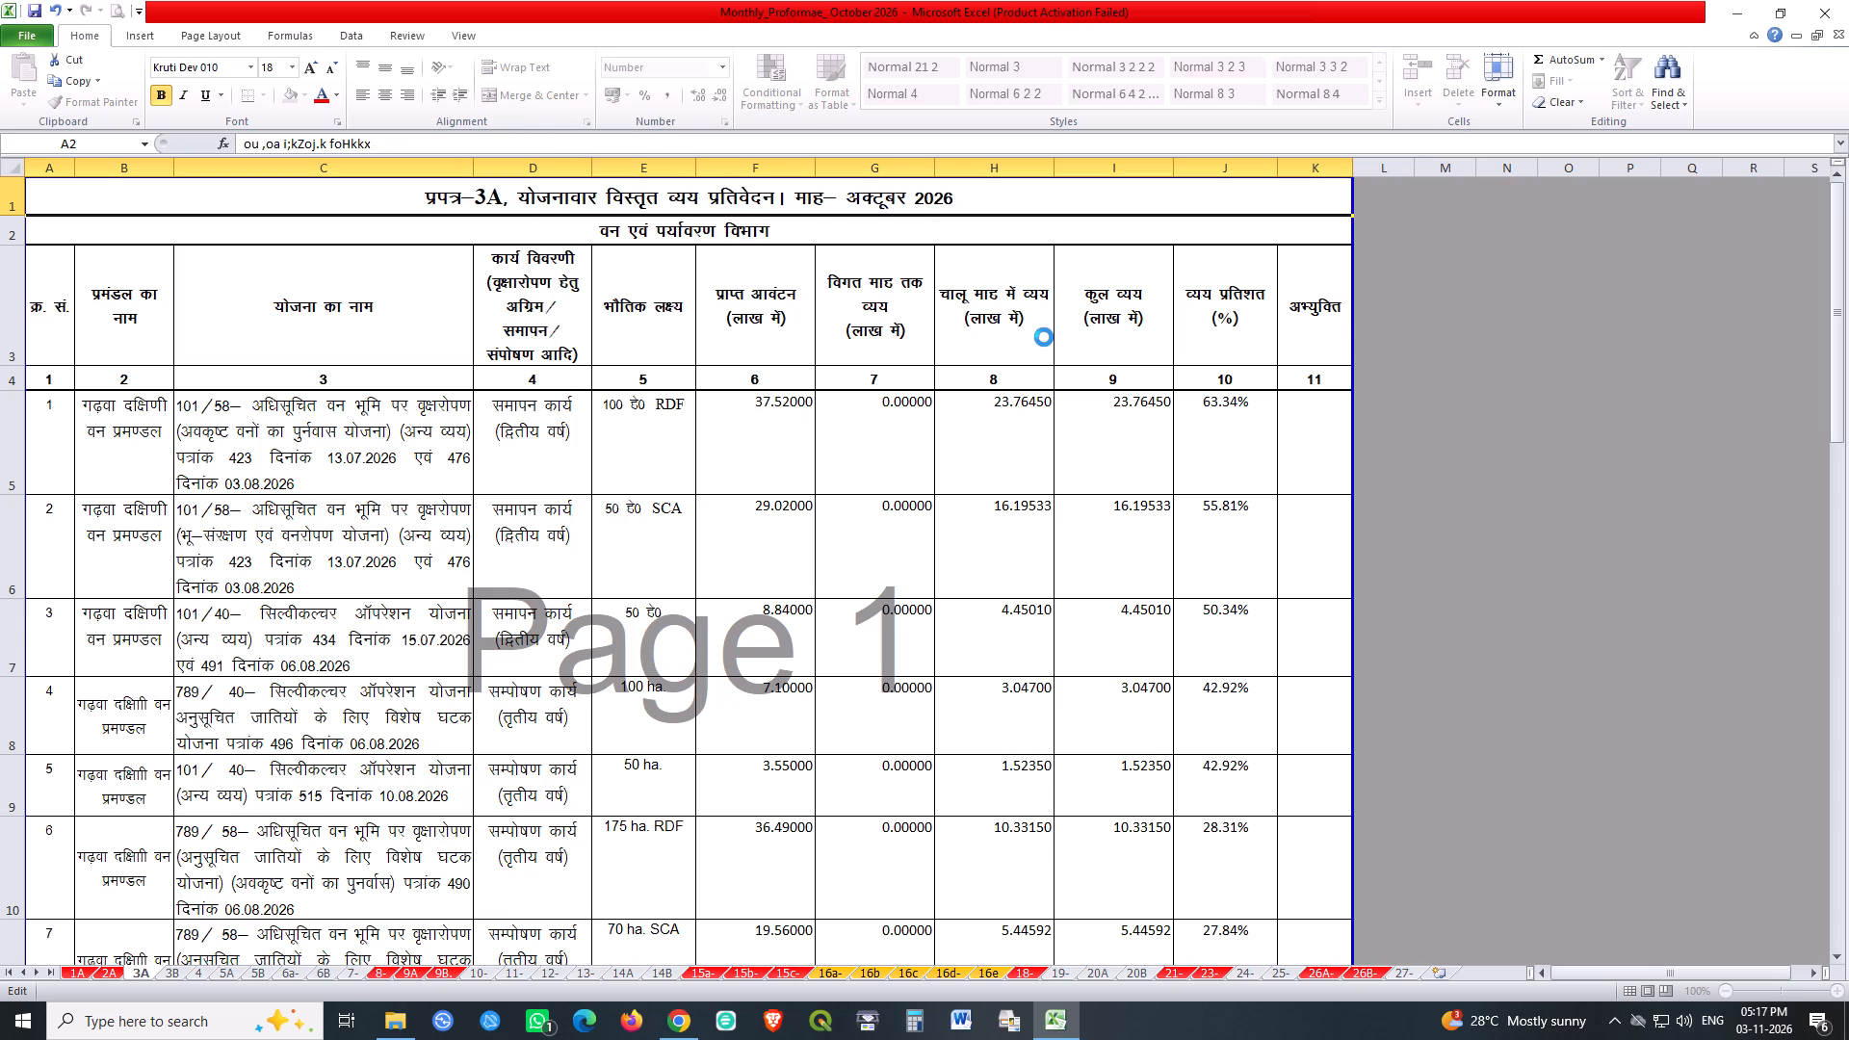
key(ctrl+s)
key(ctrl+s)
key(ctrl+s)
key(ctrl+s)
key(ctrl+s)
key(ctrl+s)
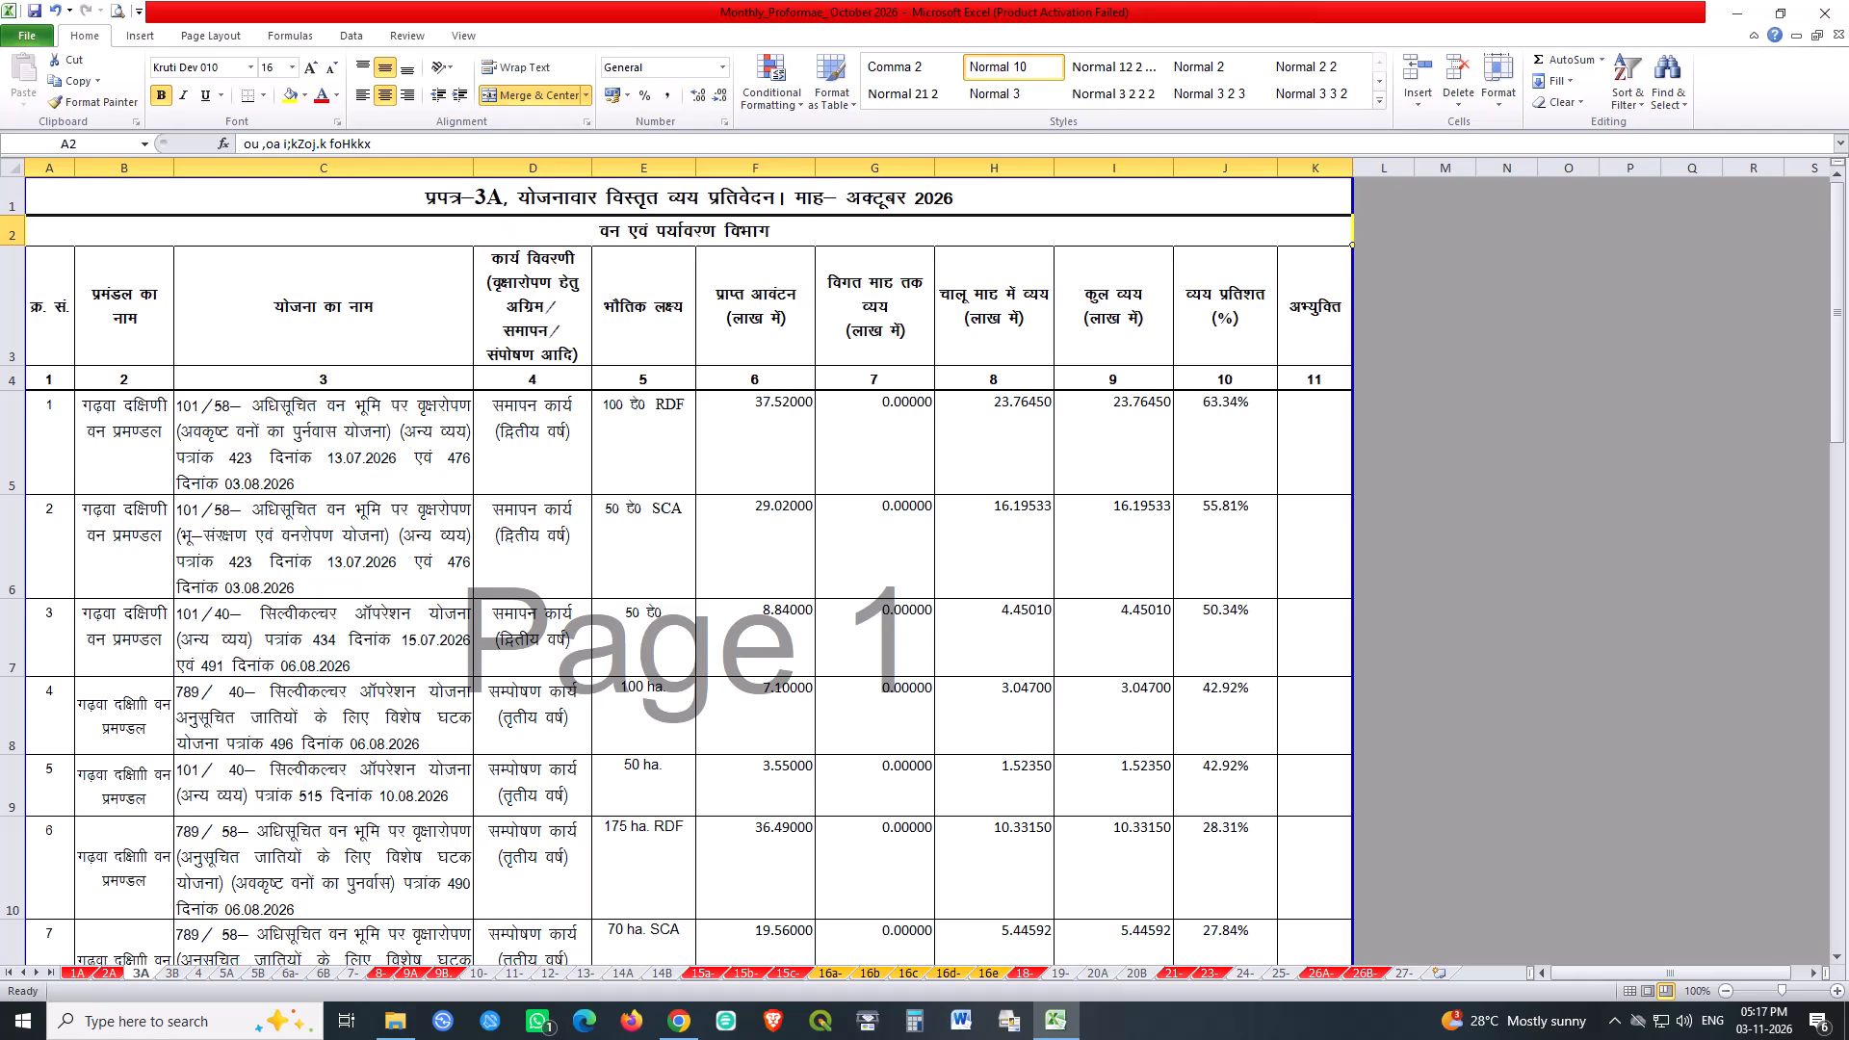
Copy sheet 3A's total expenditure I5:I36 into the previous-months column starting at G5, as values only.
scroll(1144, 451, down, 1)
scroll(1144, 451, up, 1)
drag(1110, 411, 1132, 860)
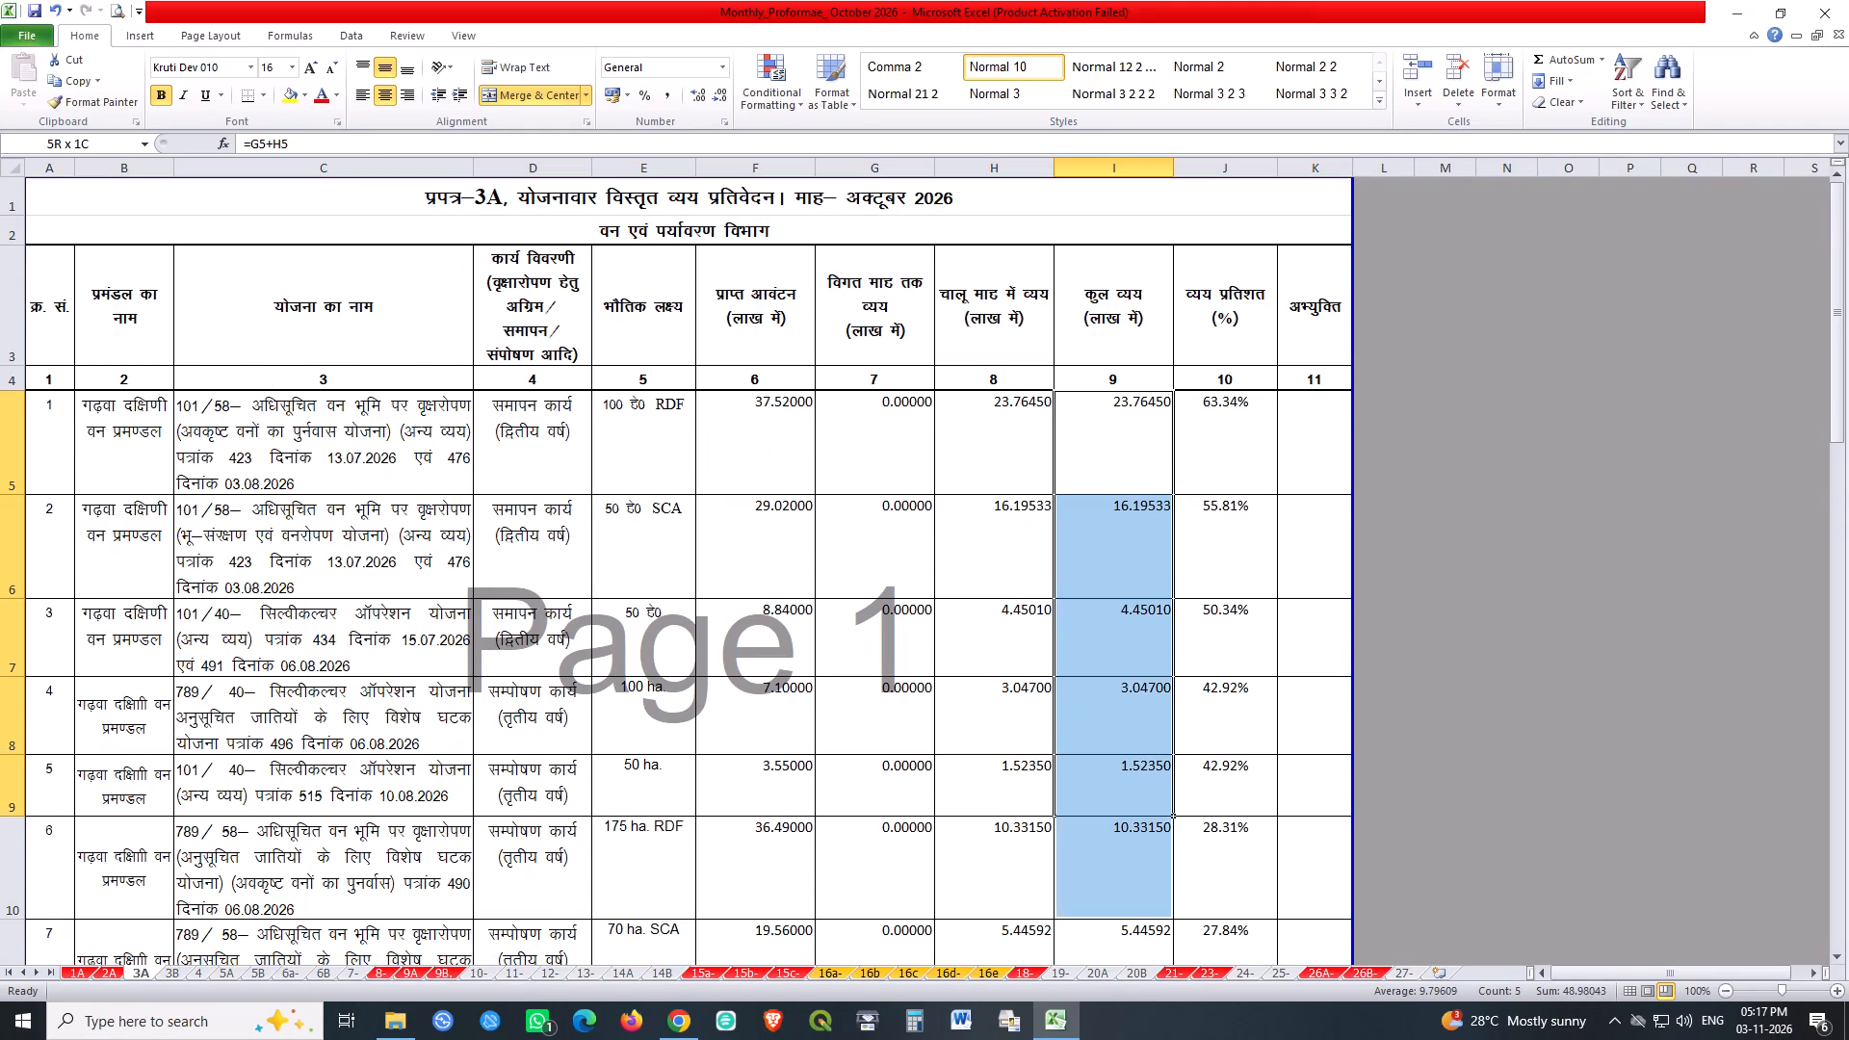
drag(1132, 860, 1136, 984)
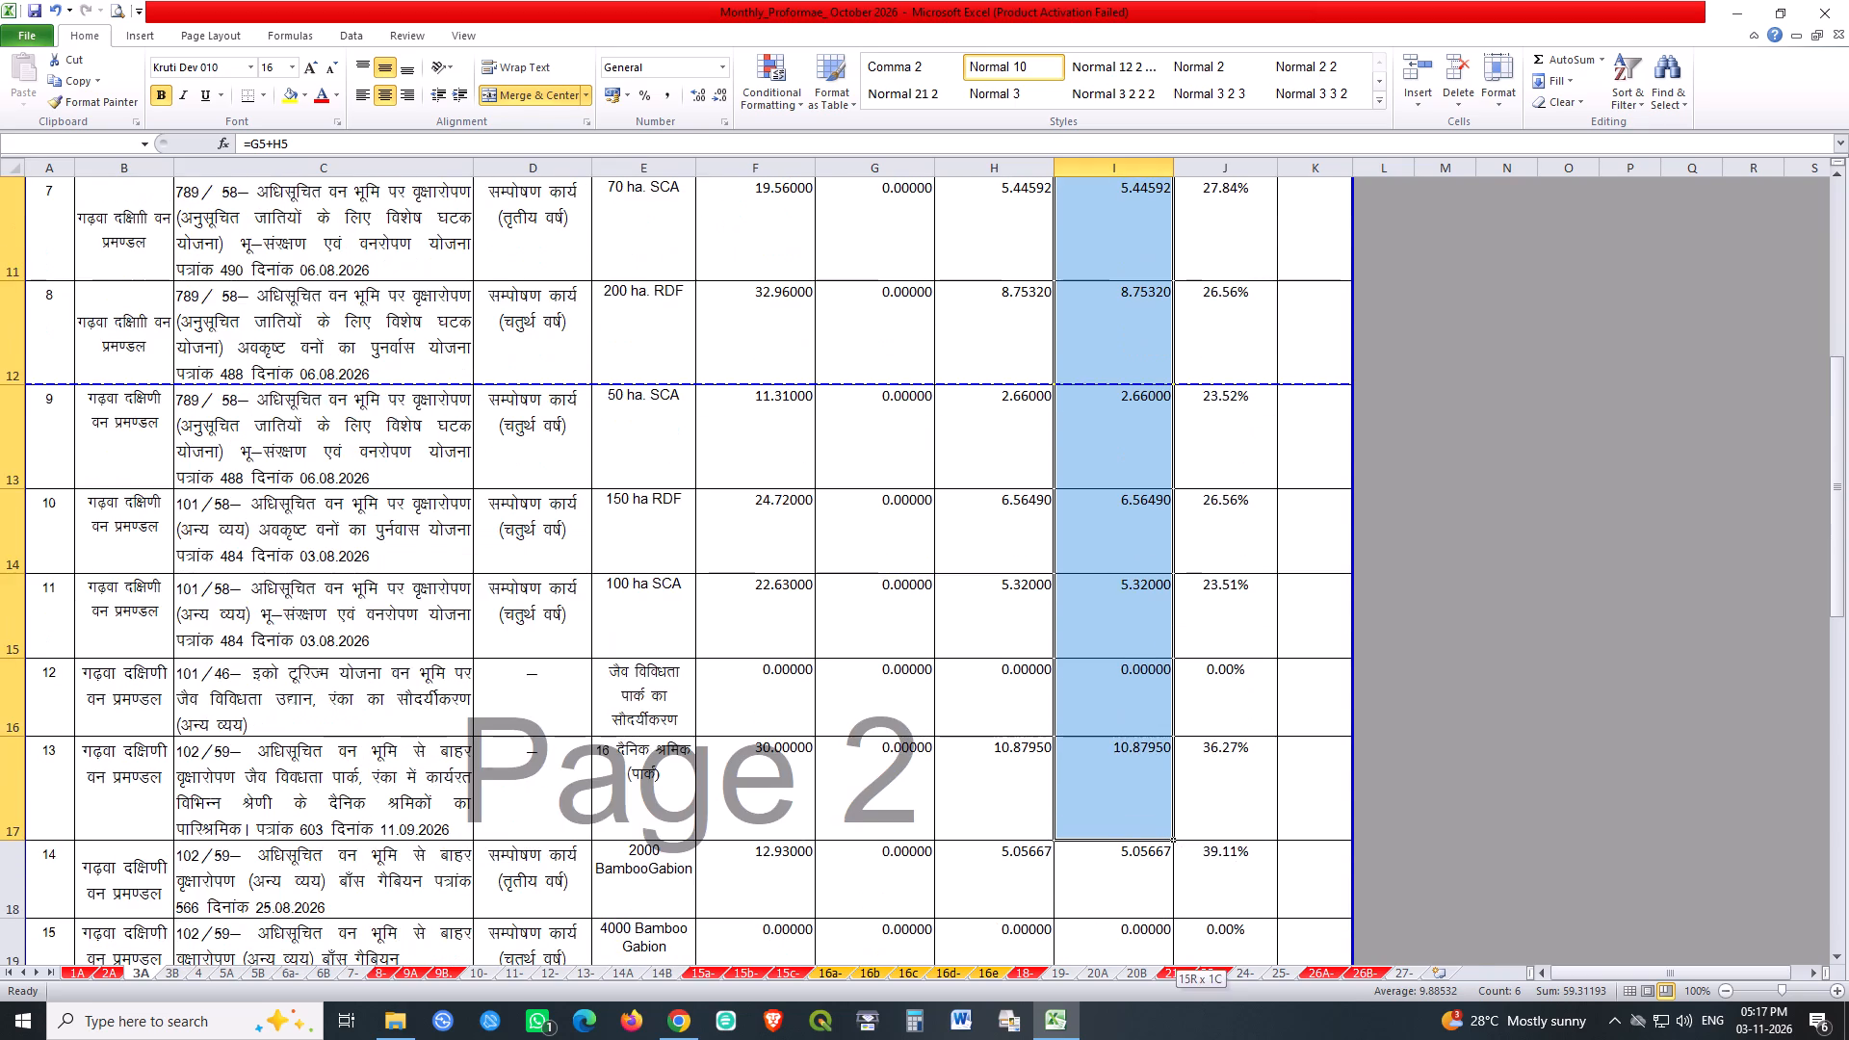
drag(1136, 984, 1159, 863)
key(ctrl+c)
scroll(1159, 863, up, 2)
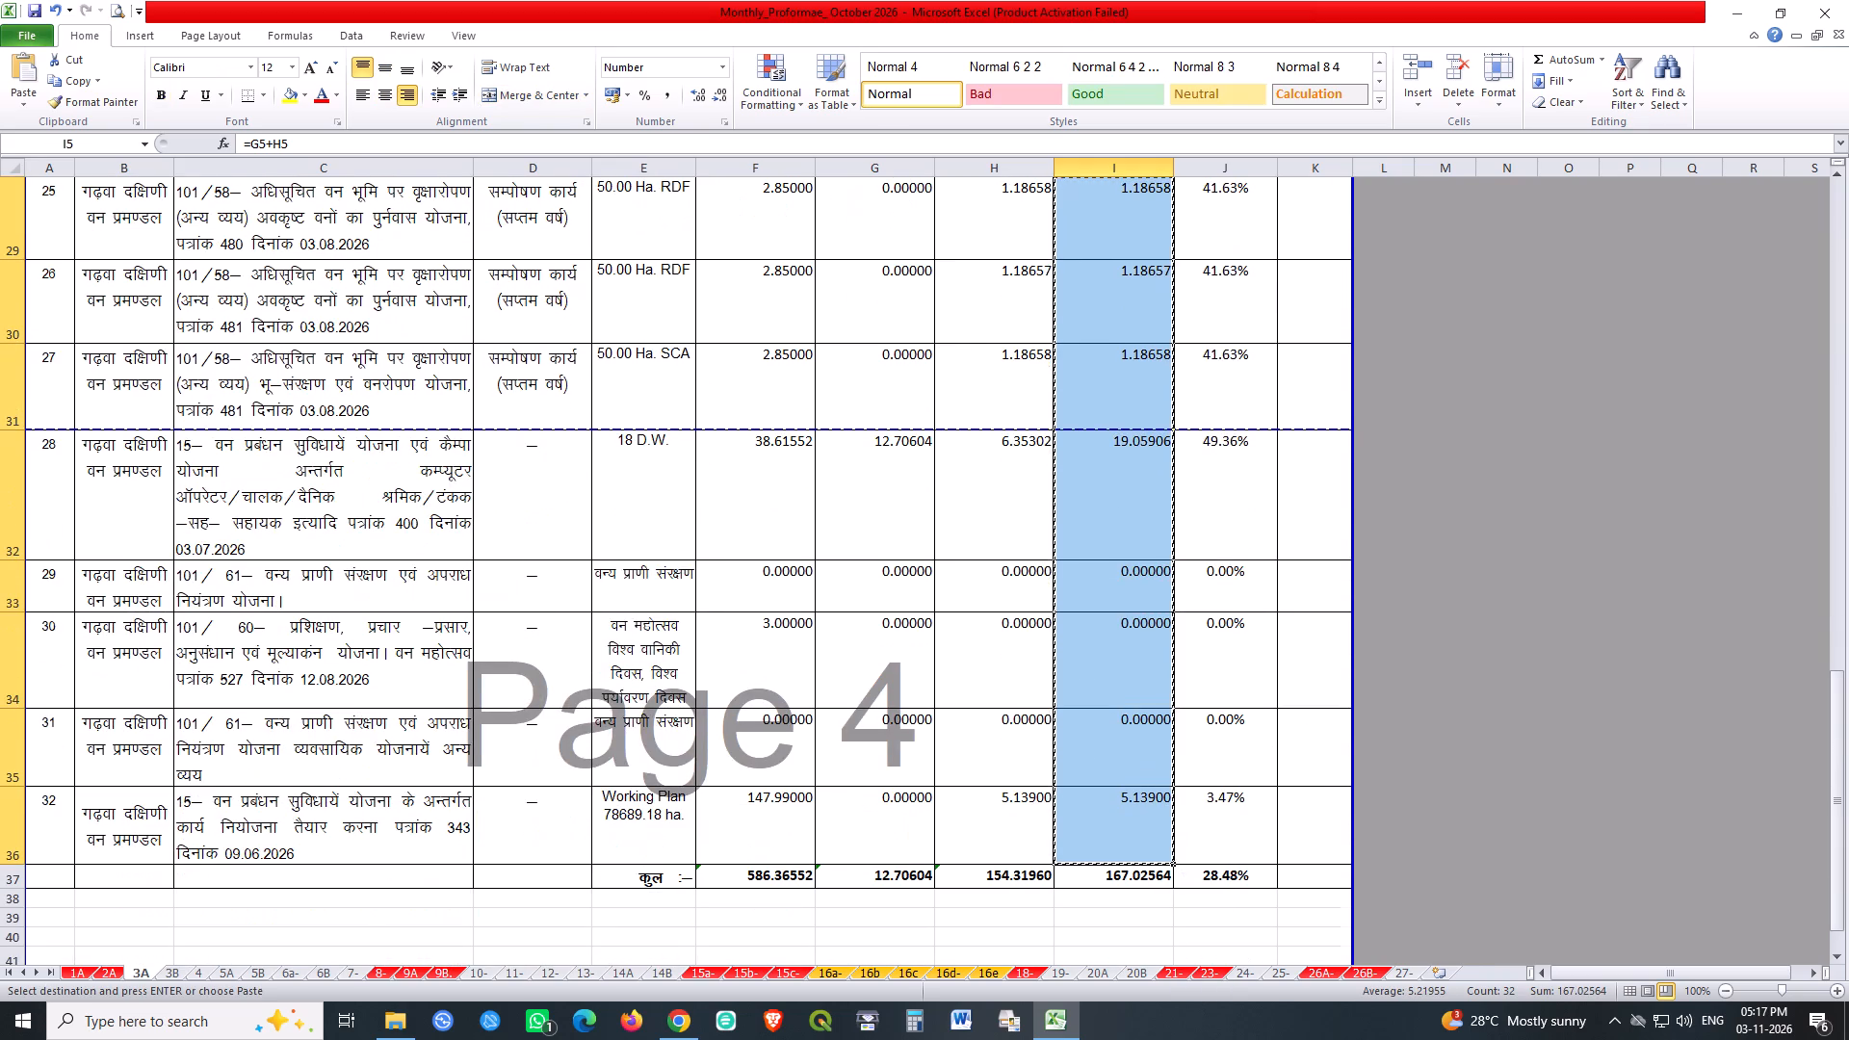
scroll(1159, 863, up, 9)
scroll(1159, 863, down, 1)
scroll(1159, 863, up, 2)
click(900, 419)
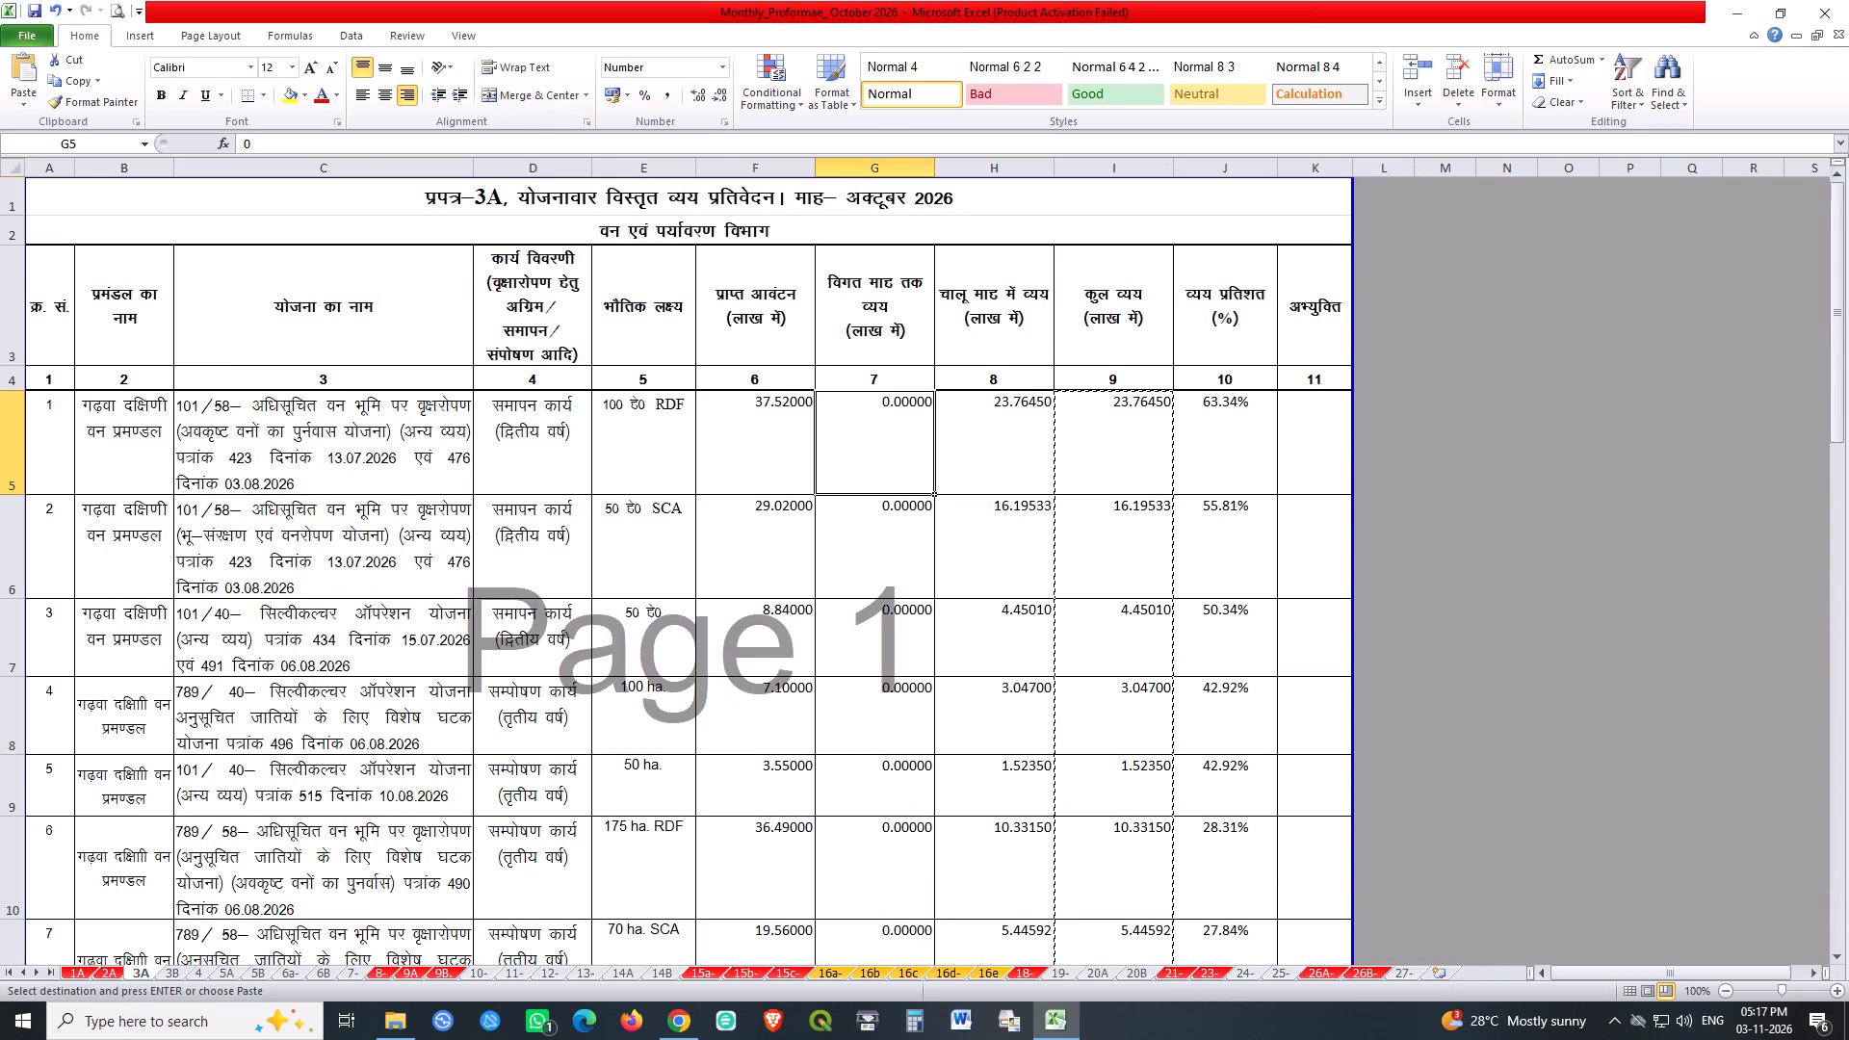
key(ctrl+alt+v)
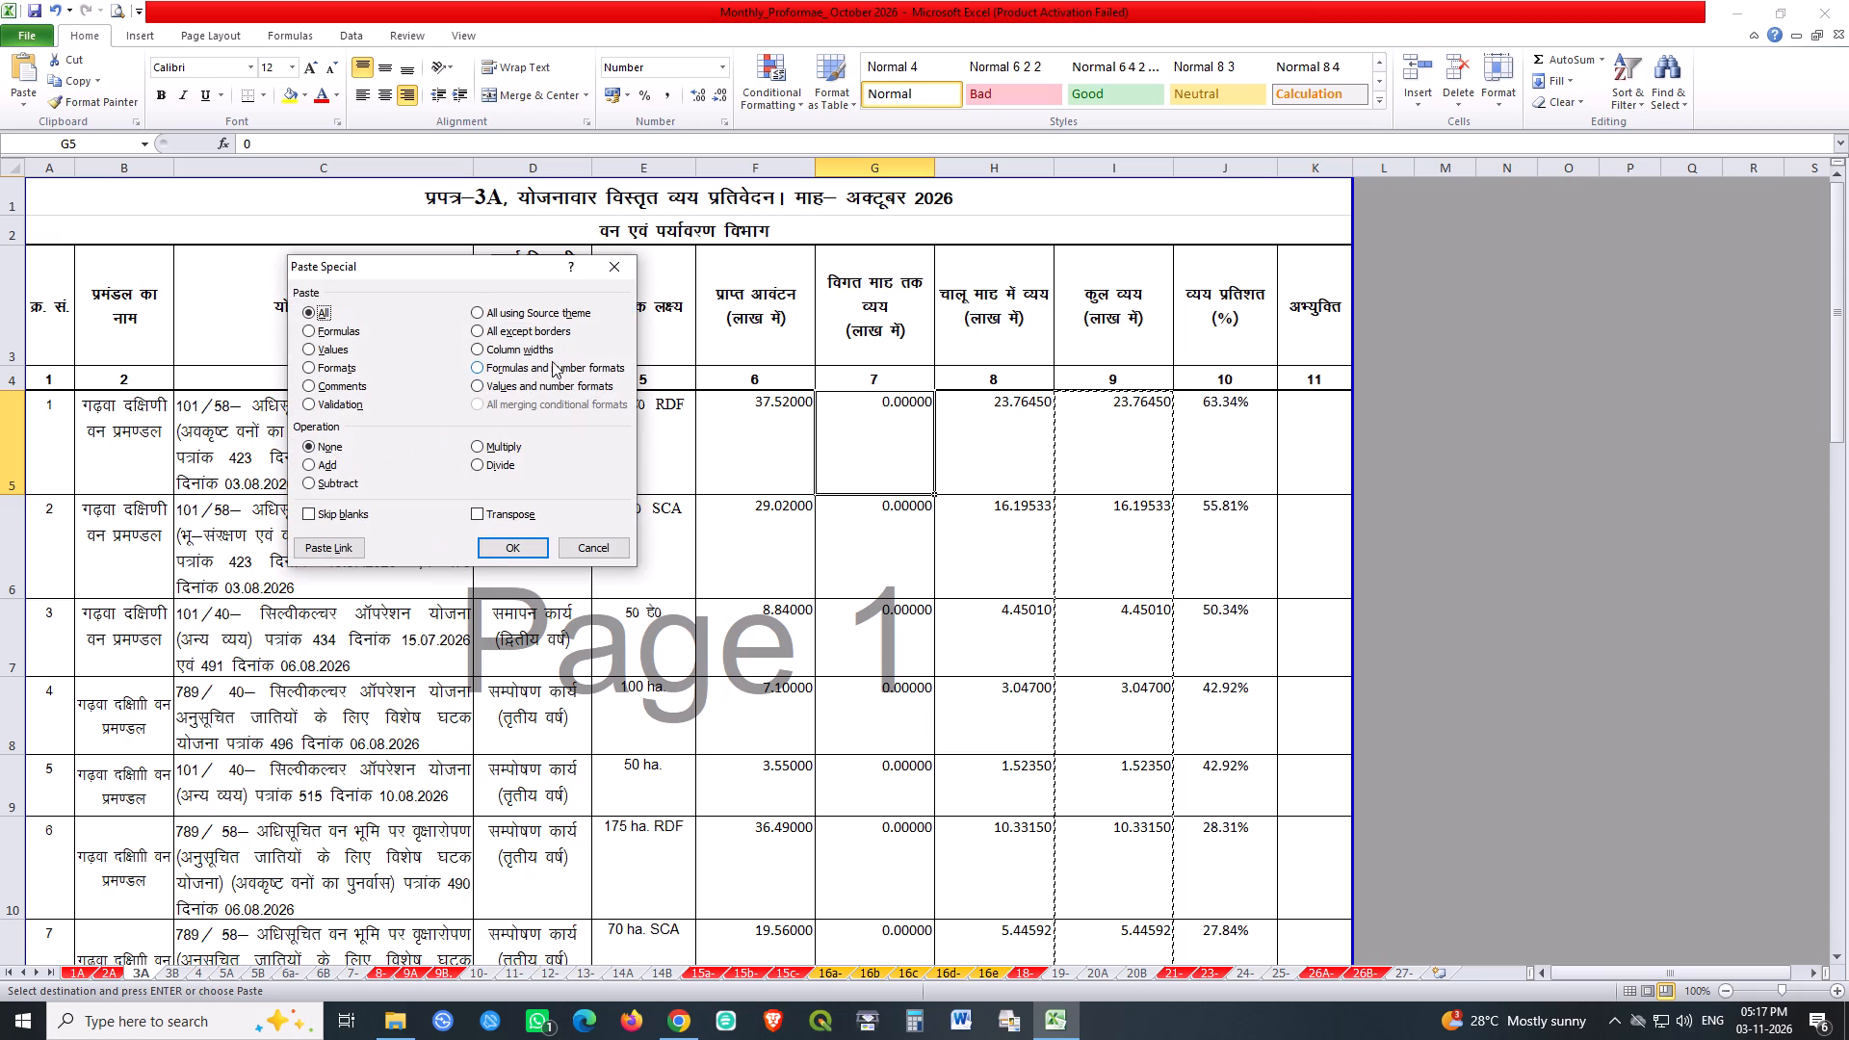
click(323, 344)
click(505, 547)
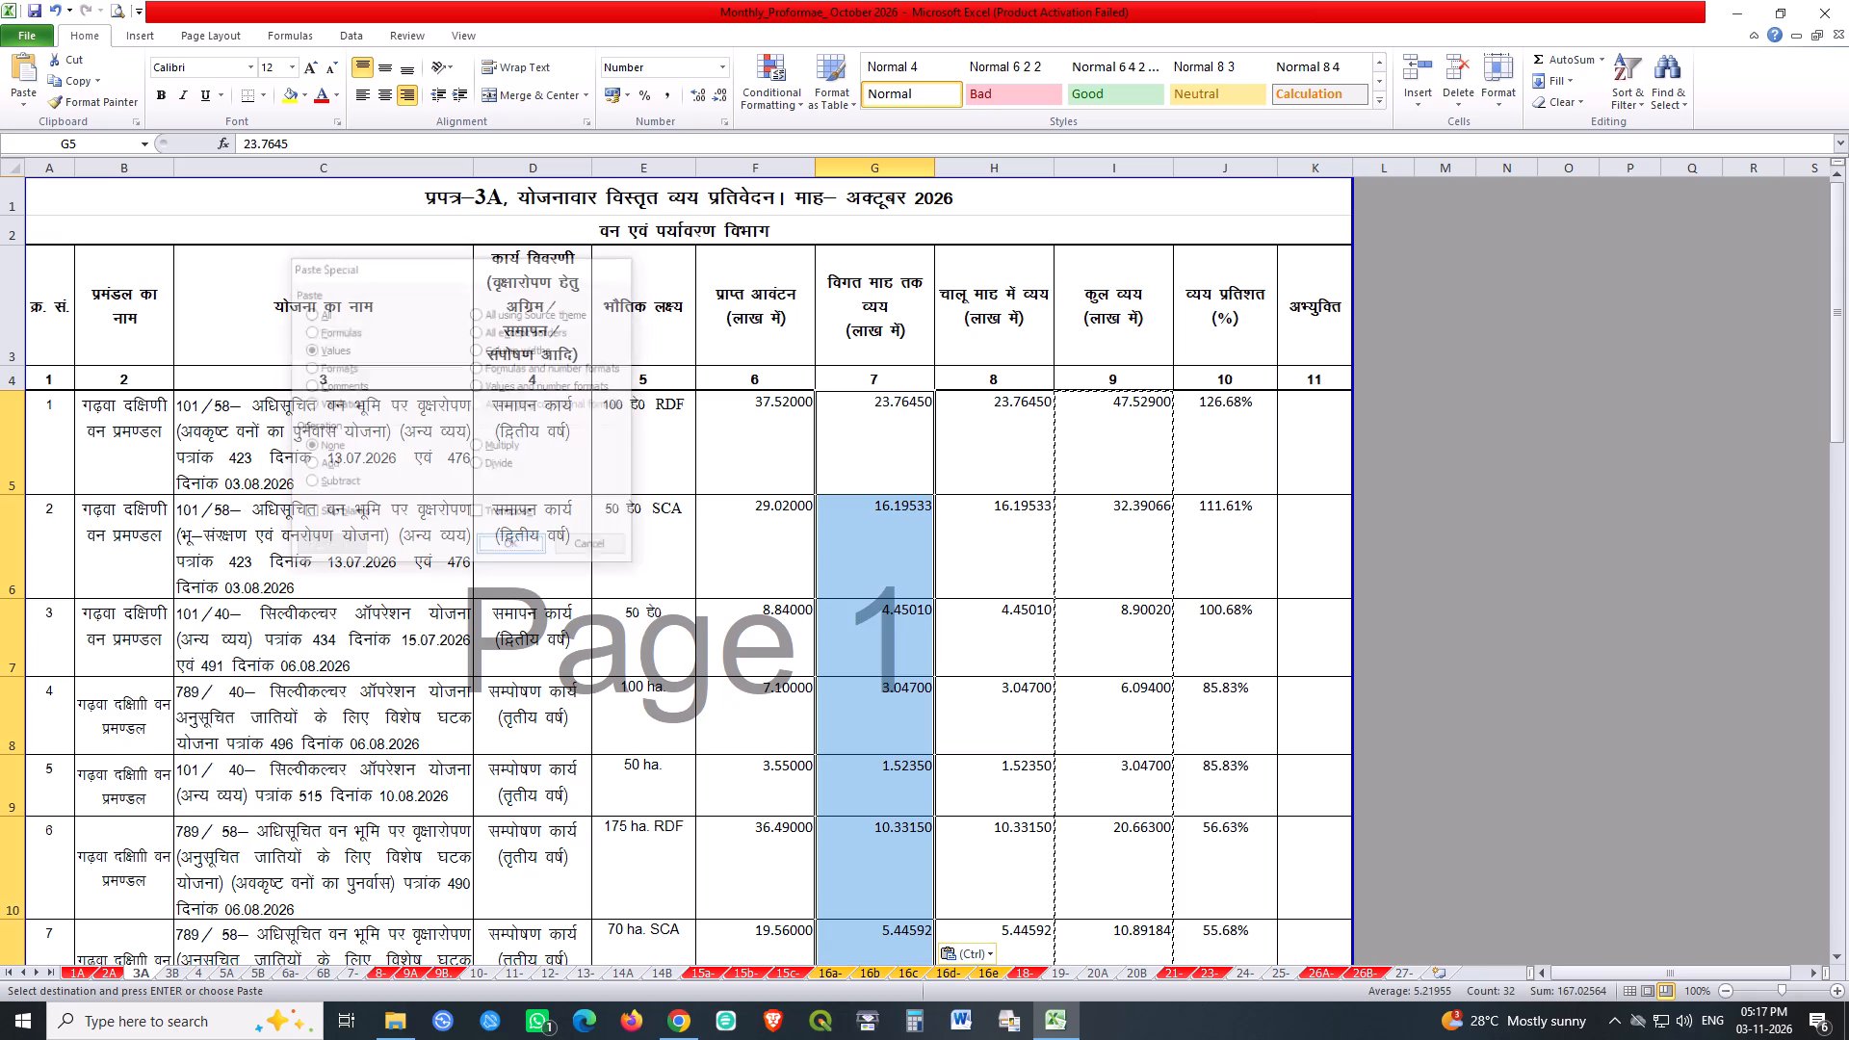
Enter 0 as every scheme's current-month expenditure on sheet 3A, in H5:H36, passing over rows already at zero.
click(1029, 442)
key(0)
key(Return)
key(0)
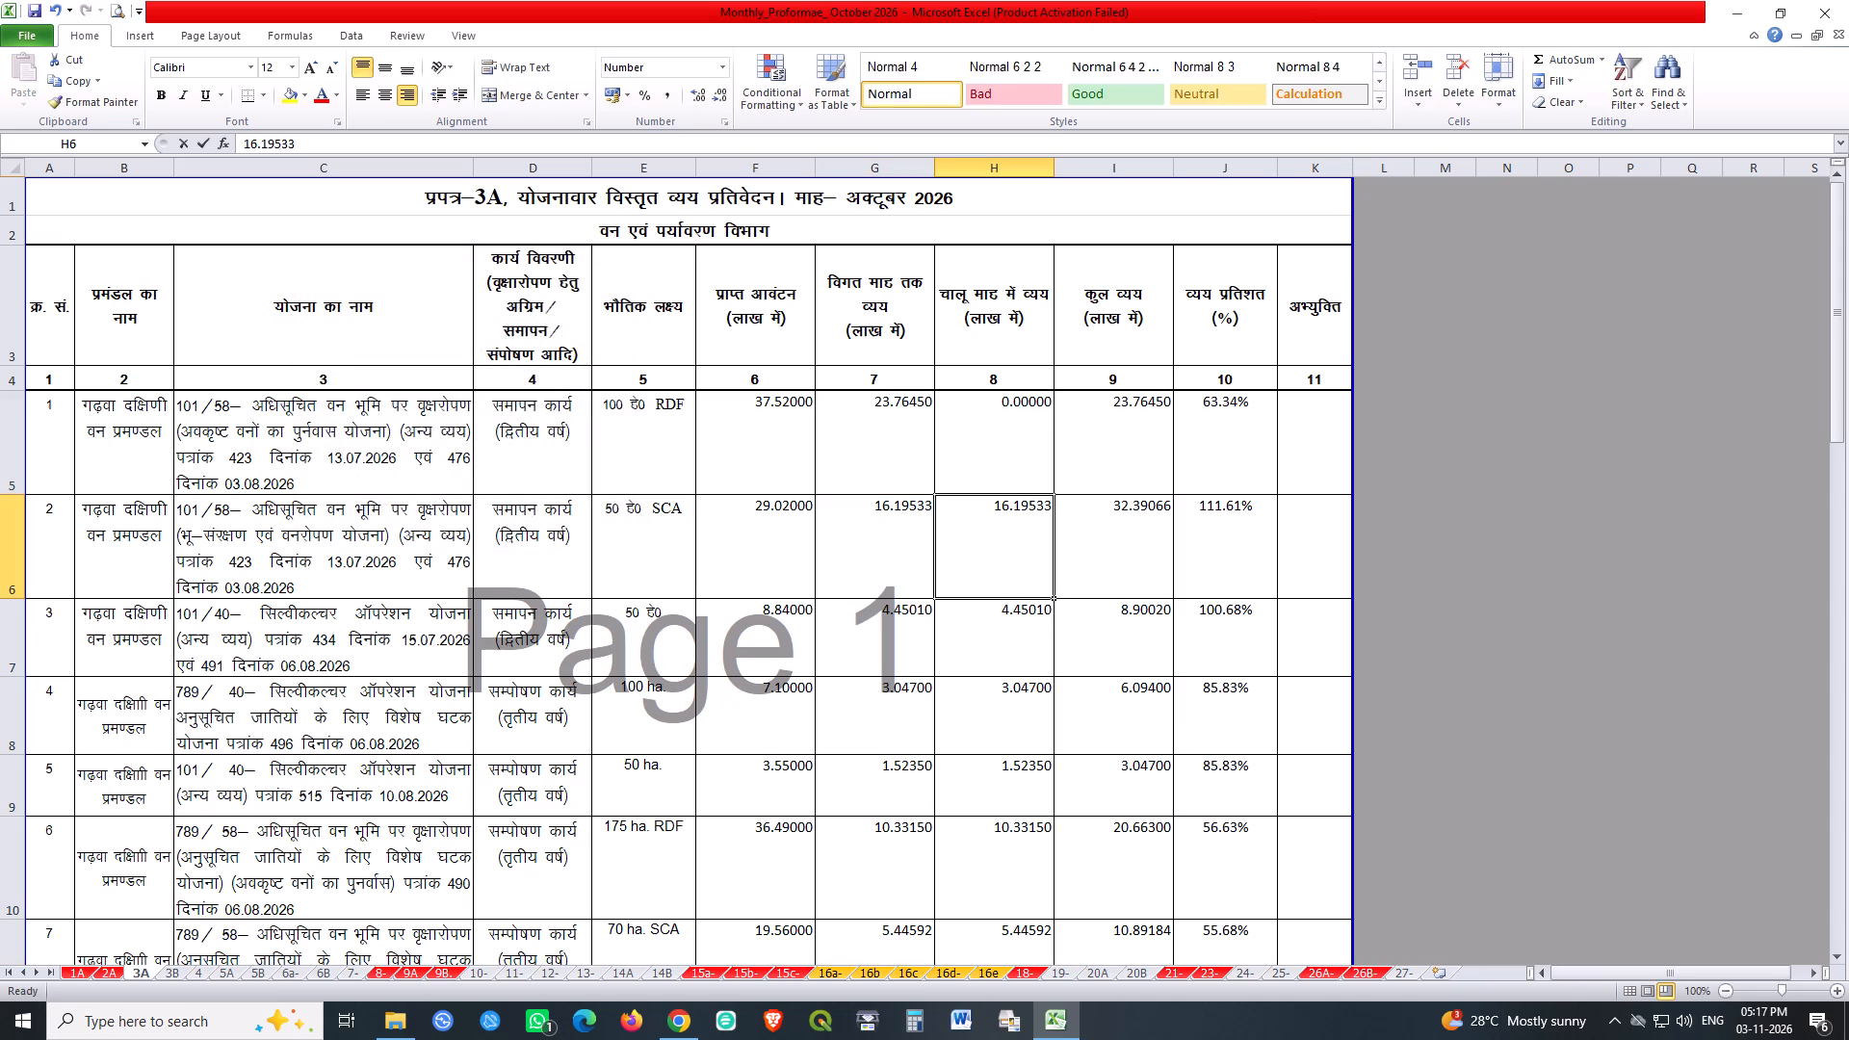
key(Return)
key(0)
key(Return)
key(0)
key(Return)
key(0)
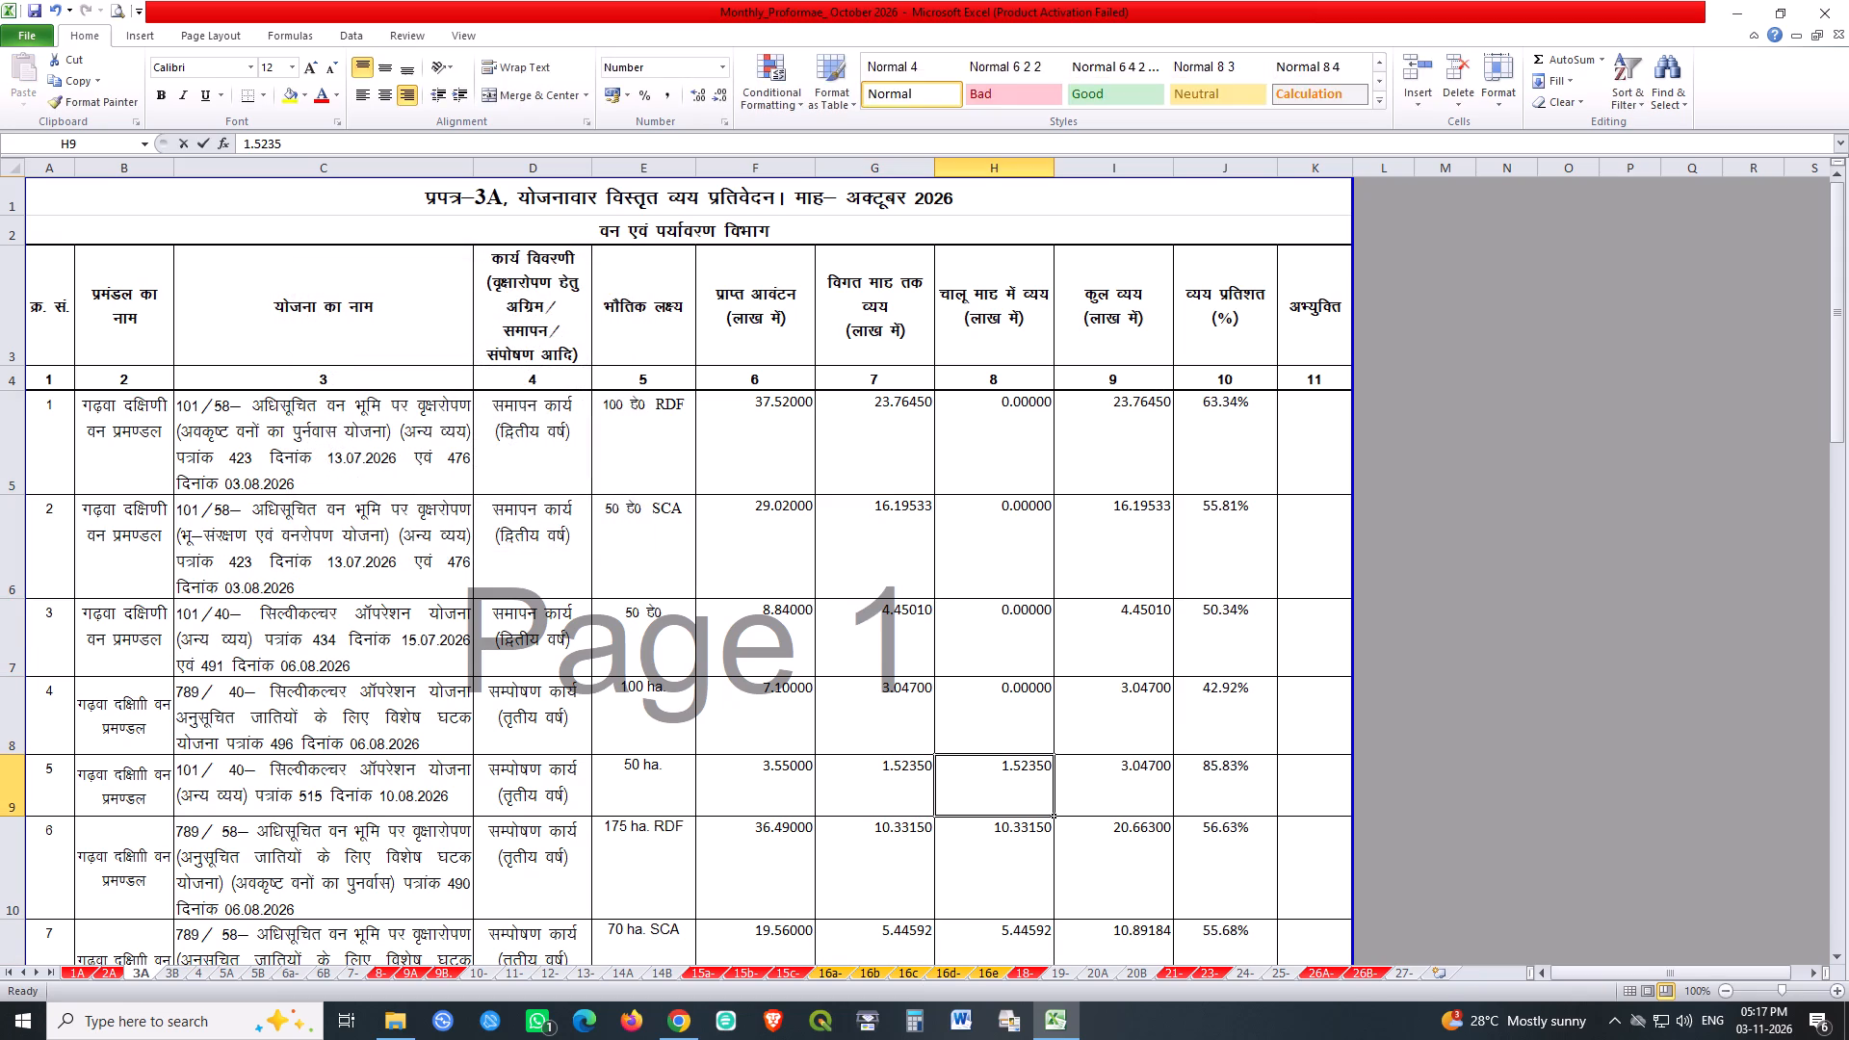
key(Return)
key(0)
key(Return)
key(0)
key(Return)
key(0)
key(Return)
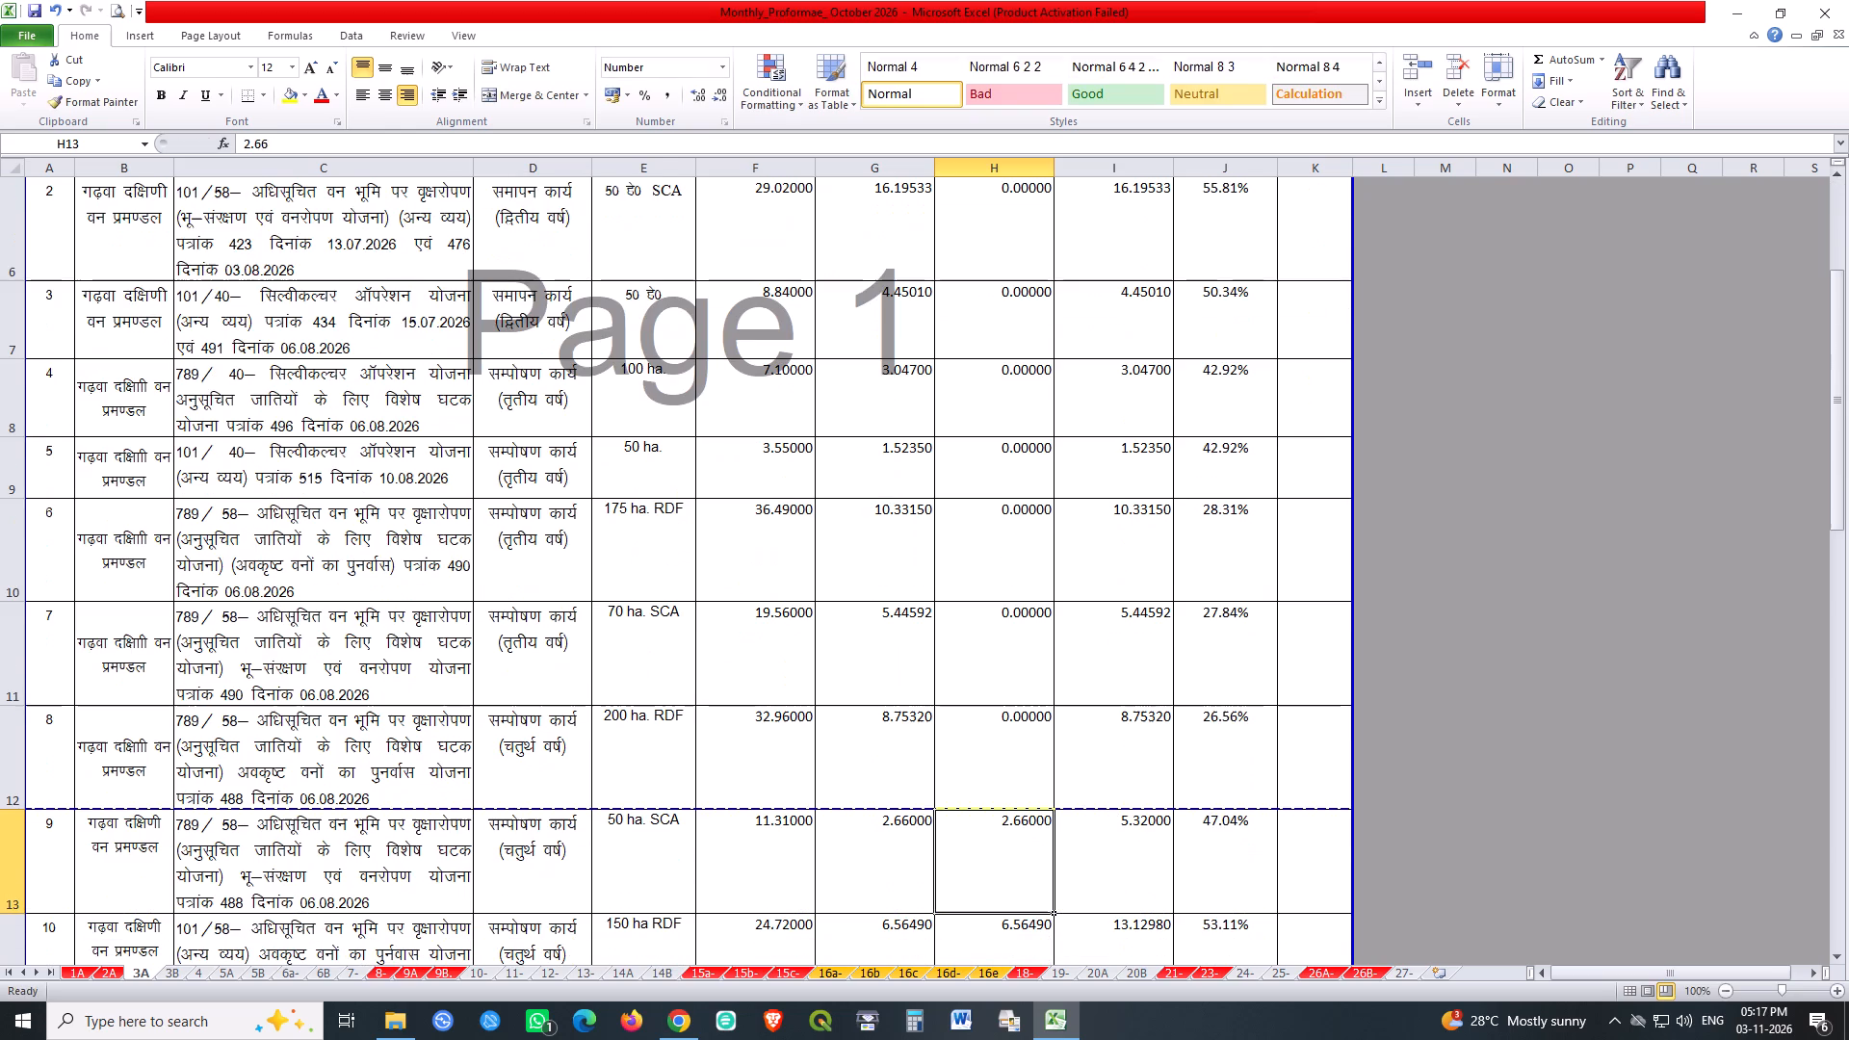
key(0)
key(Return)
key(0)
key(Return)
key(0)
key(Return)
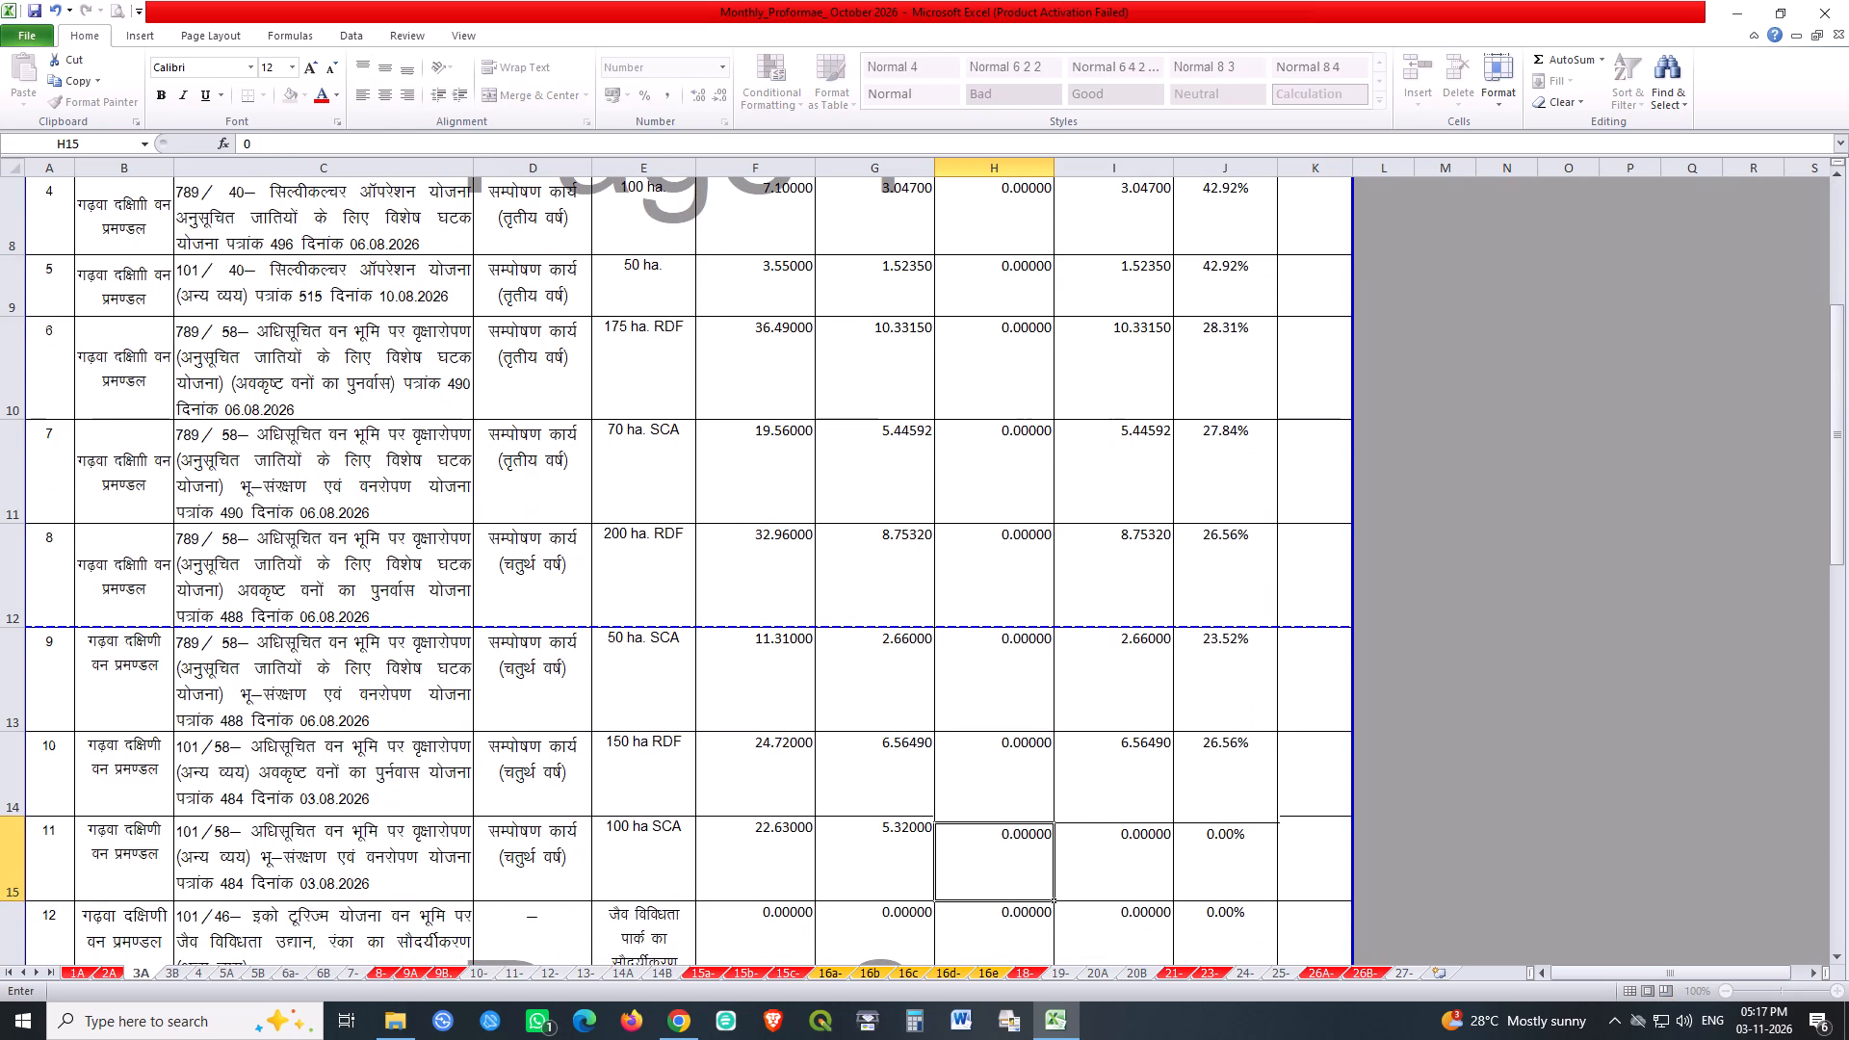
key(0)
key(Return)
key(0)
key(Return)
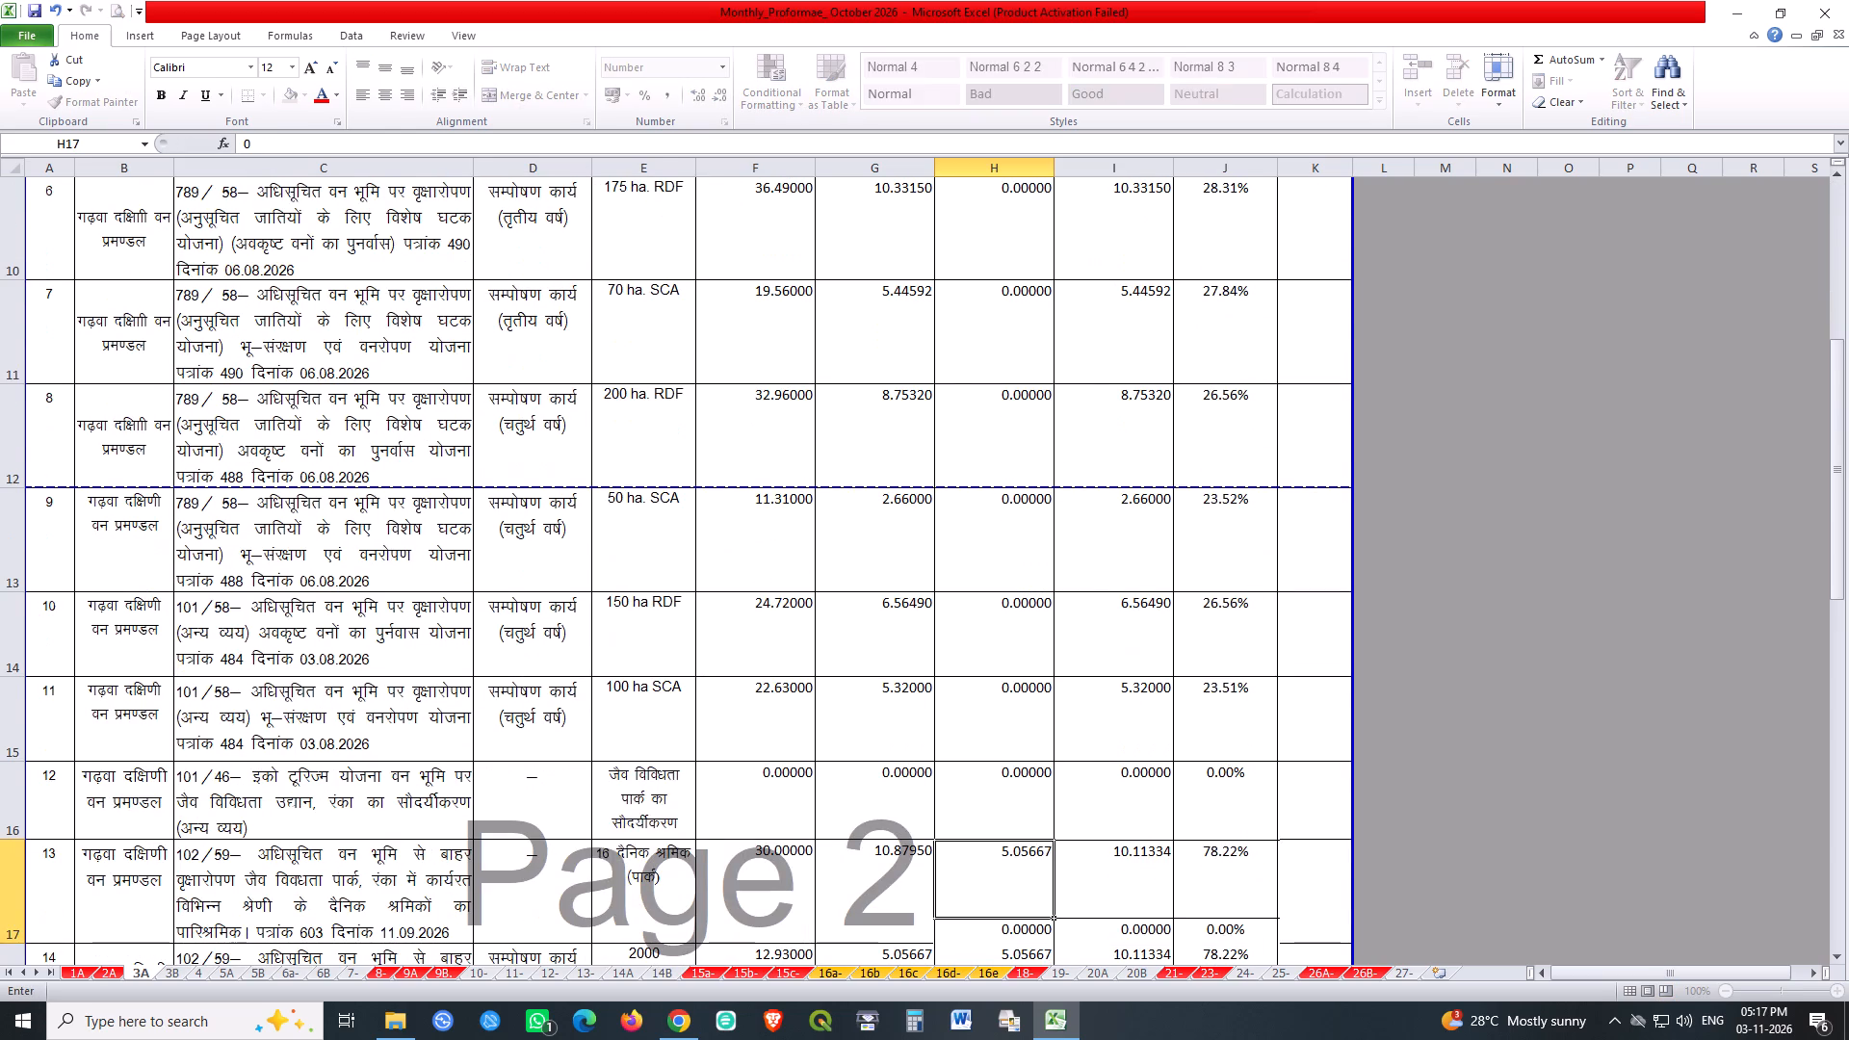
key(0)
key(Return)
key(0)
key(Return)
key(0)
key(Return)
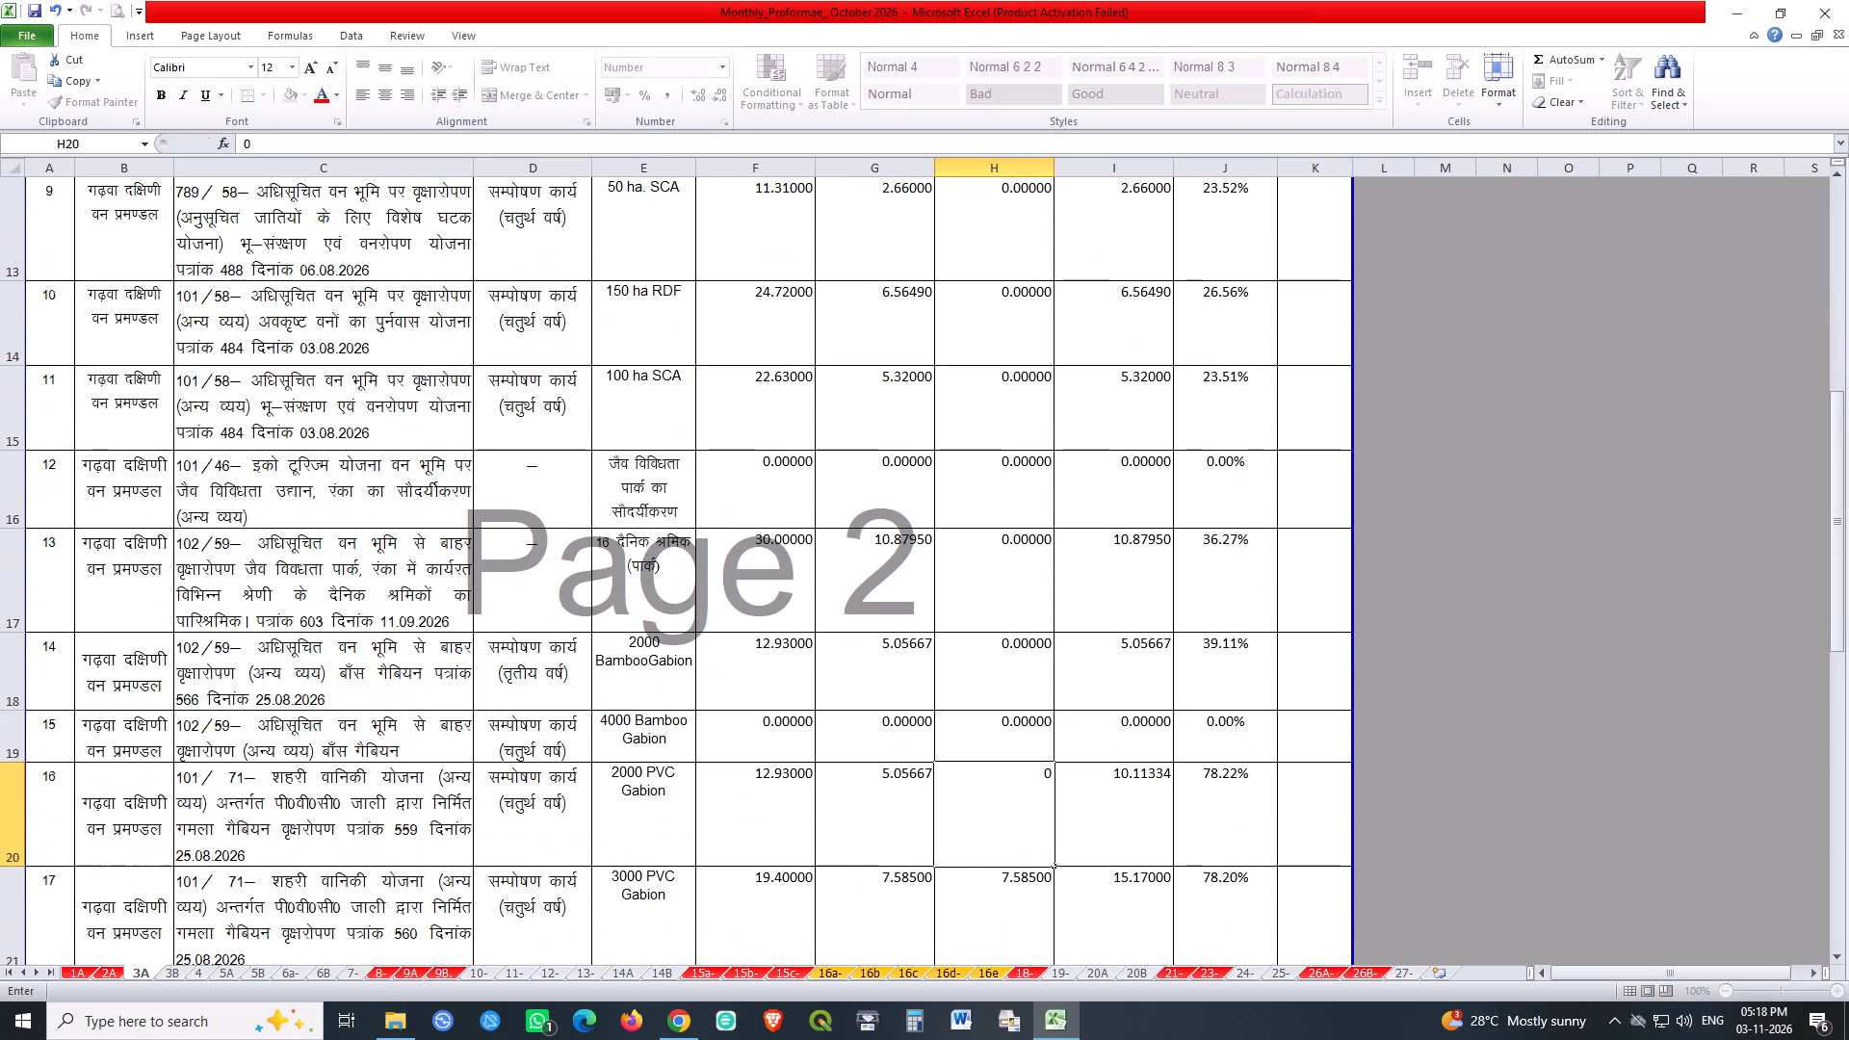
key(0)
key(Return)
key(0)
key(Return)
key(0)
key(Return)
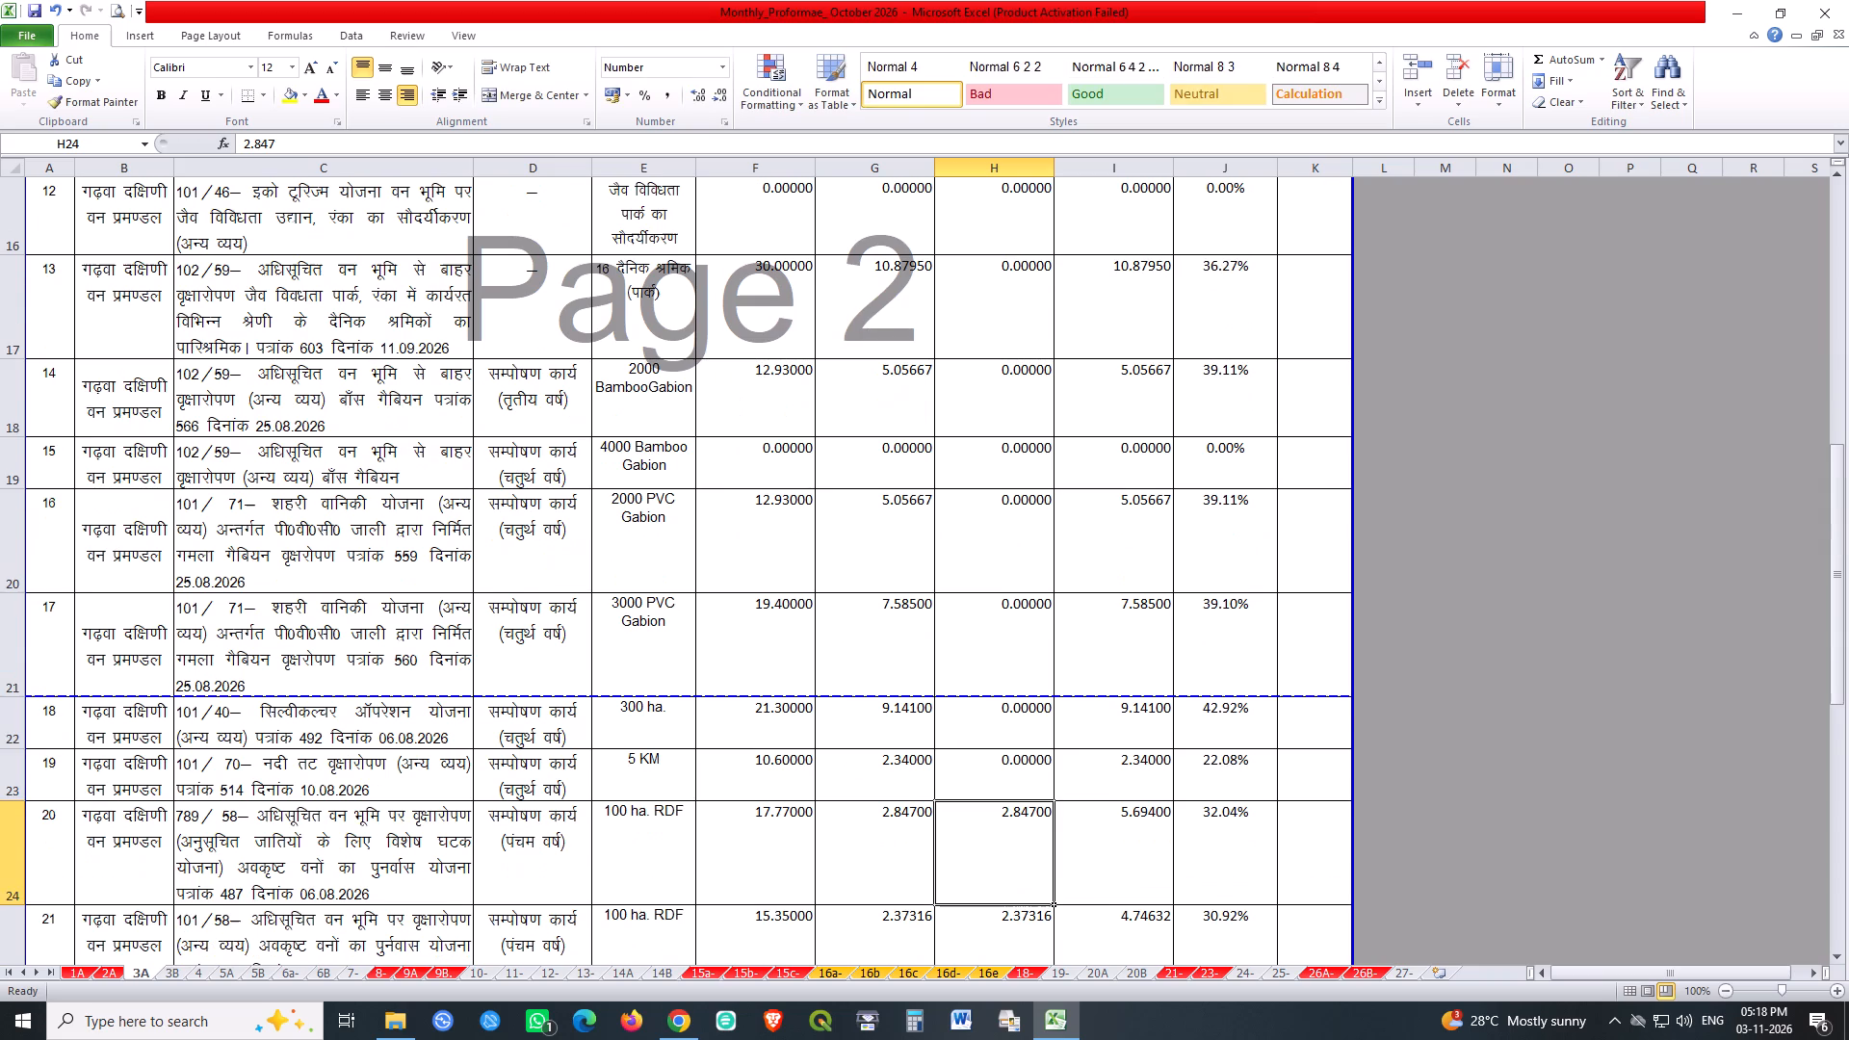
key(0)
key(Return)
key(0)
key(Return)
key(0)
key(Return)
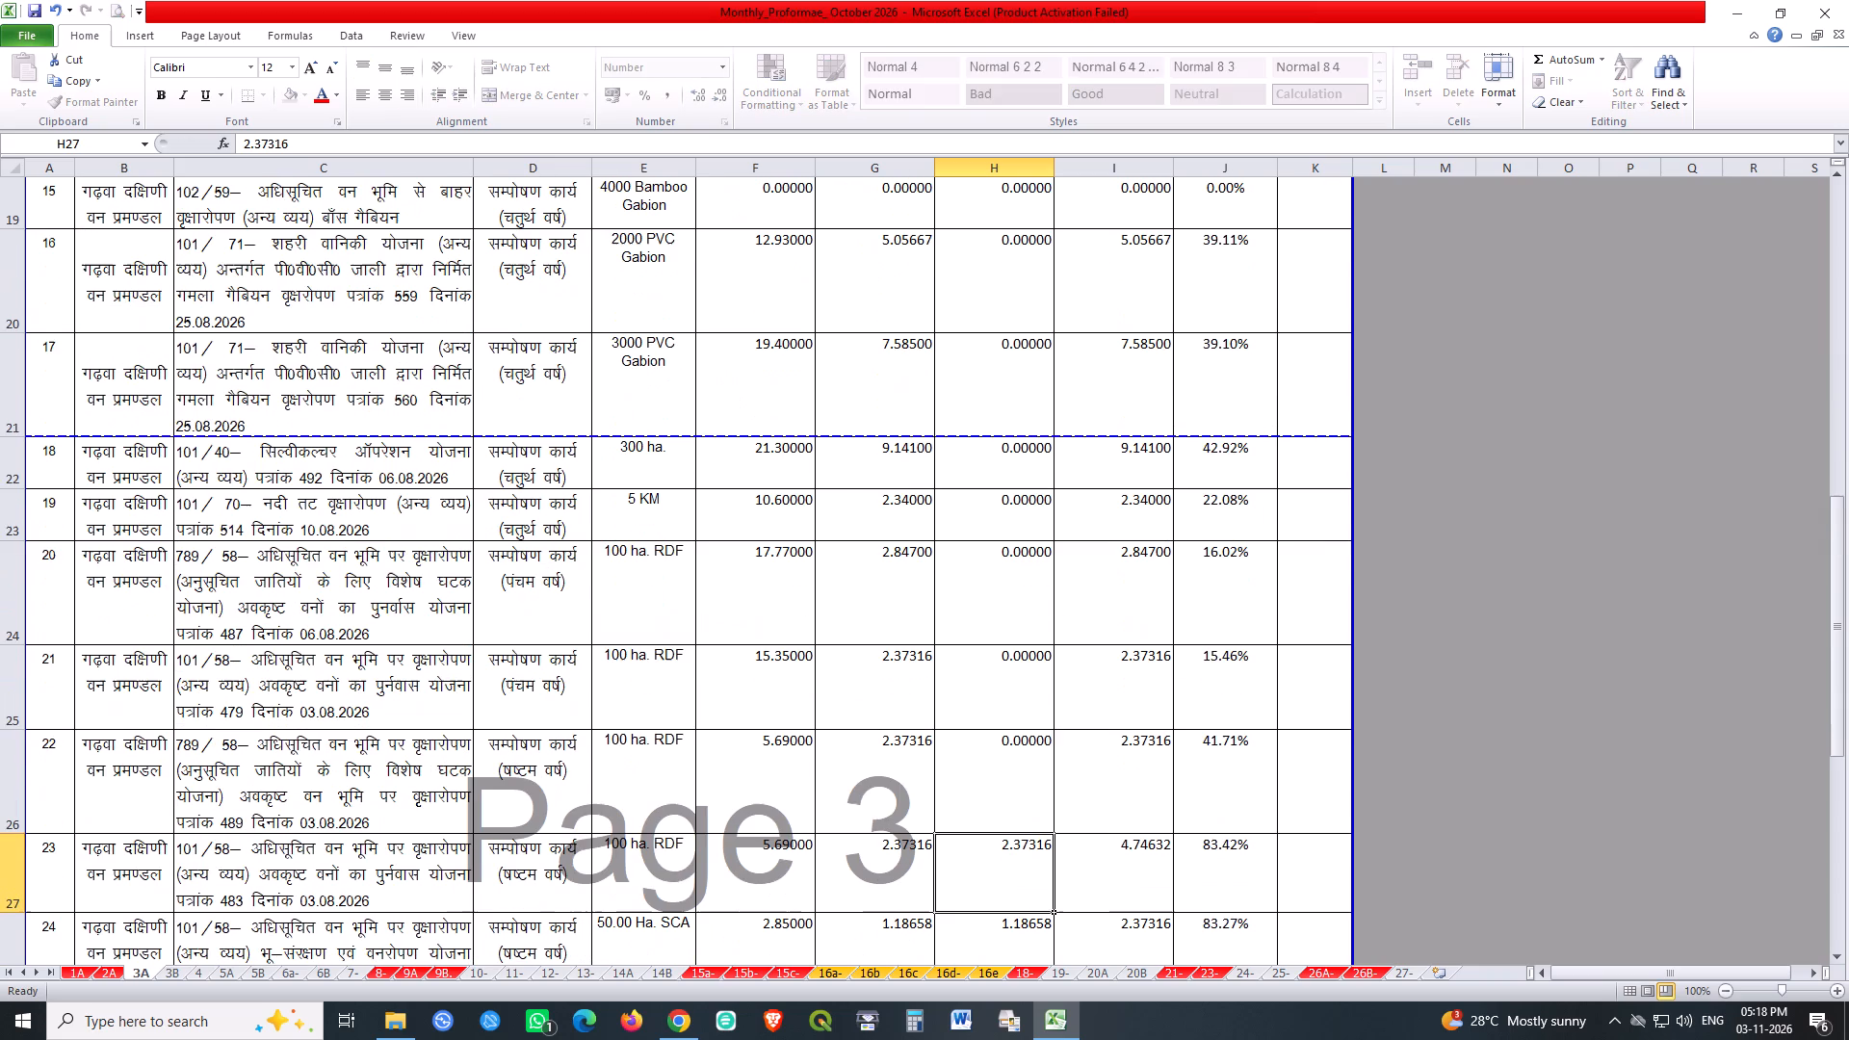
key(0)
key(Return)
key(0)
key(Return)
key(0)
key(Return)
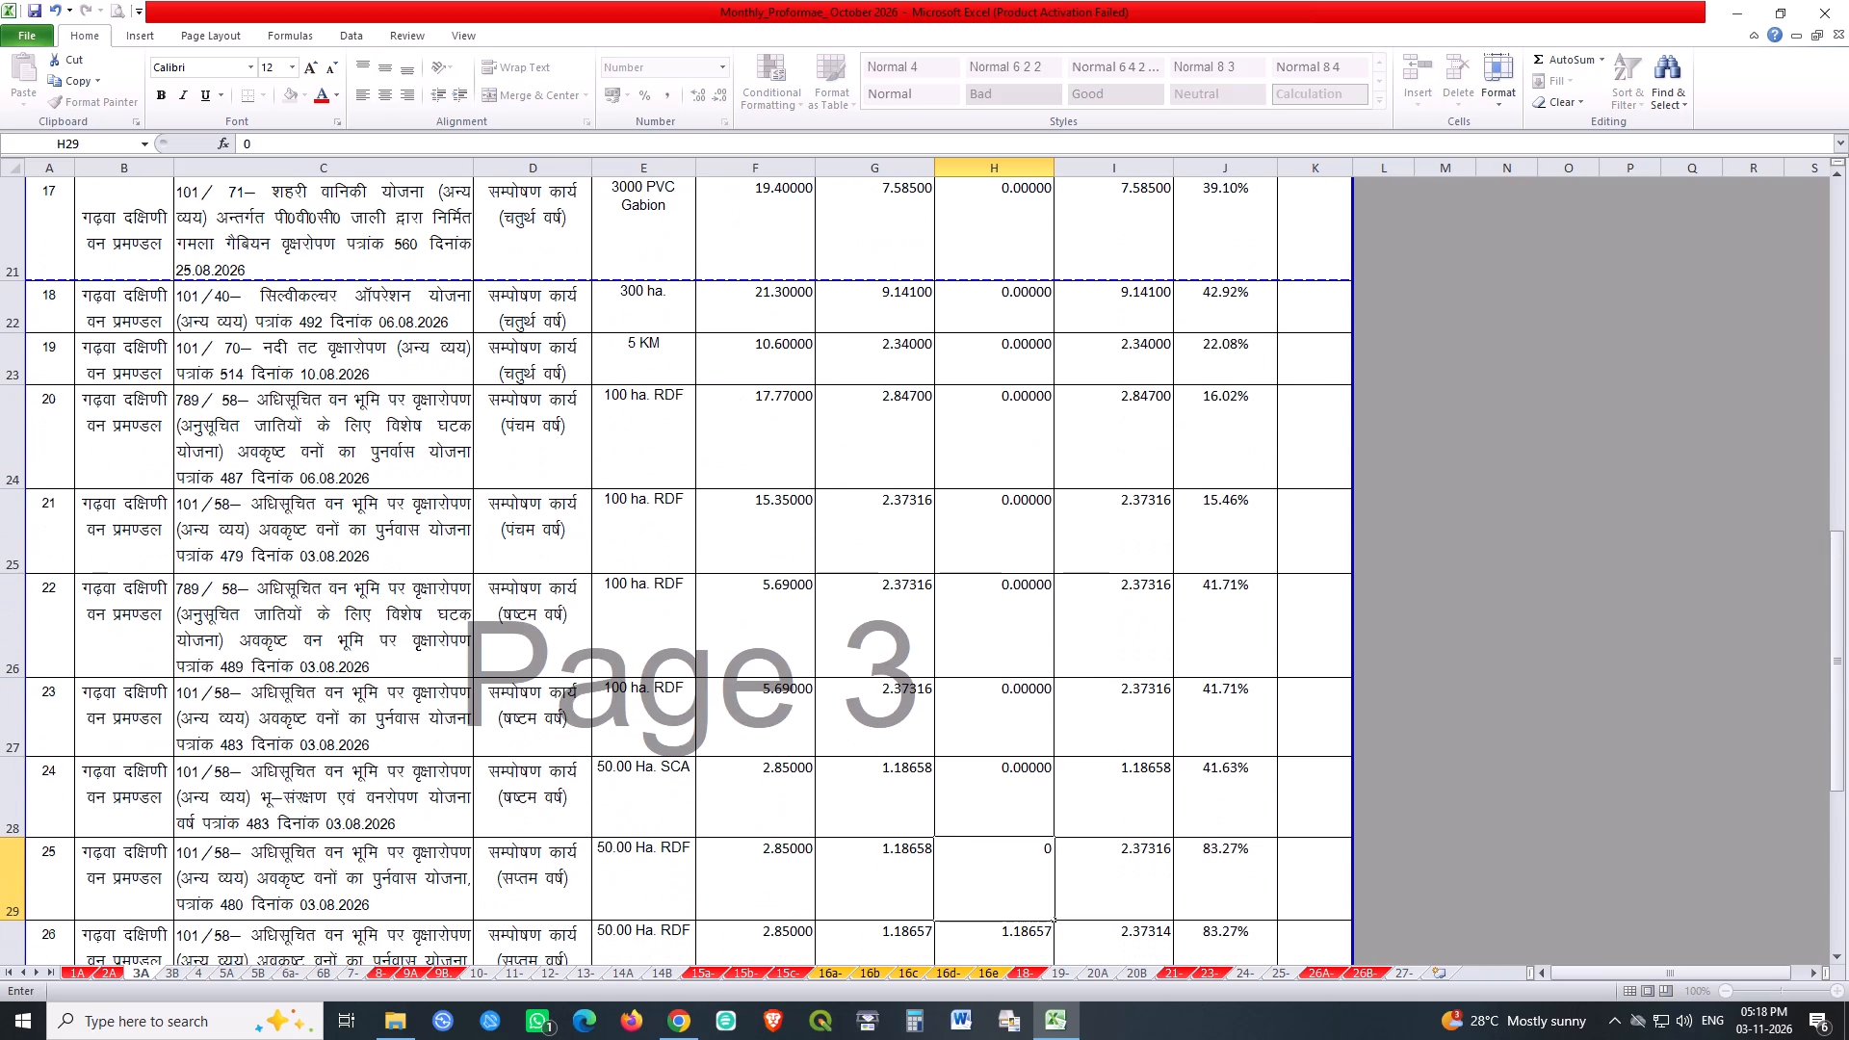
key(0)
key(Return)
key(0)
key(Return)
key(0)
key(Return)
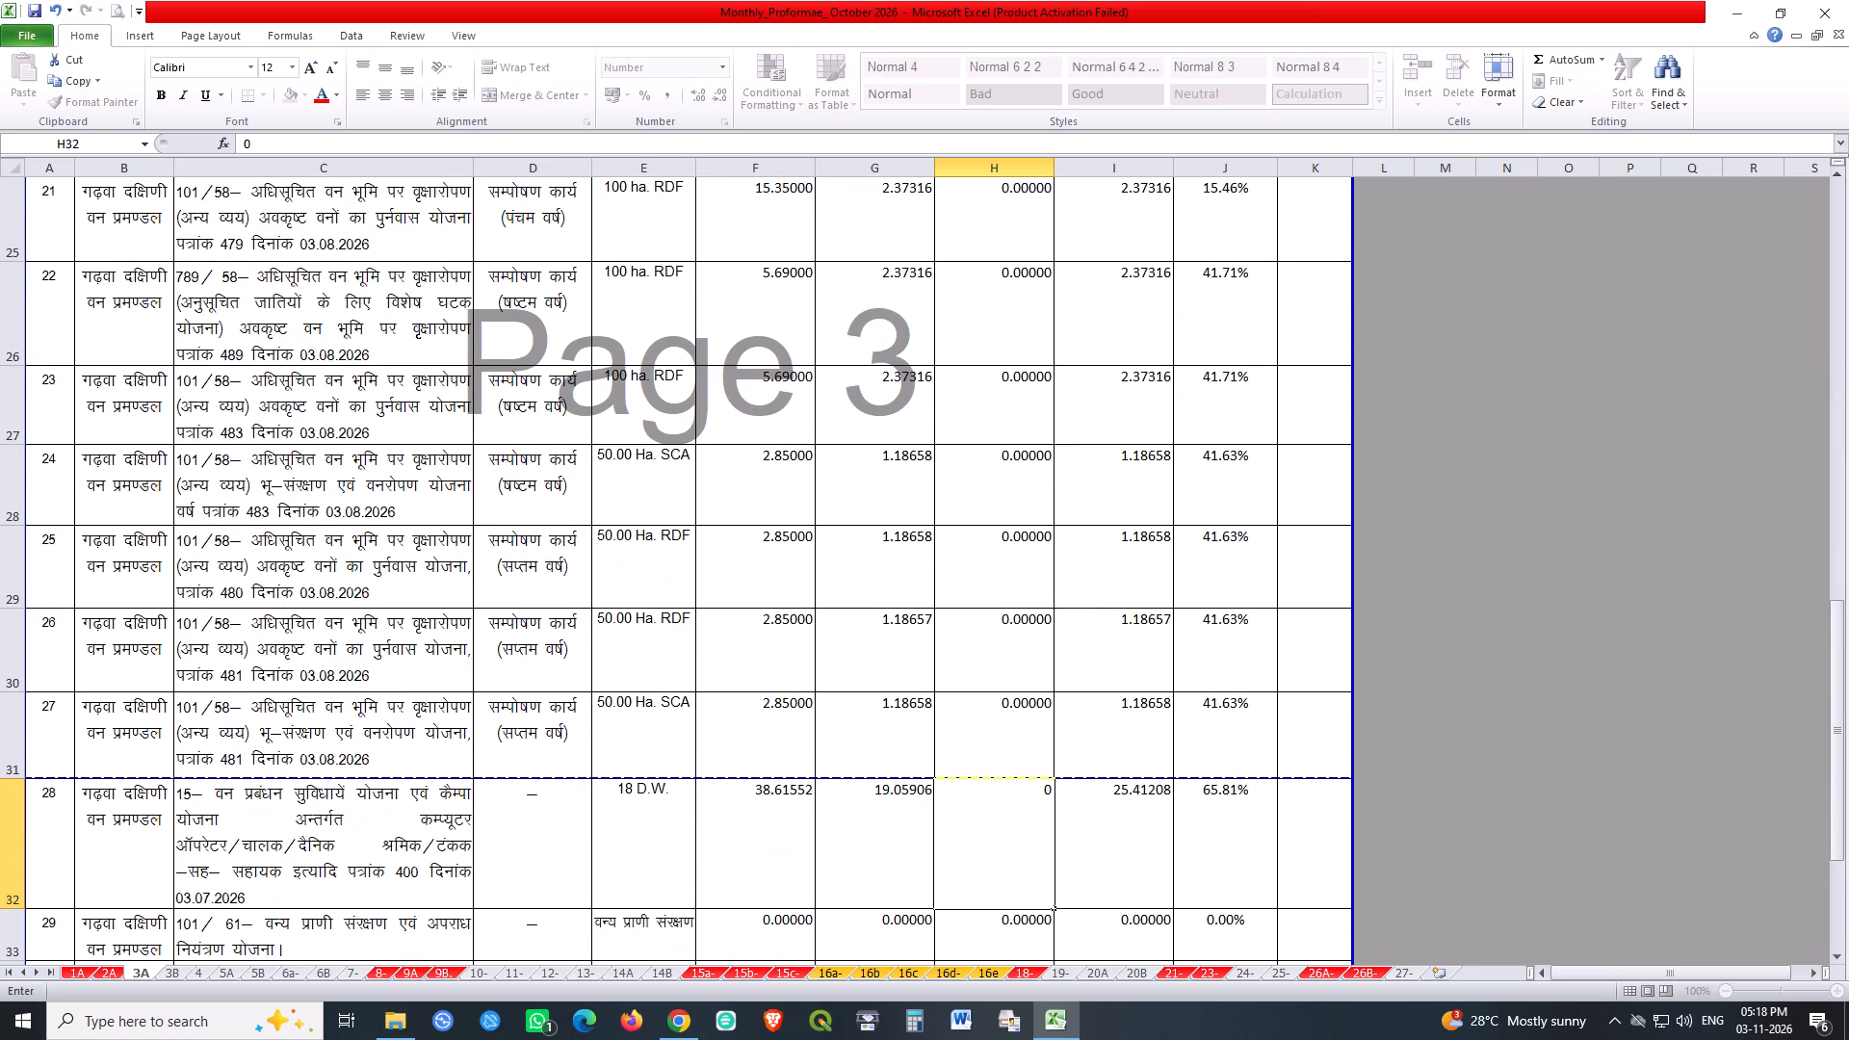
scroll(1029, 442, down, 2)
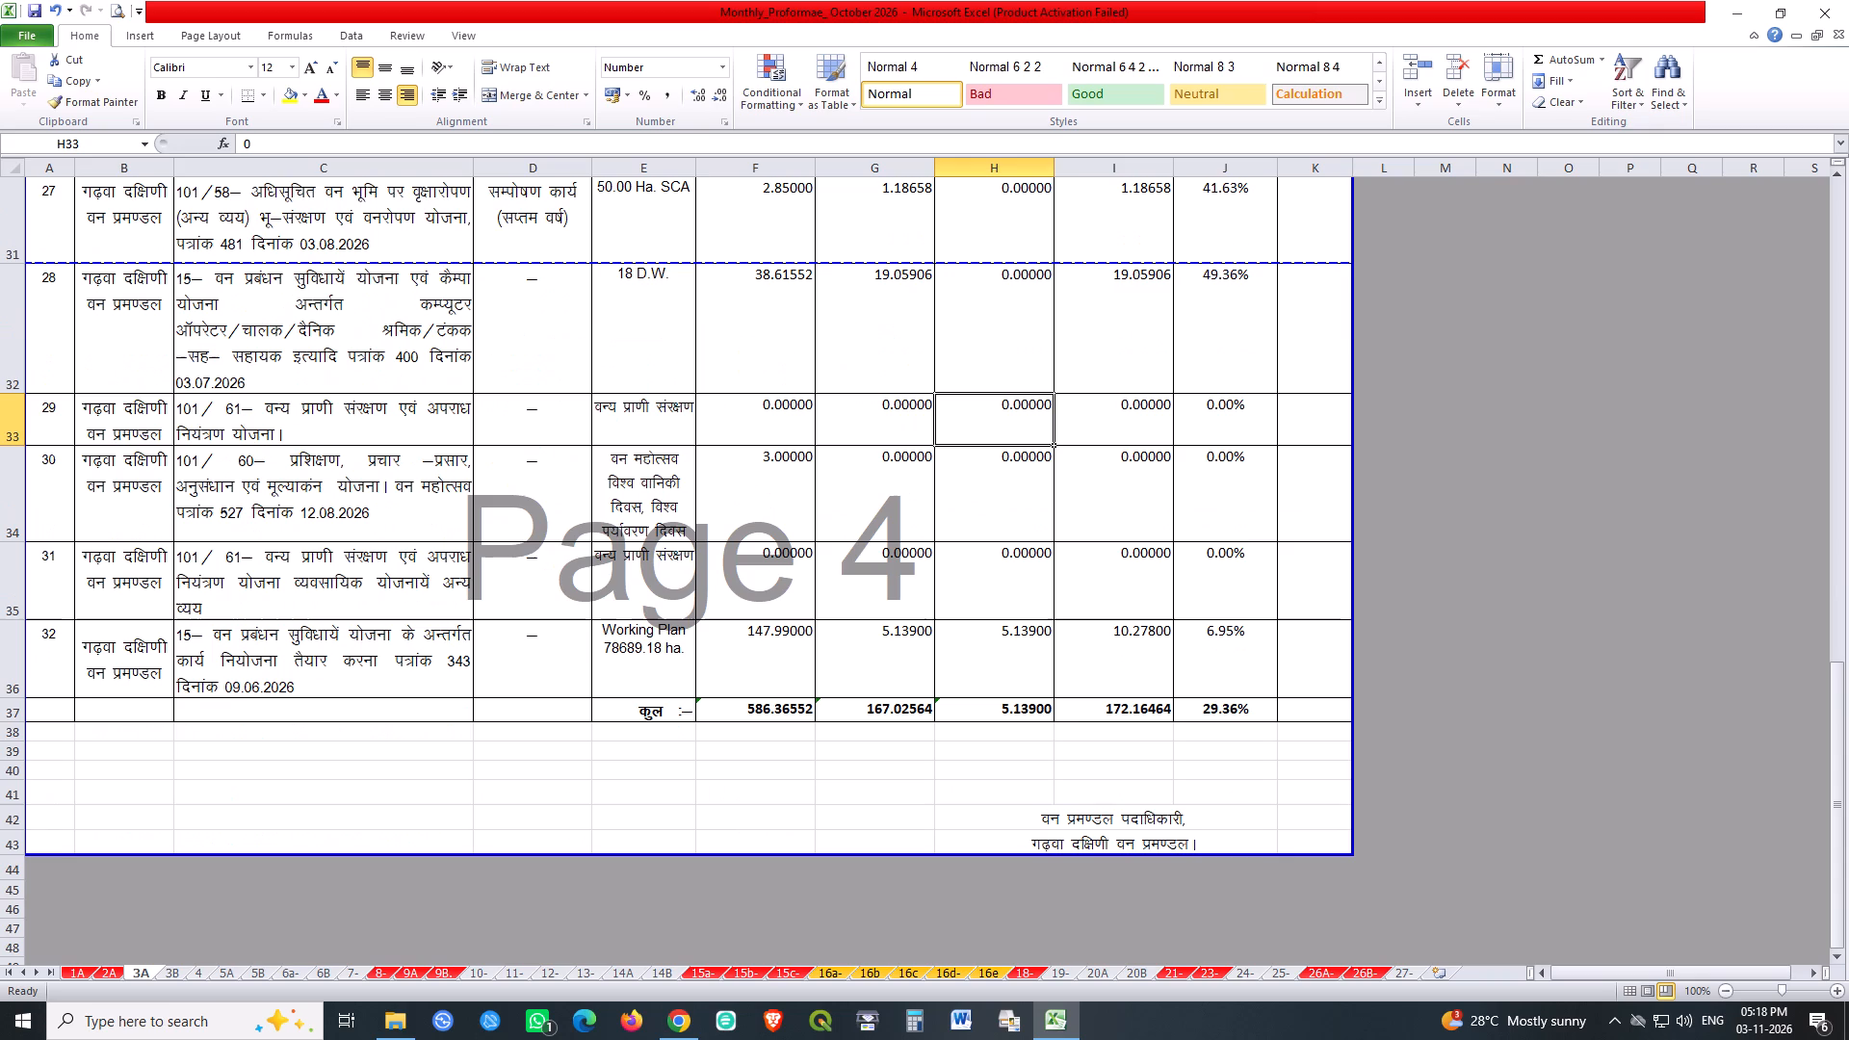
key(Return)
key(Return)
key(Return)
key(0)
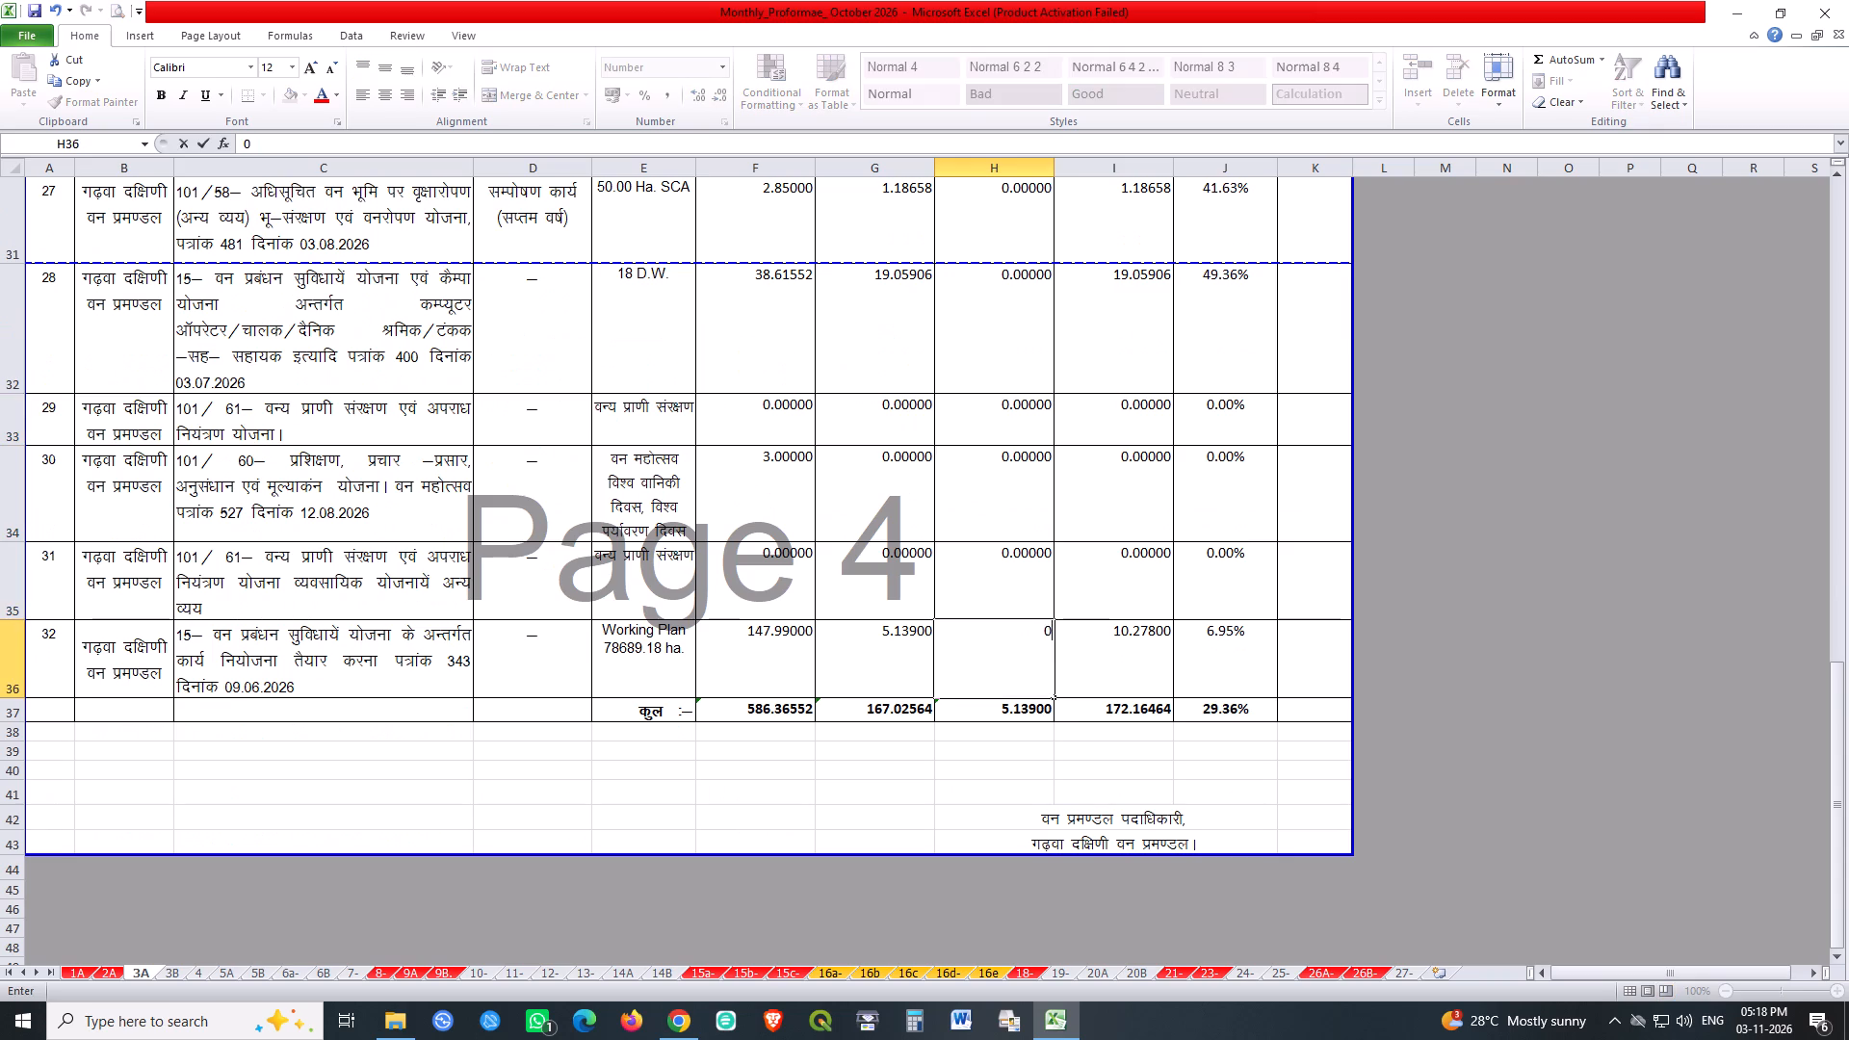
key(Return)
key(0)
key(Escape)
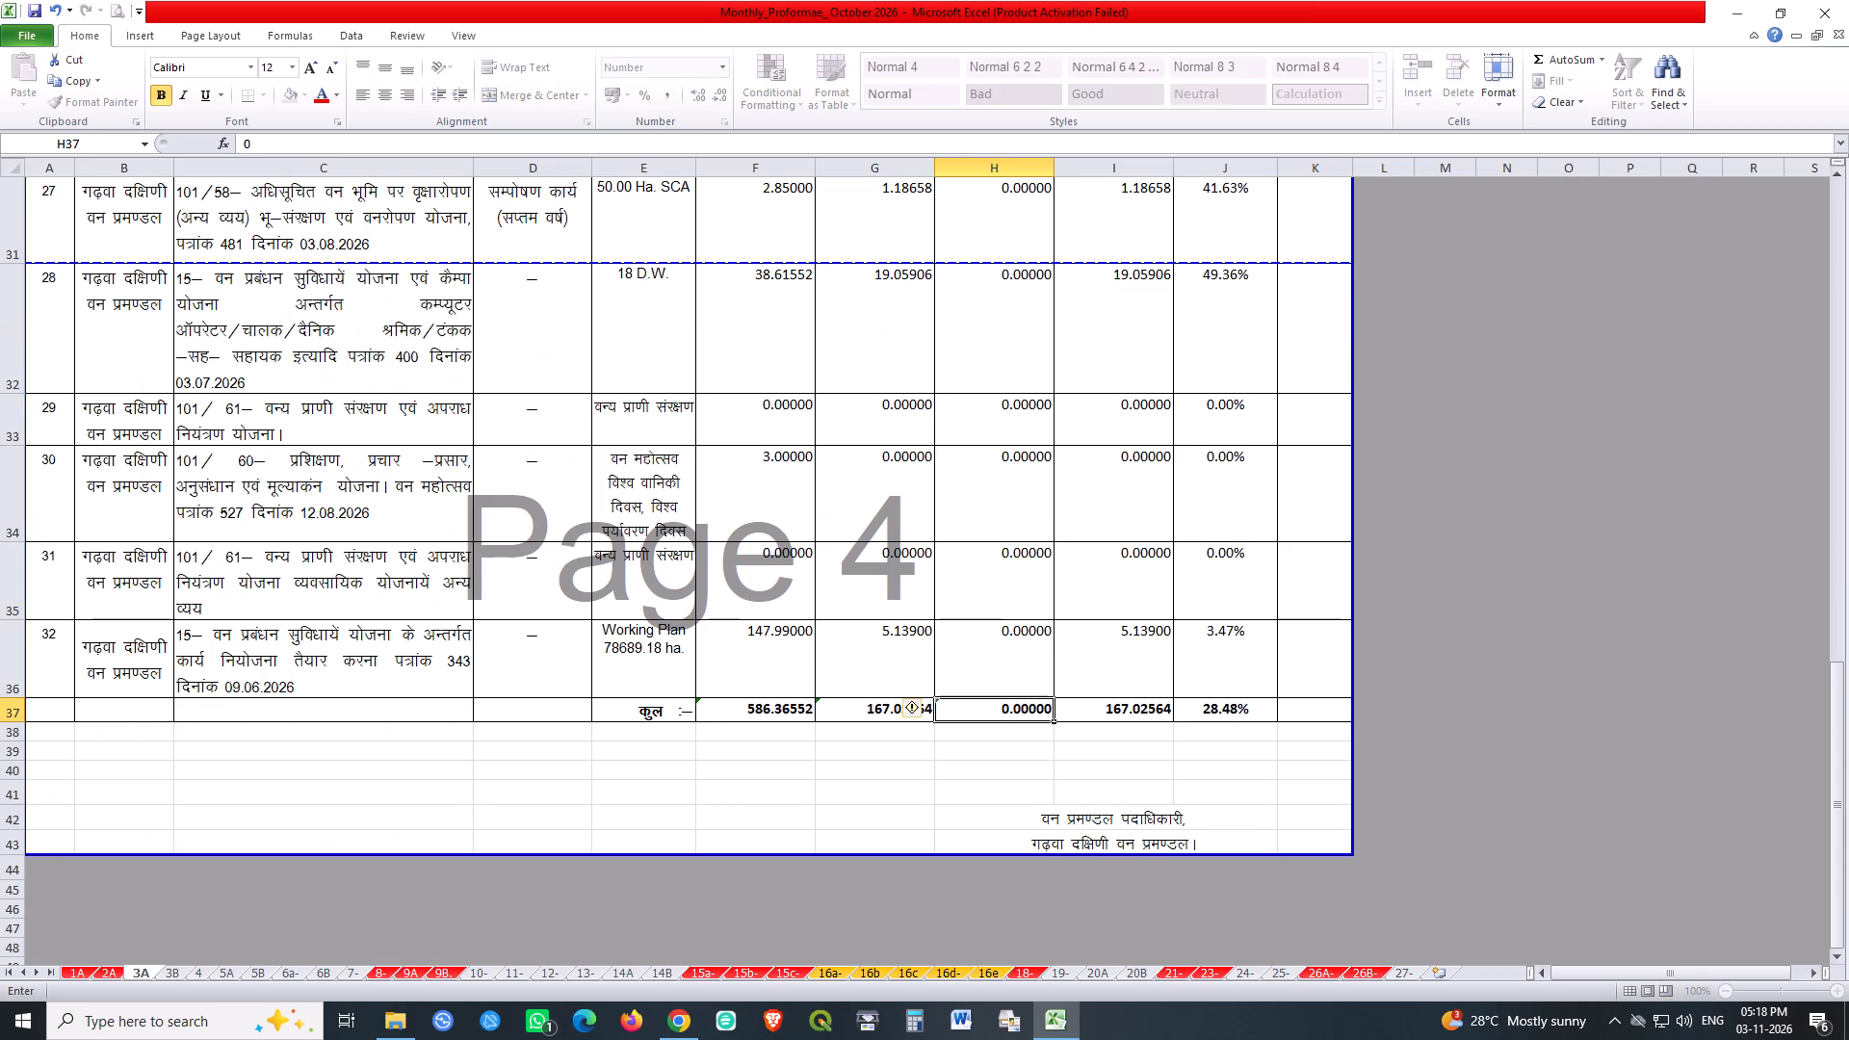
click(1395, 700)
click(1306, 745)
Save the October 2026 proformae workbook.
key(ctrl+s)
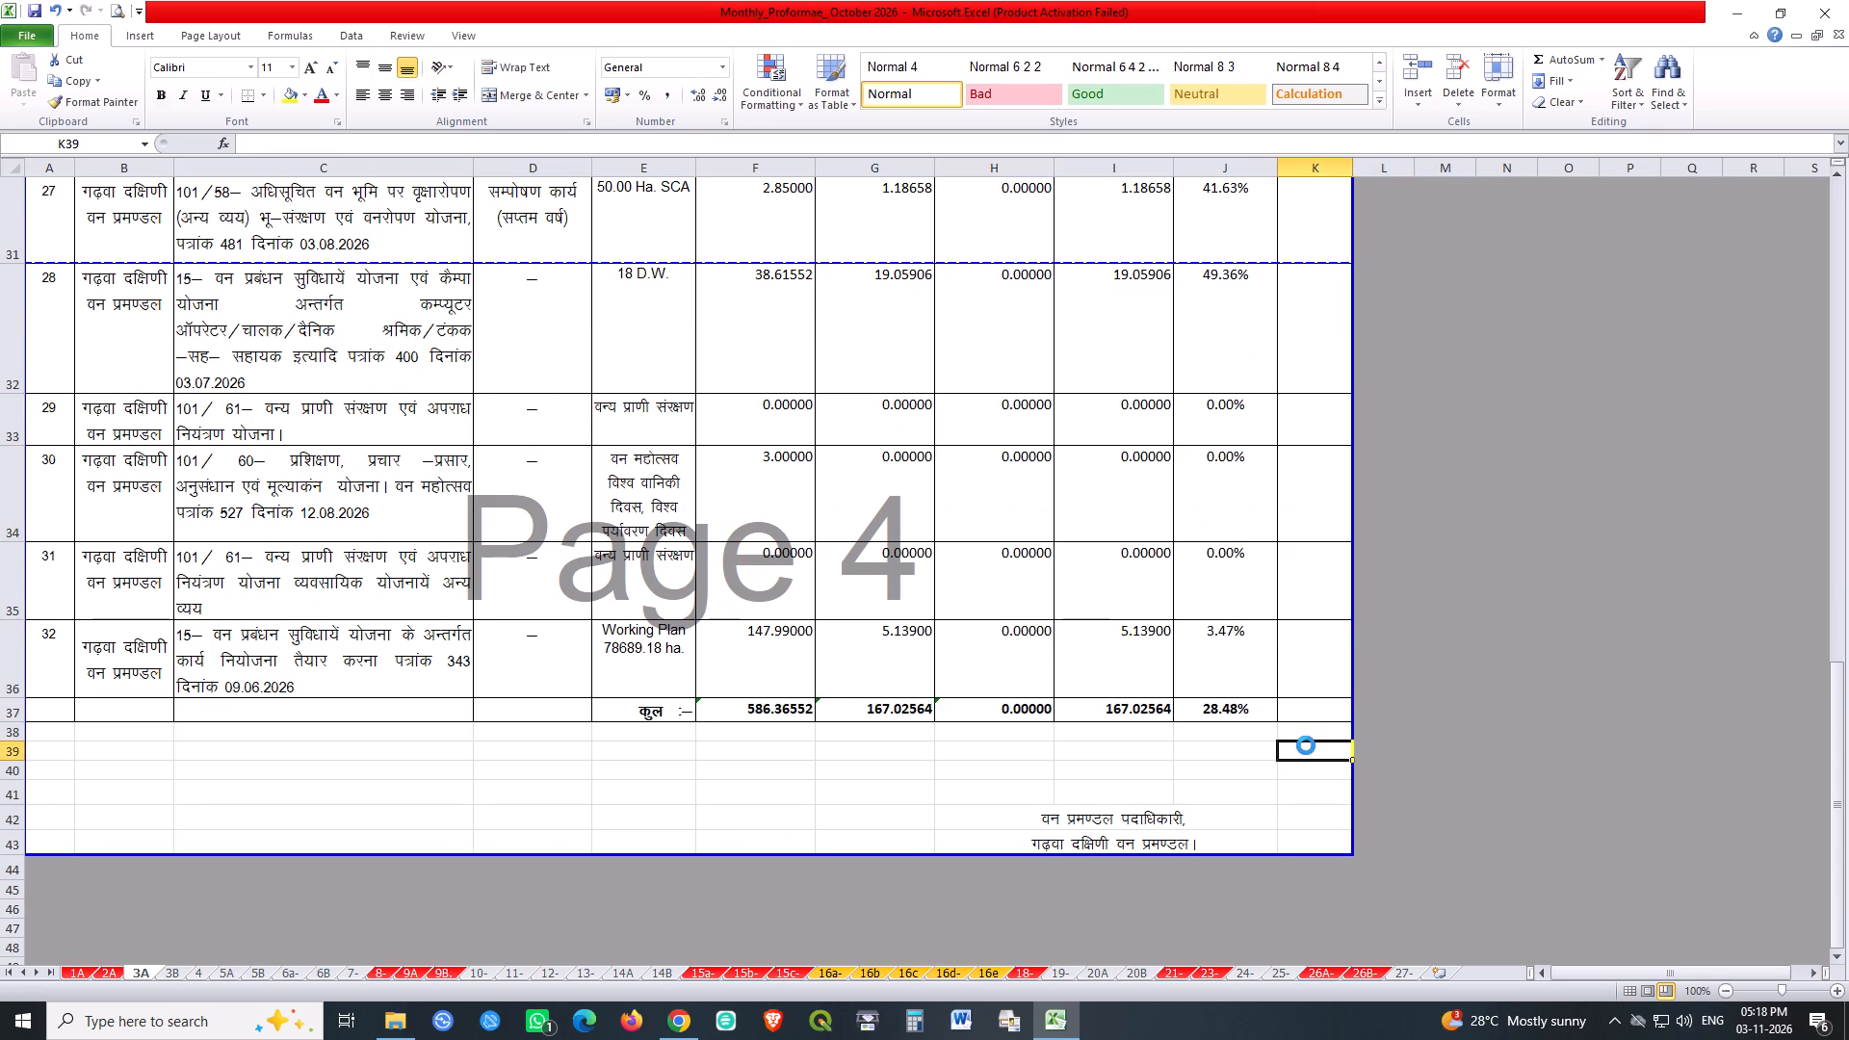
key(ctrl+s)
key(ctrl+s)
key(ctrl+s)
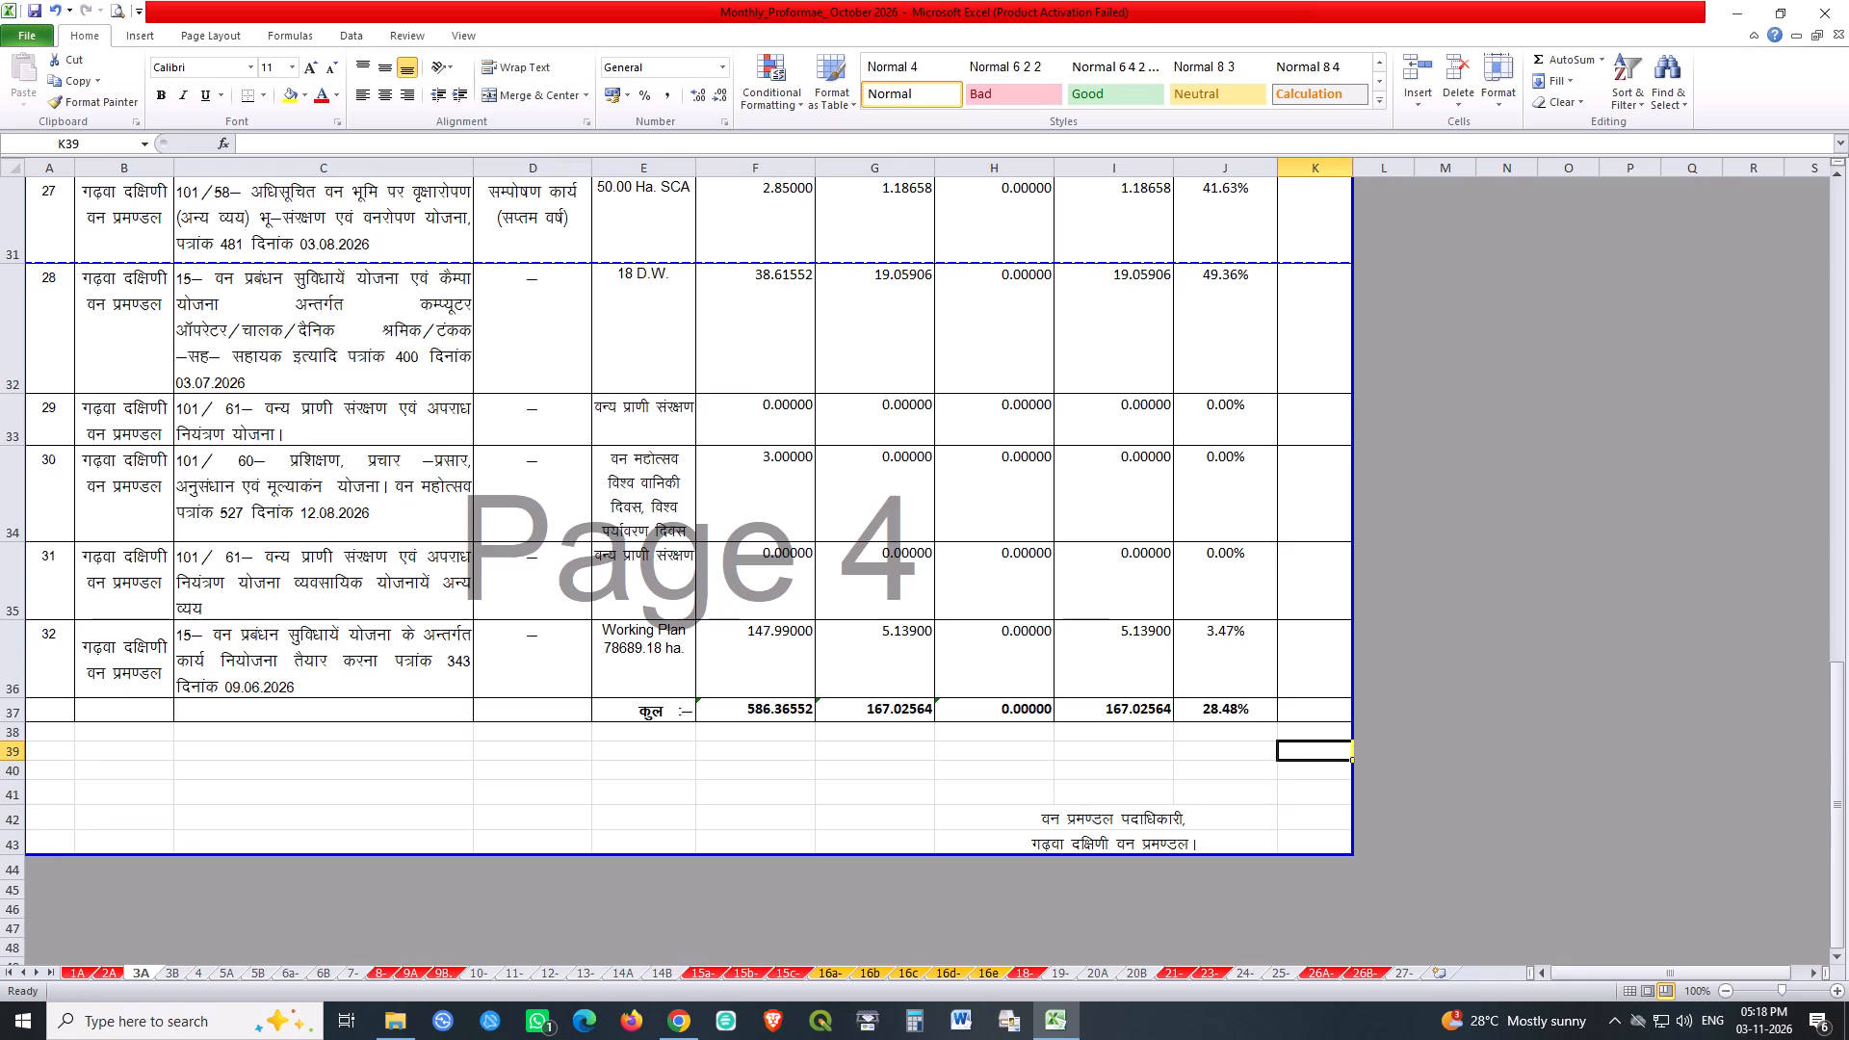
Review sheet 3A's print preview through to the last page and check the total formulas in G37, H37 and I37.
key(ctrl+F2)
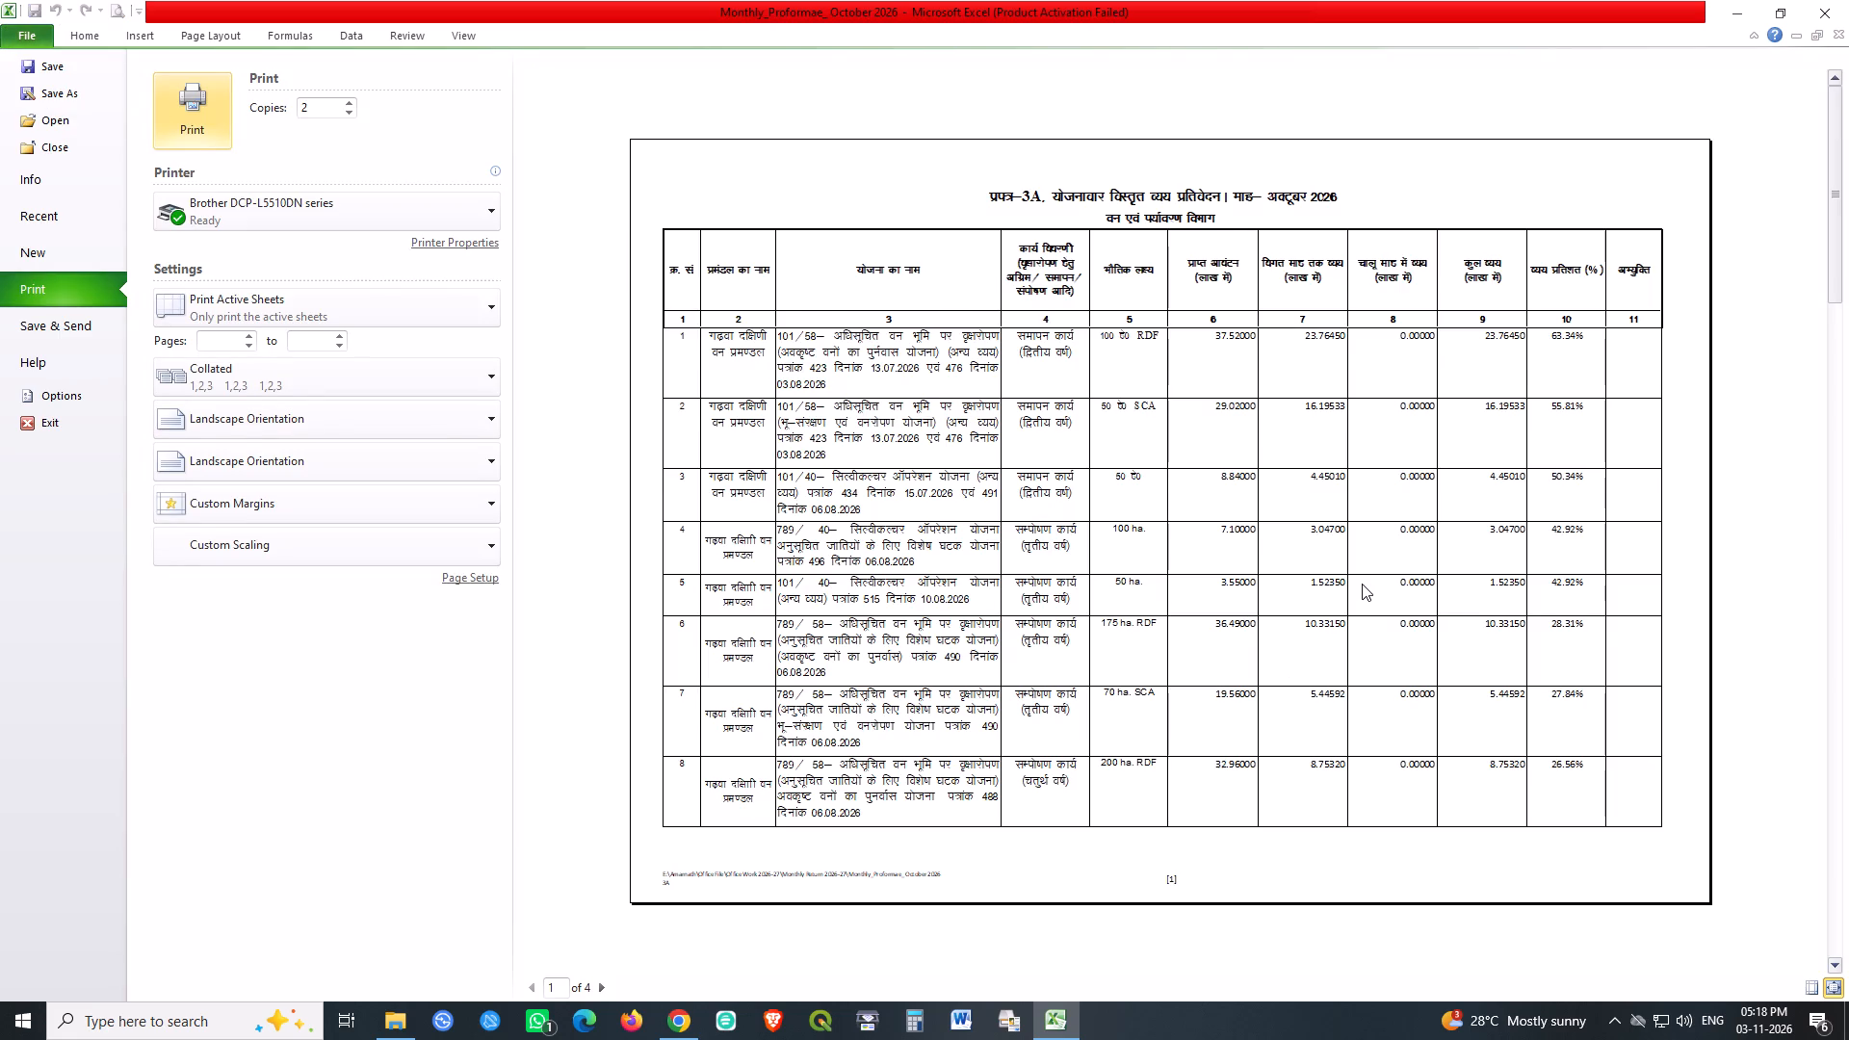
scroll(1362, 584, down, 3)
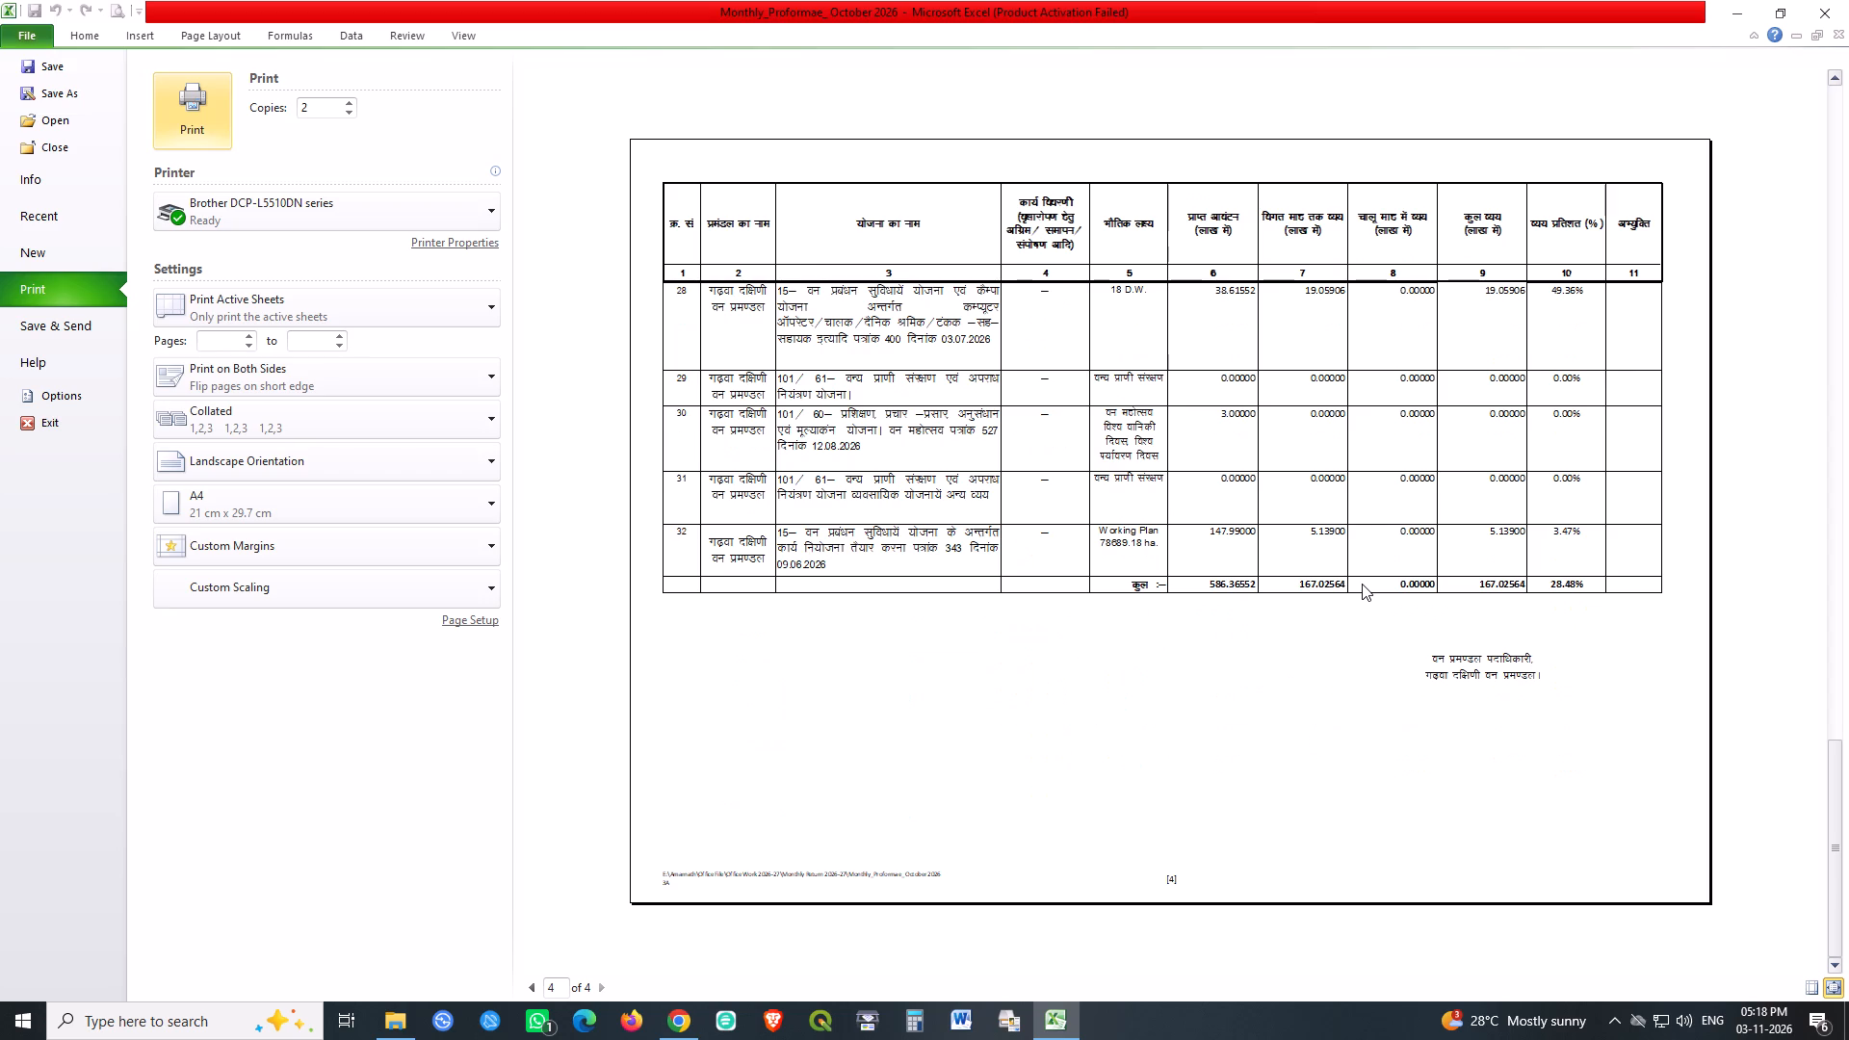
key(Escape)
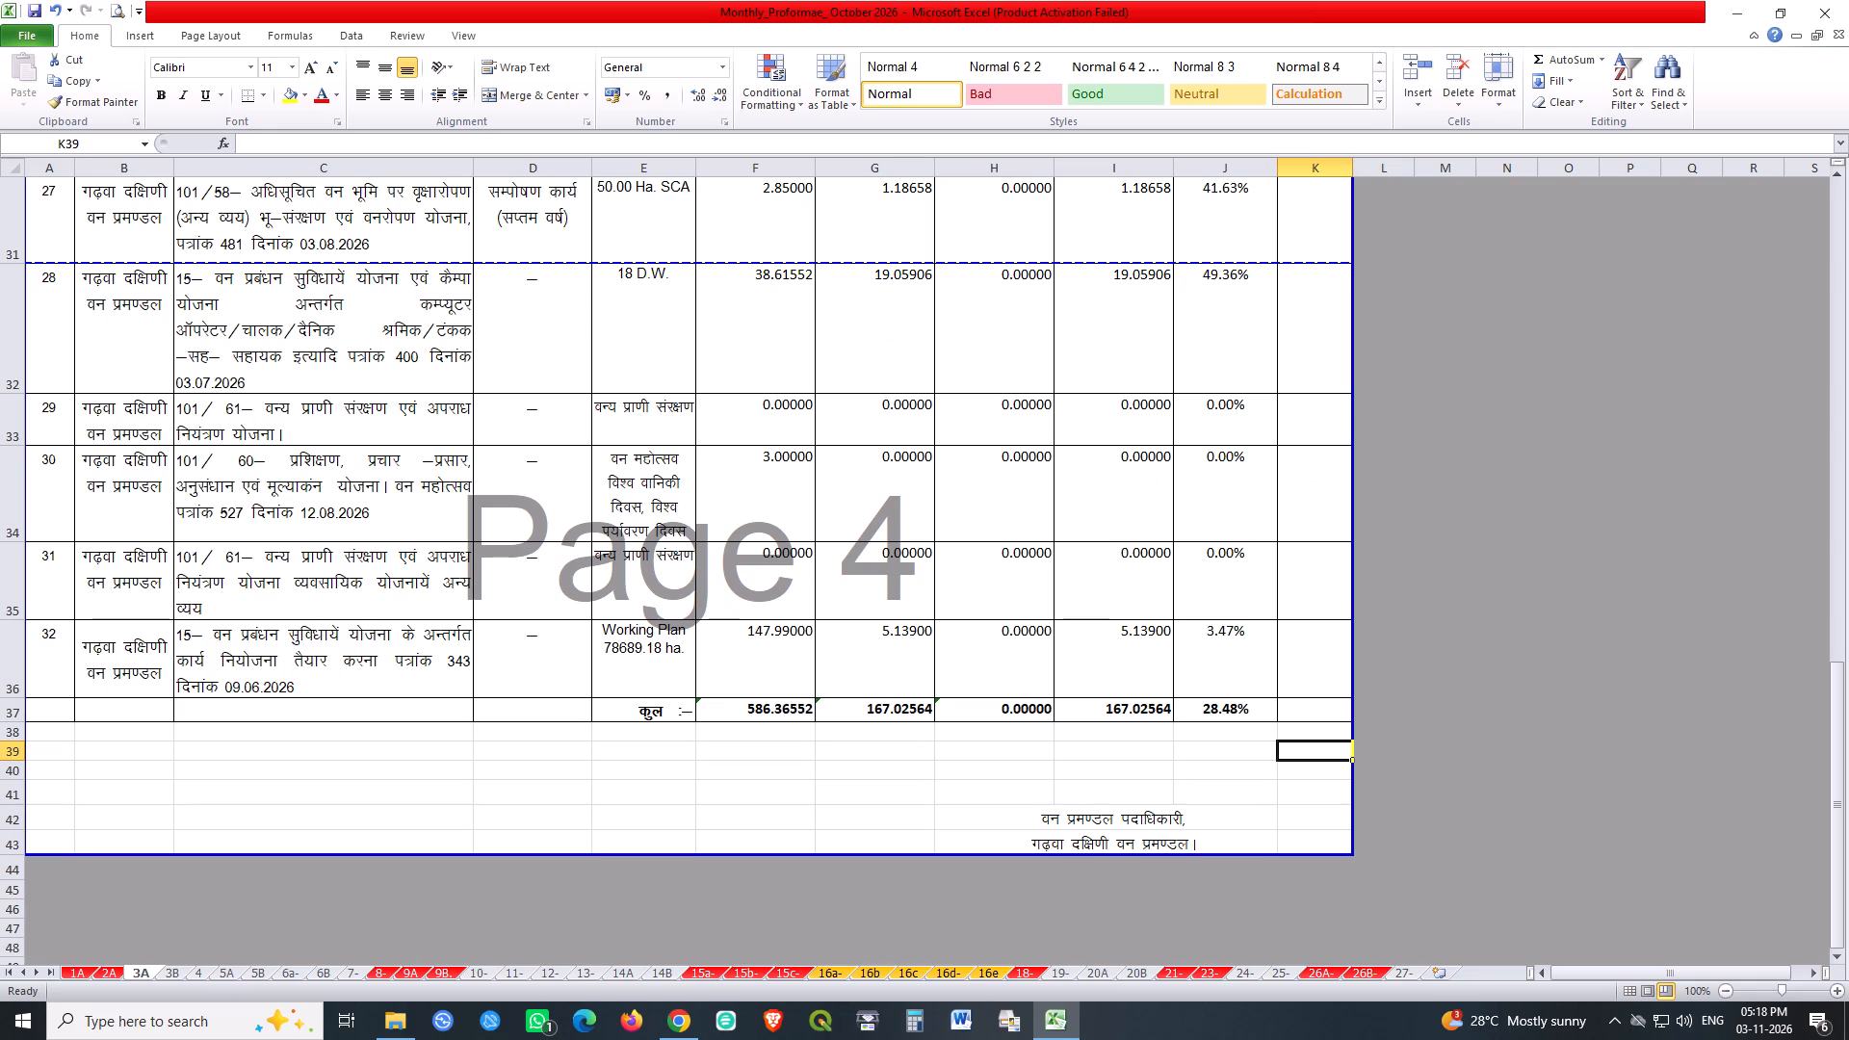
click(898, 719)
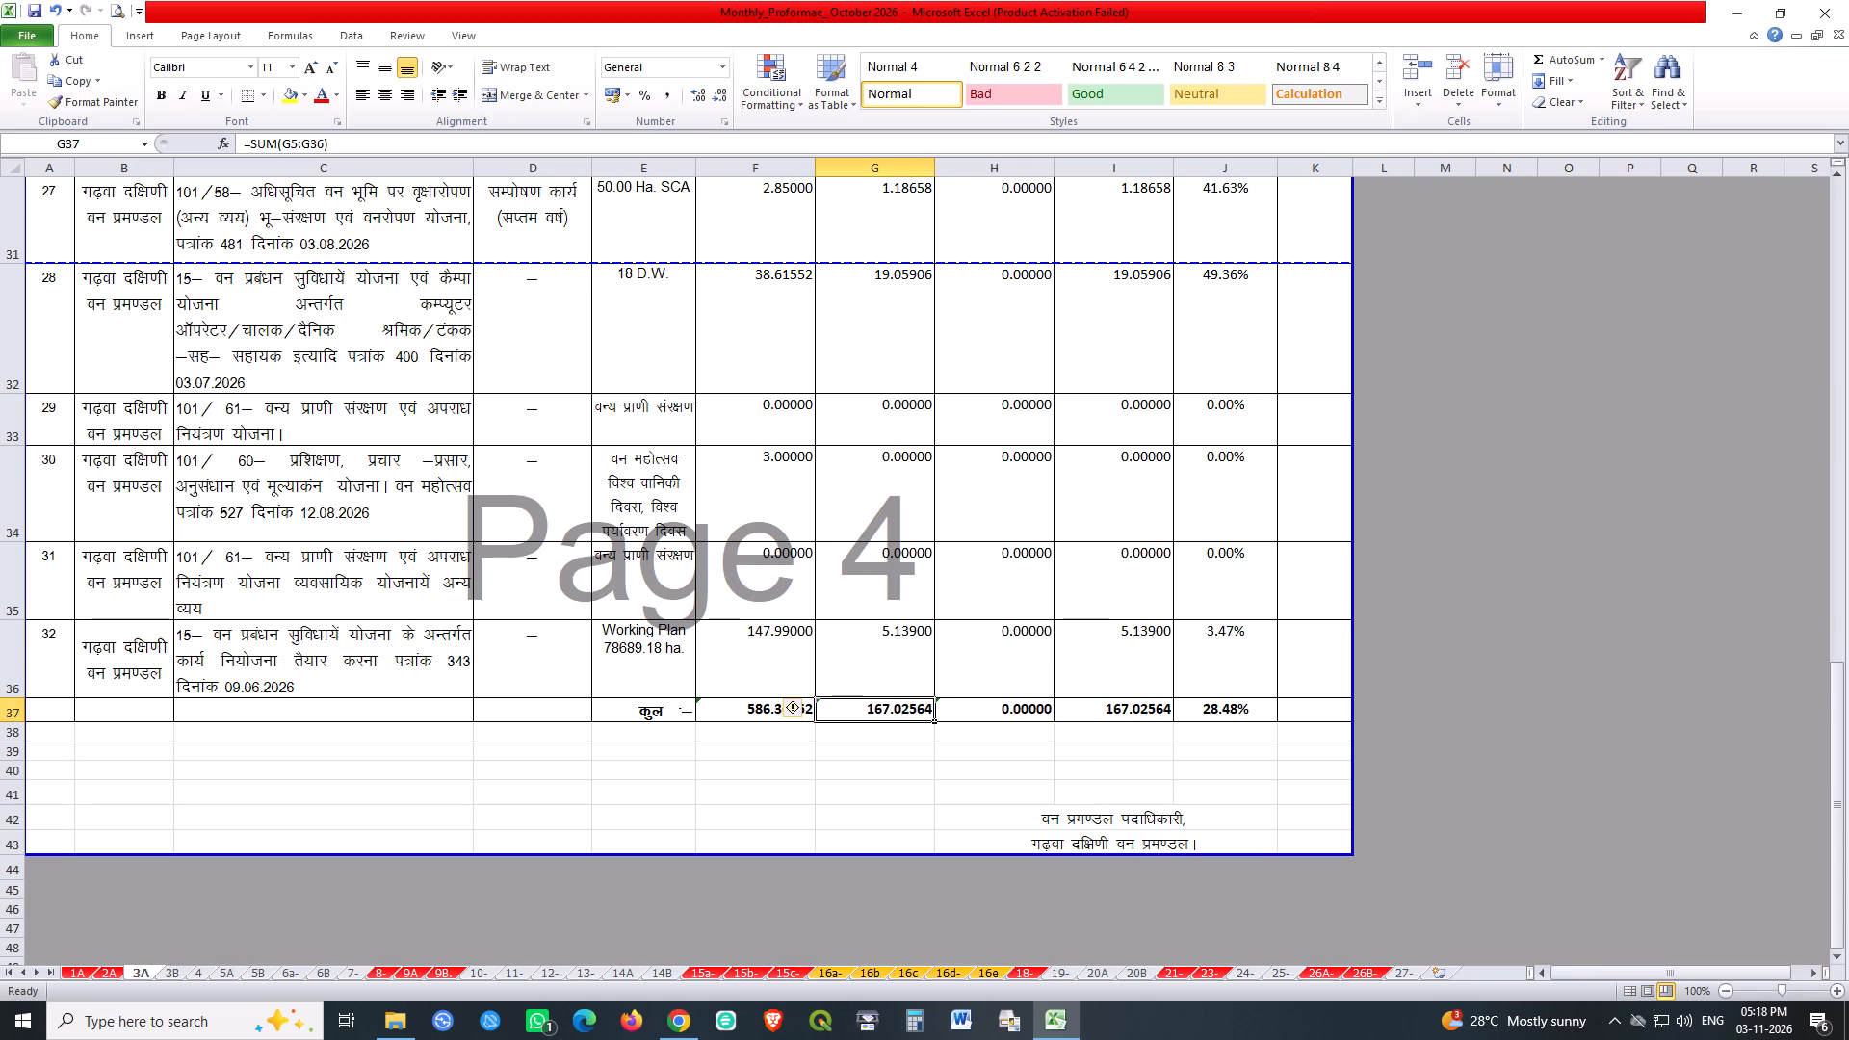
click(1018, 715)
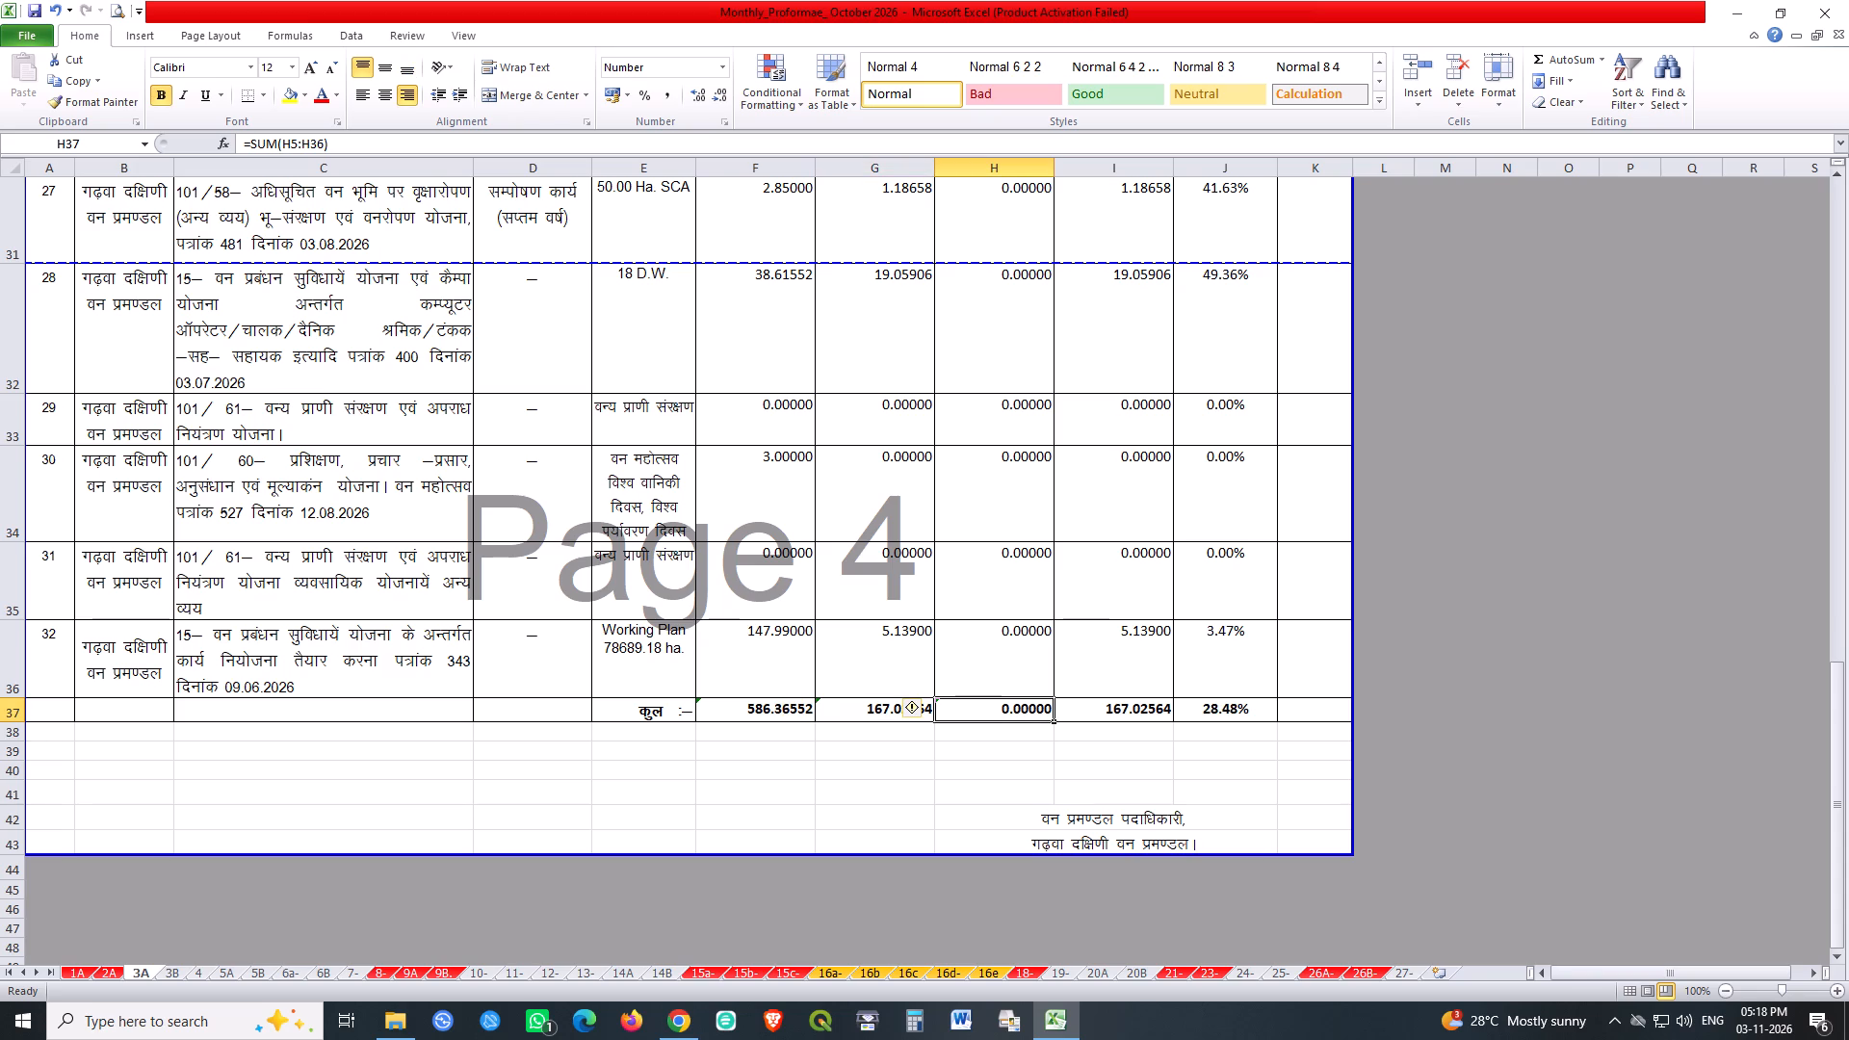
click(1134, 715)
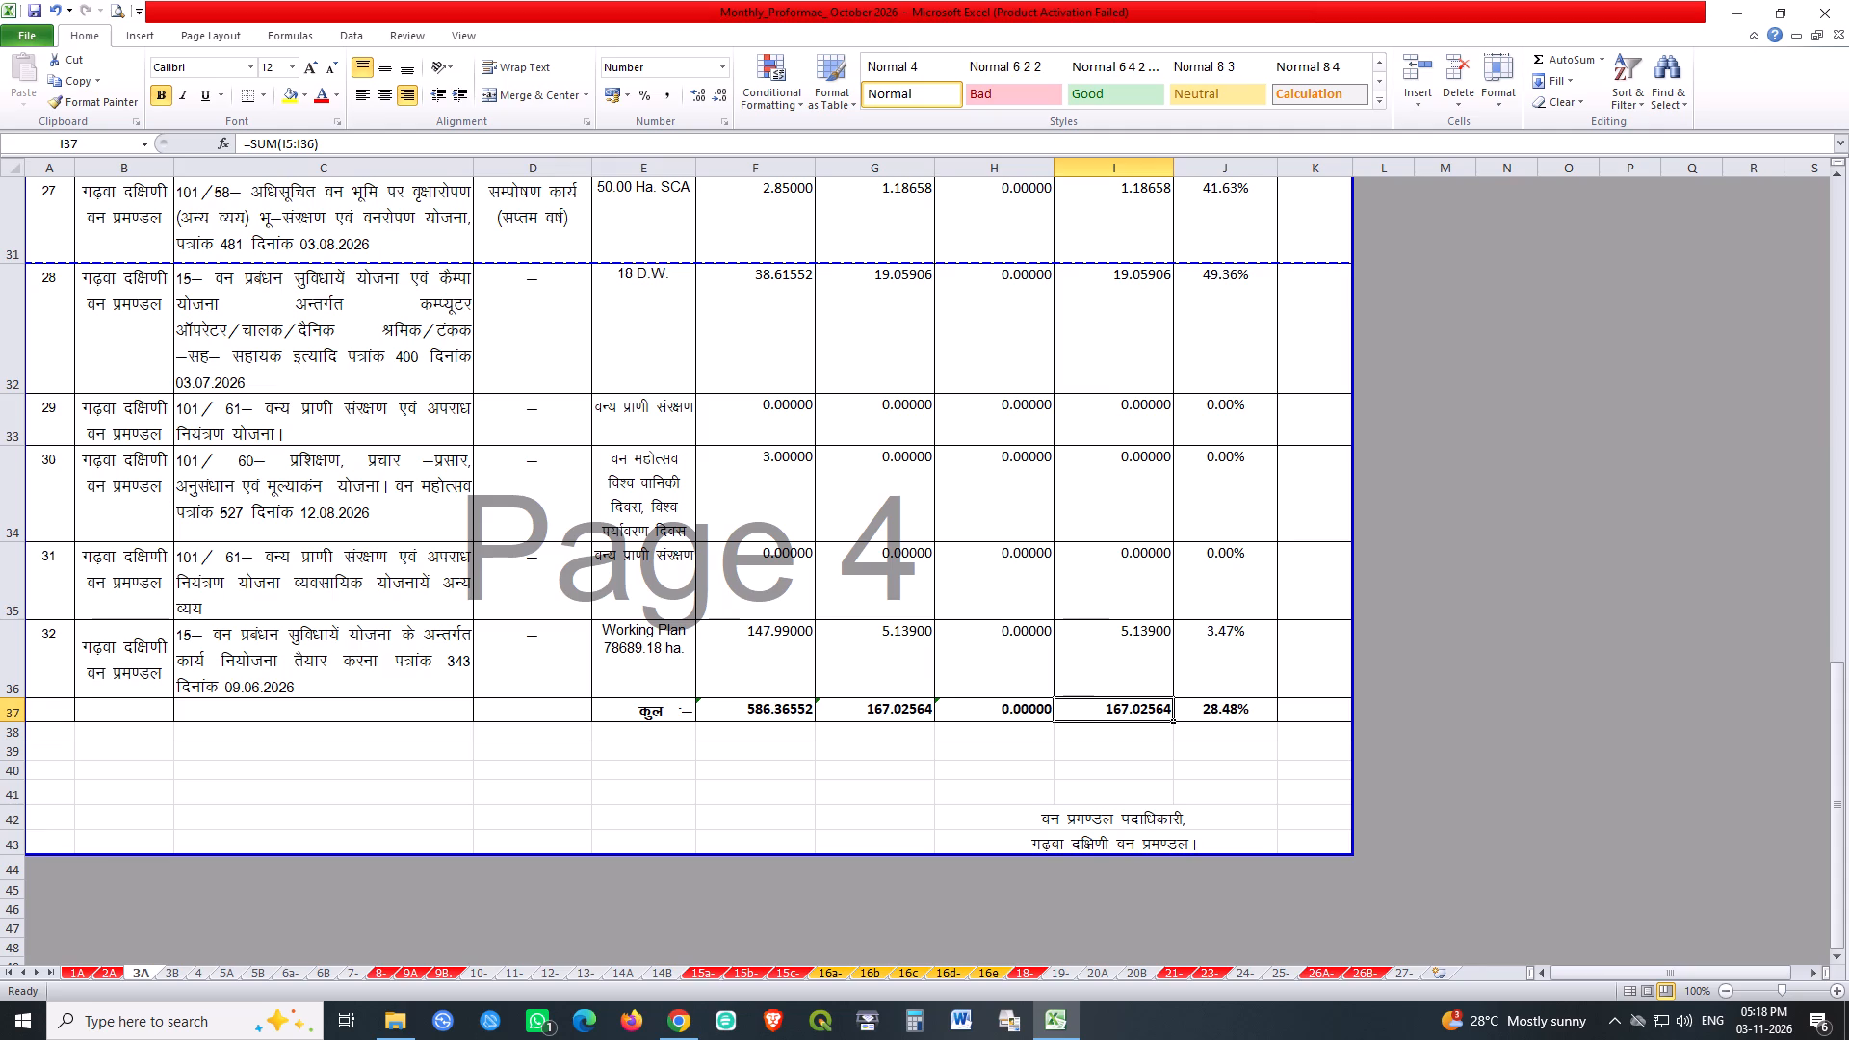
Save the workbook and print two copies of sheet 3A on both sides, flipped on the short edge, with the Brother DCP-L5510DN series.
key(ctrl+s)
key(ctrl+F2)
scroll(1087, 512, down, 3)
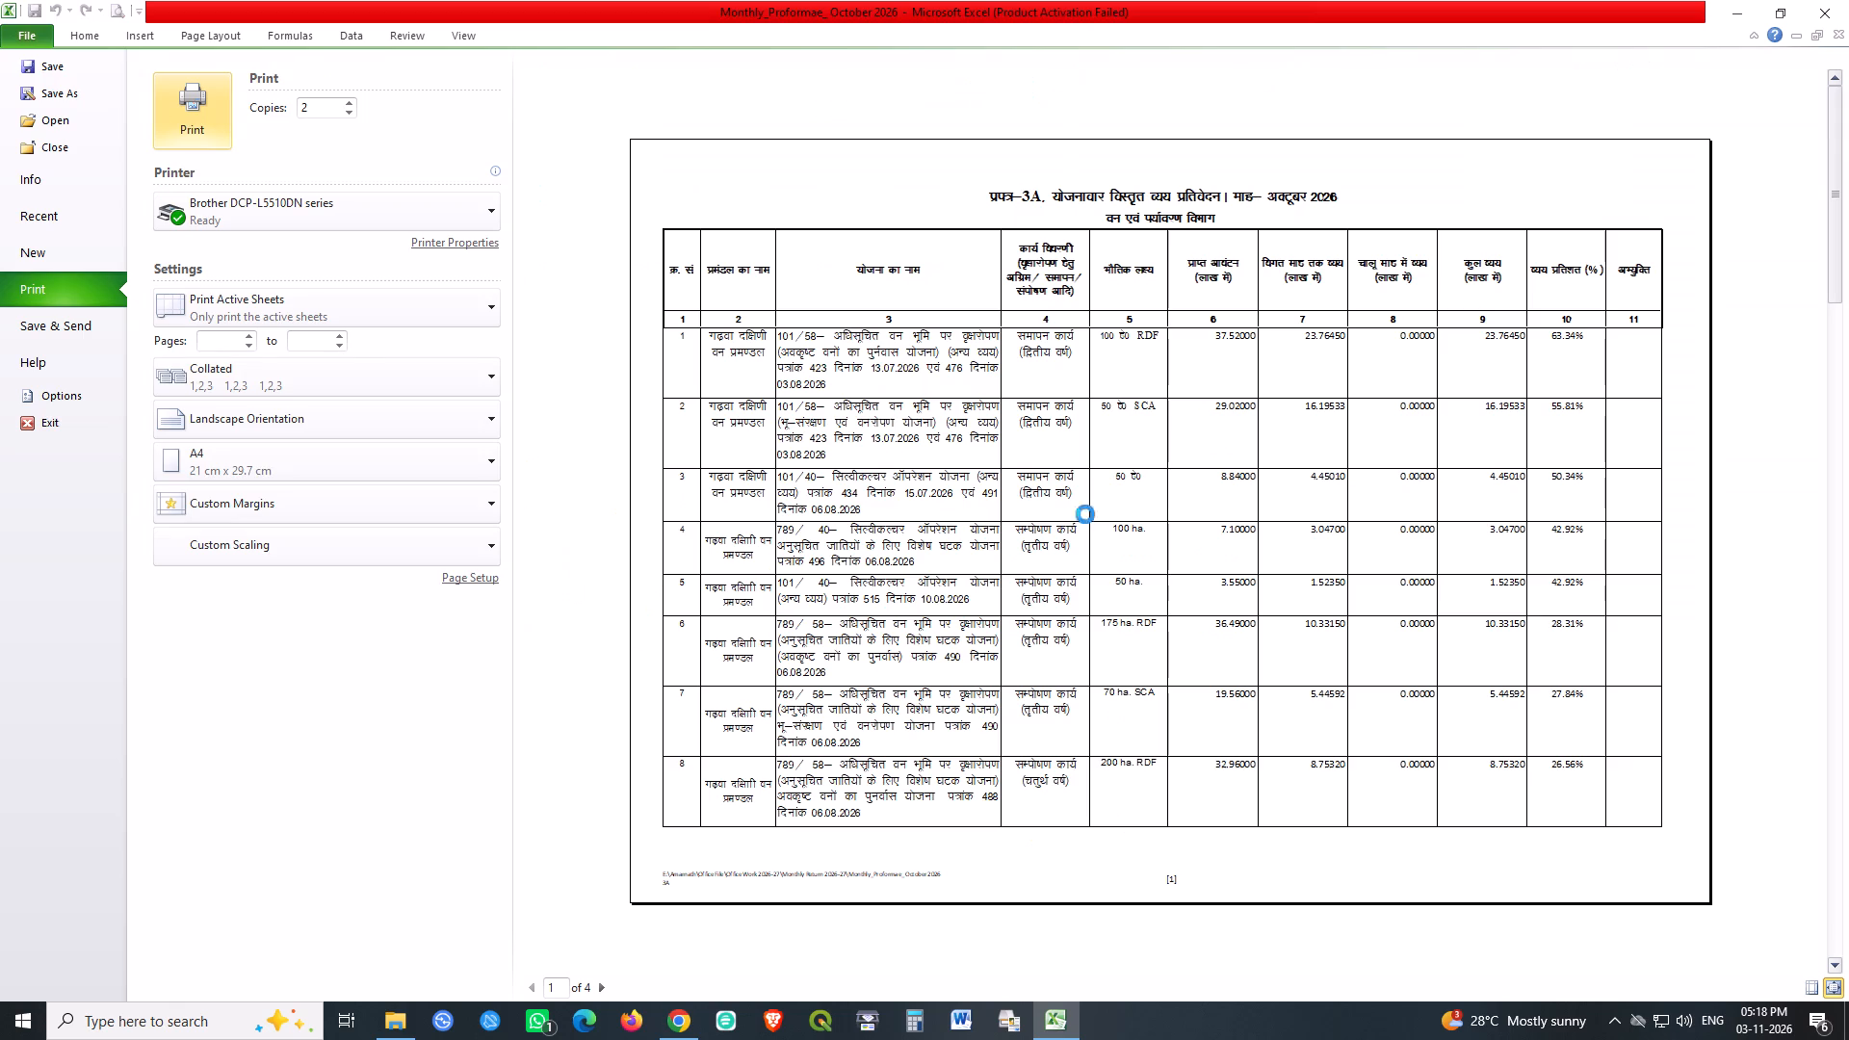
scroll(1085, 514, down, 2)
scroll(1008, 479, down, 15)
click(464, 248)
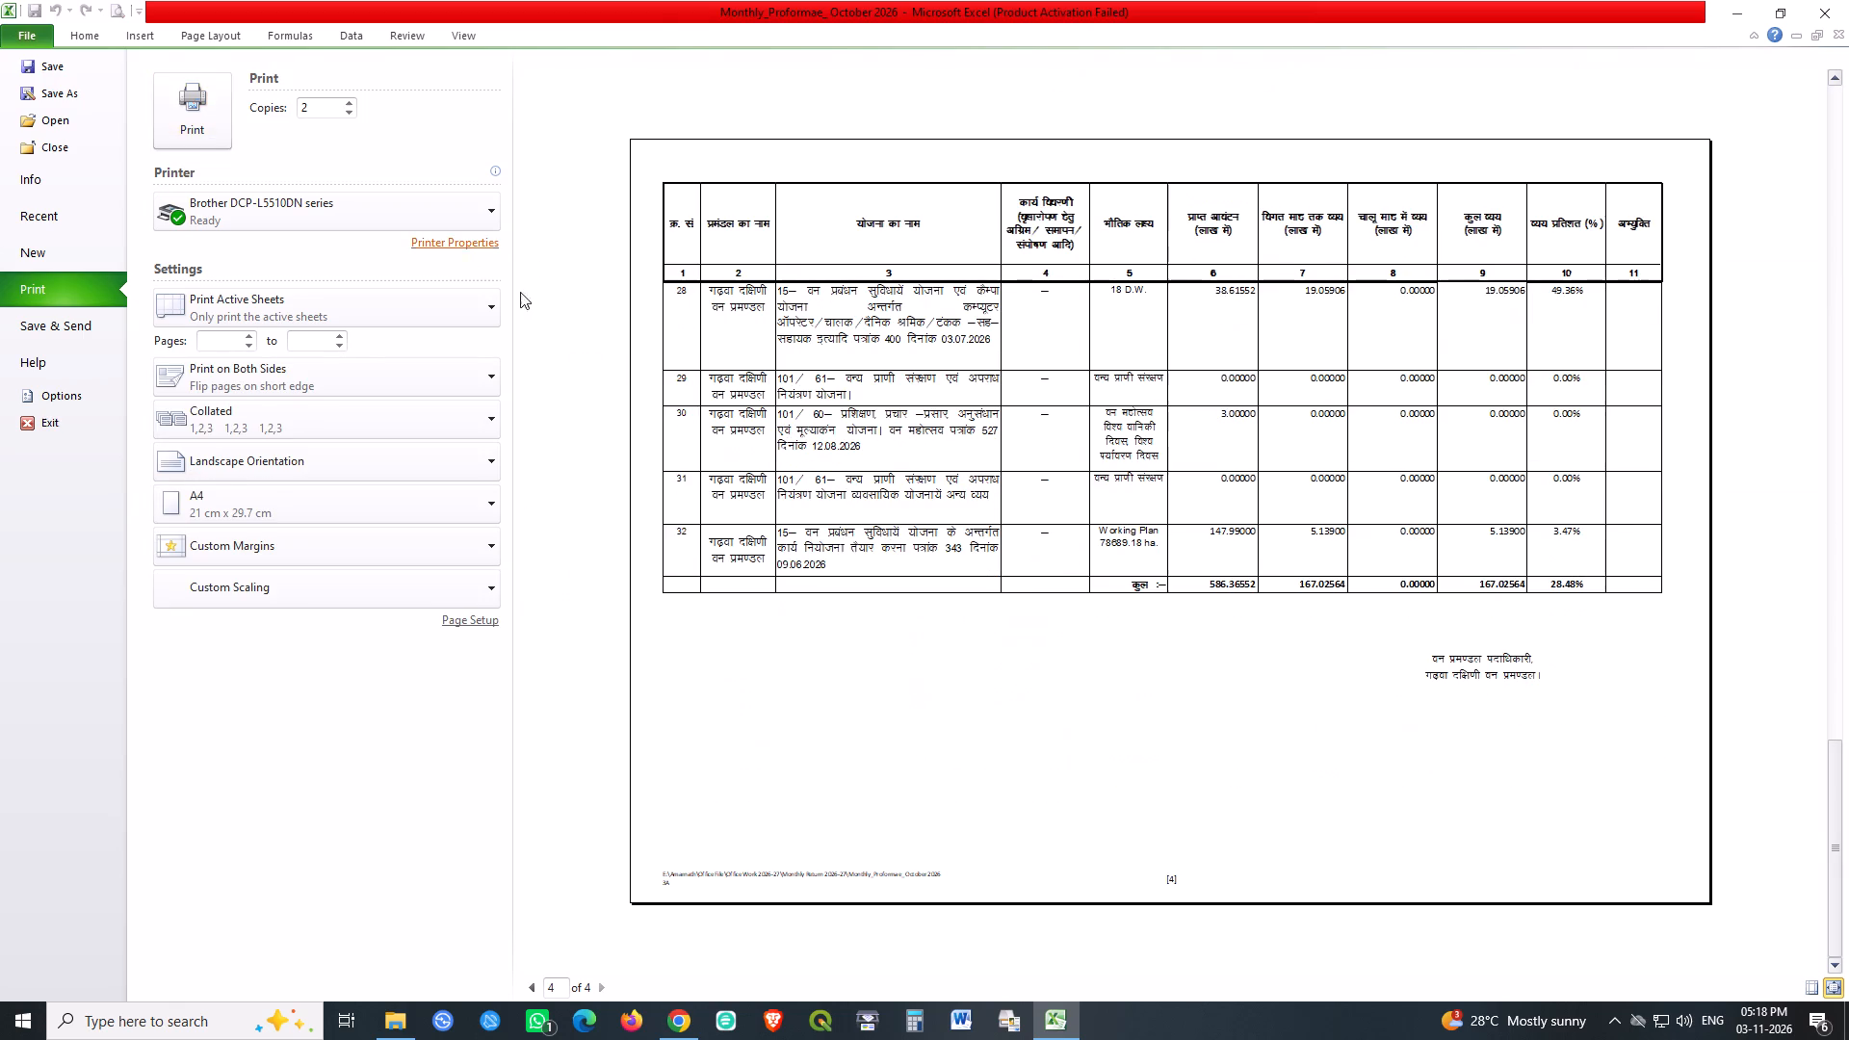
click(421, 565)
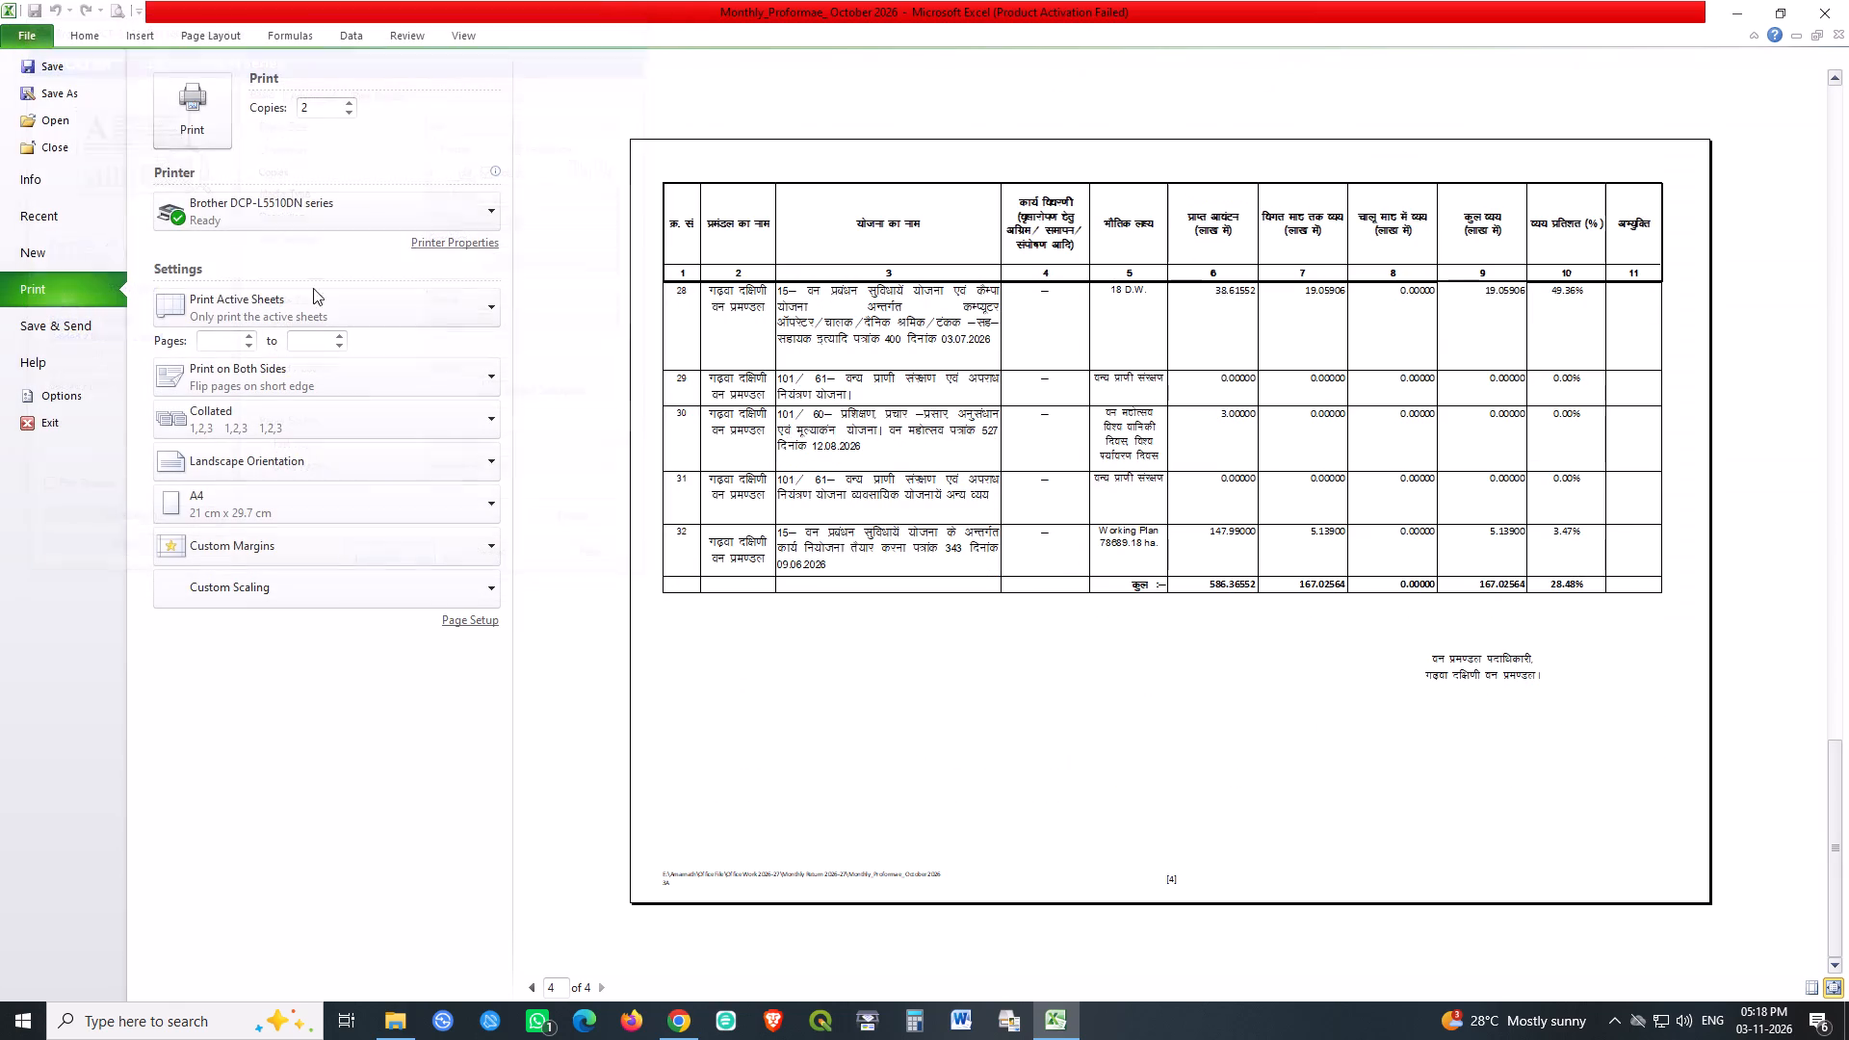
click(183, 112)
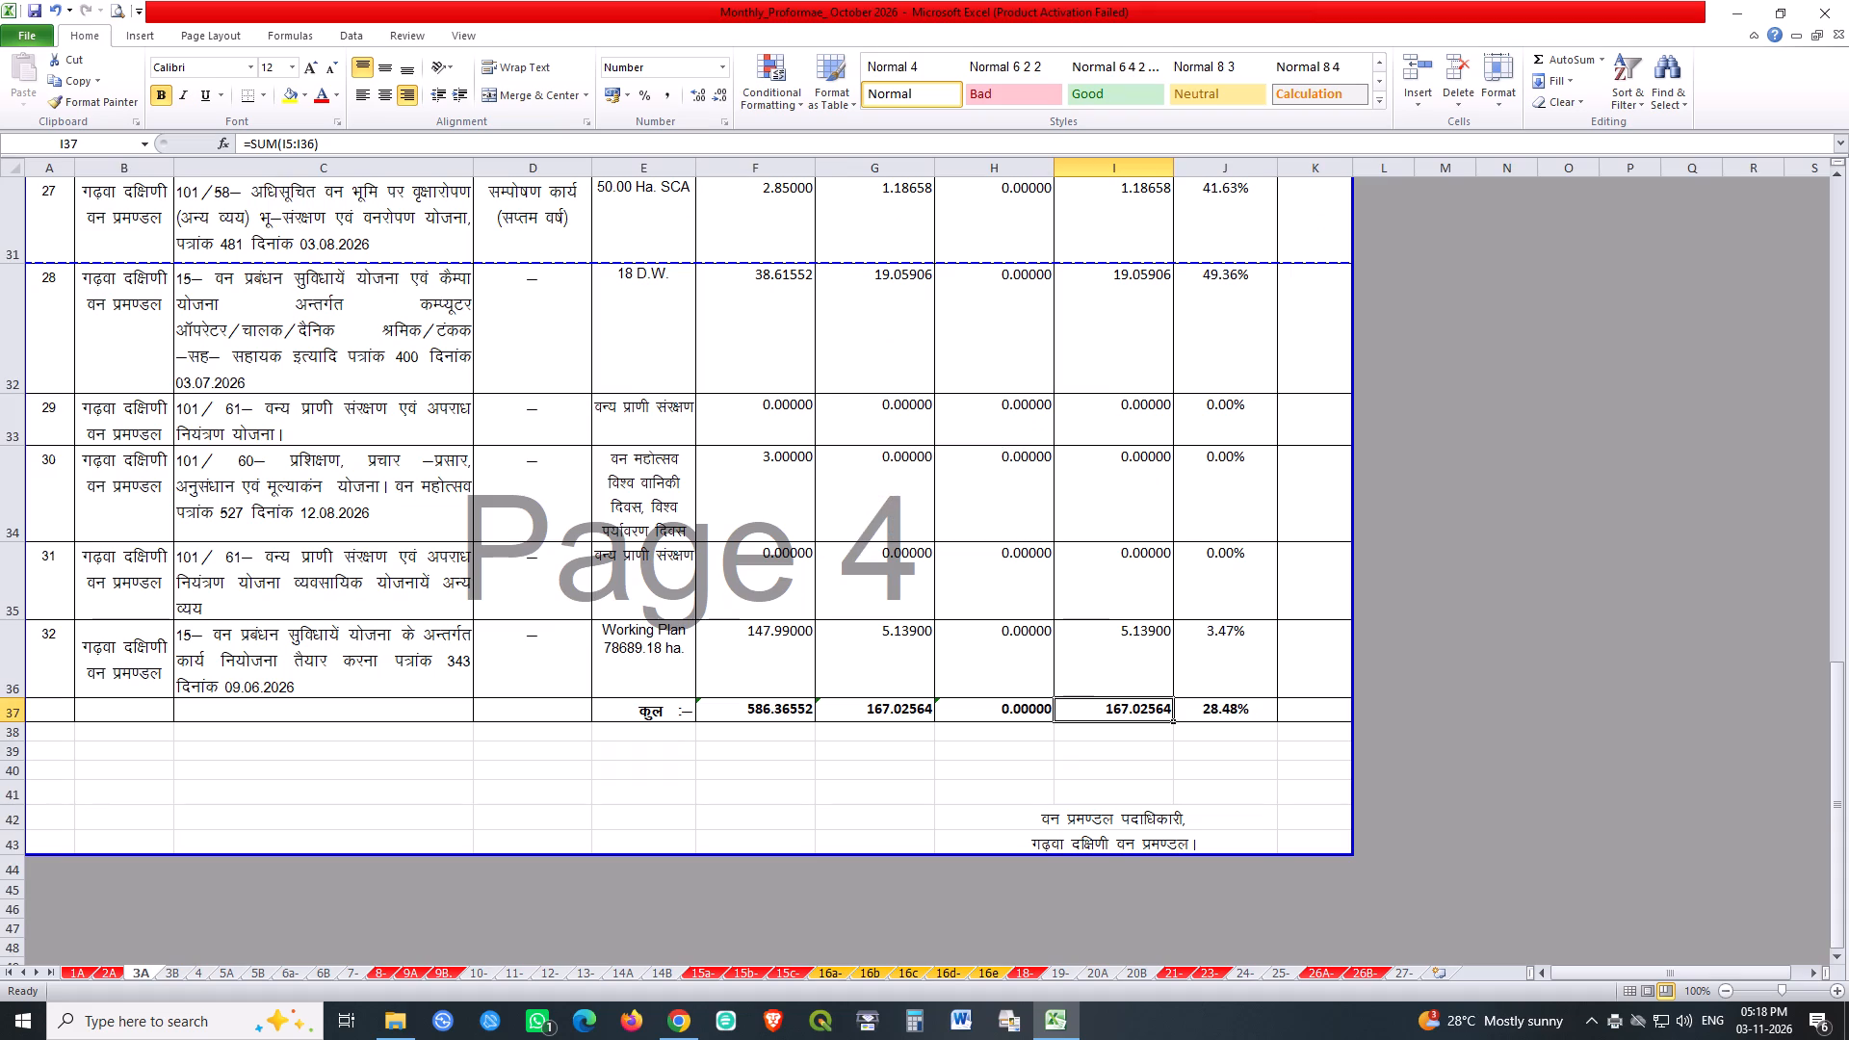
Save the workbook again after printing sheet 3A.
key(ctrl+s)
key(ctrl+s)
key(ctrl+s)
key(ctrl+s)
key(ctrl+s)
key(ctrl+s)
key(ctrl+s)
key(ctrl+s)
key(ctrl+s)
key(ctrl+s)
key(ctrl+s)
key(ctrl+s)
key(ctrl+s)
key(ctrl+s)
key(ctrl+s)
key(ctrl+s)
key(ctrl+s)
key(ctrl+s)
key(ctrl+s)
key(ctrl+s)
key(ctrl+s)
Colour the 3A sheet tab red.
right_click(143, 976)
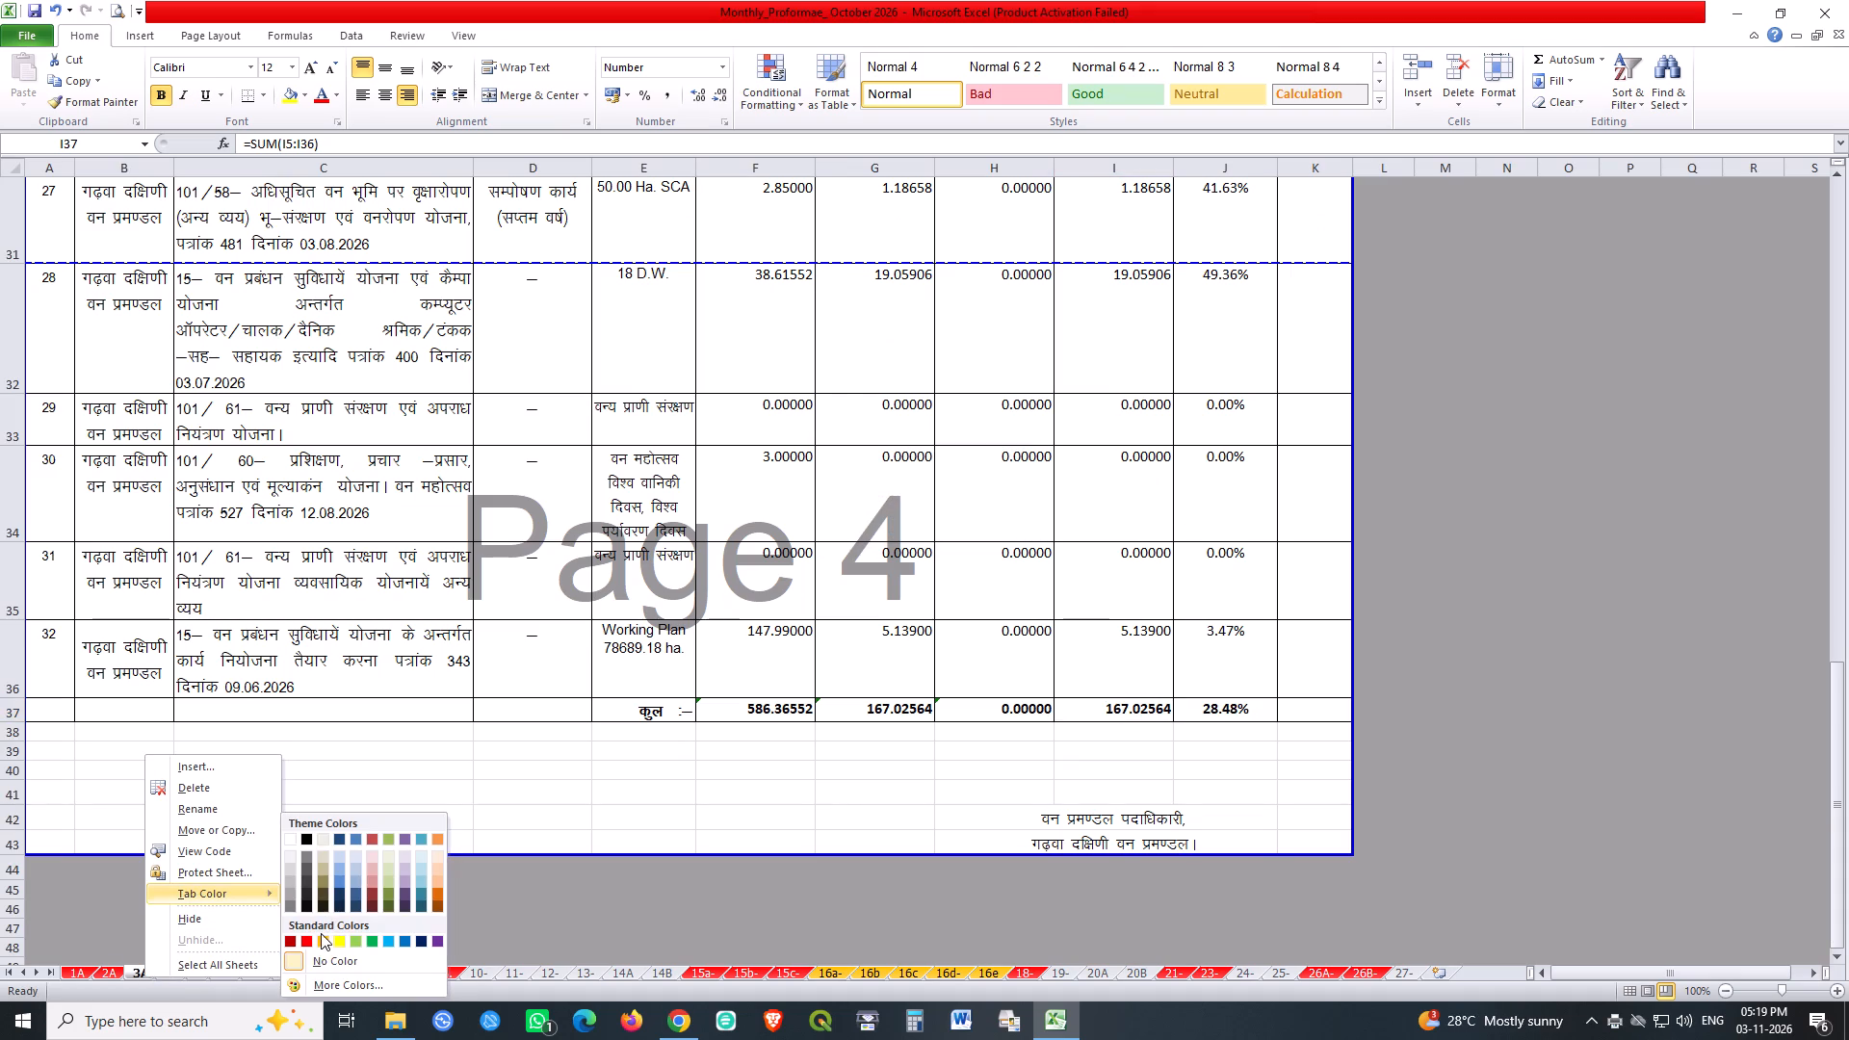
click(309, 938)
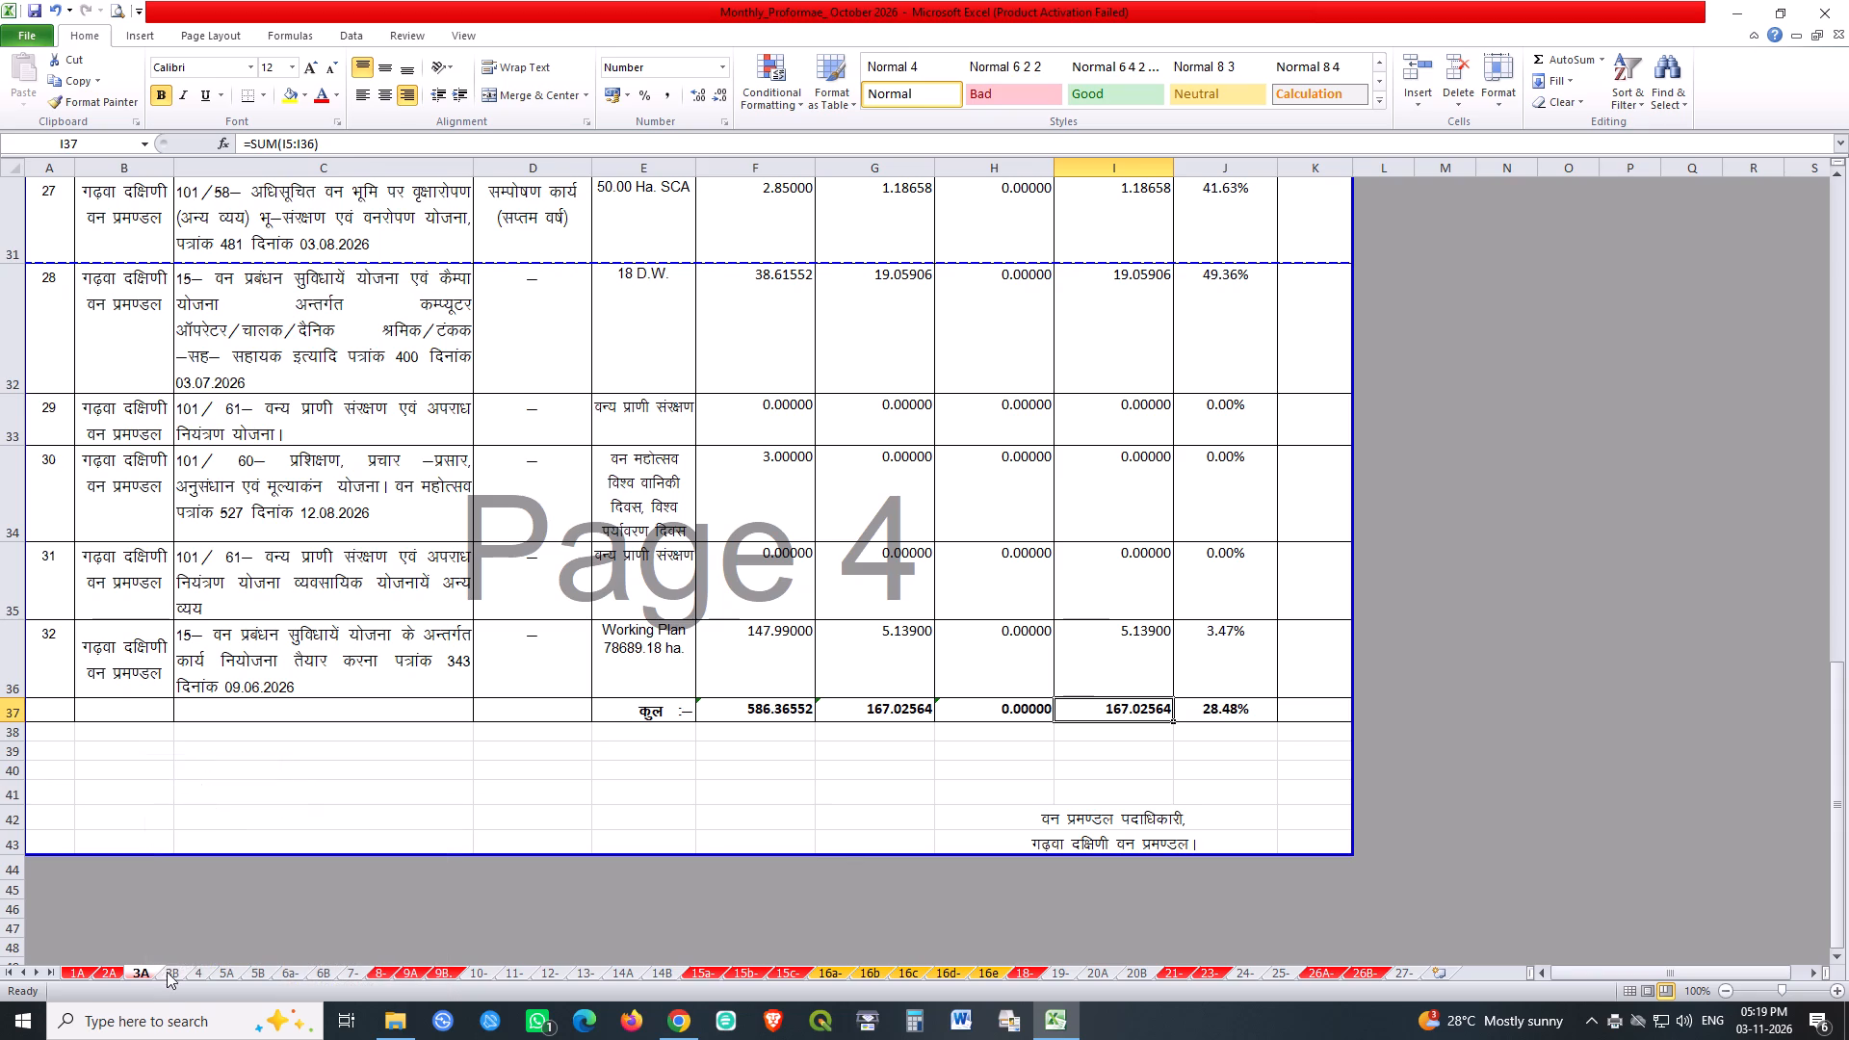
On sheet 3B, check the formulas behind the expenditure figures and percentage in D5:G5.
click(170, 971)
scroll(500, 489, up, 3)
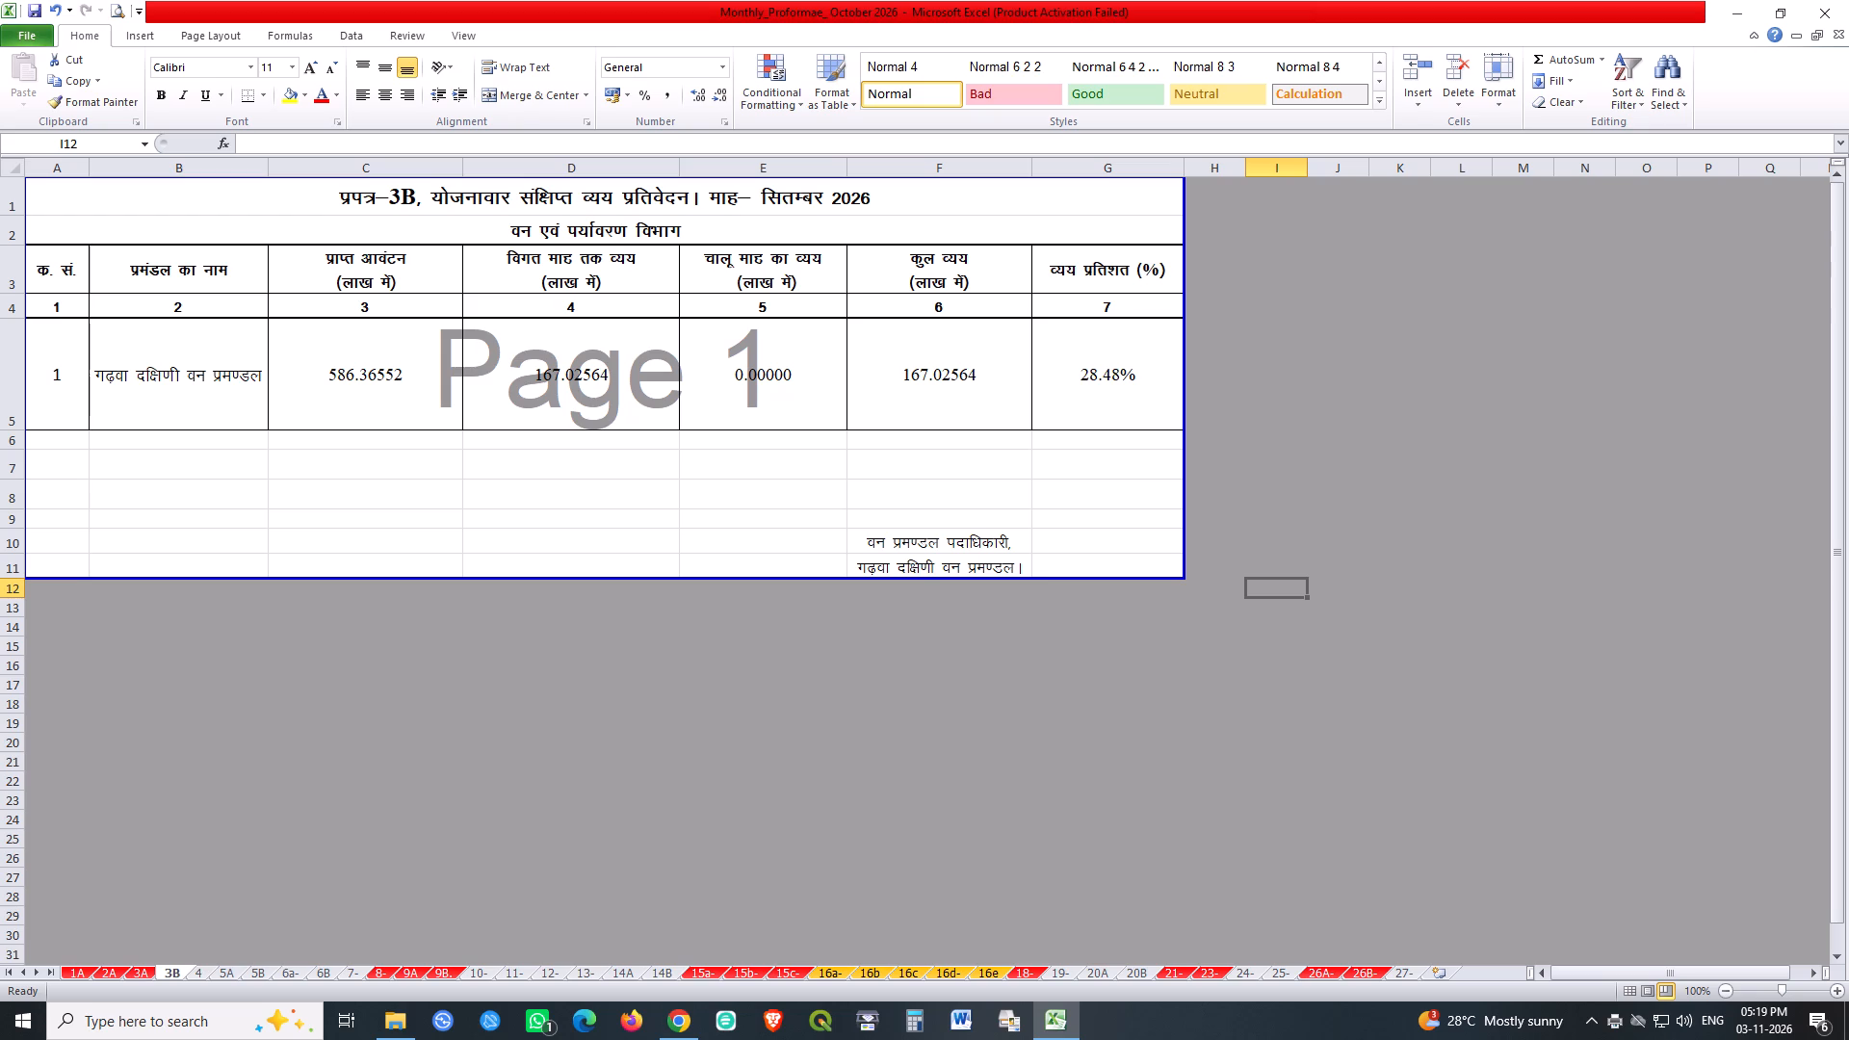
click(544, 409)
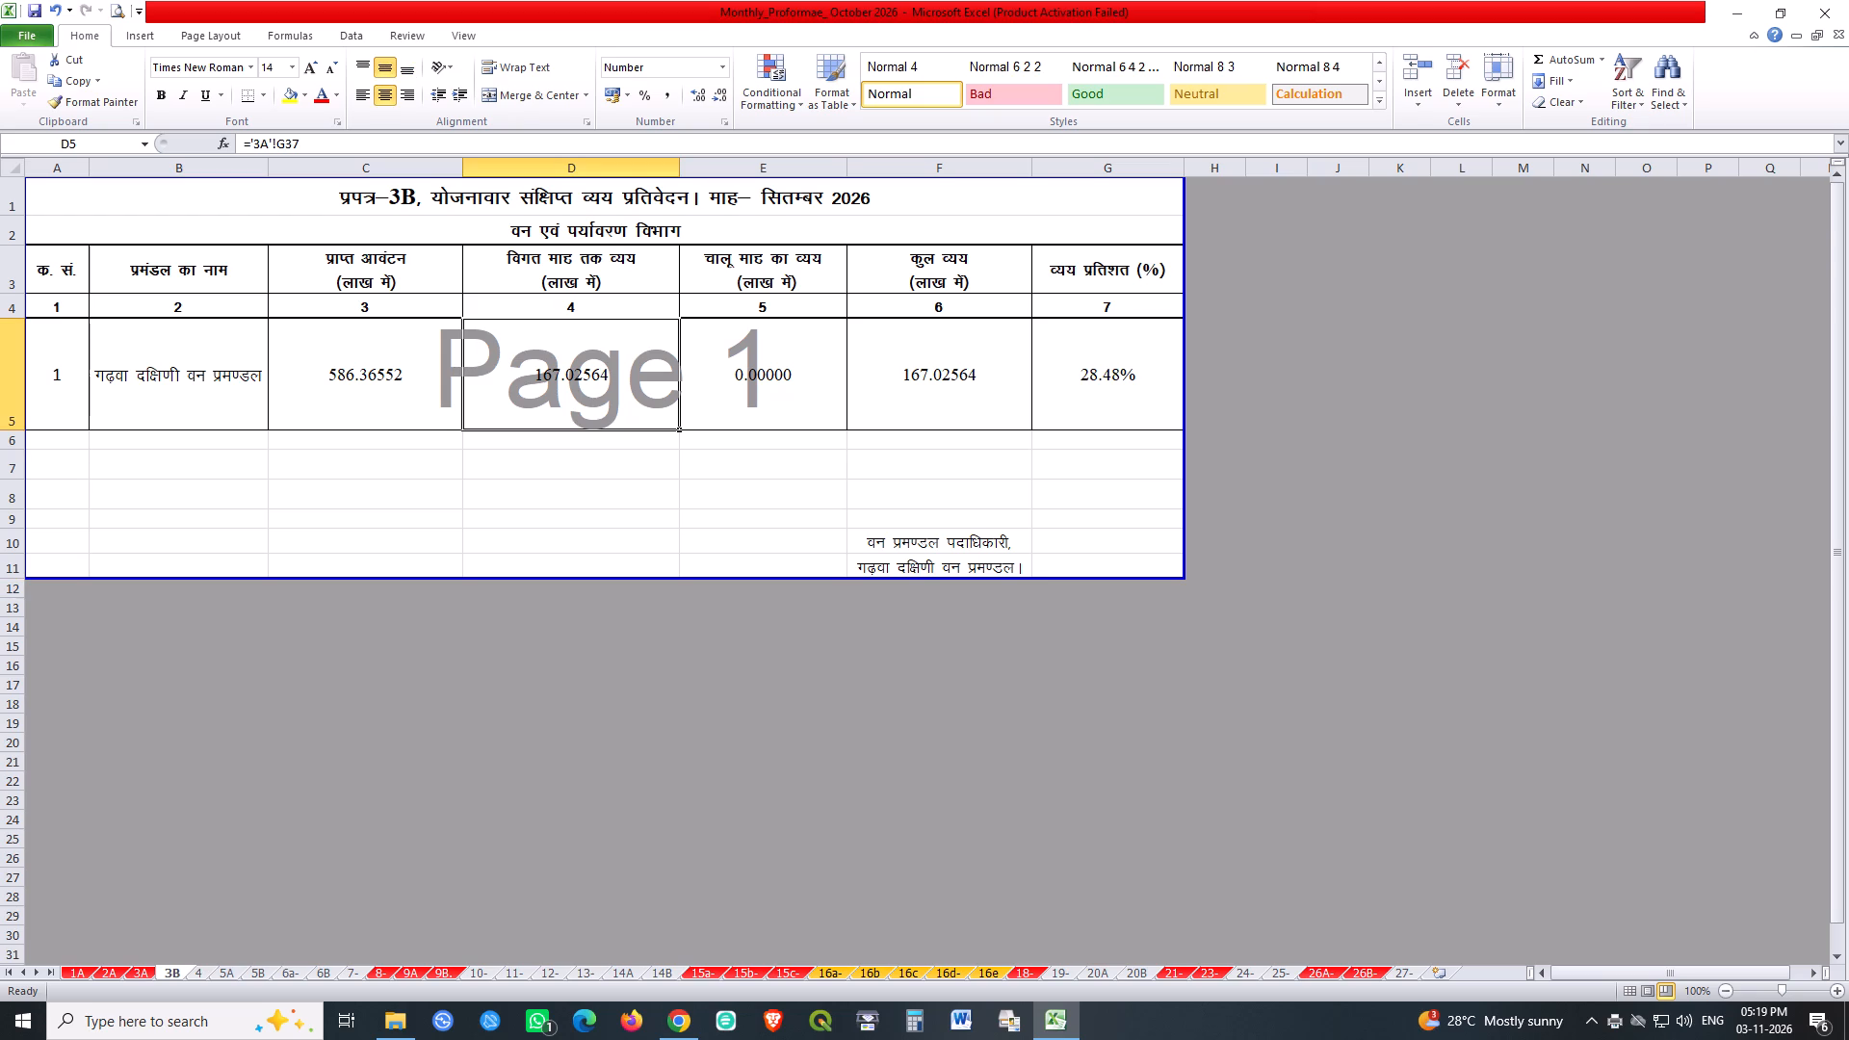
click(749, 393)
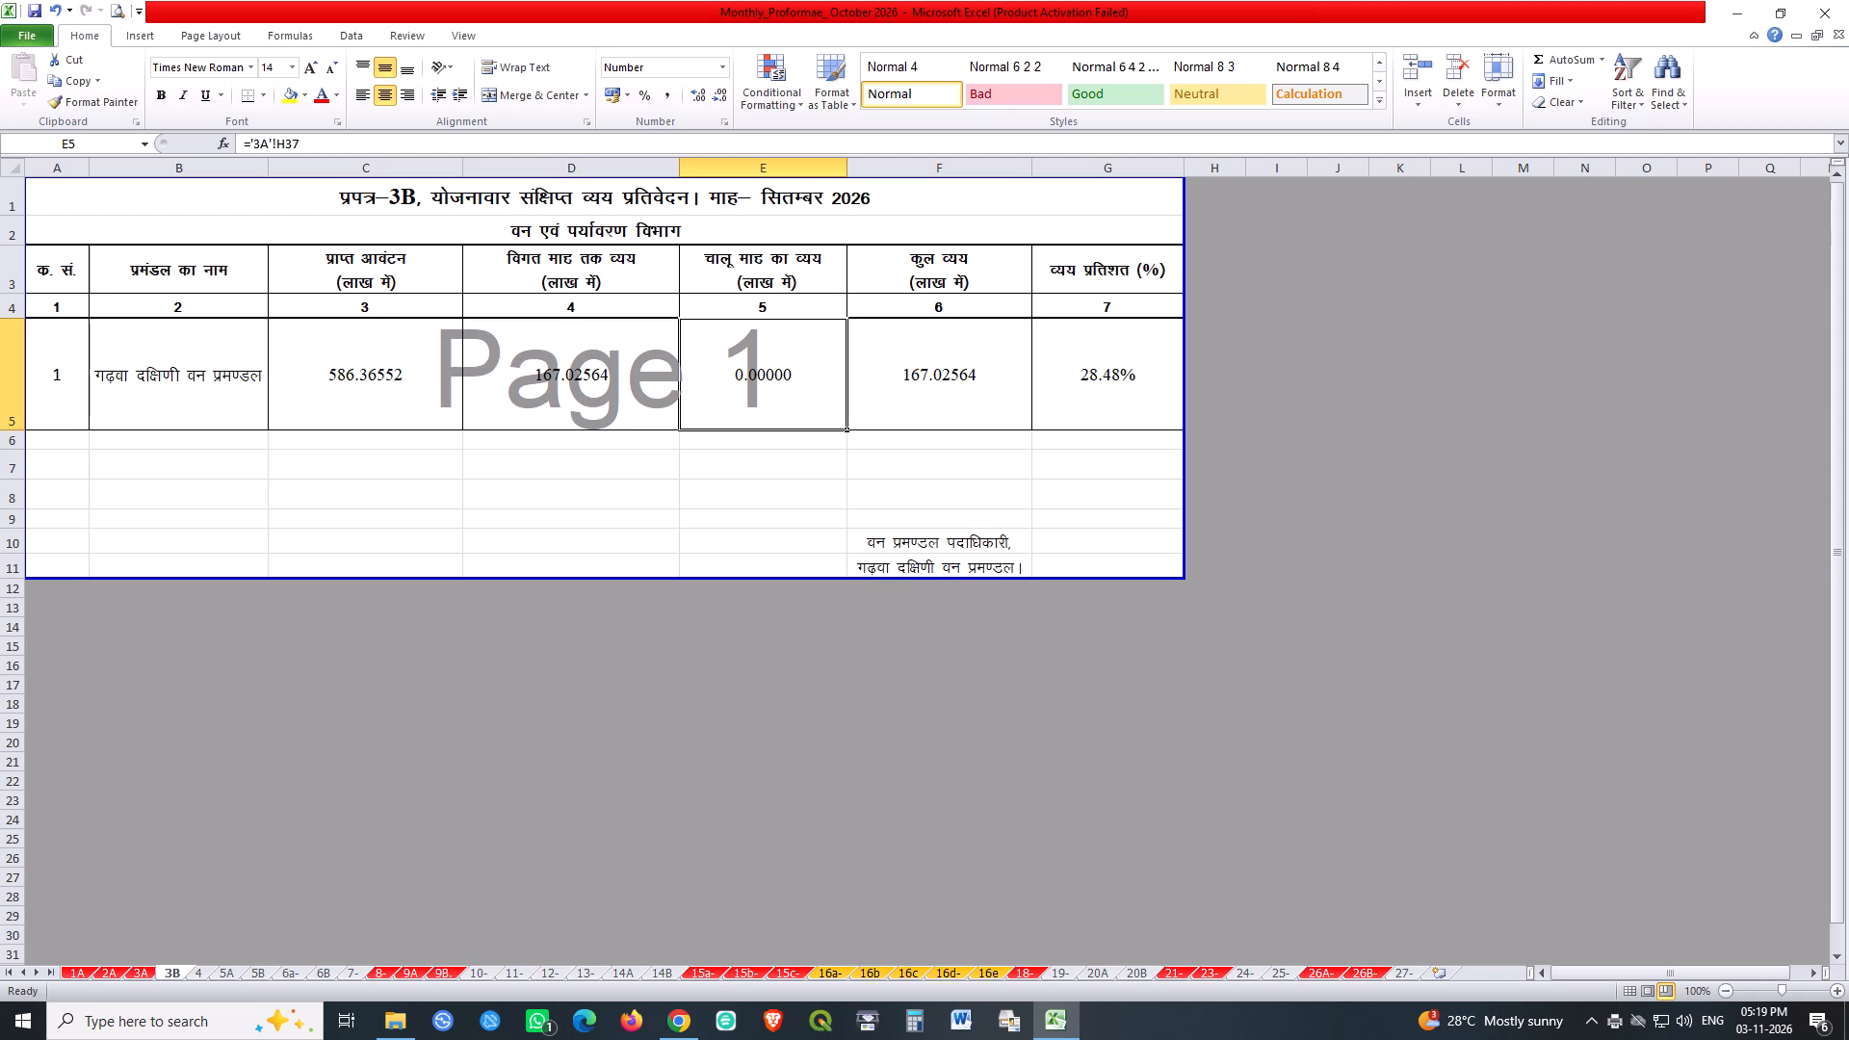
click(898, 378)
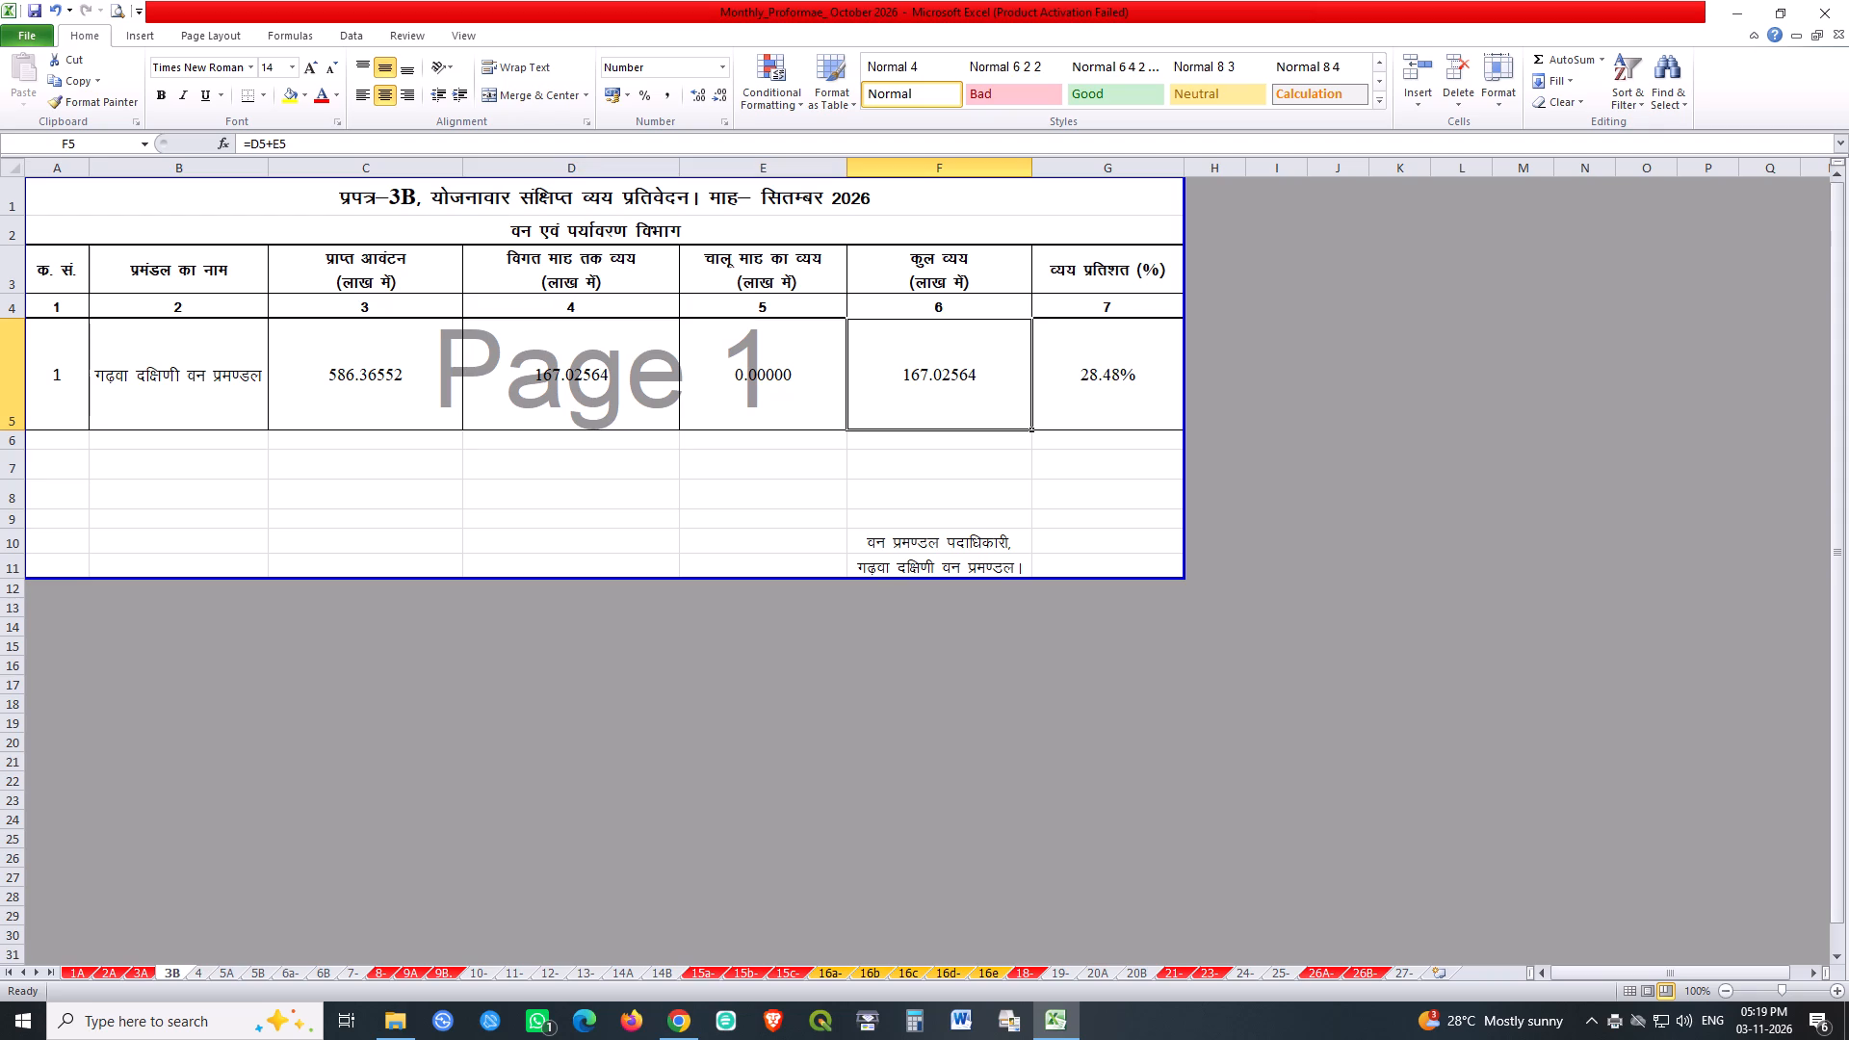
click(1116, 402)
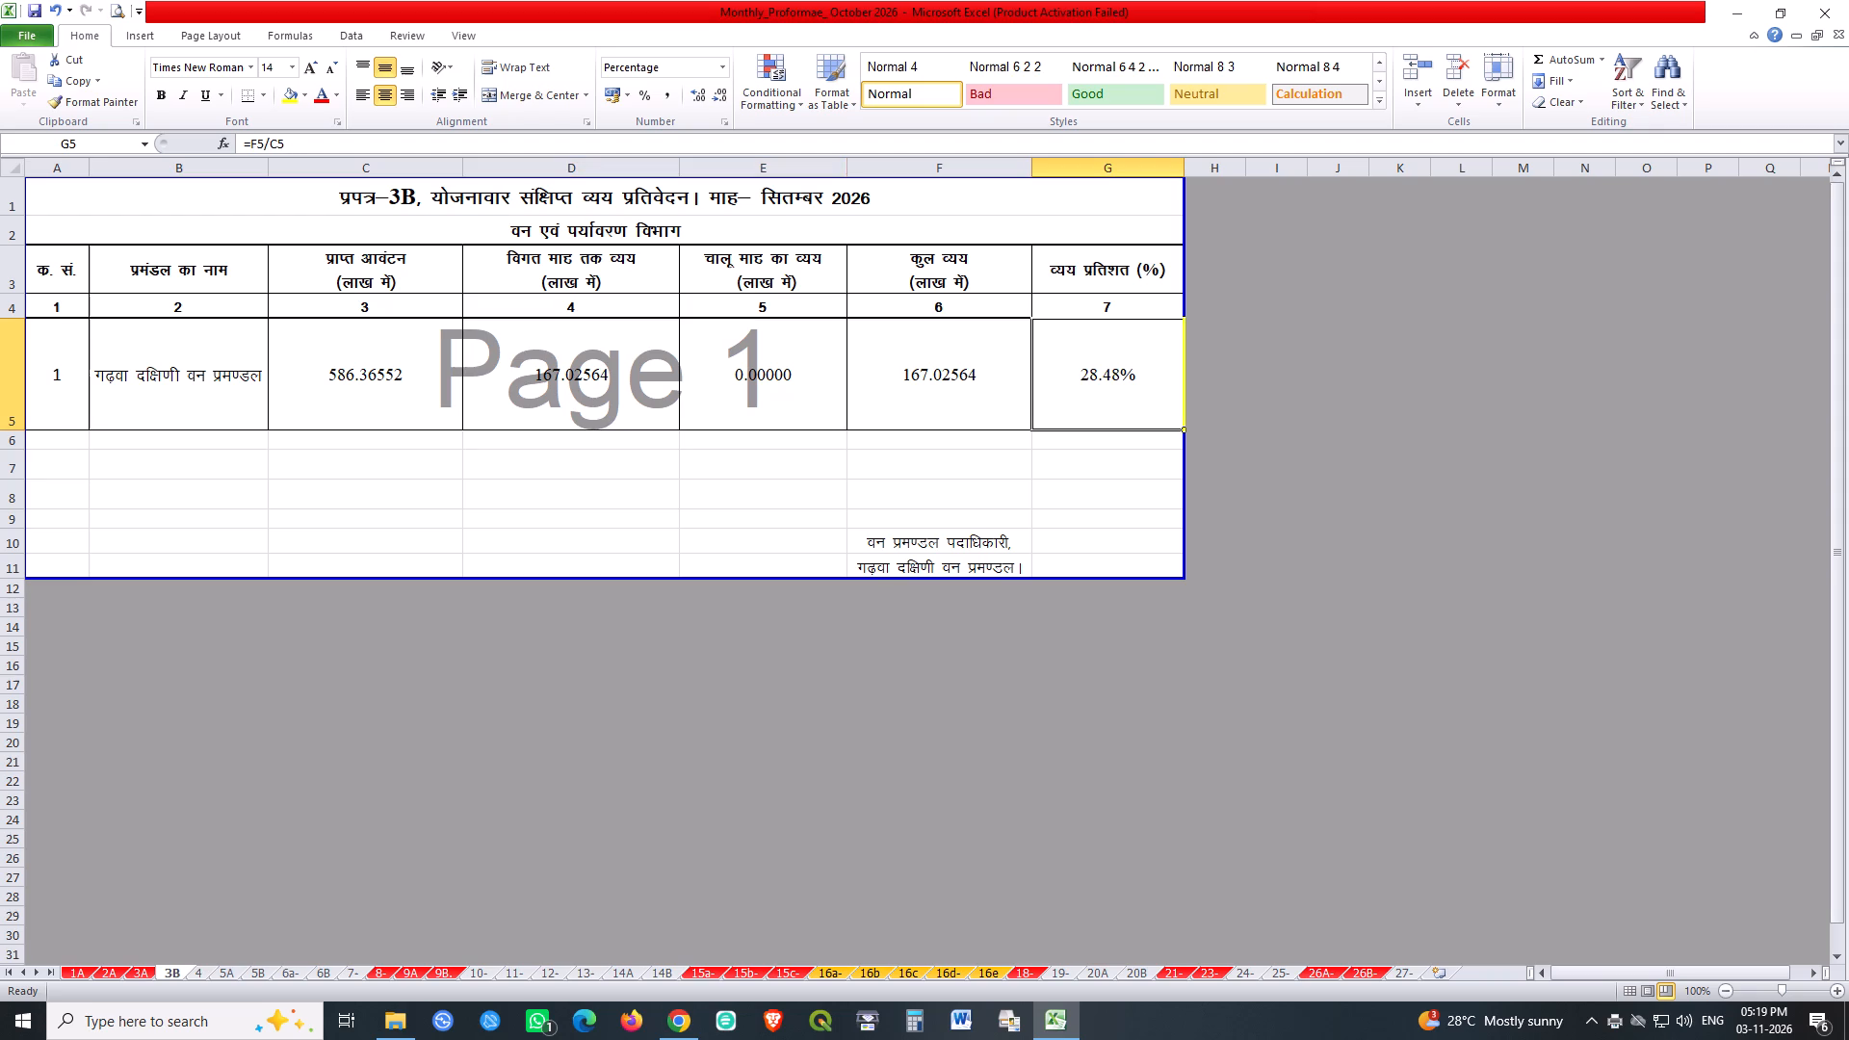
click(750, 469)
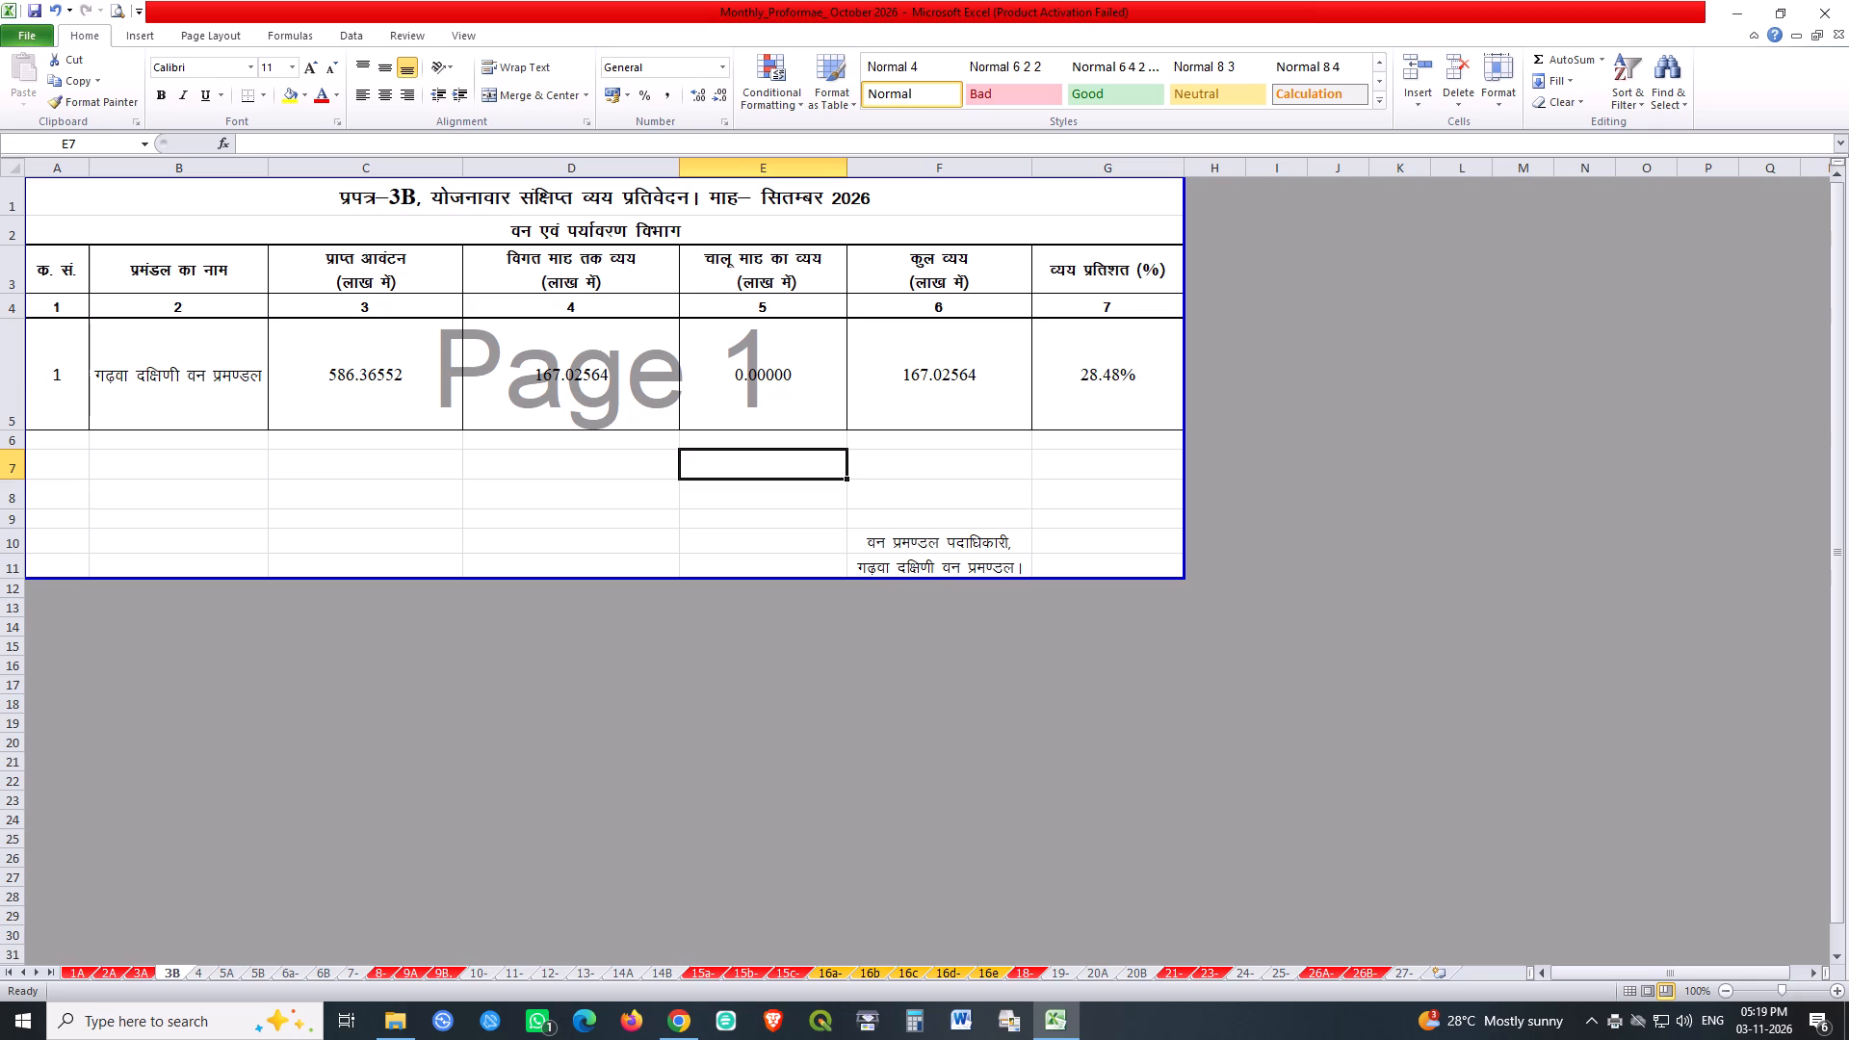
Change the month in sheet 3B's title to अक्टूबर and save the workbook.
triple_click(765, 194)
key(Left)
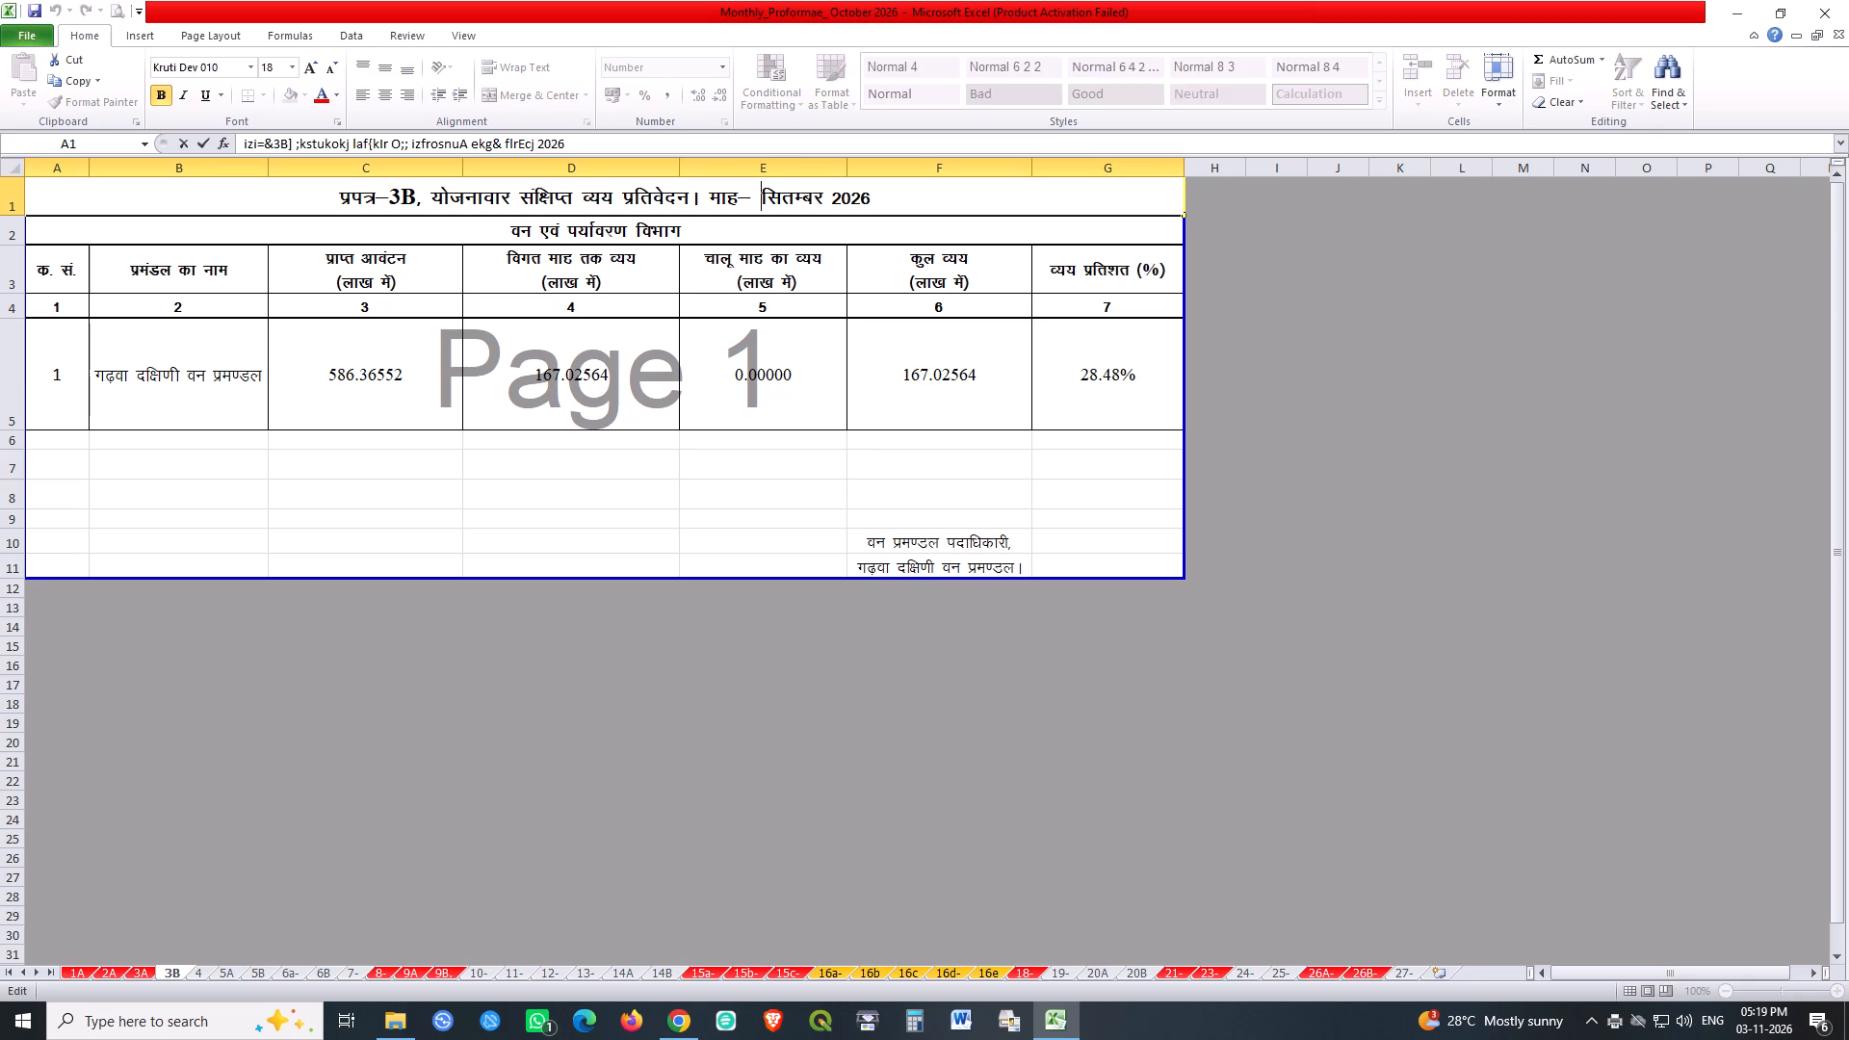
key(ctrl+shift+Right)
key(shift+Left)
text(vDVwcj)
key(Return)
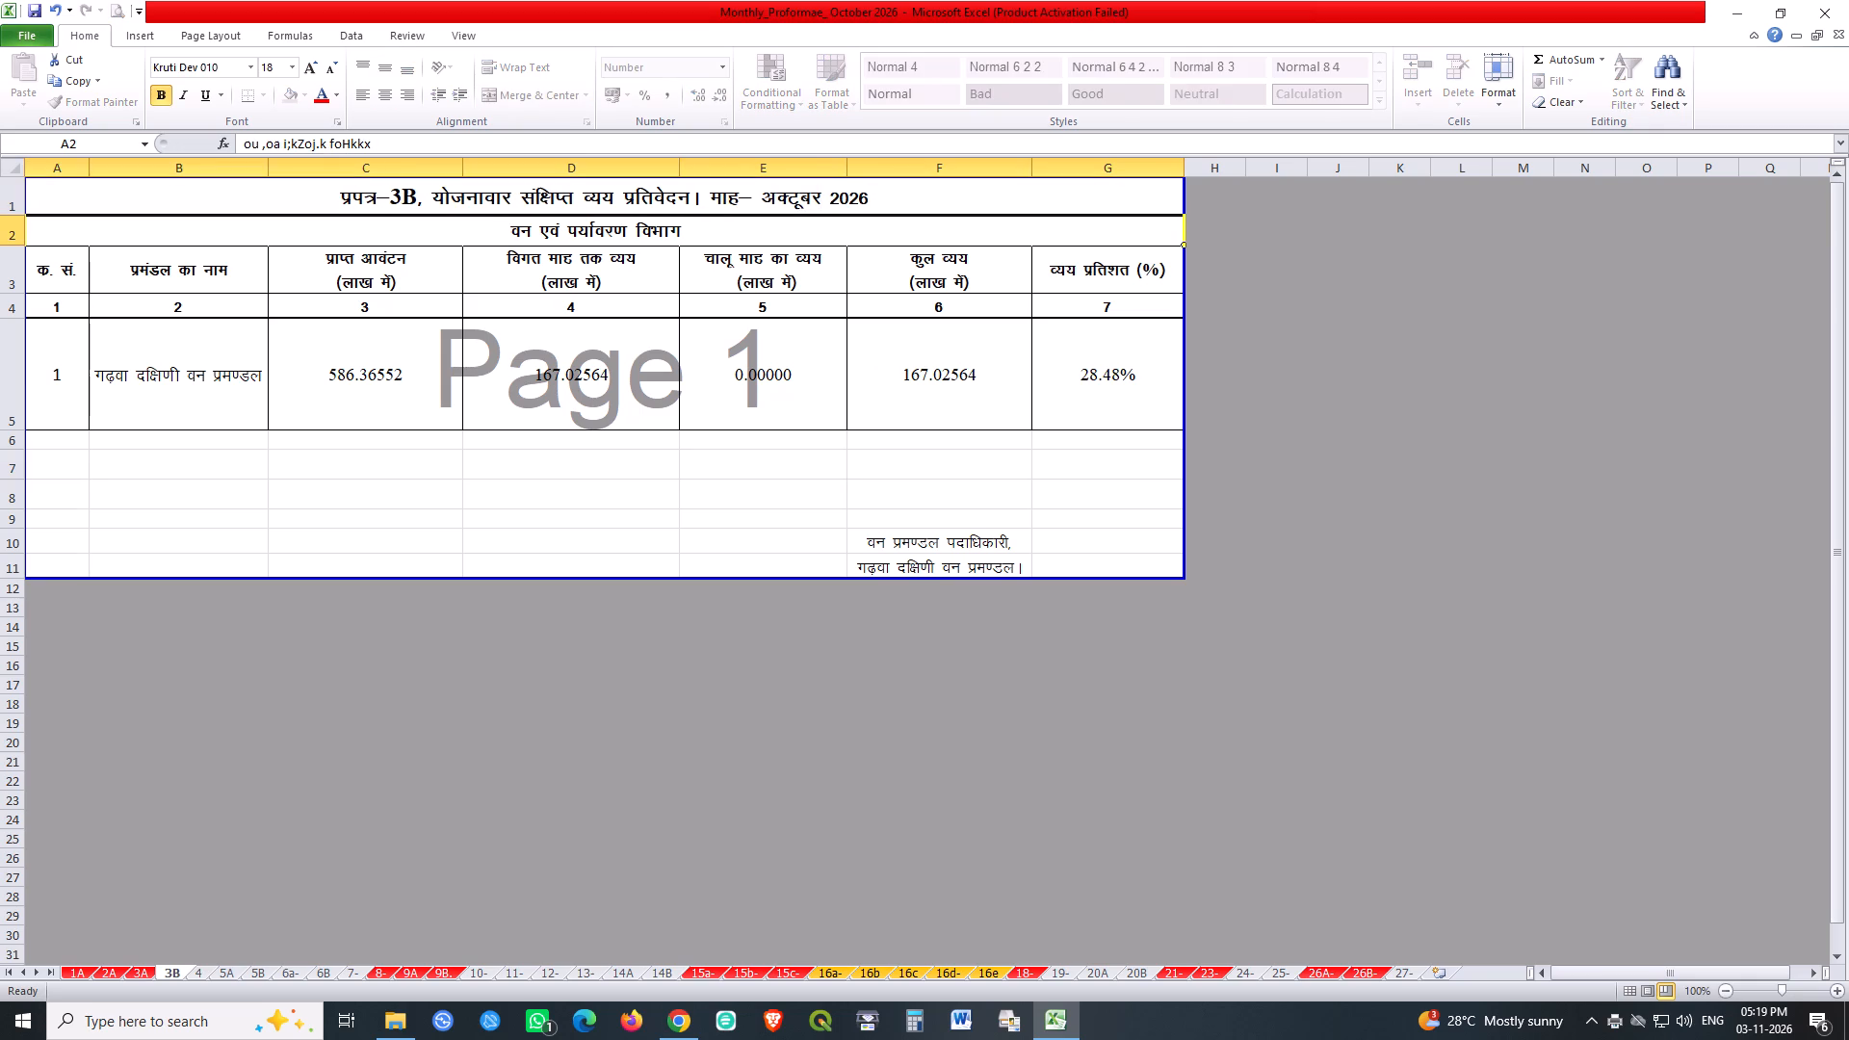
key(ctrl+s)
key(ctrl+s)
Print two one-sided copies of sheet 3B with the Brother DCP-L5510DN series and save the workbook.
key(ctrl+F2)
scroll(1118, 320, down, 4)
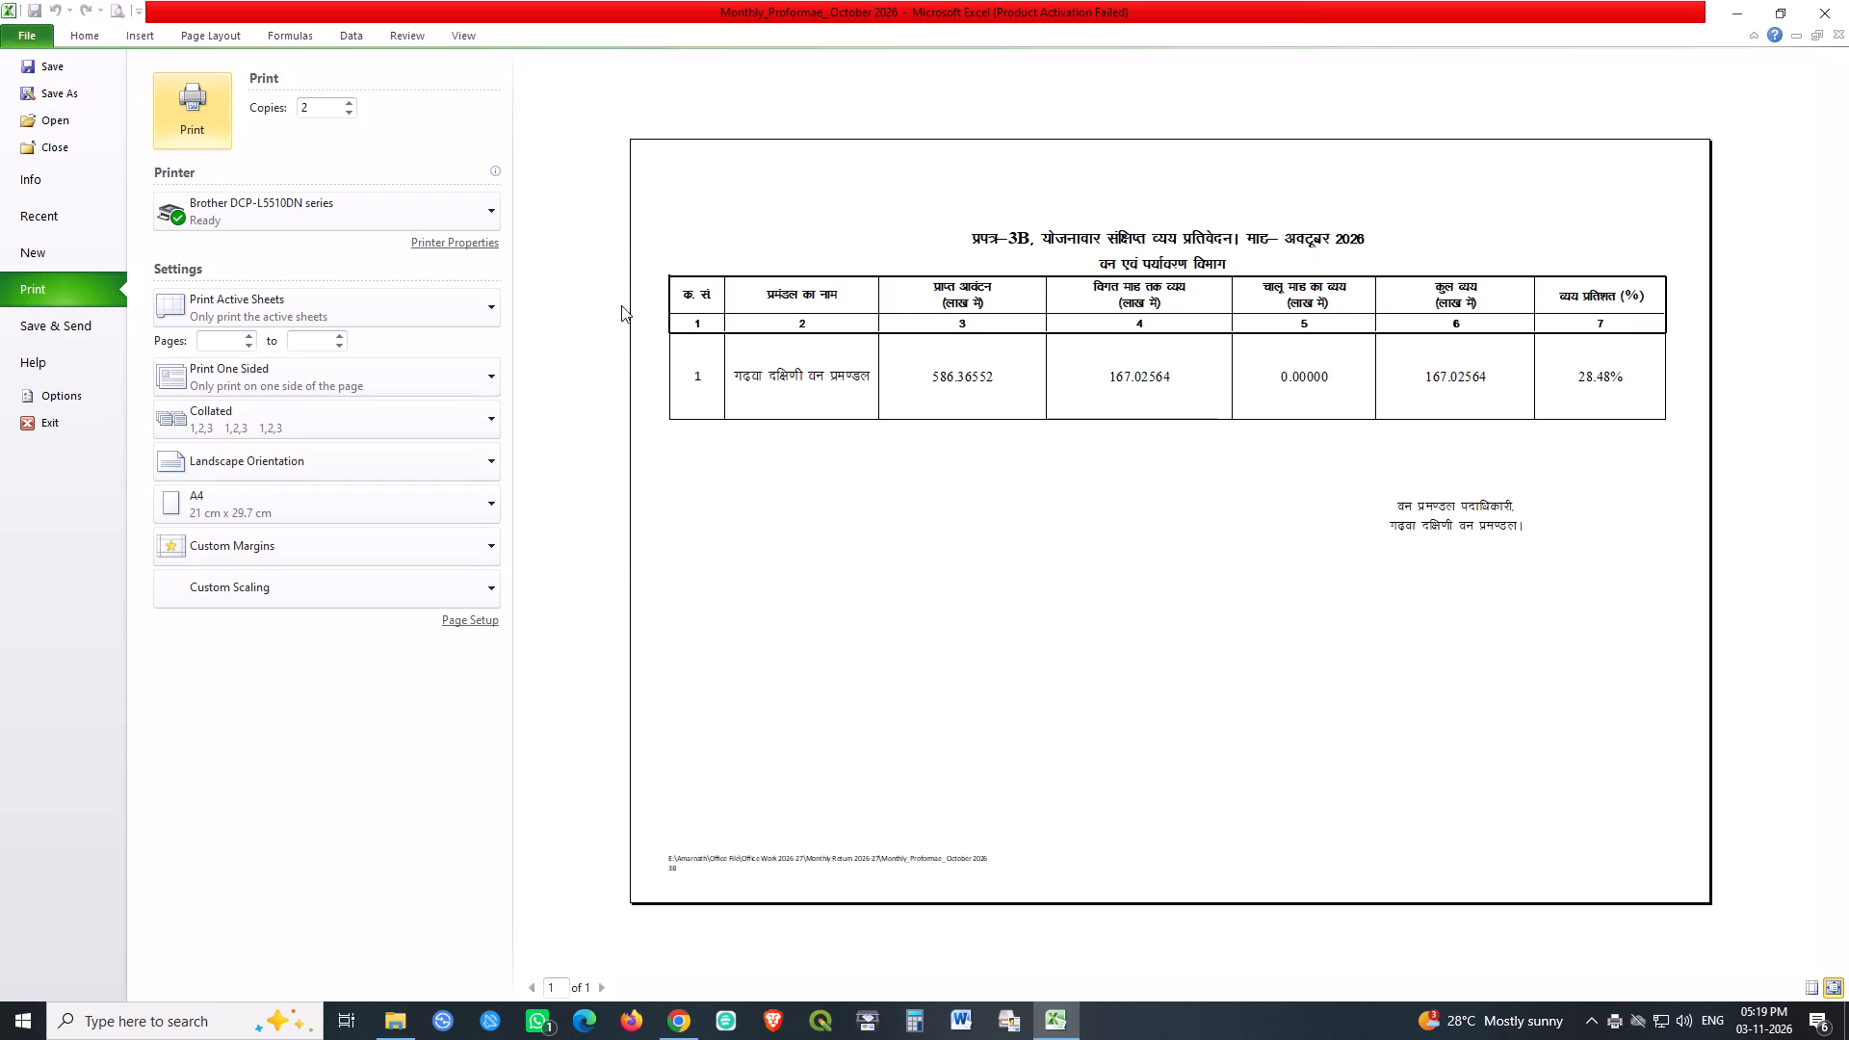
click(202, 105)
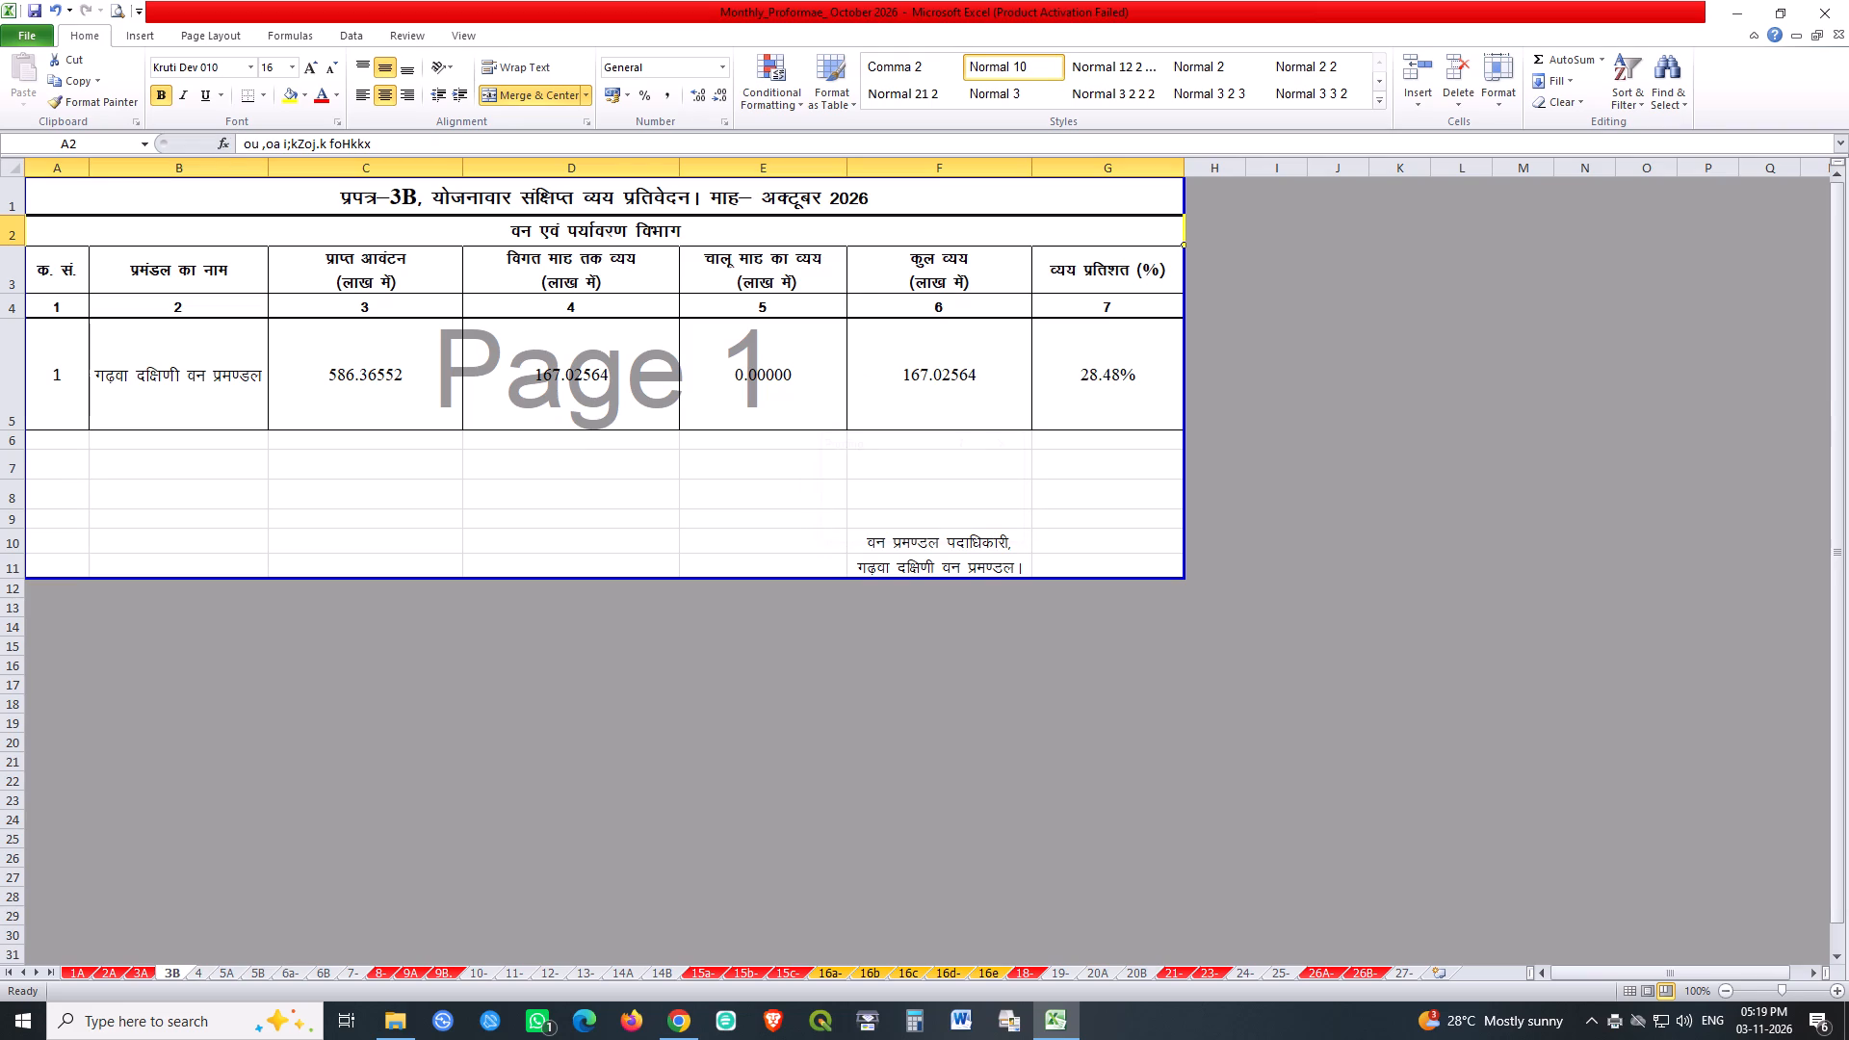
key(ctrl+s)
key(ctrl+s)
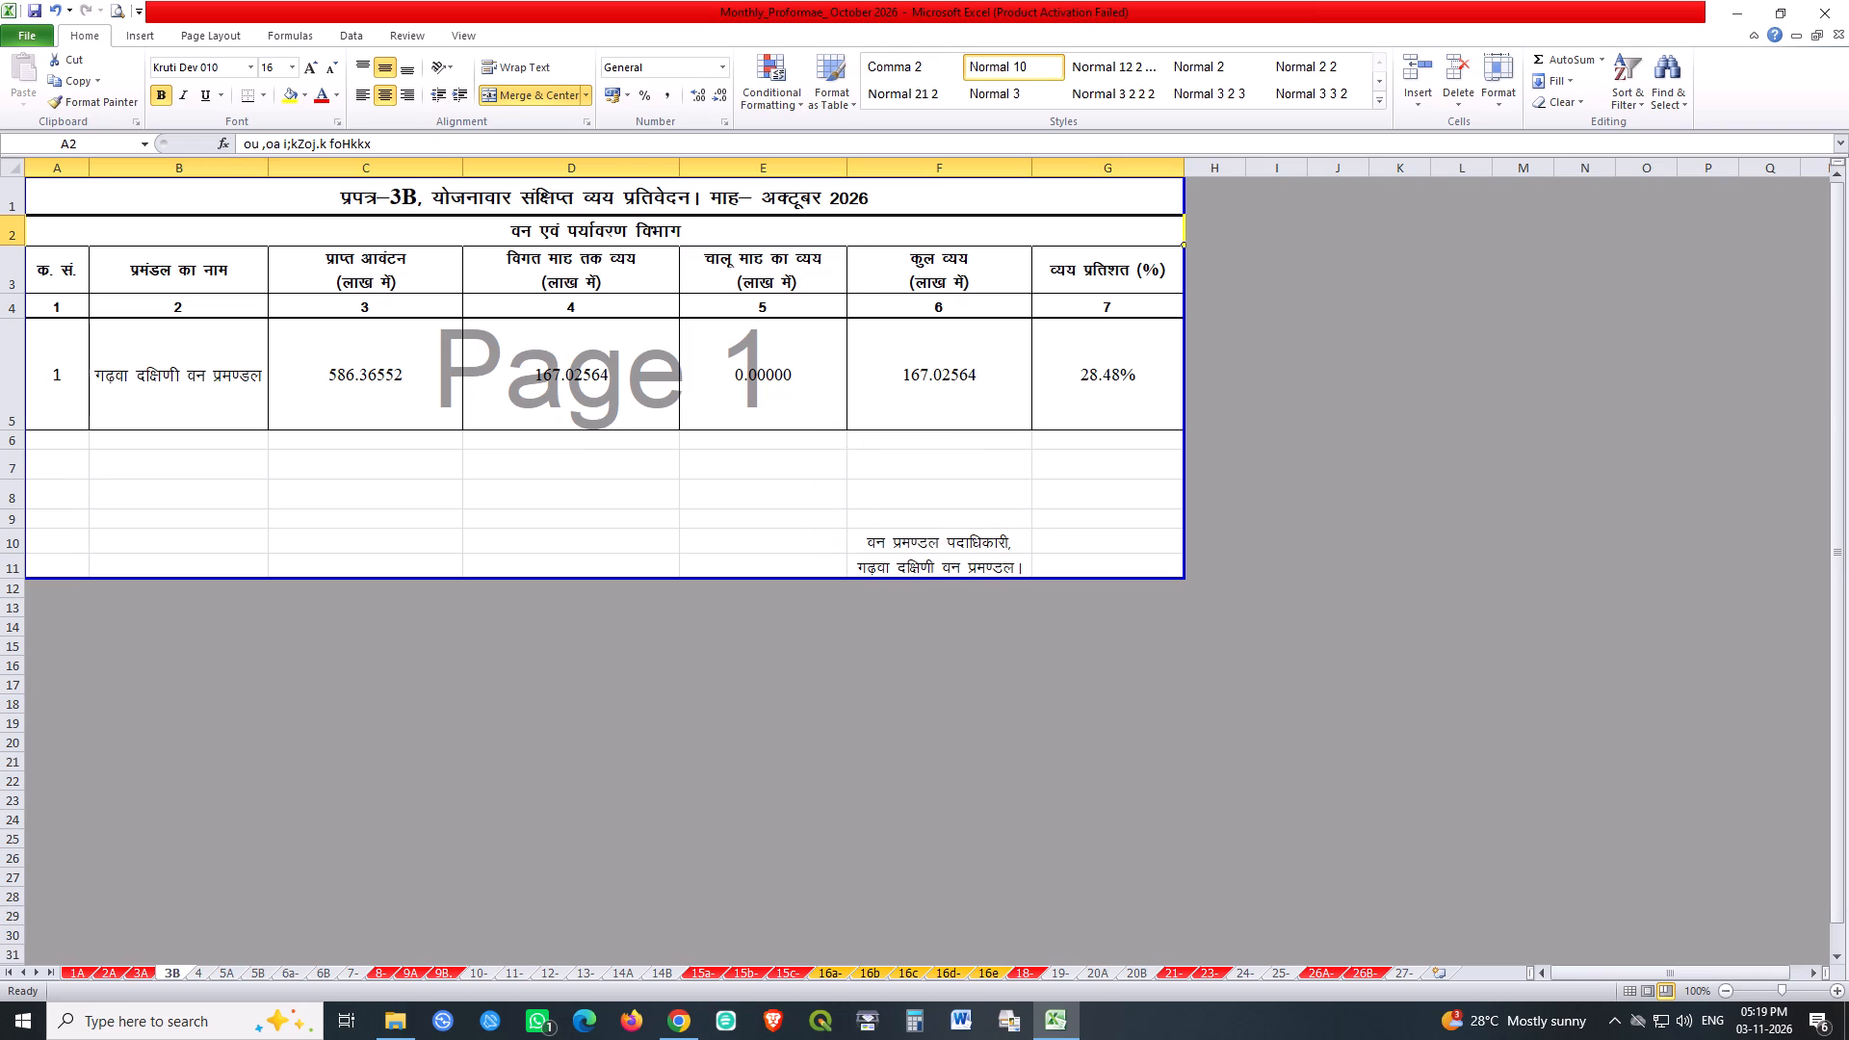
key(ctrl+s)
Colour the 3B sheet tab red.
right_click(171, 975)
click(336, 936)
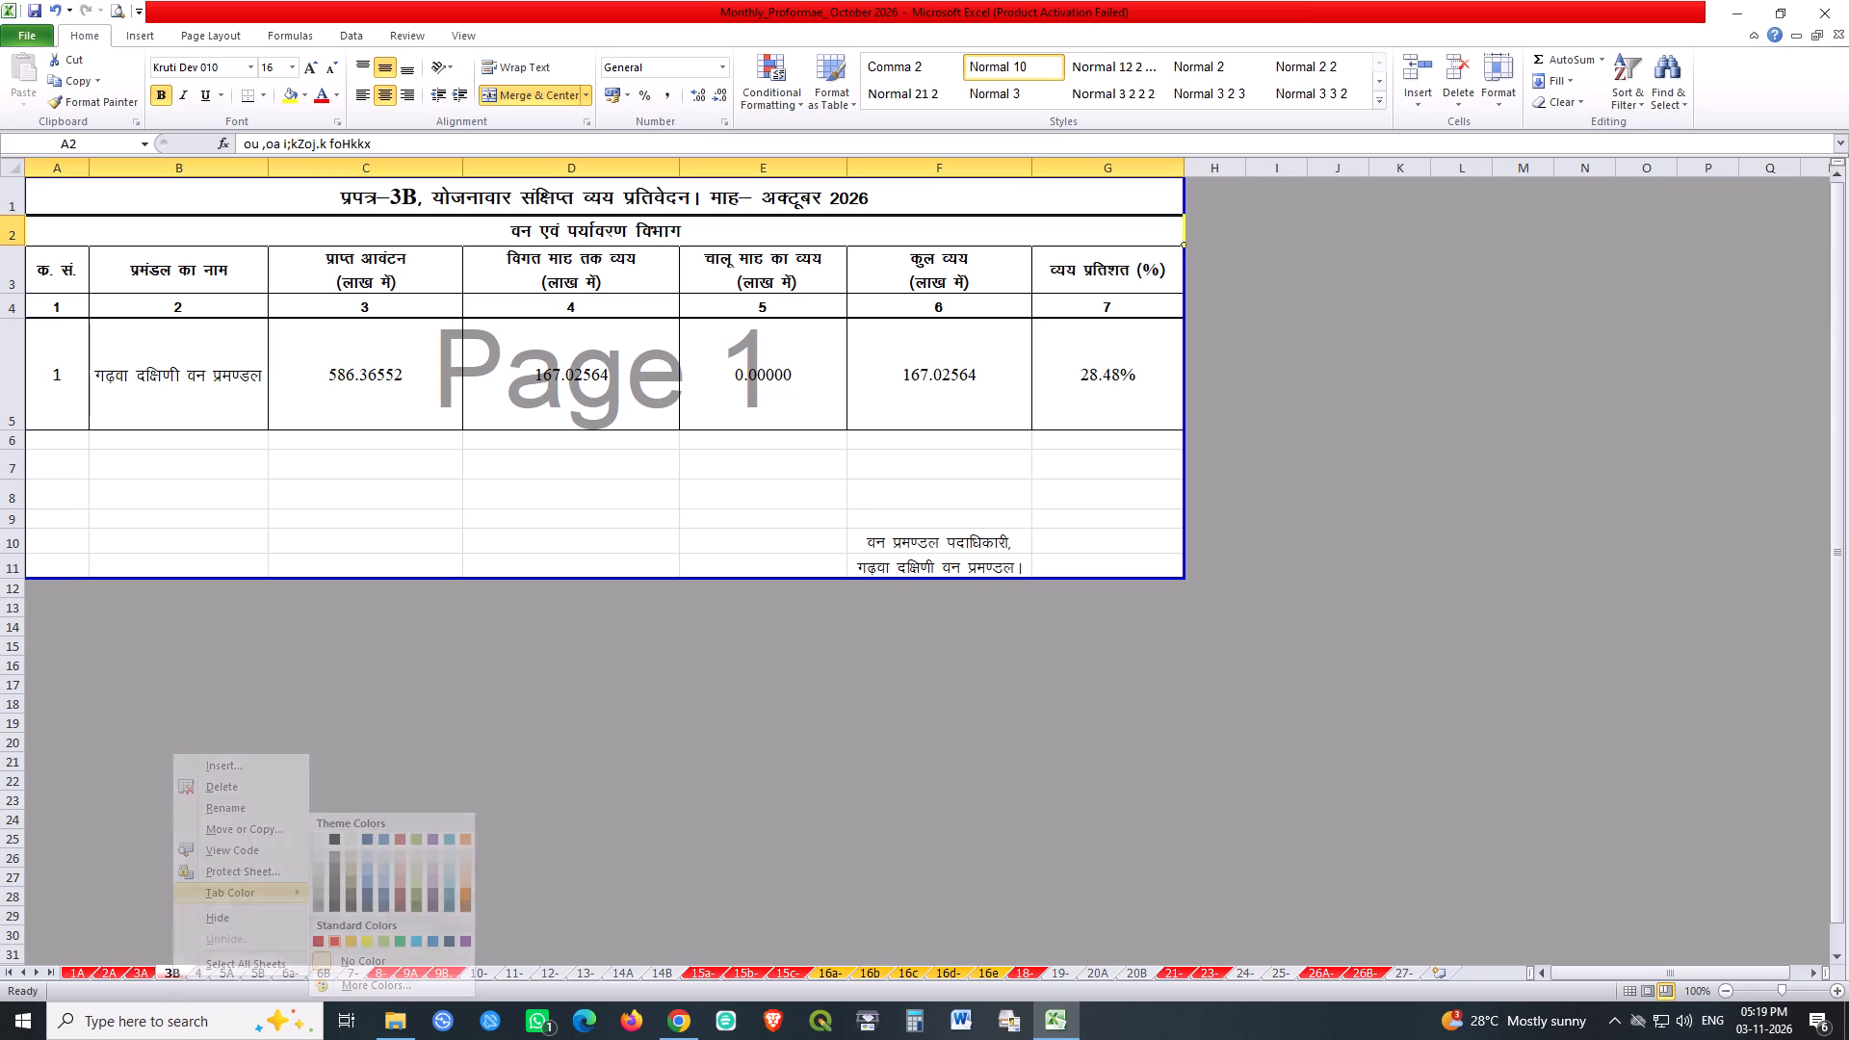
On sheet 19, change the month in the department heading in row 2 to अक्टूबर and save the workbook.
click(1068, 971)
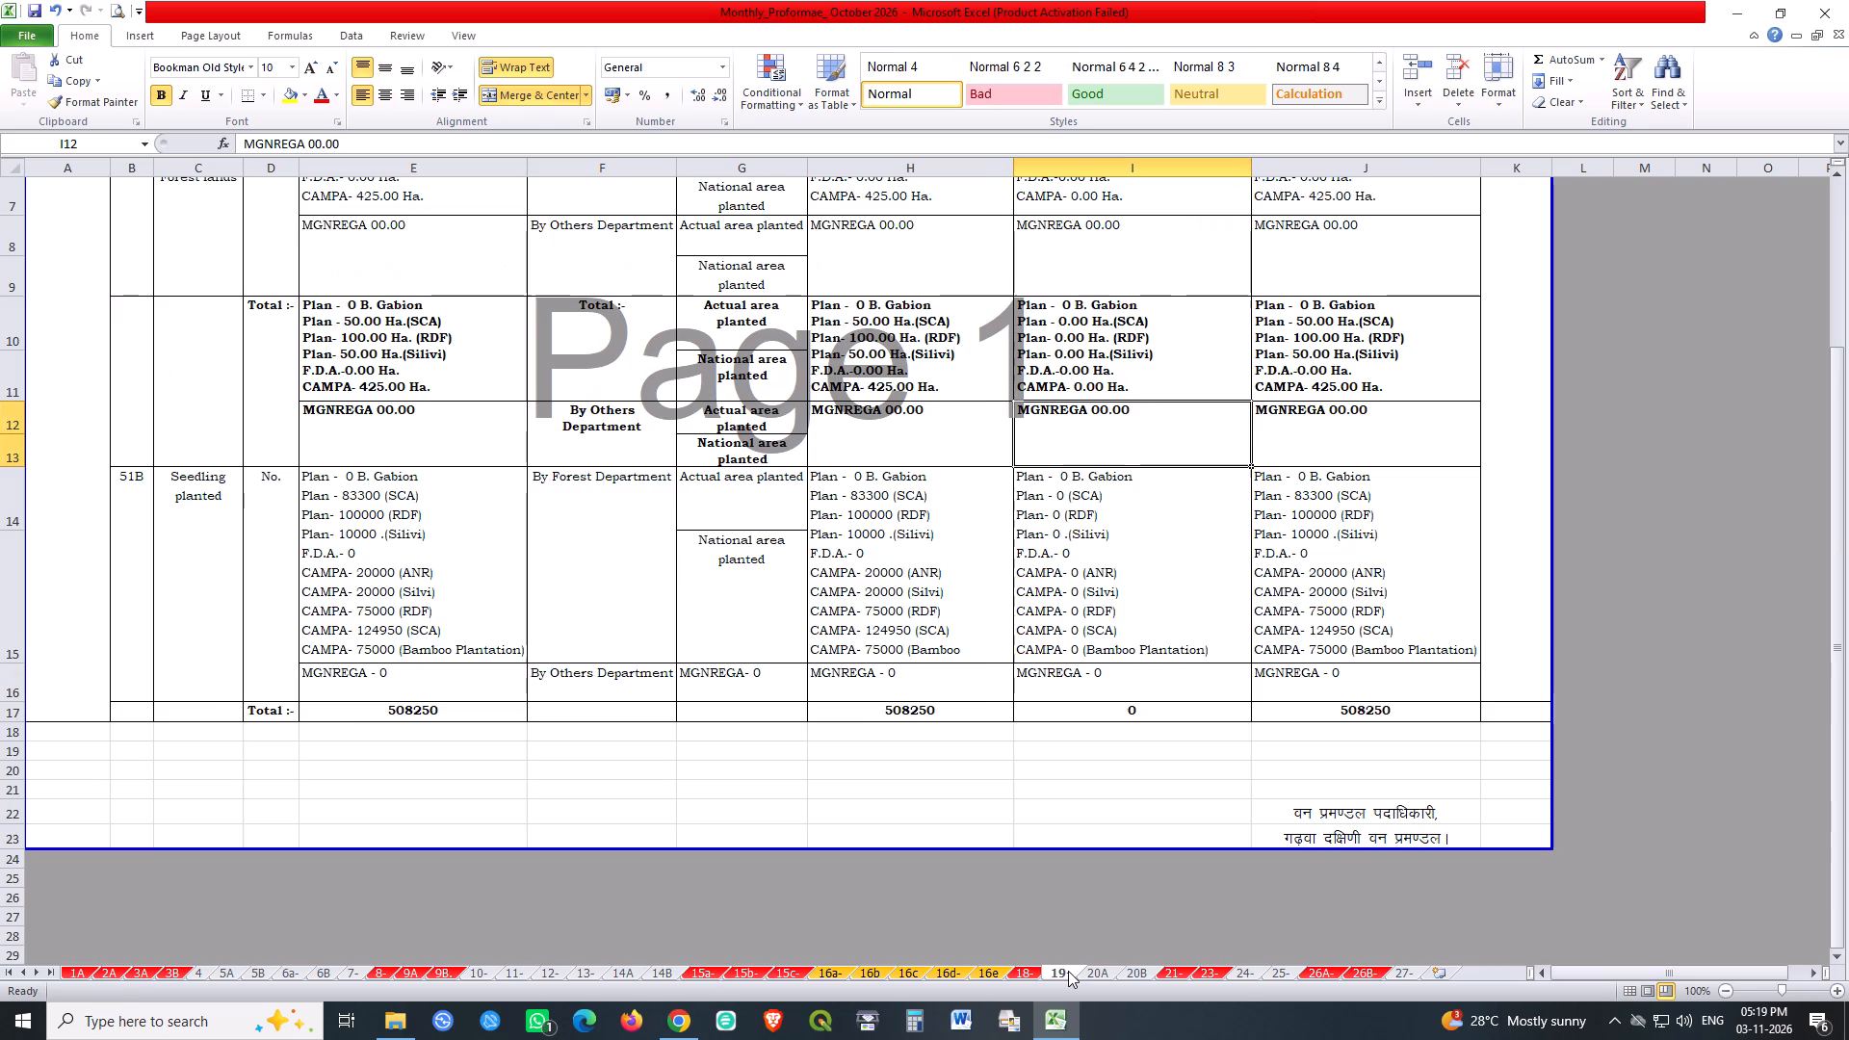
scroll(1022, 723, up, 11)
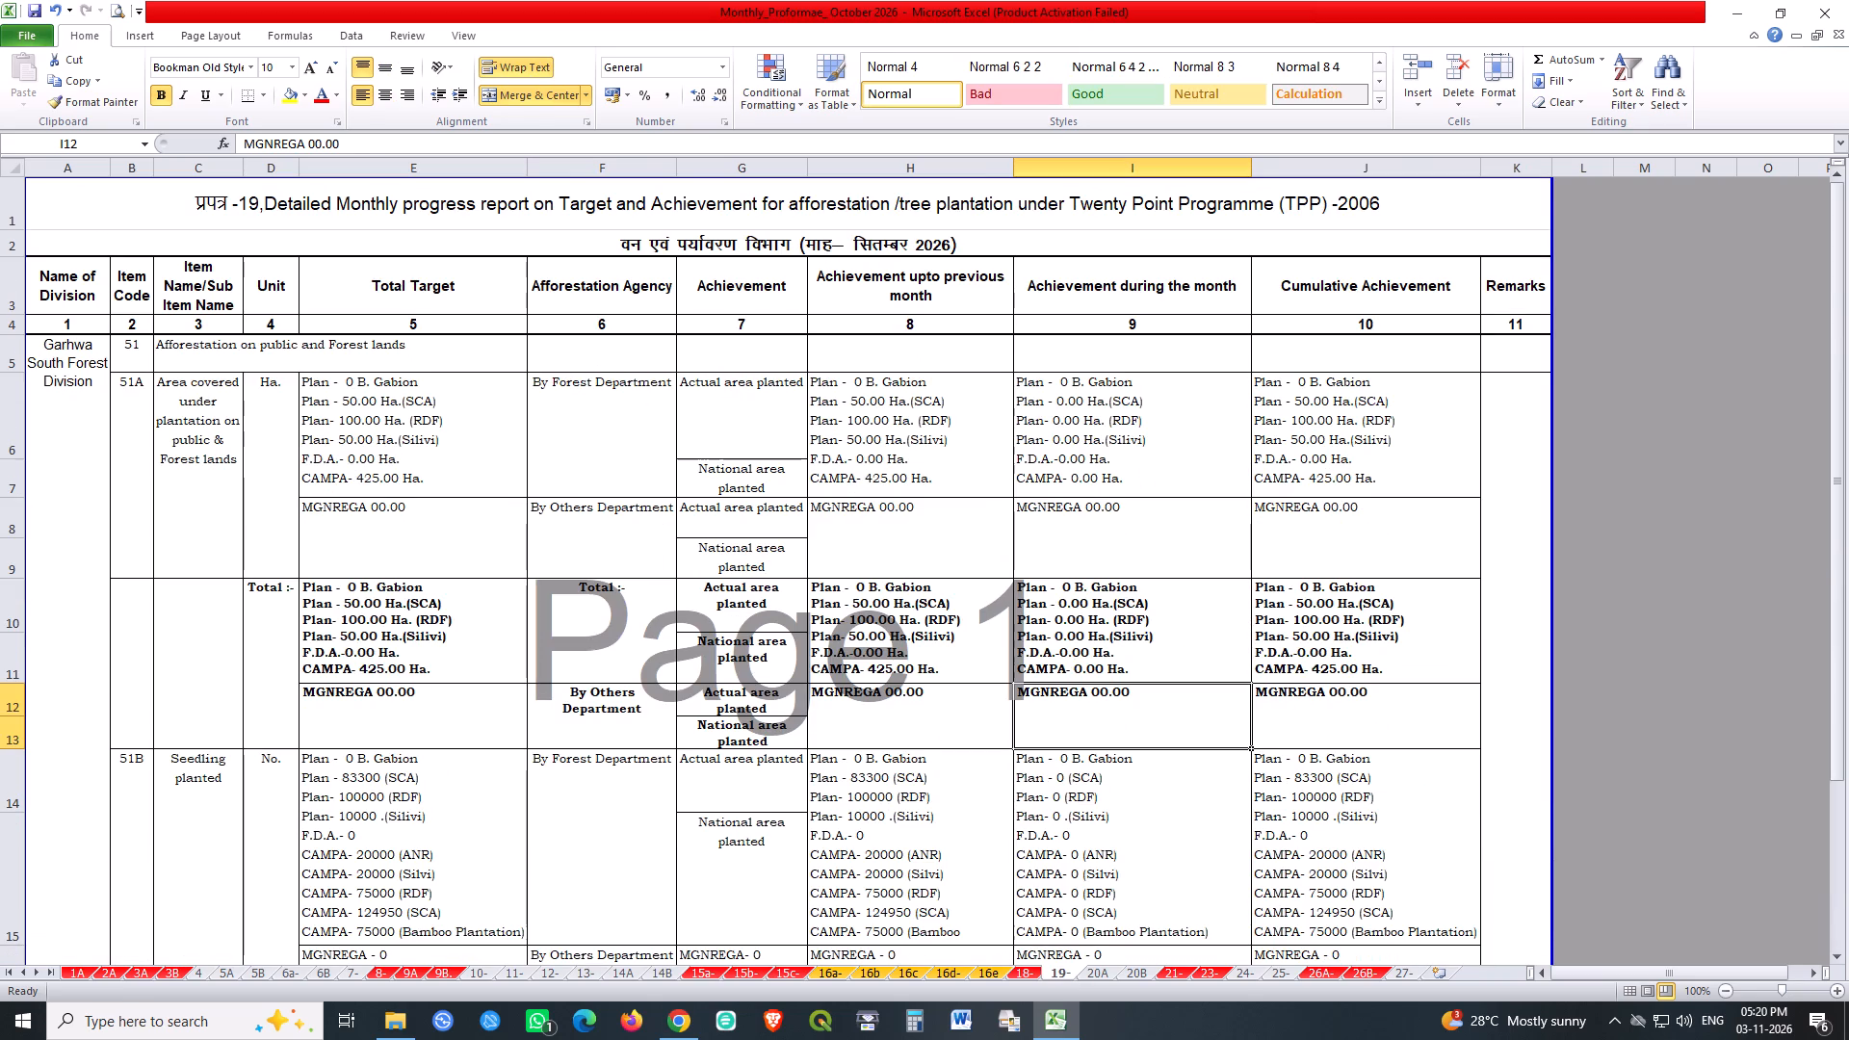
double_click(912, 246)
key(ctrl+shift+Left)
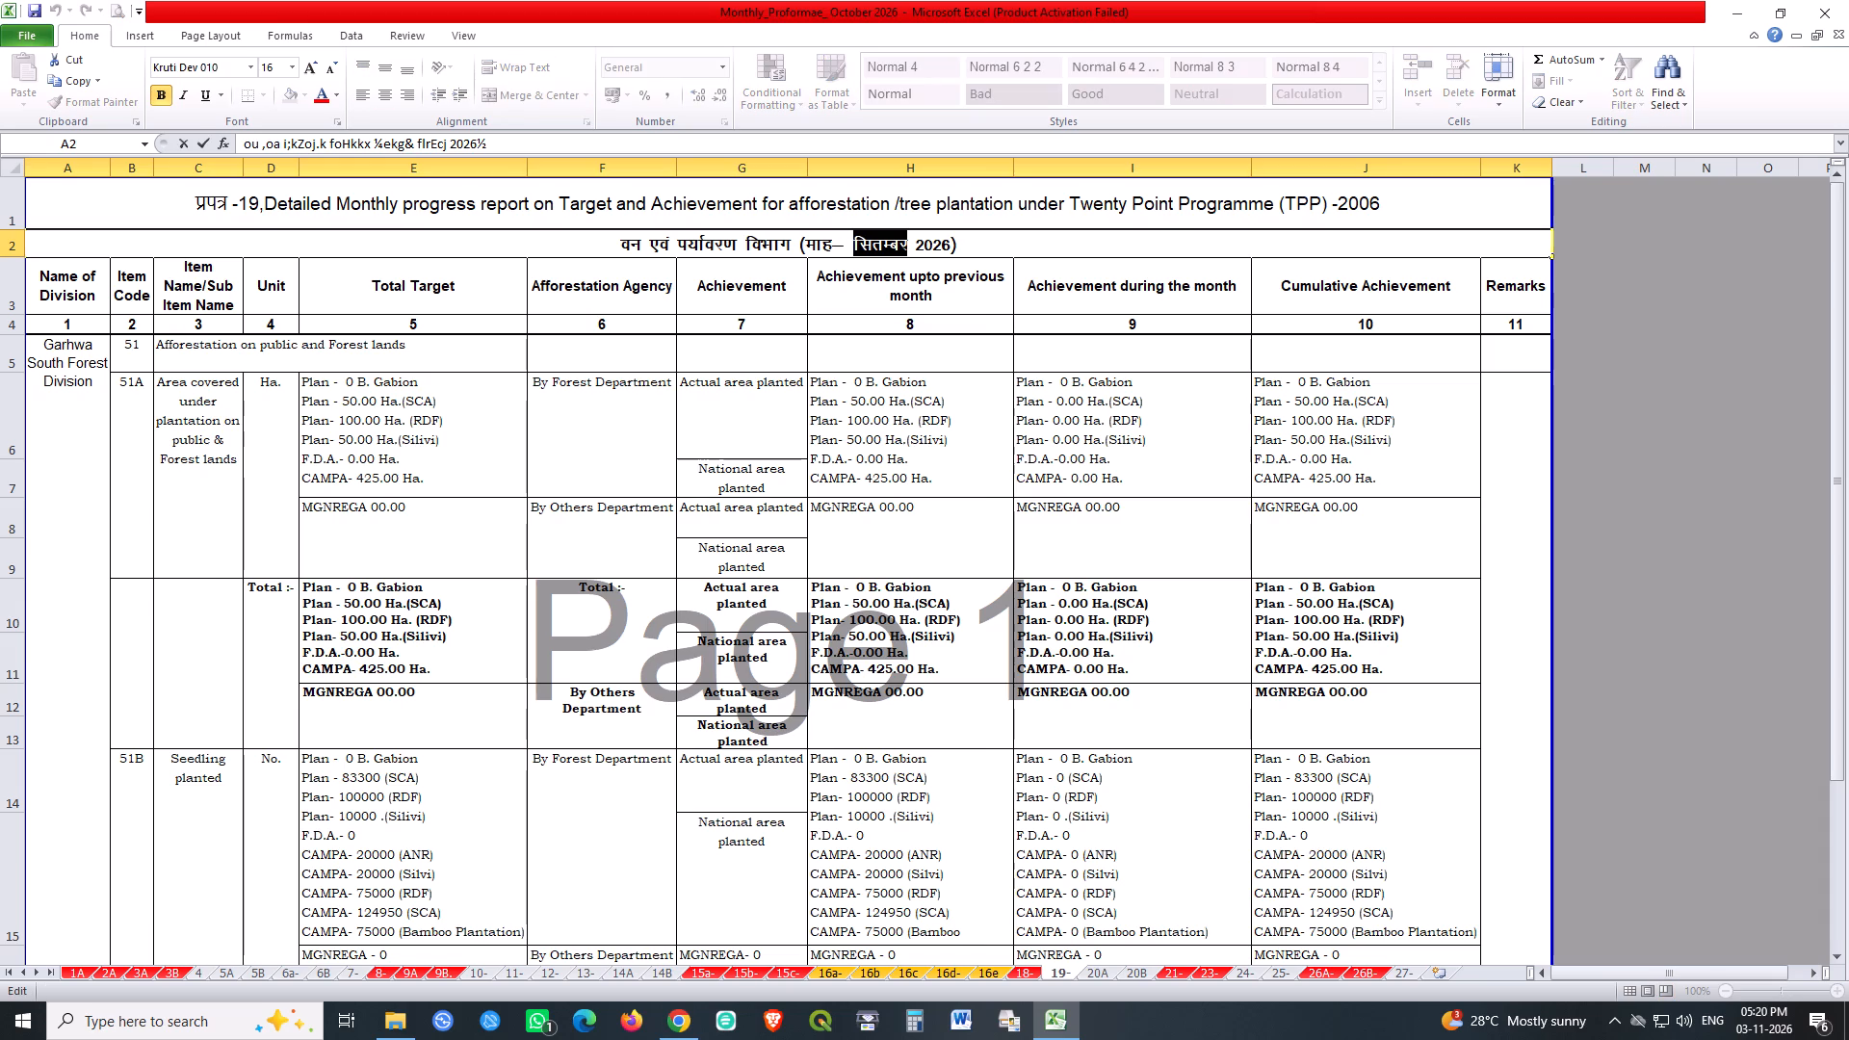
text(vDVwcj)
key(Return)
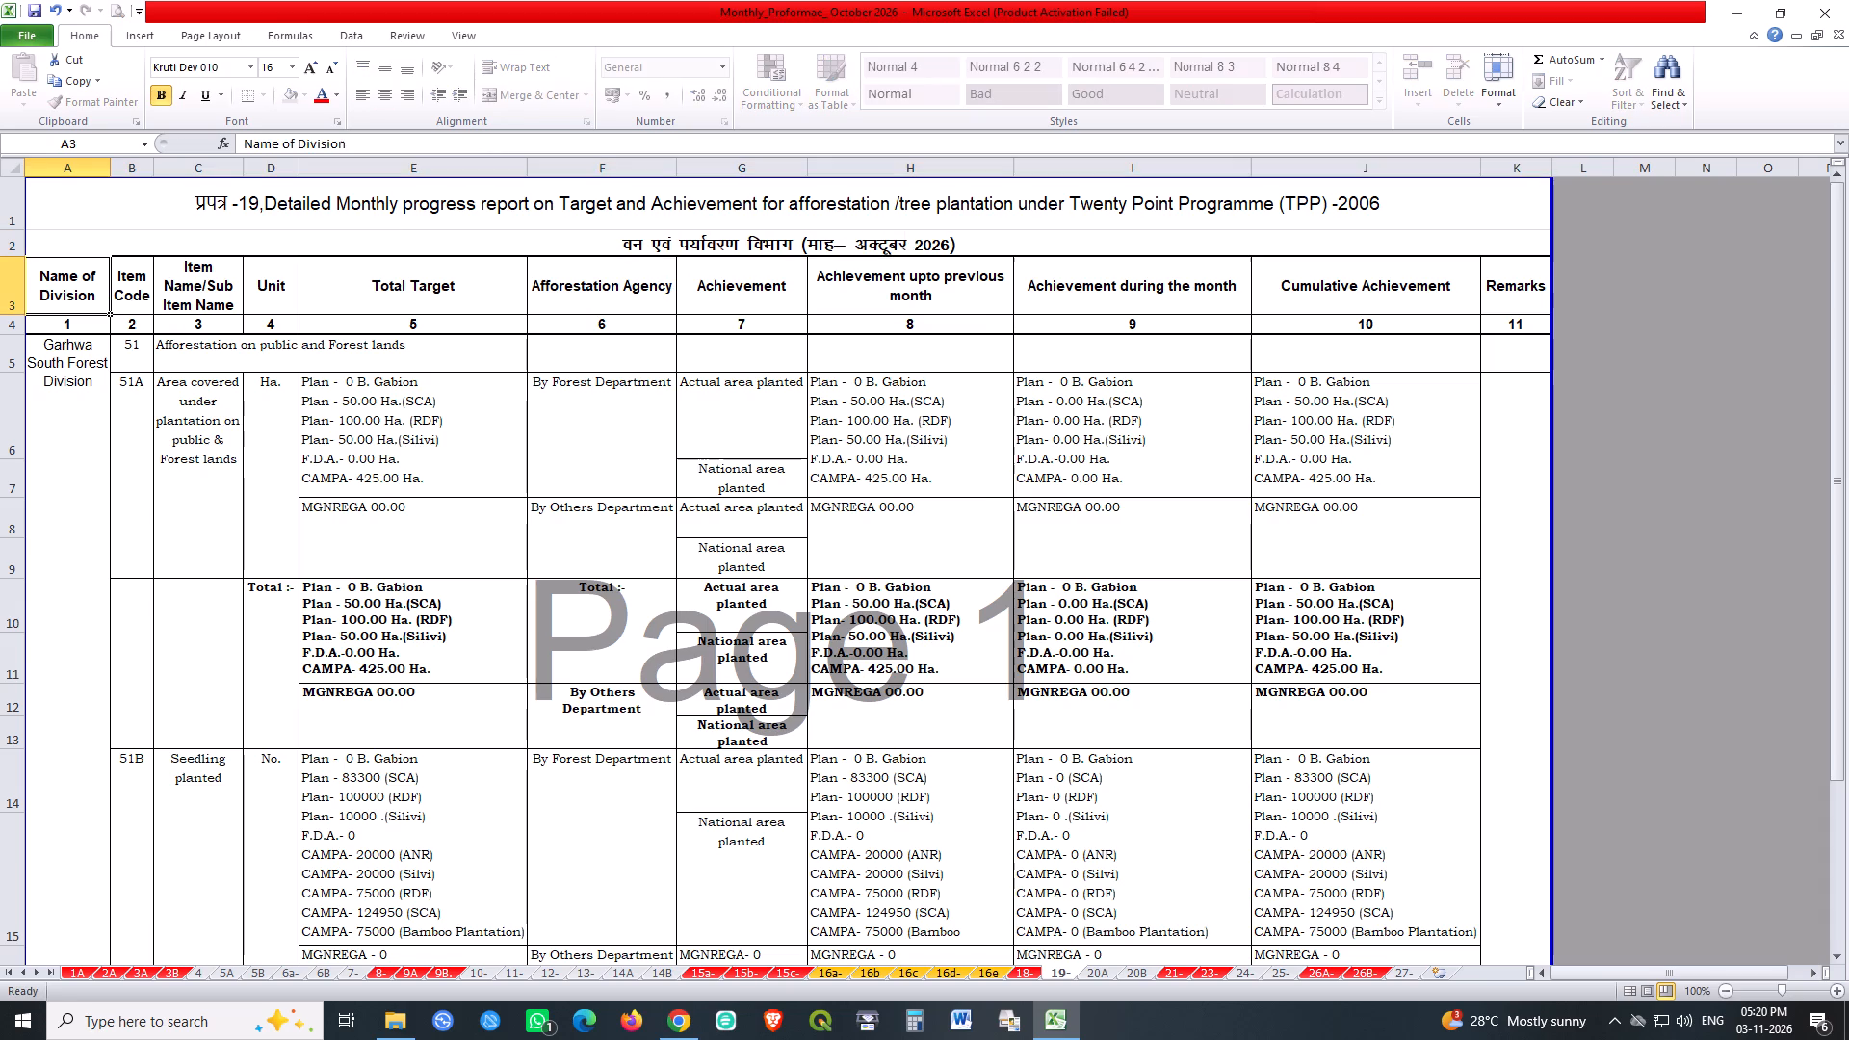
key(ctrl+s)
key(ctrl+s)
key(ctrl+s)
key(ctrl+s)
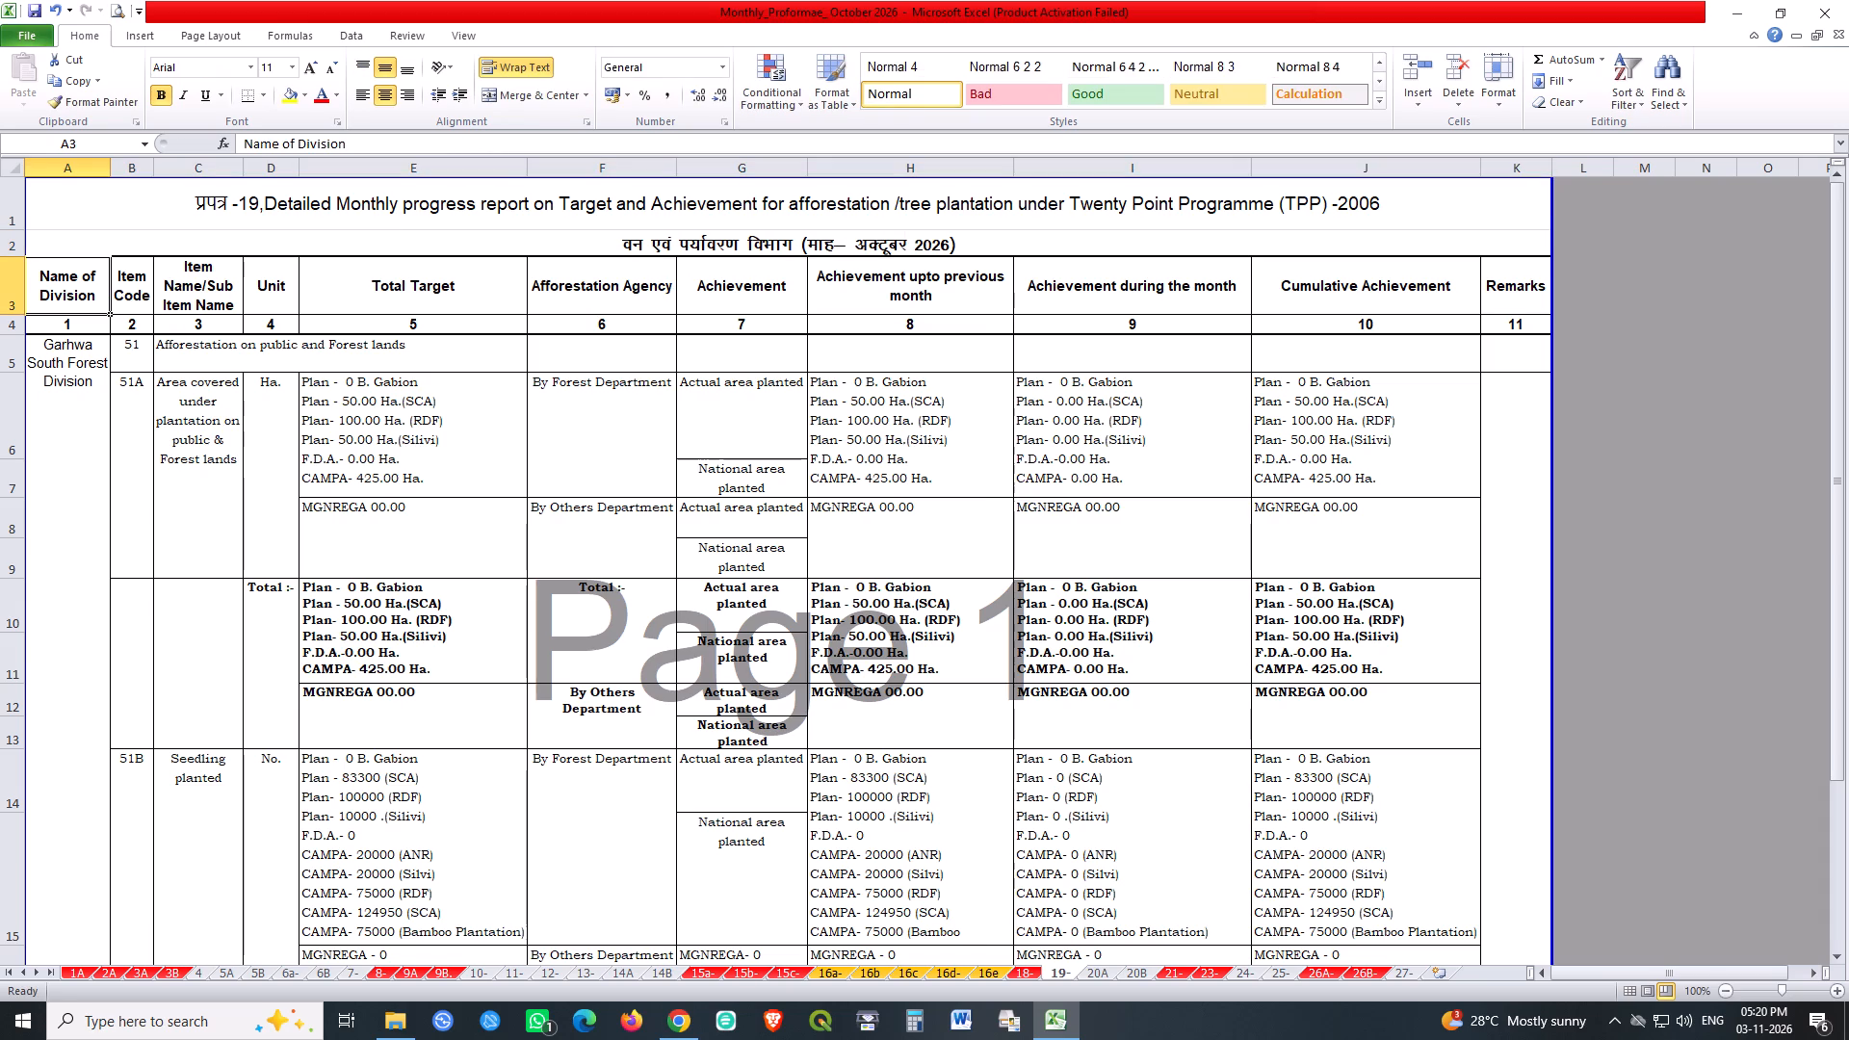
key(ctrl+s)
key(ctrl+s)
key(ctrl+s)
Print two one-sided copies of sheet 19 with the Brother DCP-L5510DN series, saving the workbook before and after.
scroll(1052, 438, down, 3)
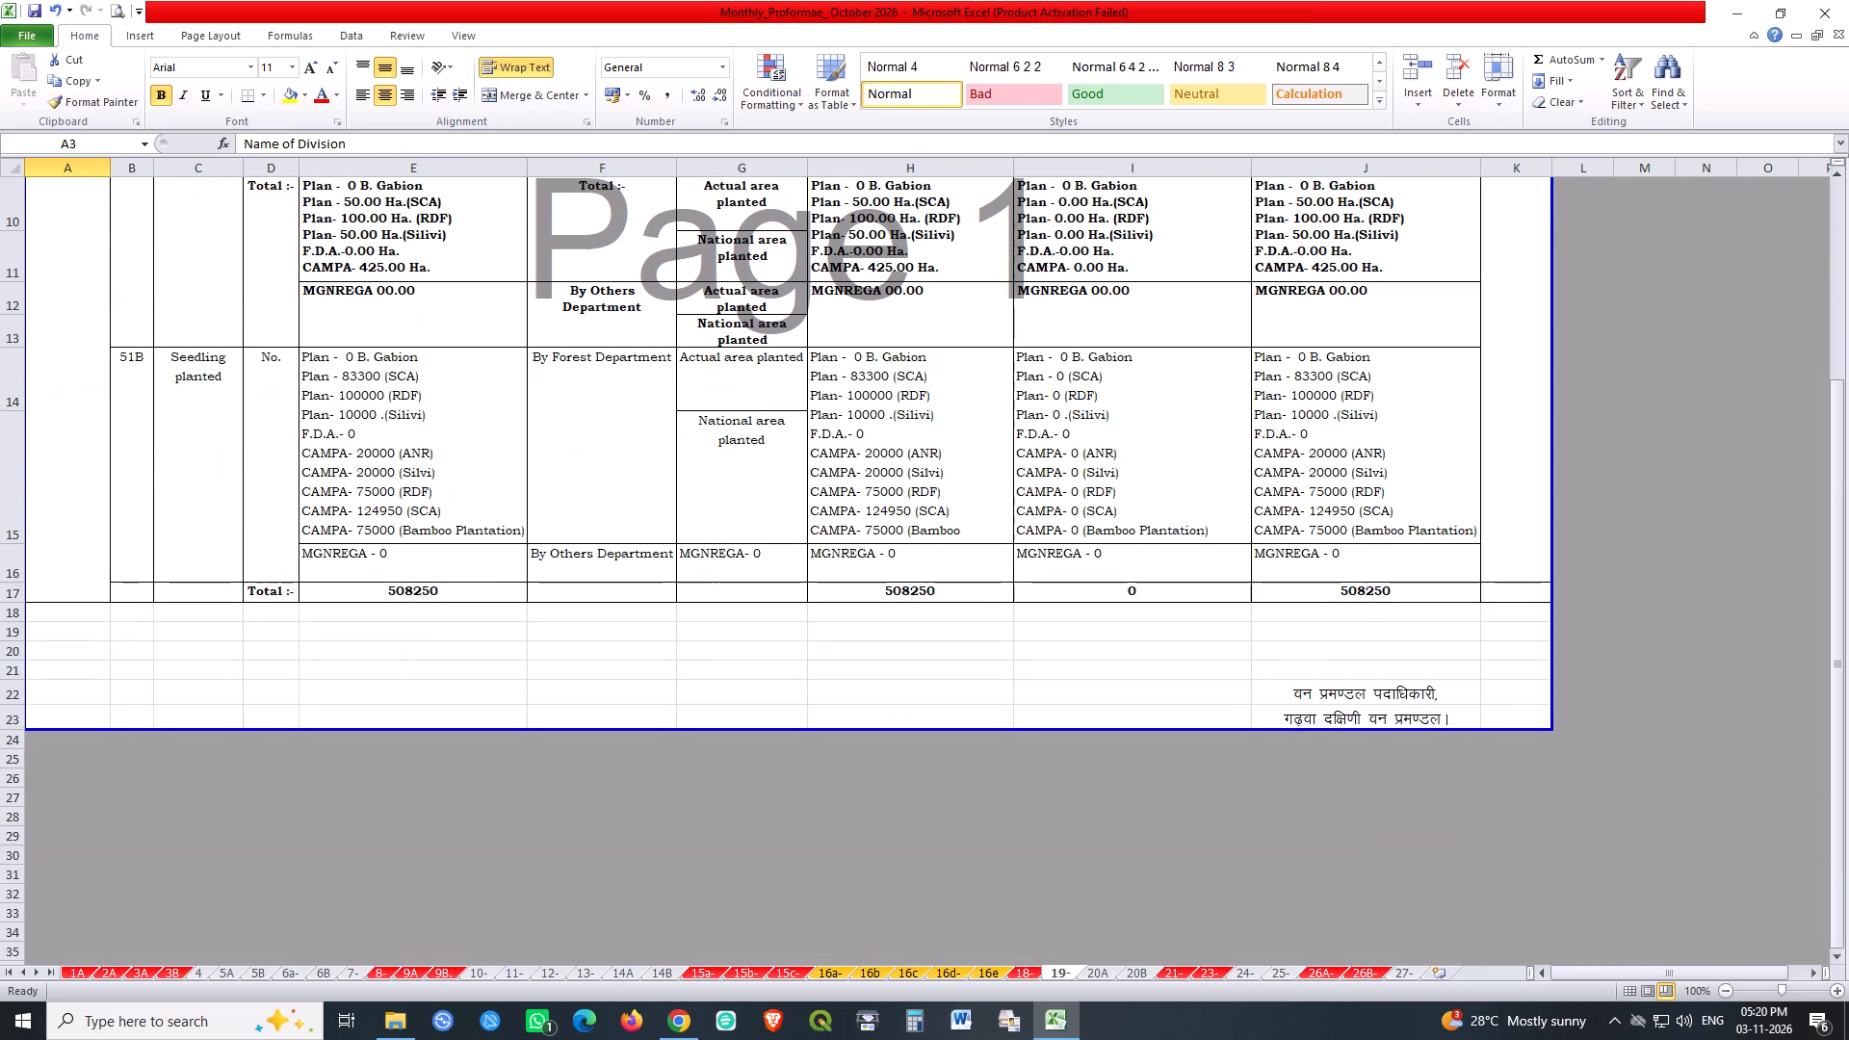
key(ctrl+s)
key(ctrl+F2)
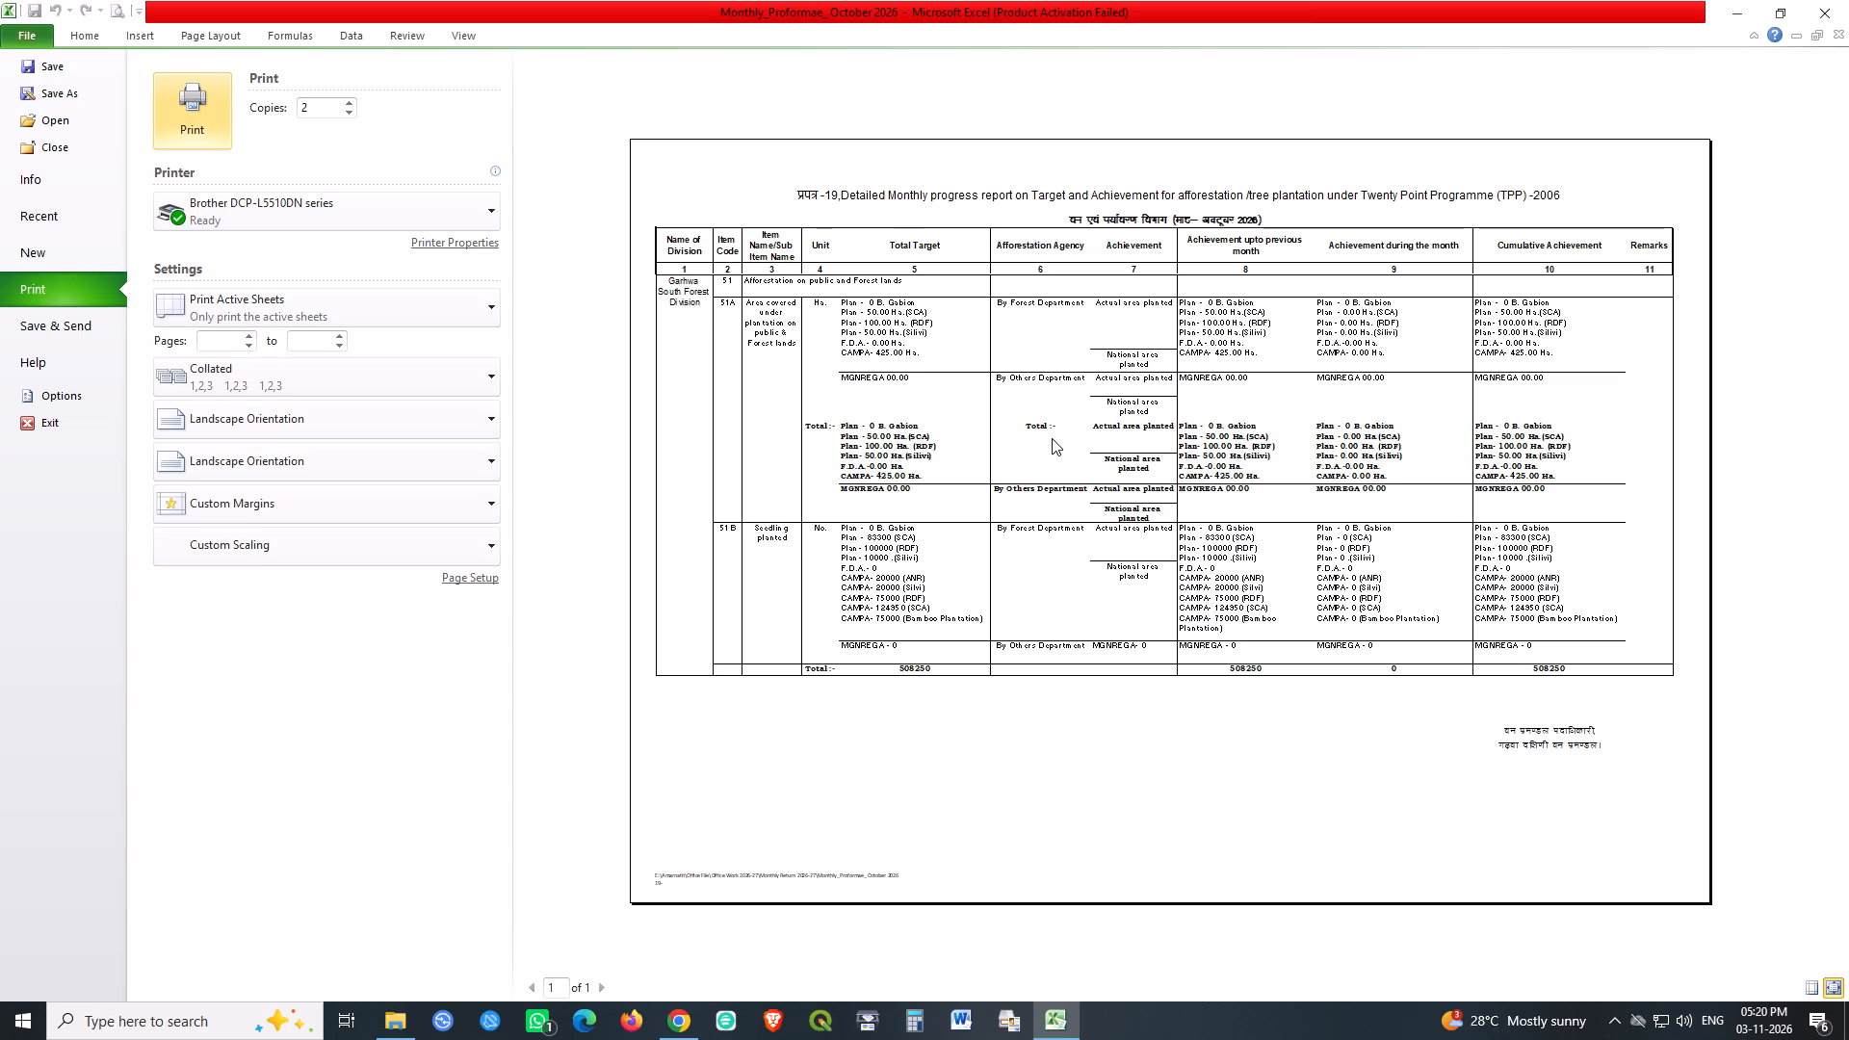
scroll(1071, 457, down, 7)
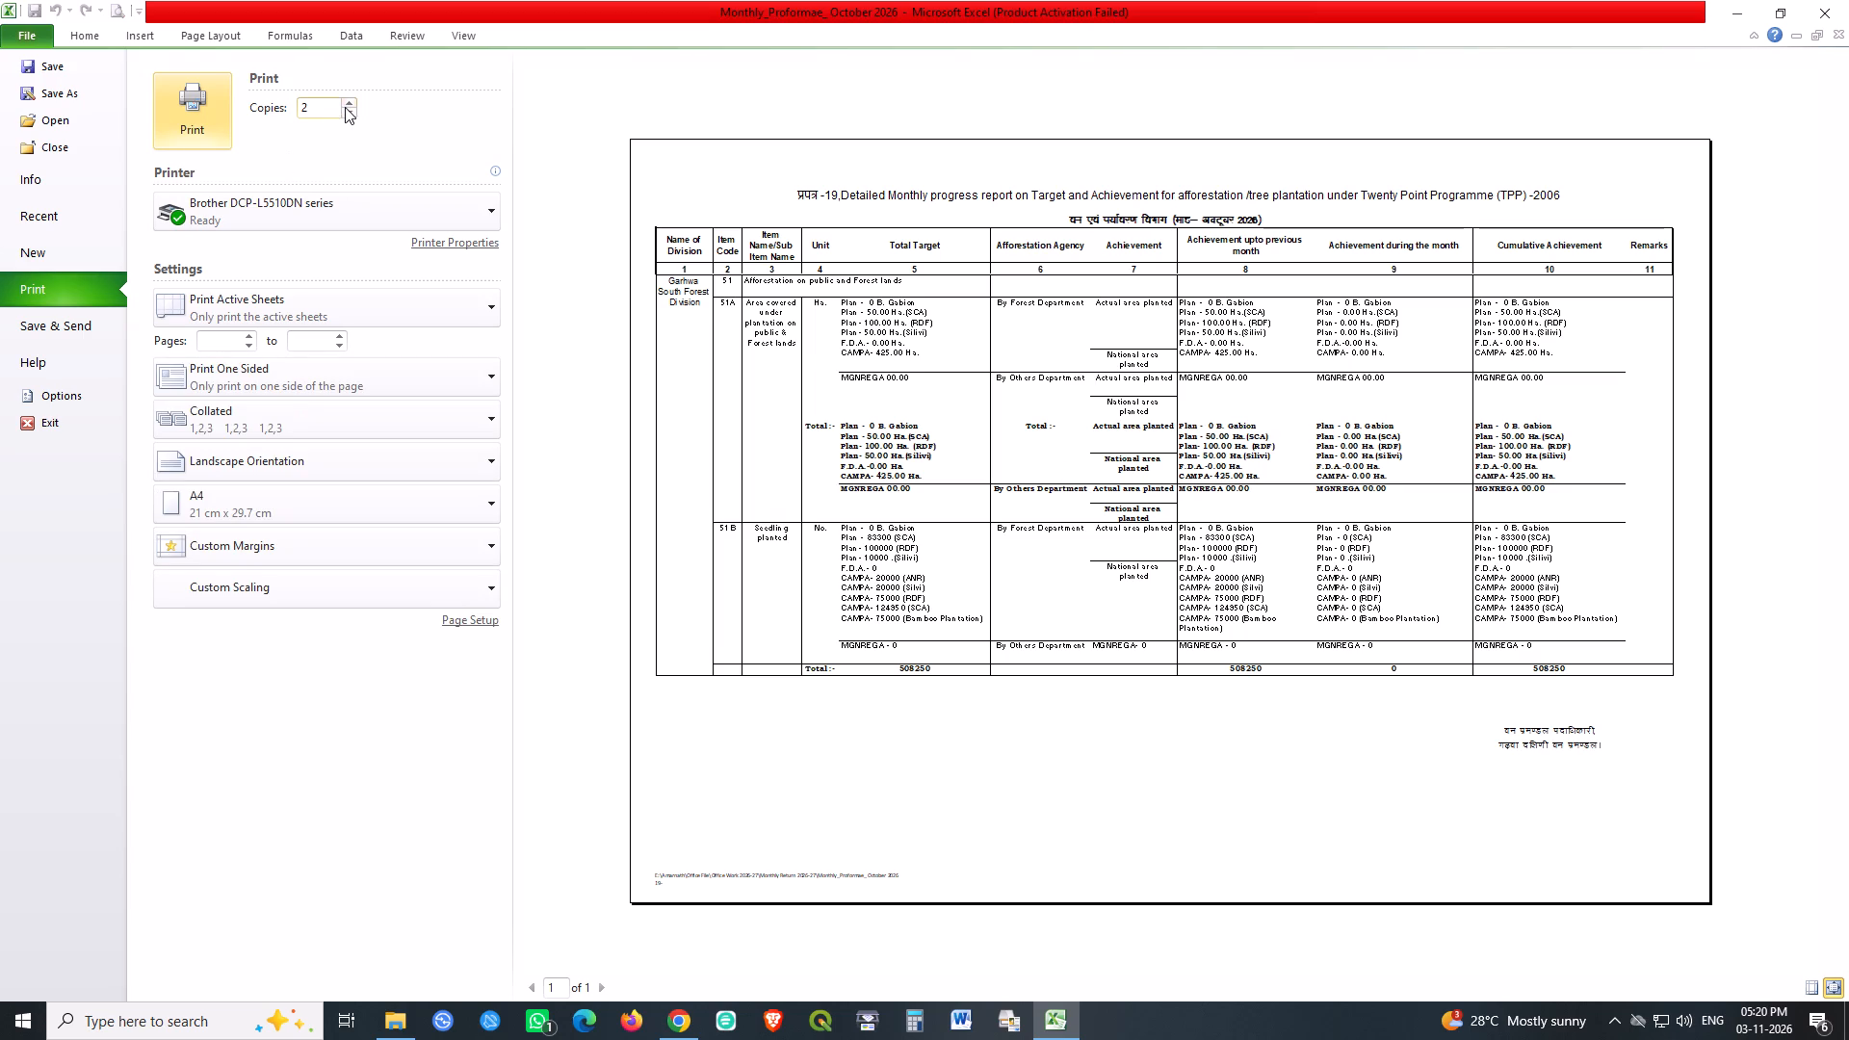
click(201, 101)
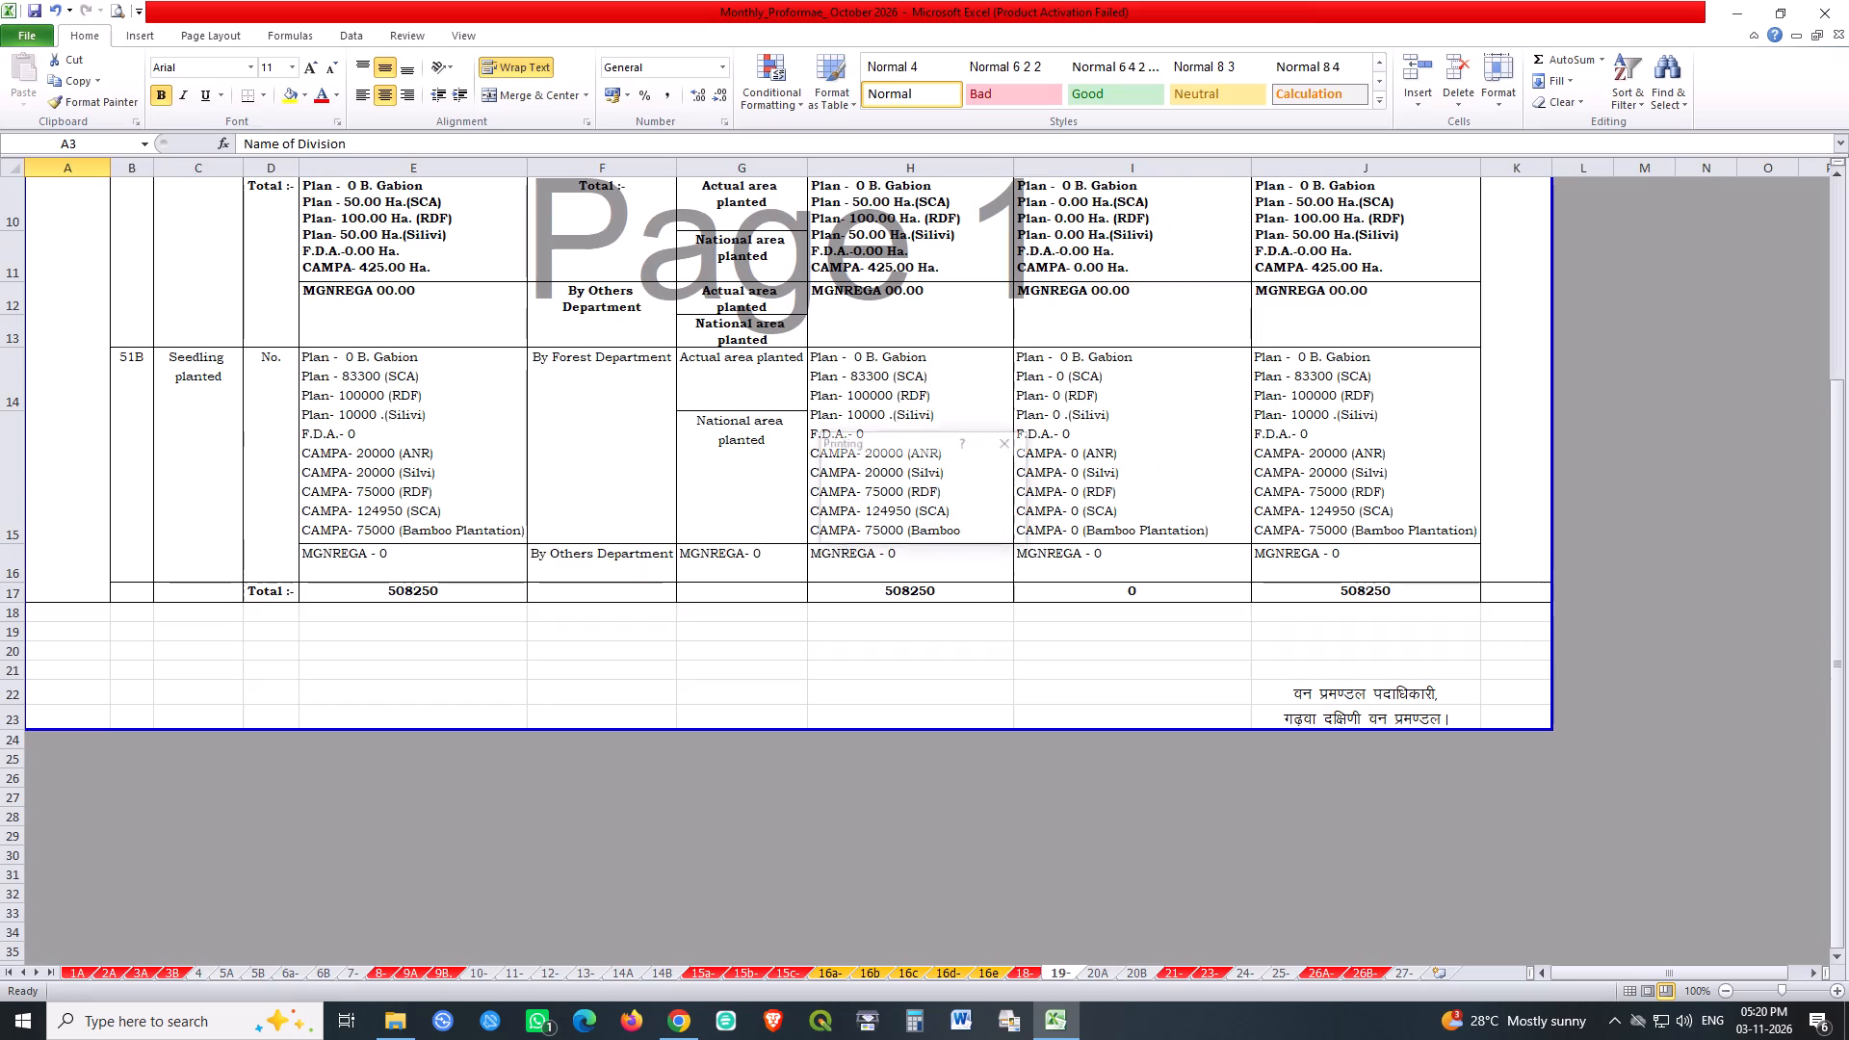
key(ctrl+s)
key(ctrl+s)
key(ctrl+s)
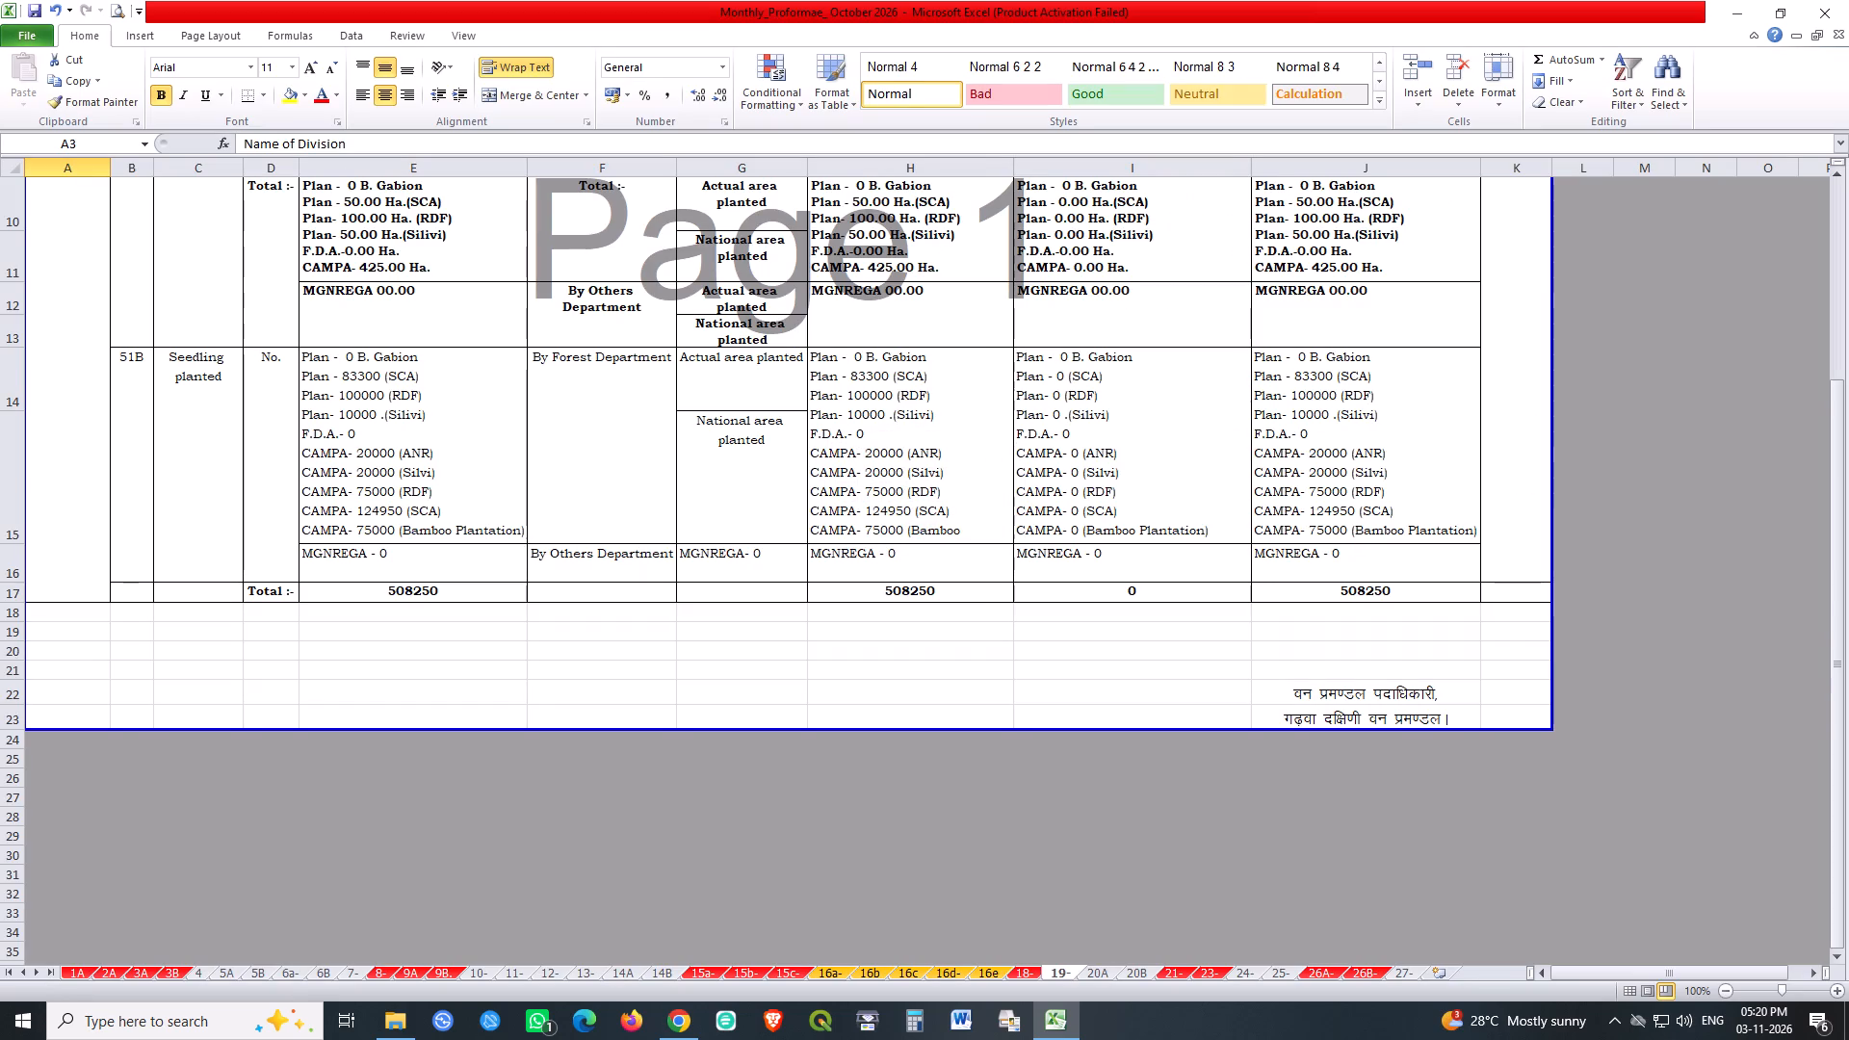
Colour the 19 sheet tab red.
right_click(1058, 977)
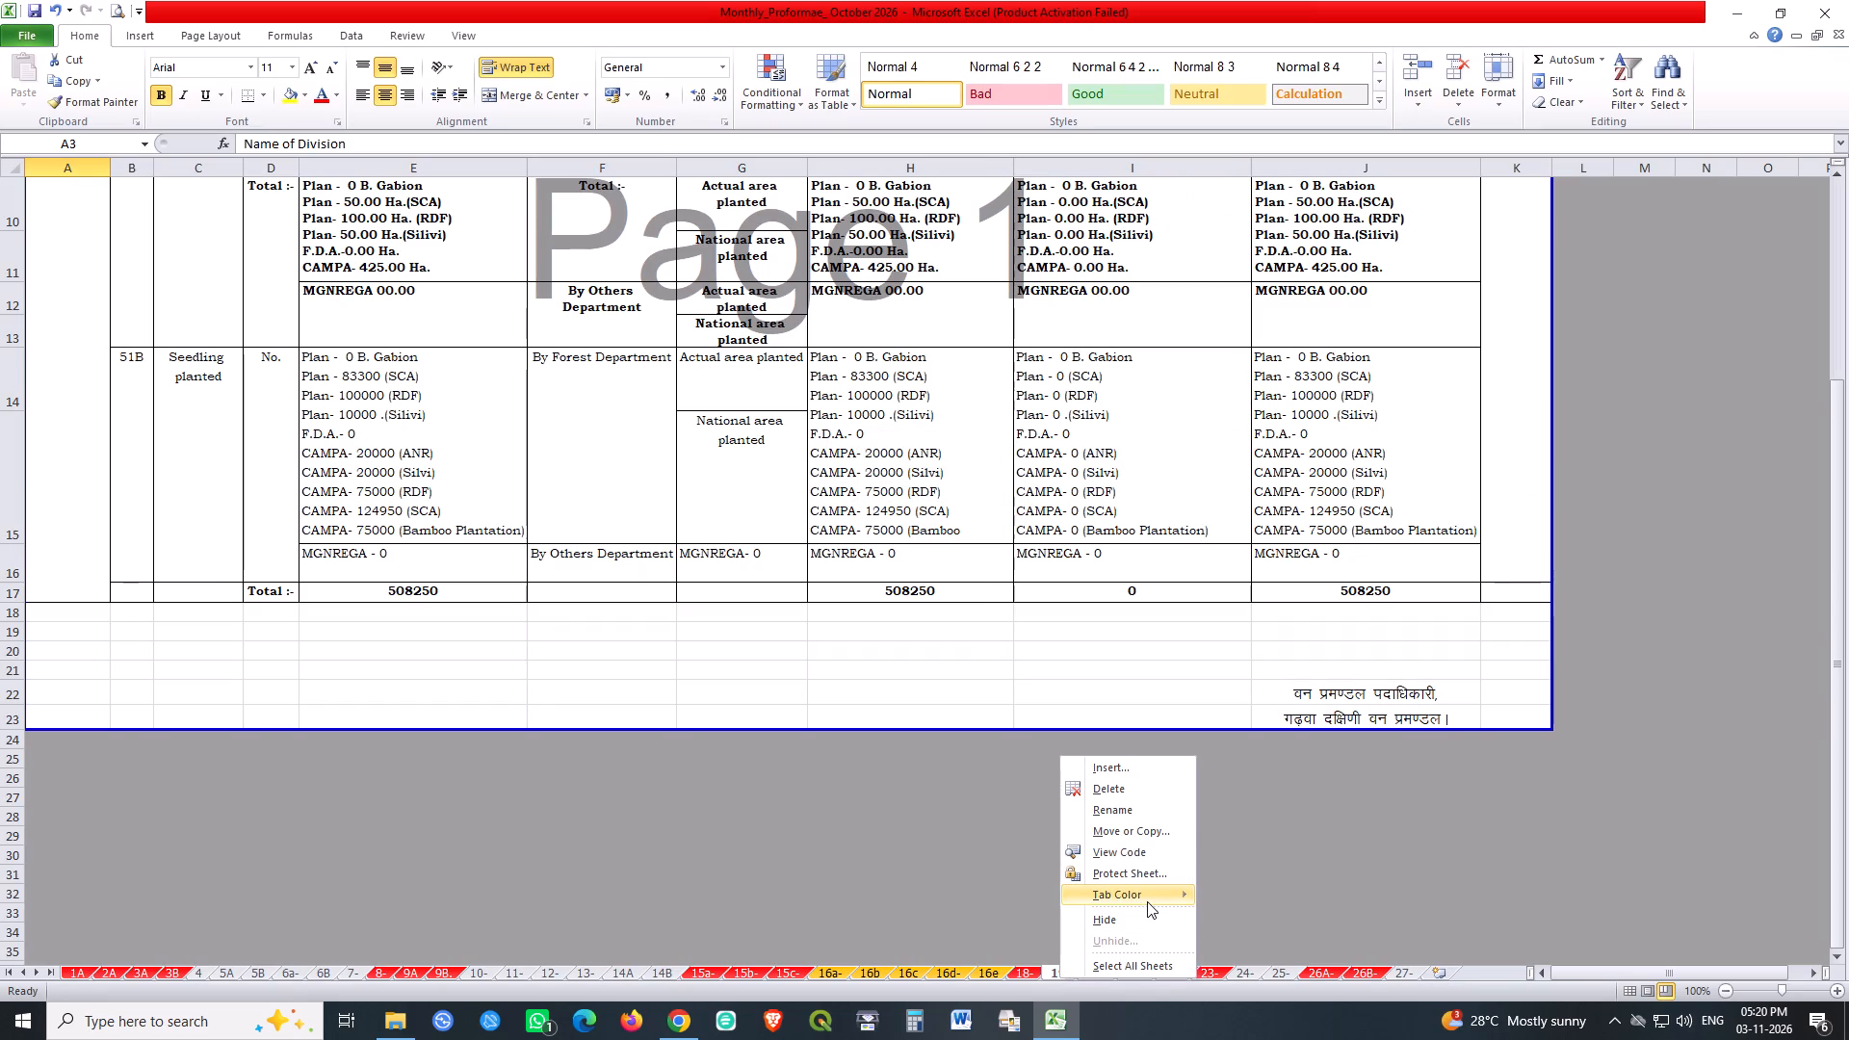
click(1220, 946)
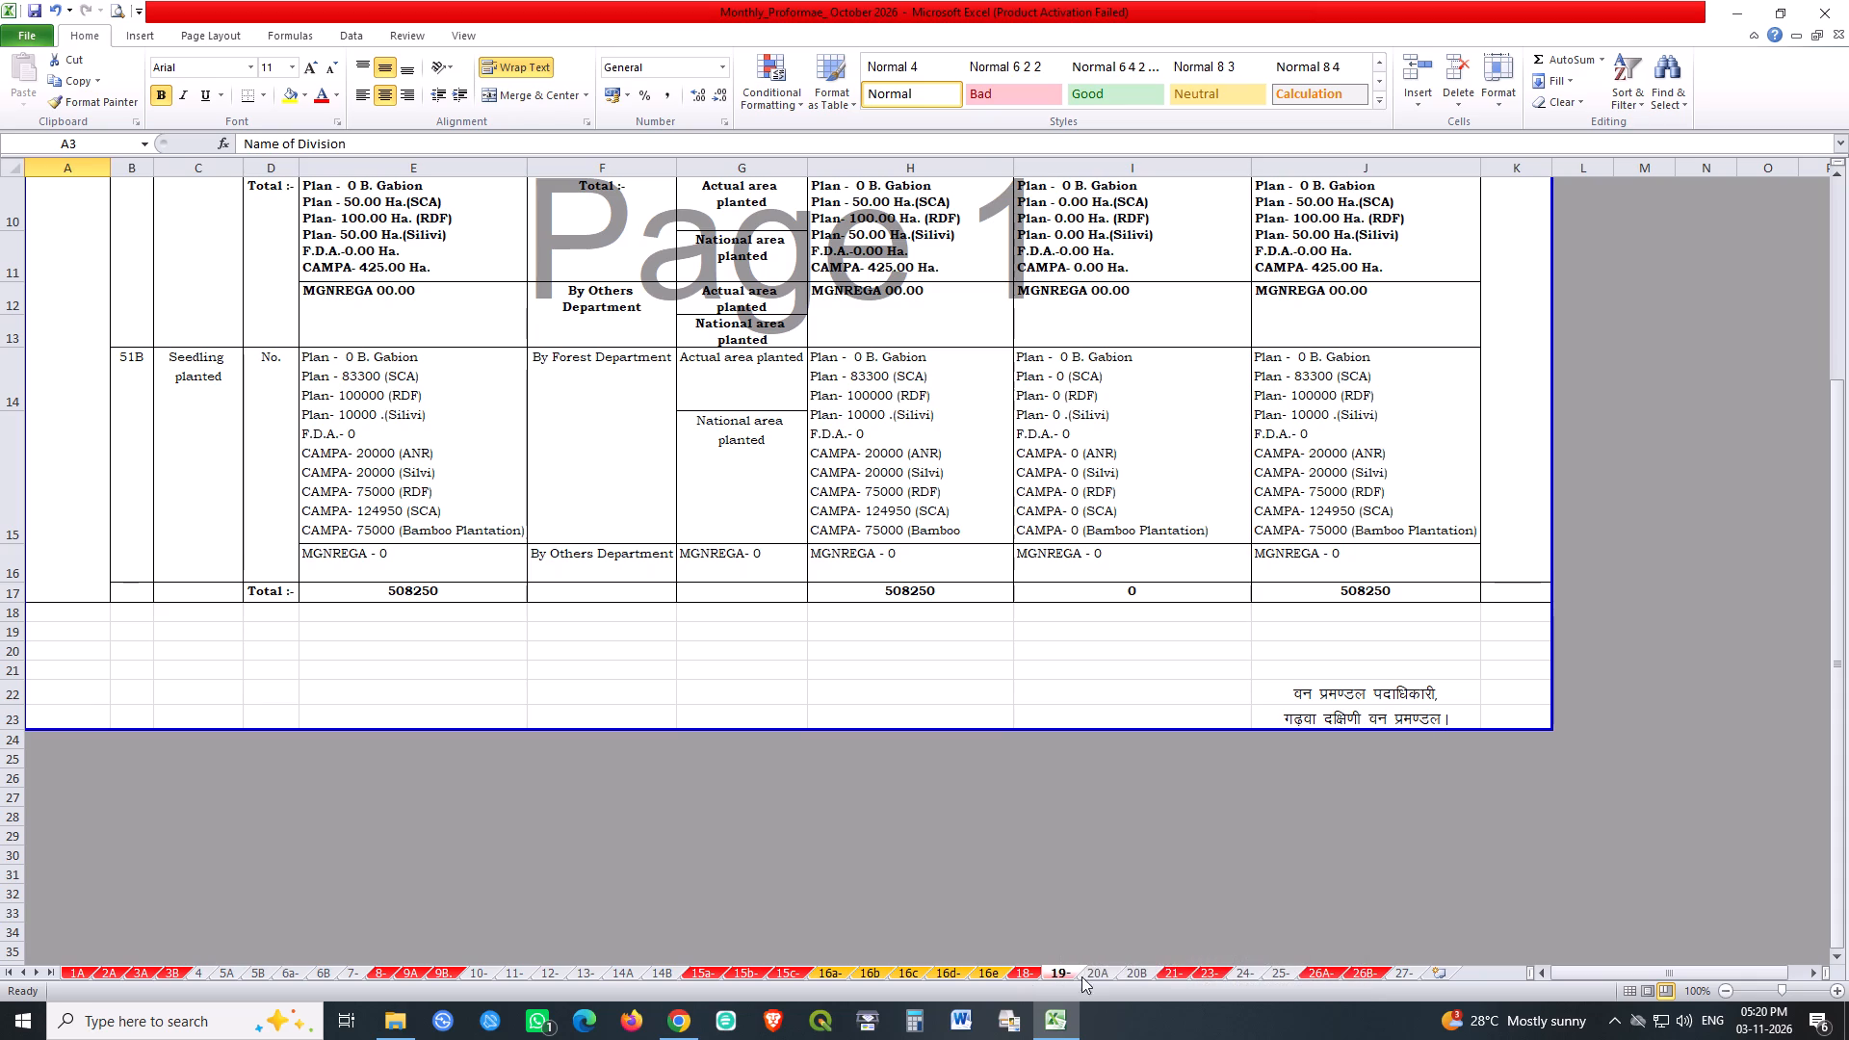
On sheet 20A, change the month in the CAMPA Monthly Progress Report title to October and save the workbook.
click(1104, 971)
scroll(935, 689, up, 5)
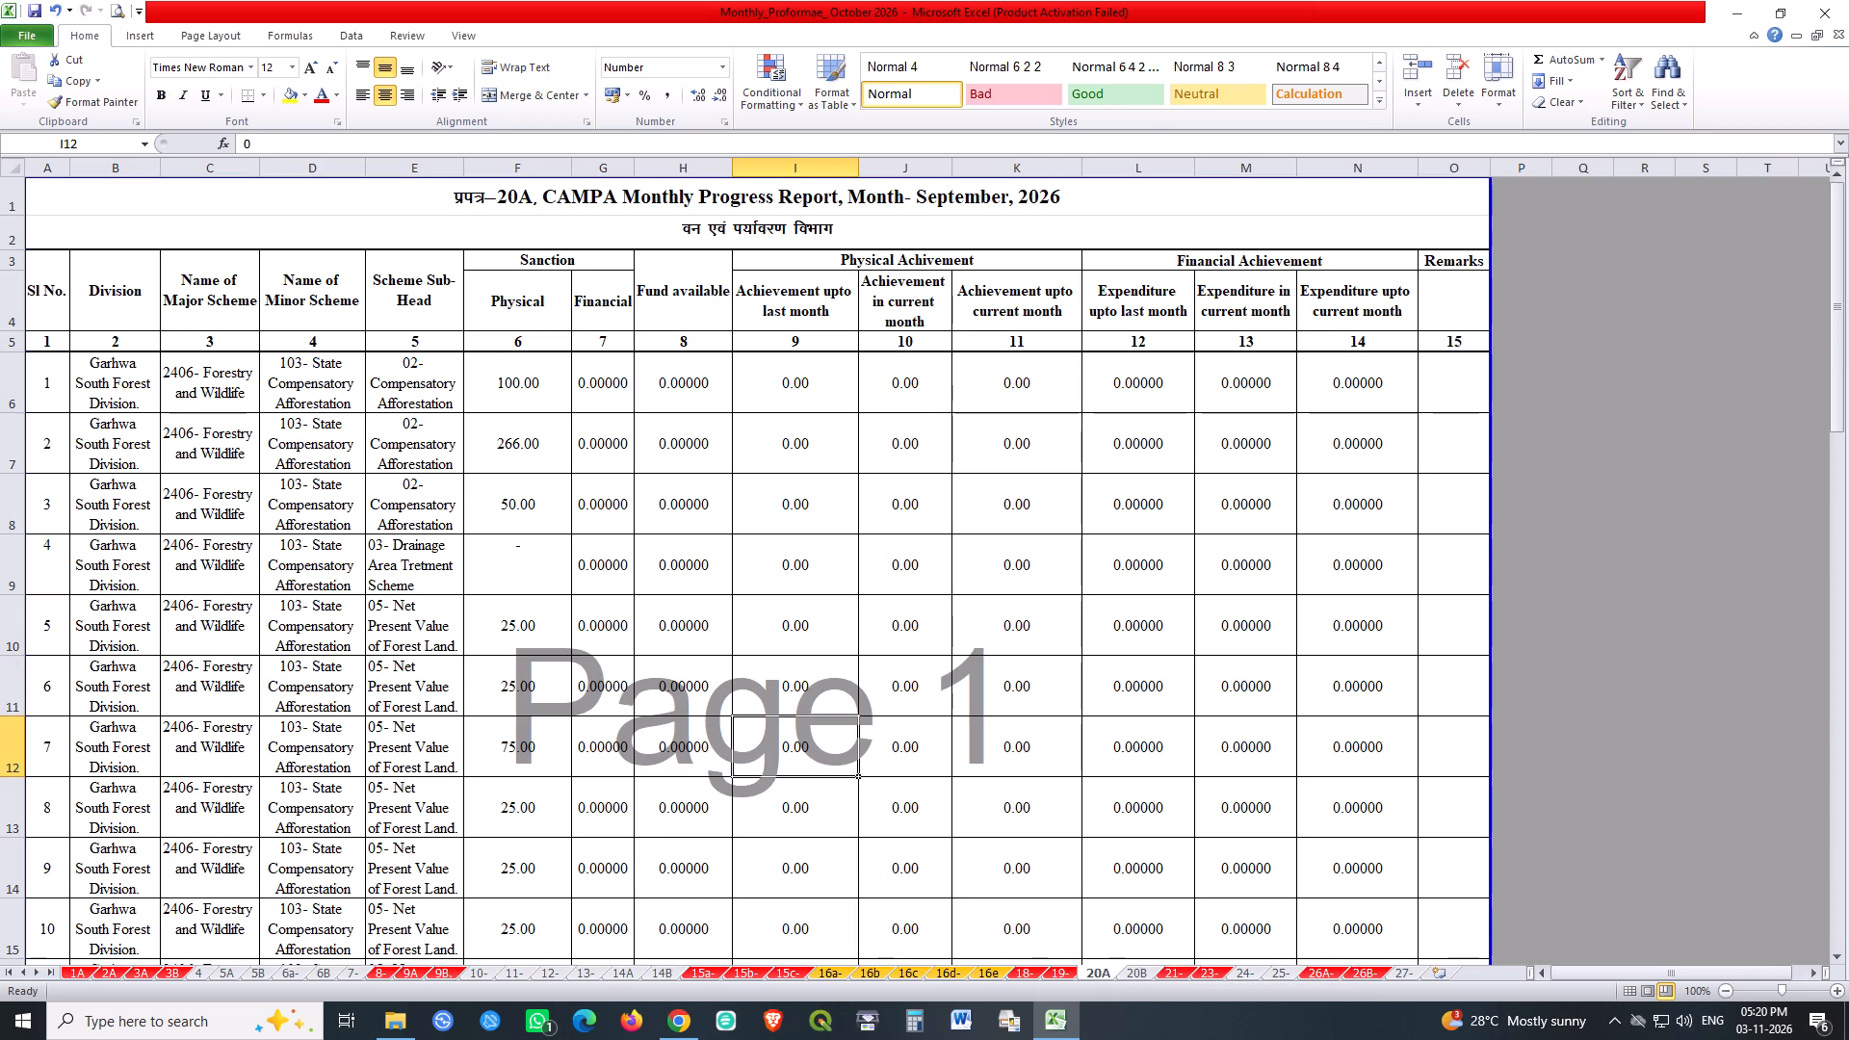
double_click(922, 196)
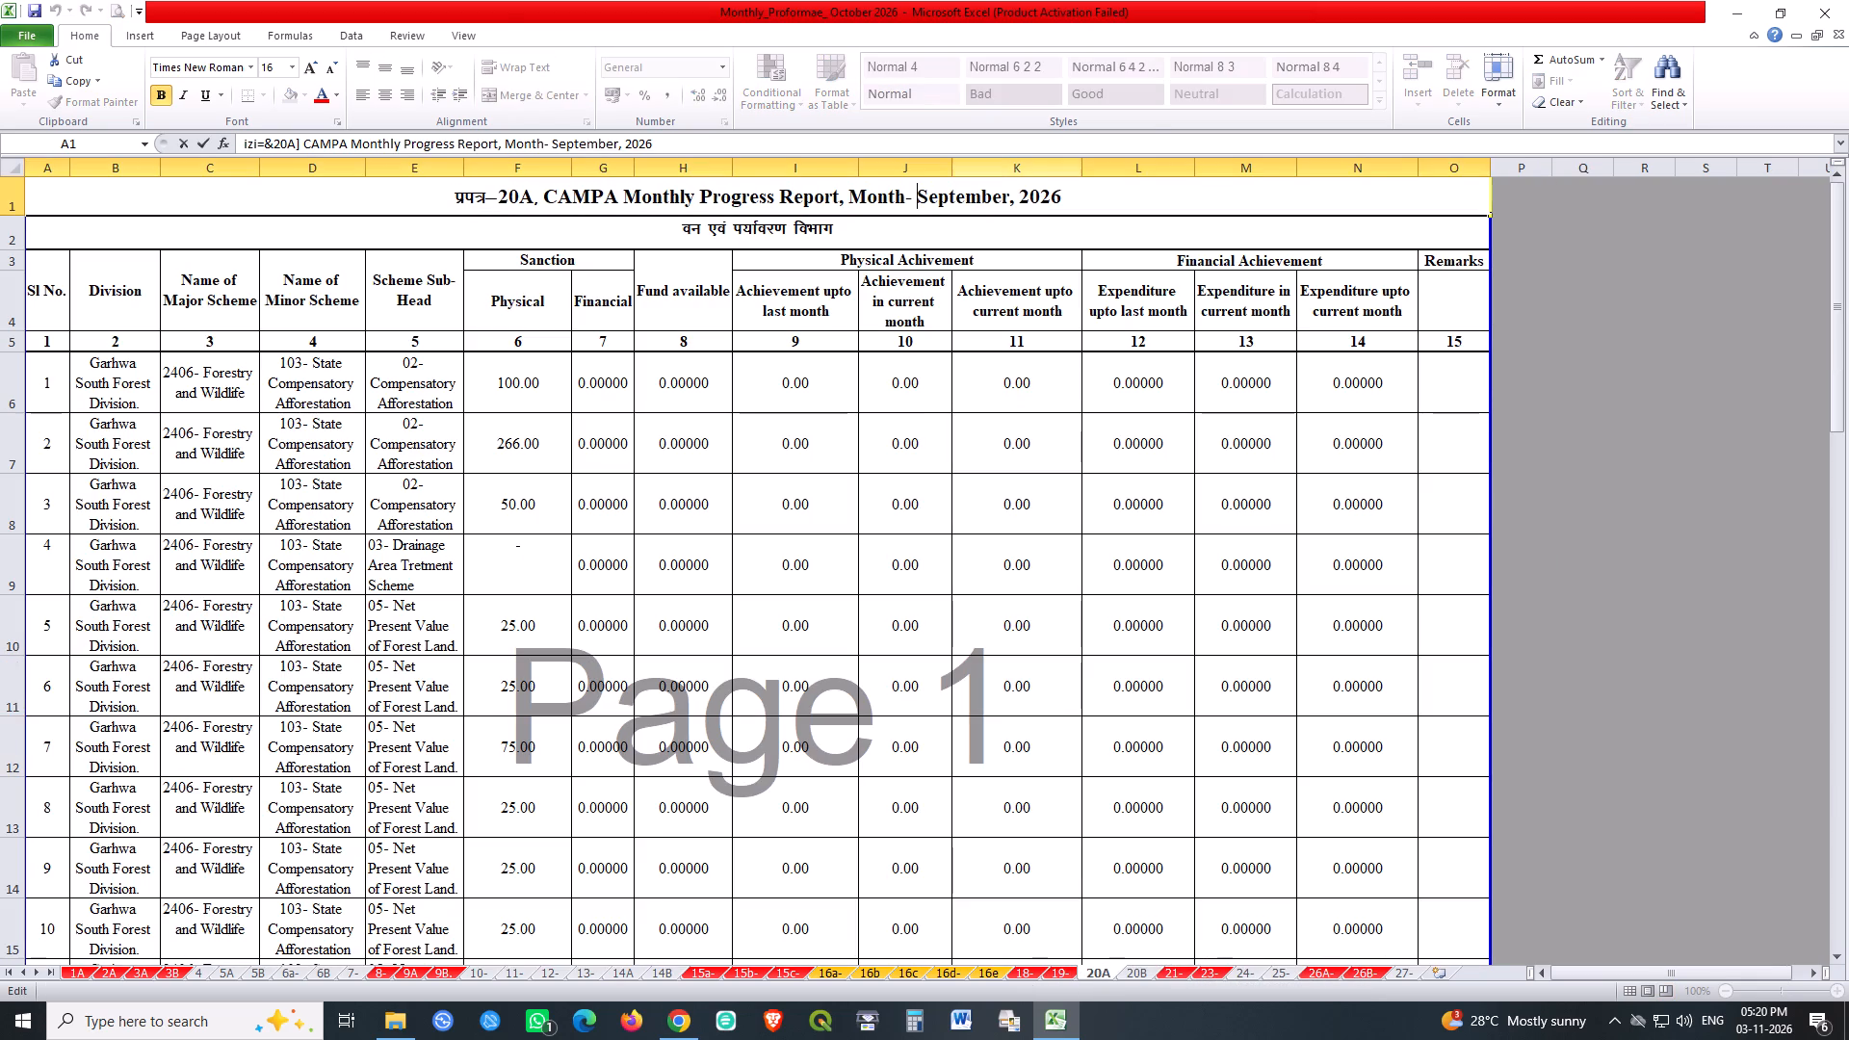
key(ctrl+shift+Right)
key(shift+Left)
key(shift+Left)
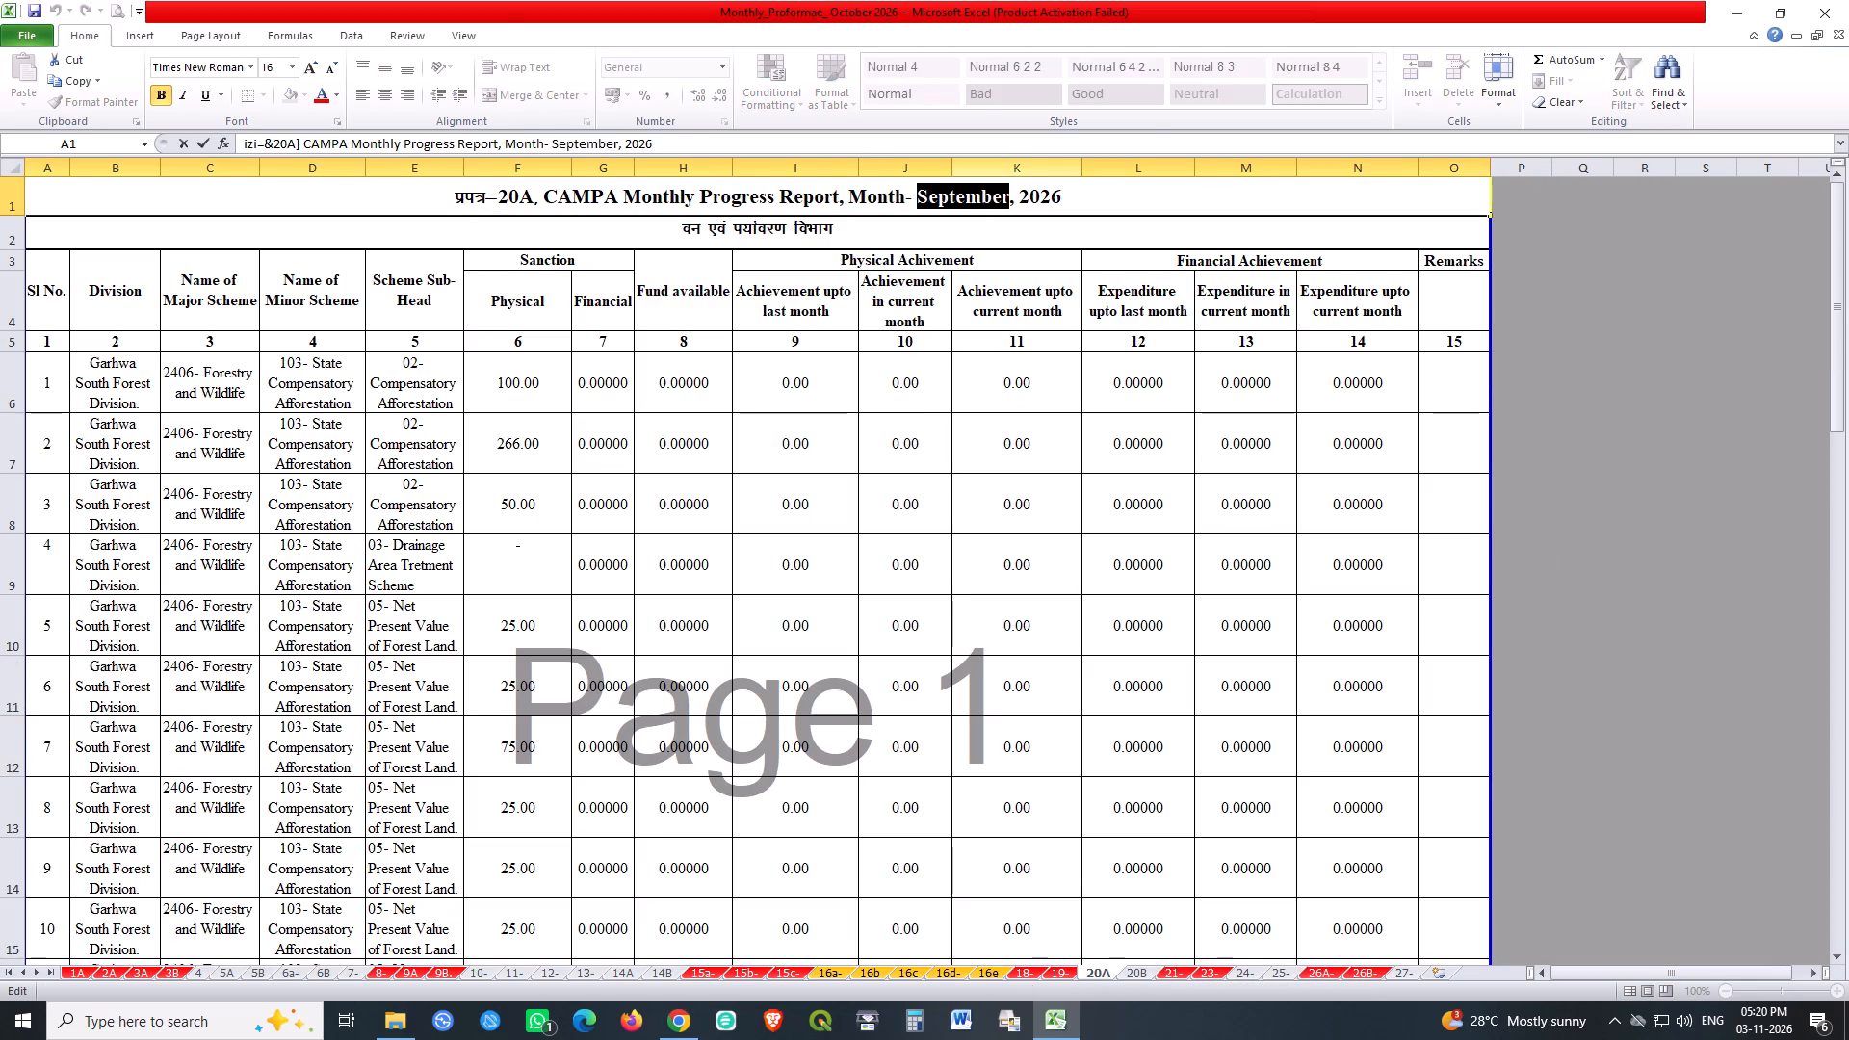
text(October)
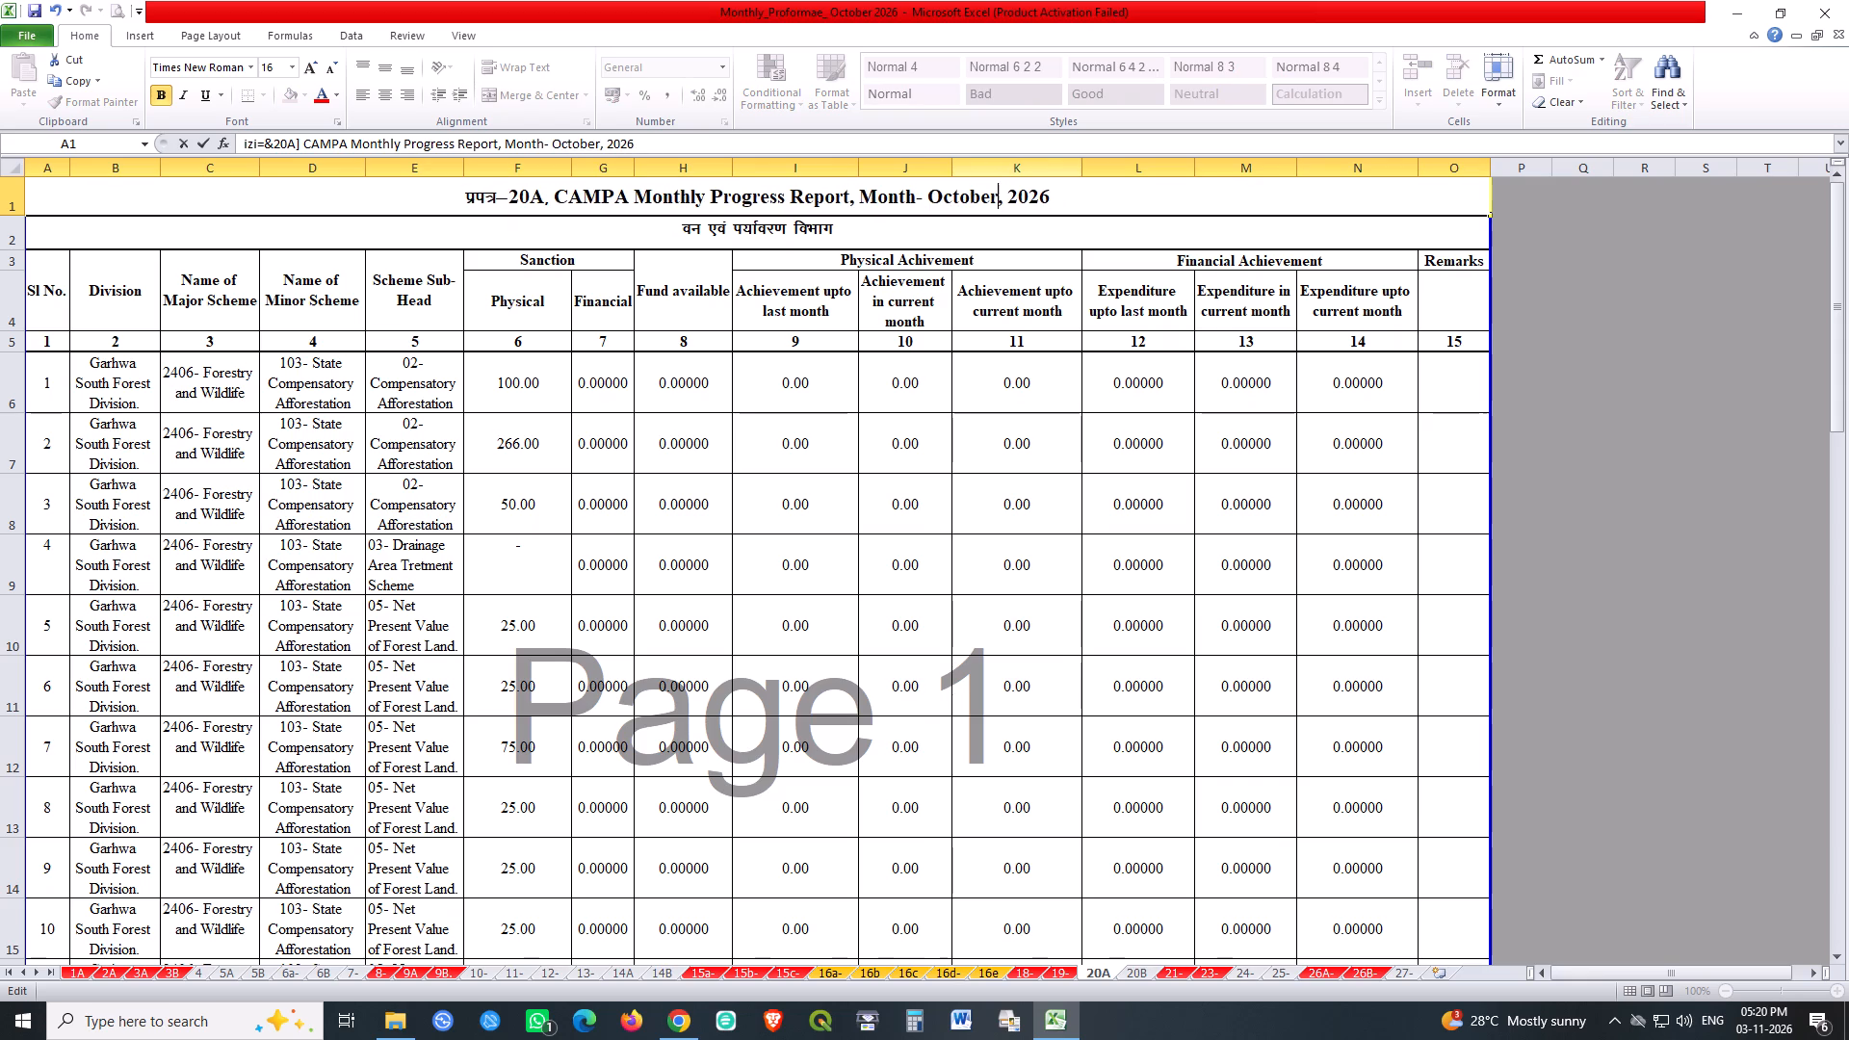
key(Return)
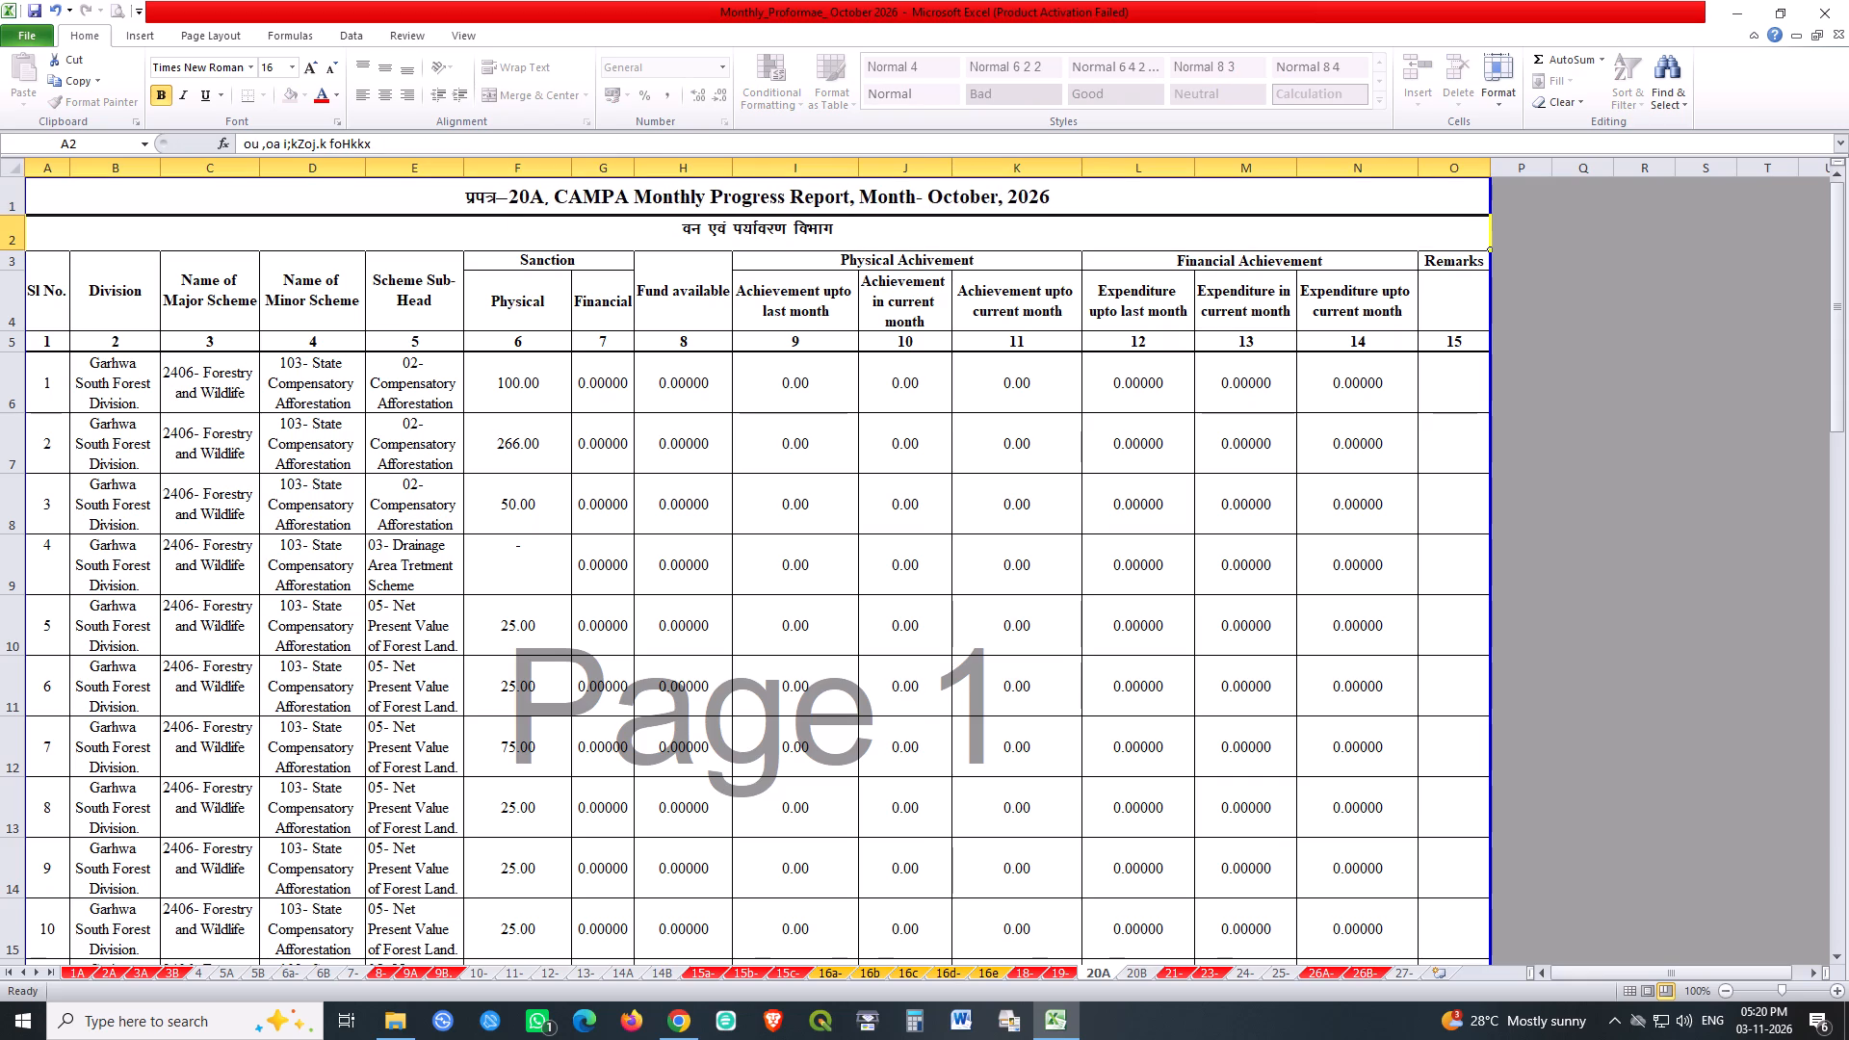
key(ctrl+s)
key(ctrl+s)
key(ctrl+s)
Preview sheet 20A for printing and look through all of its pages.
key(ctrl+F2)
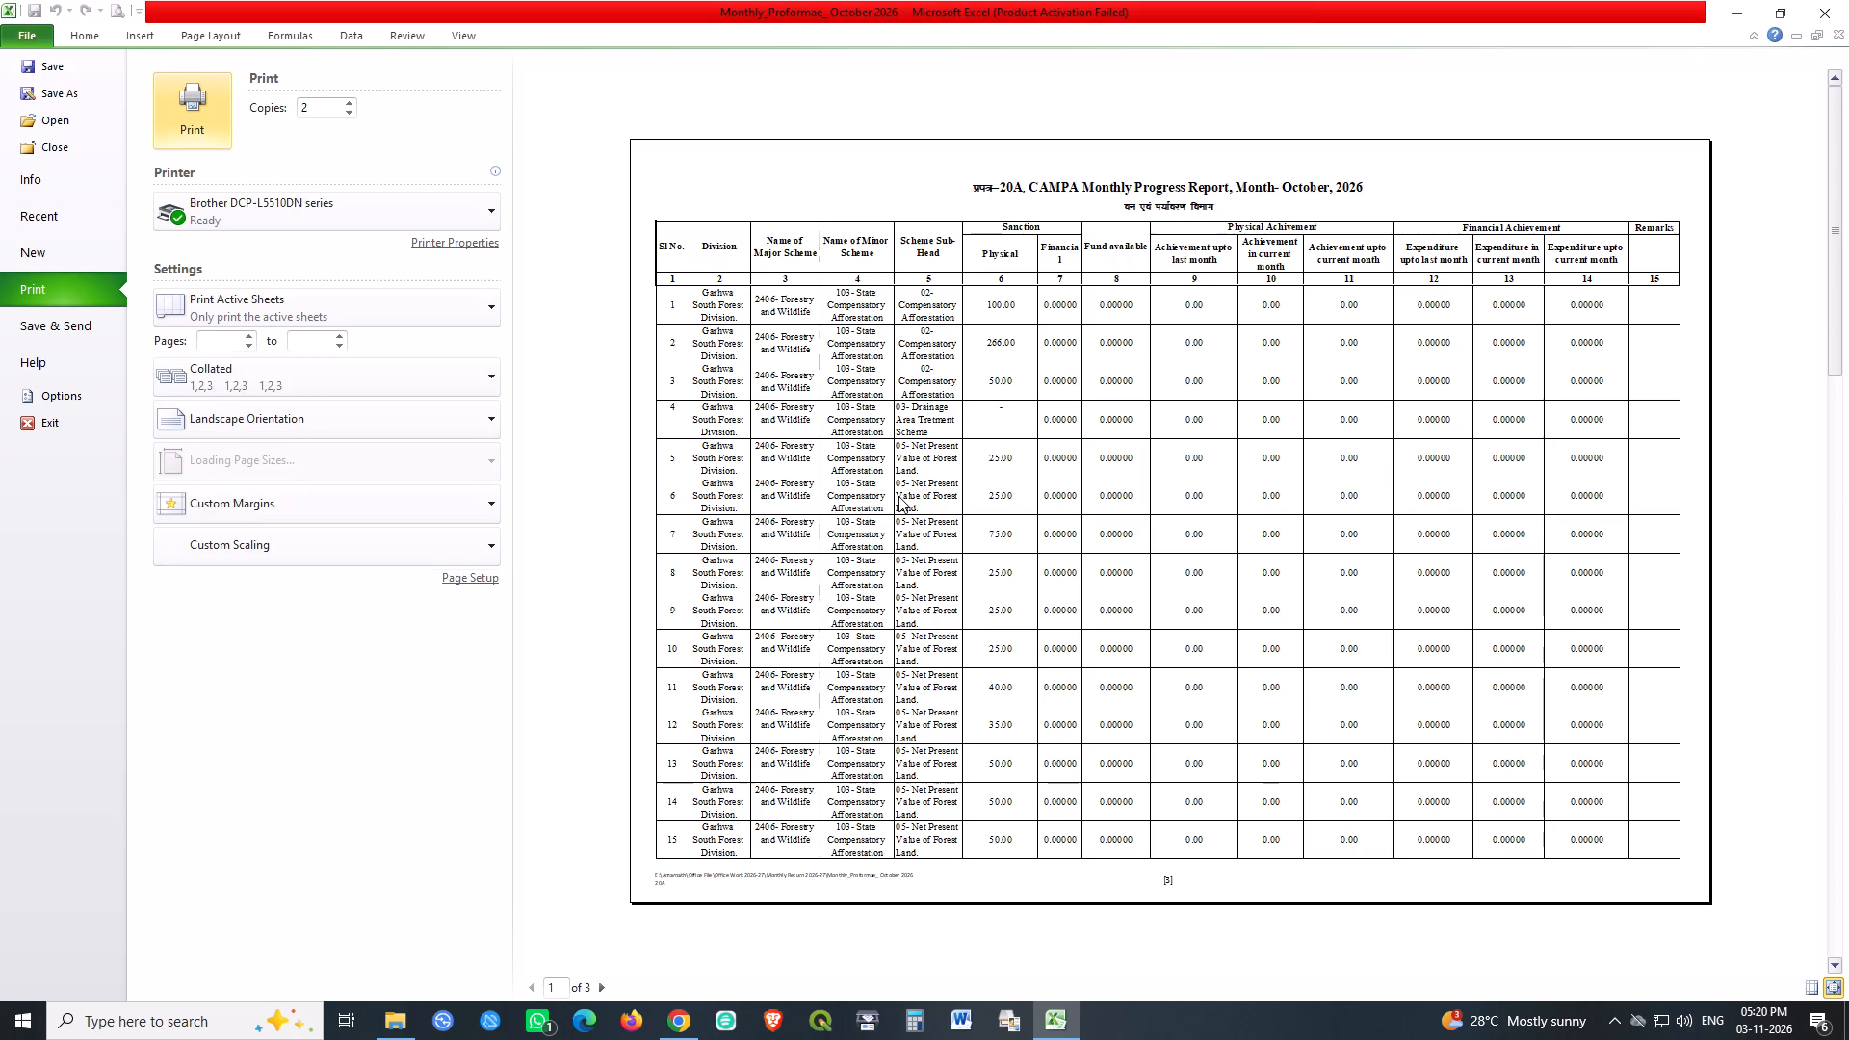
scroll(1206, 457, down, 3)
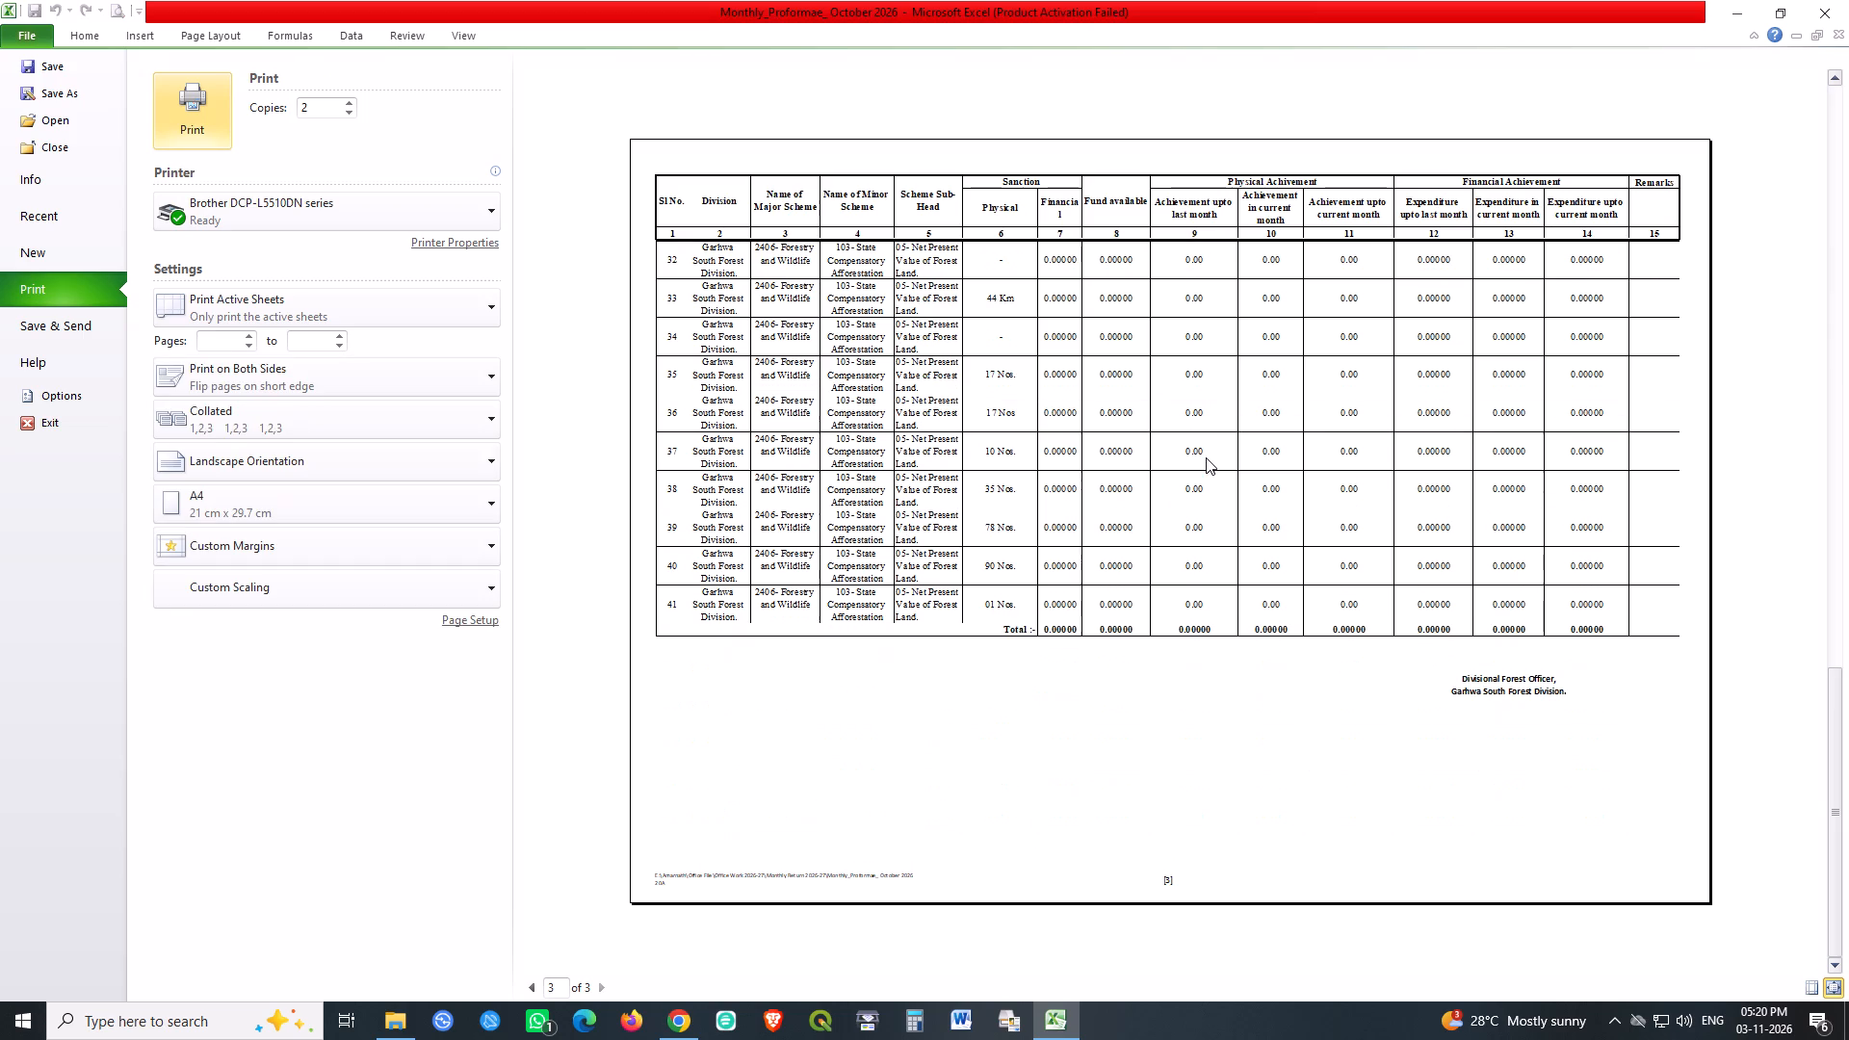
scroll(1206, 457, down, 6)
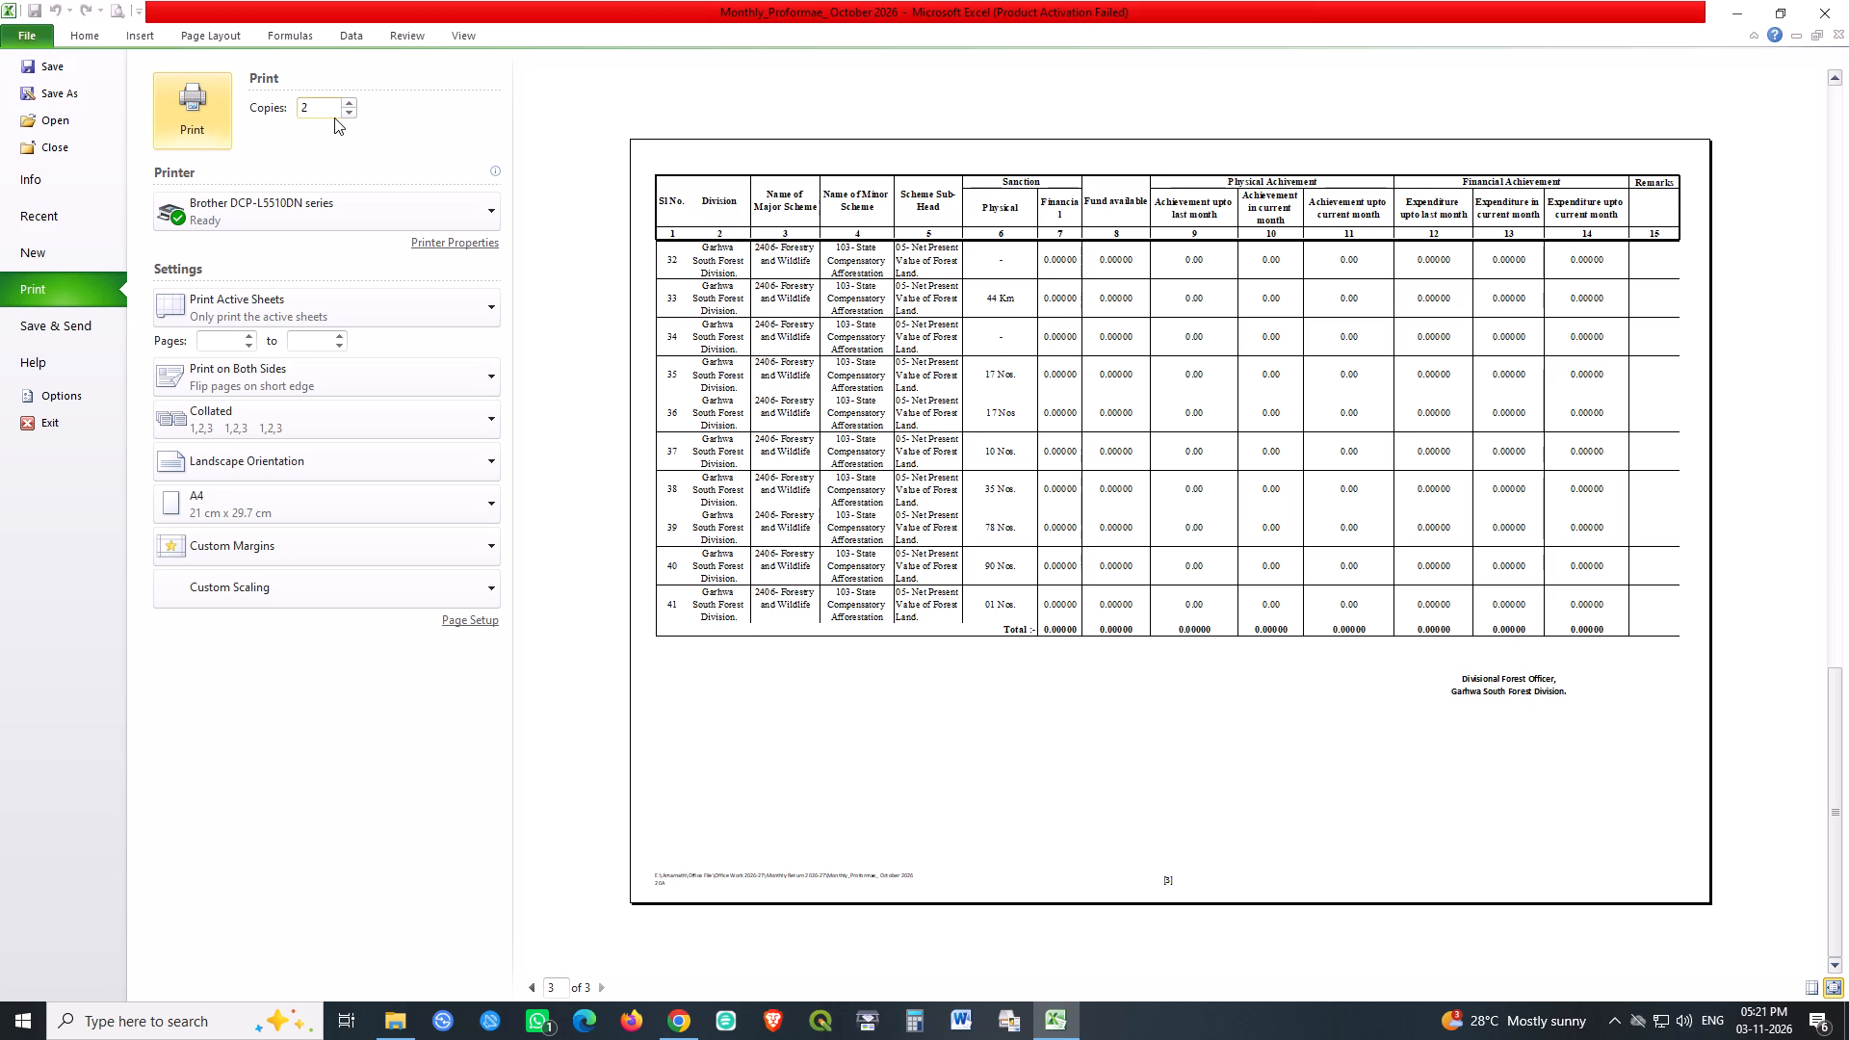
scroll(768, 421, up, 4)
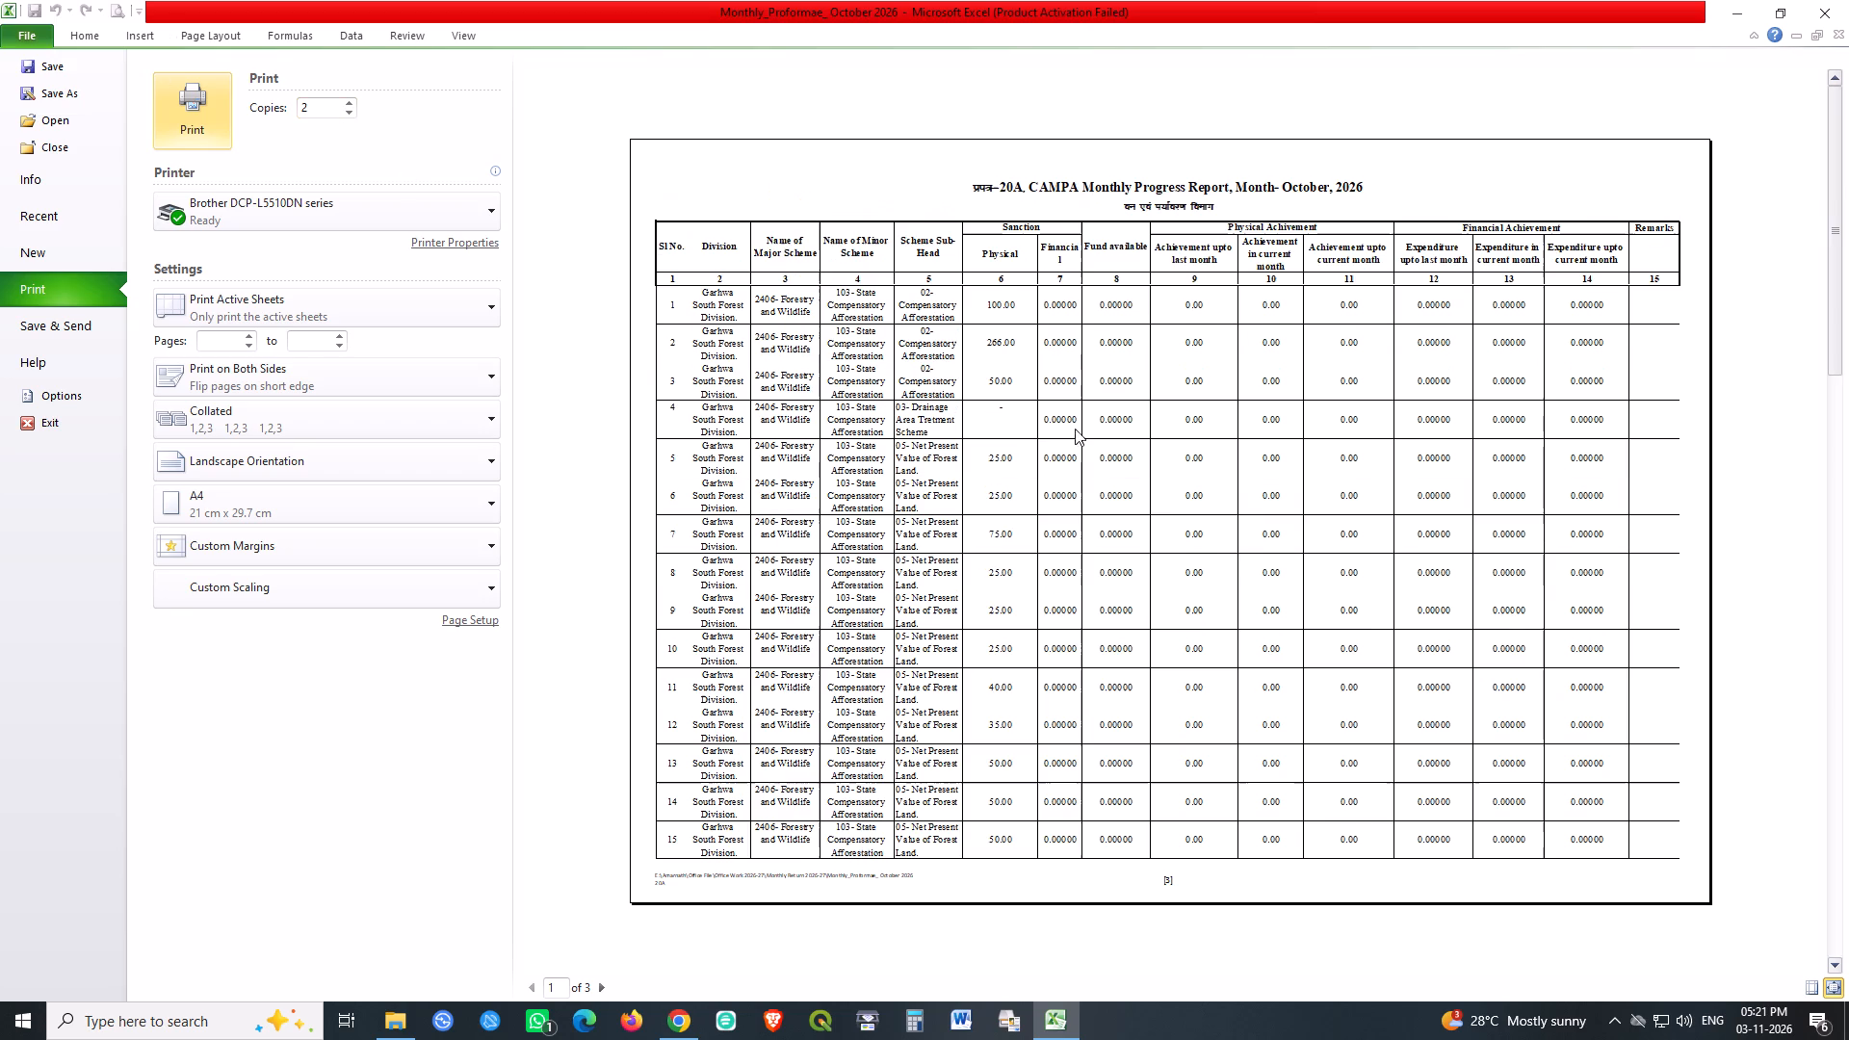
scroll(1084, 429, up, 8)
scroll(1084, 429, down, 1)
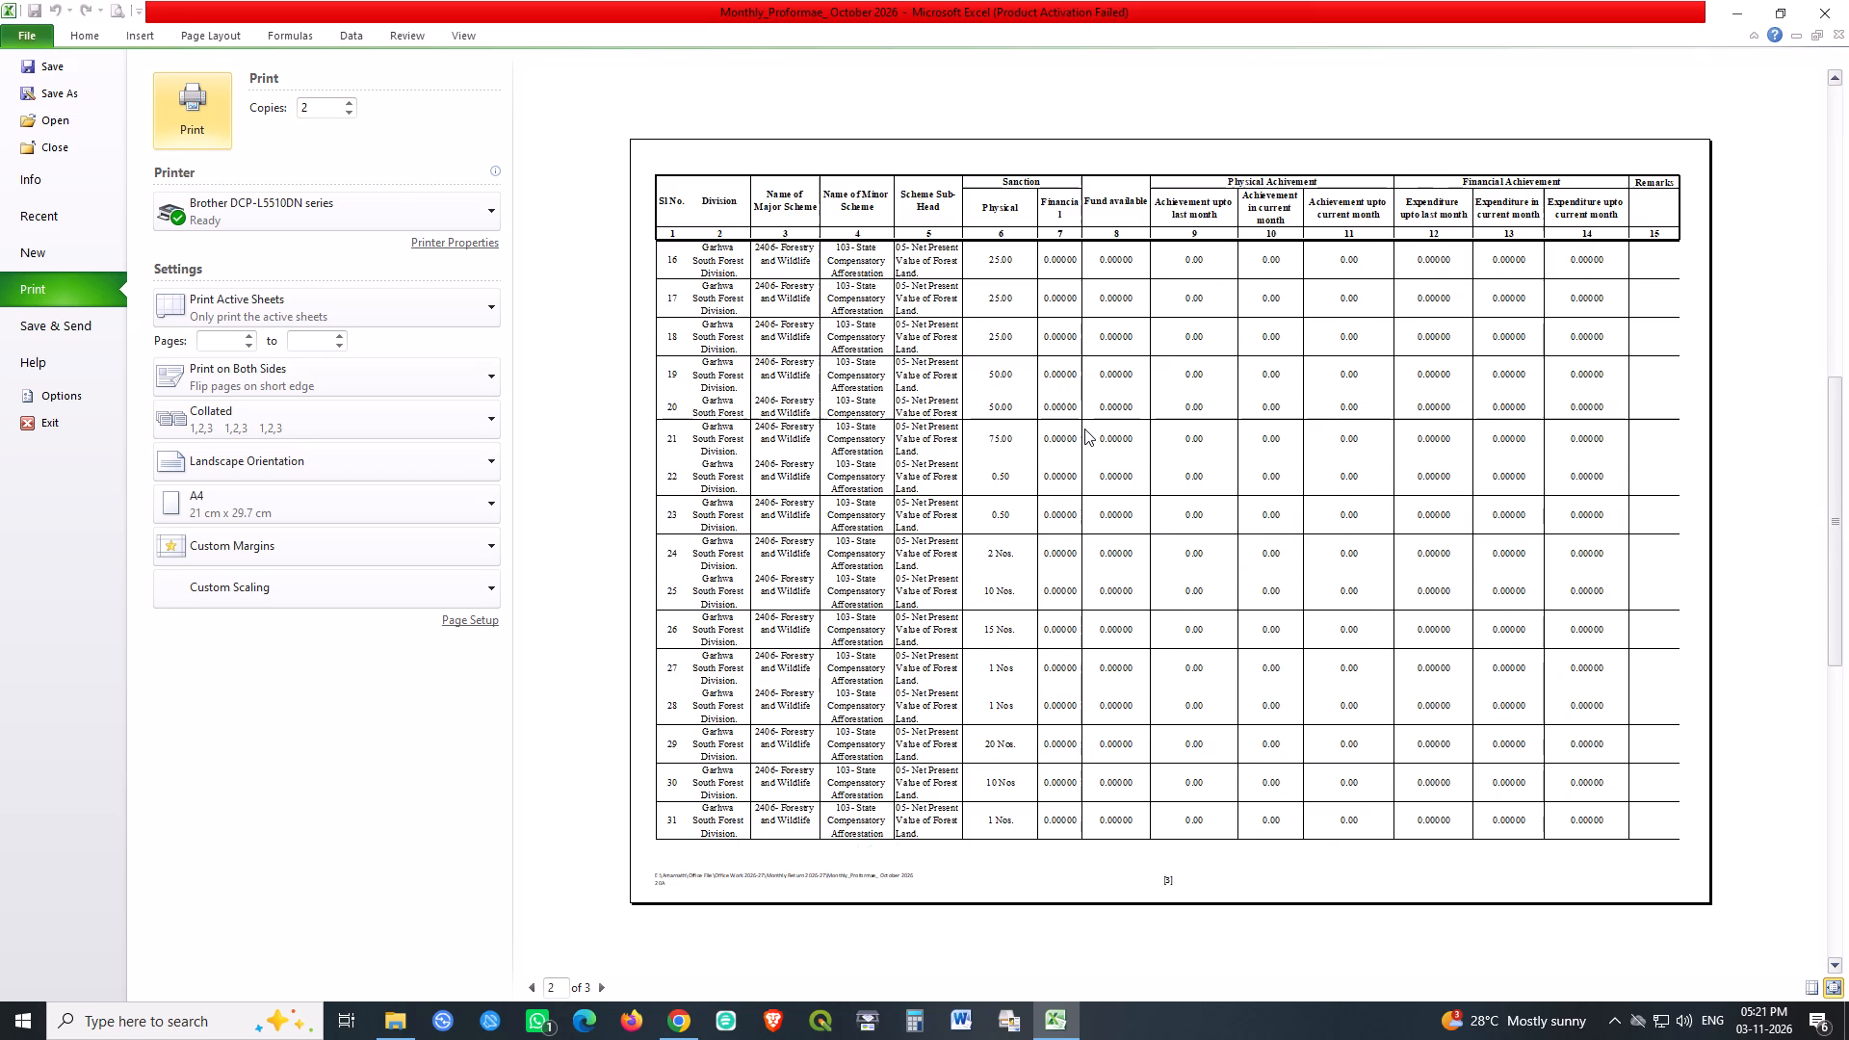
scroll(1078, 429, down, 5)
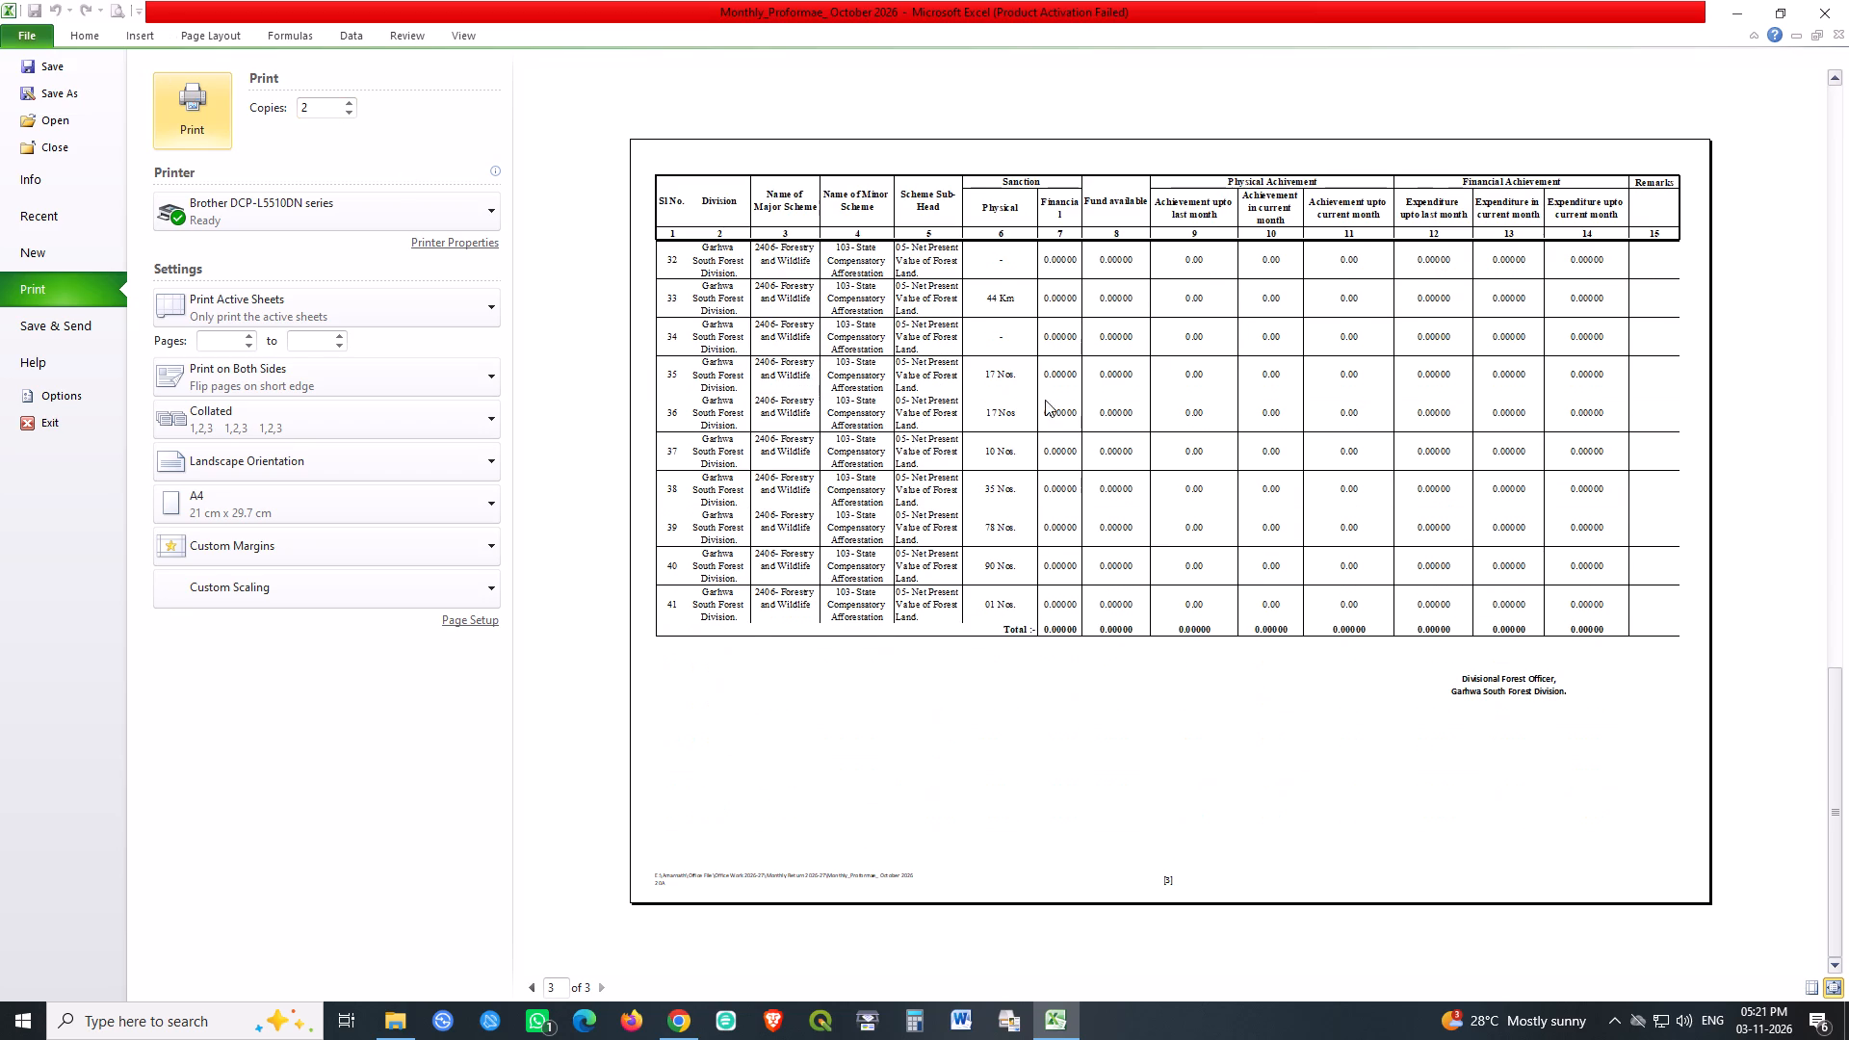
scroll(1045, 400, down, 4)
scroll(1034, 400, up, 7)
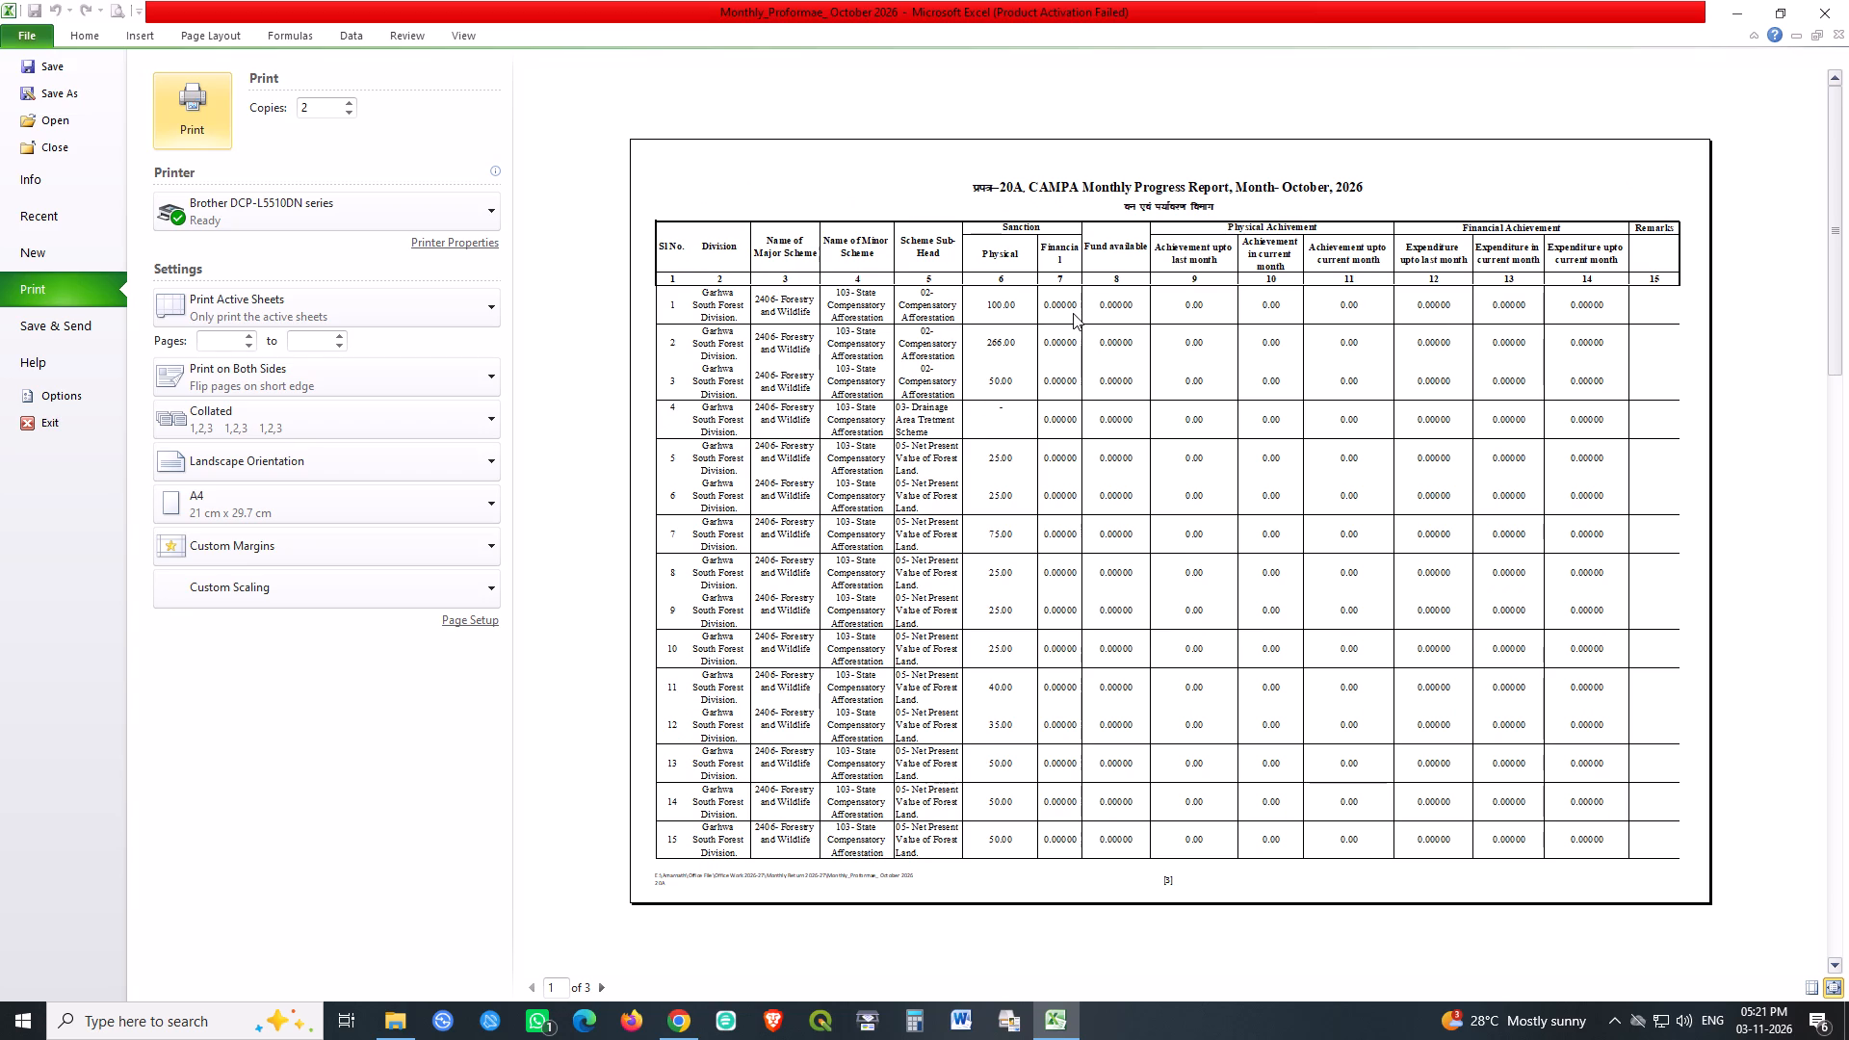
scroll(1113, 405, down, 4)
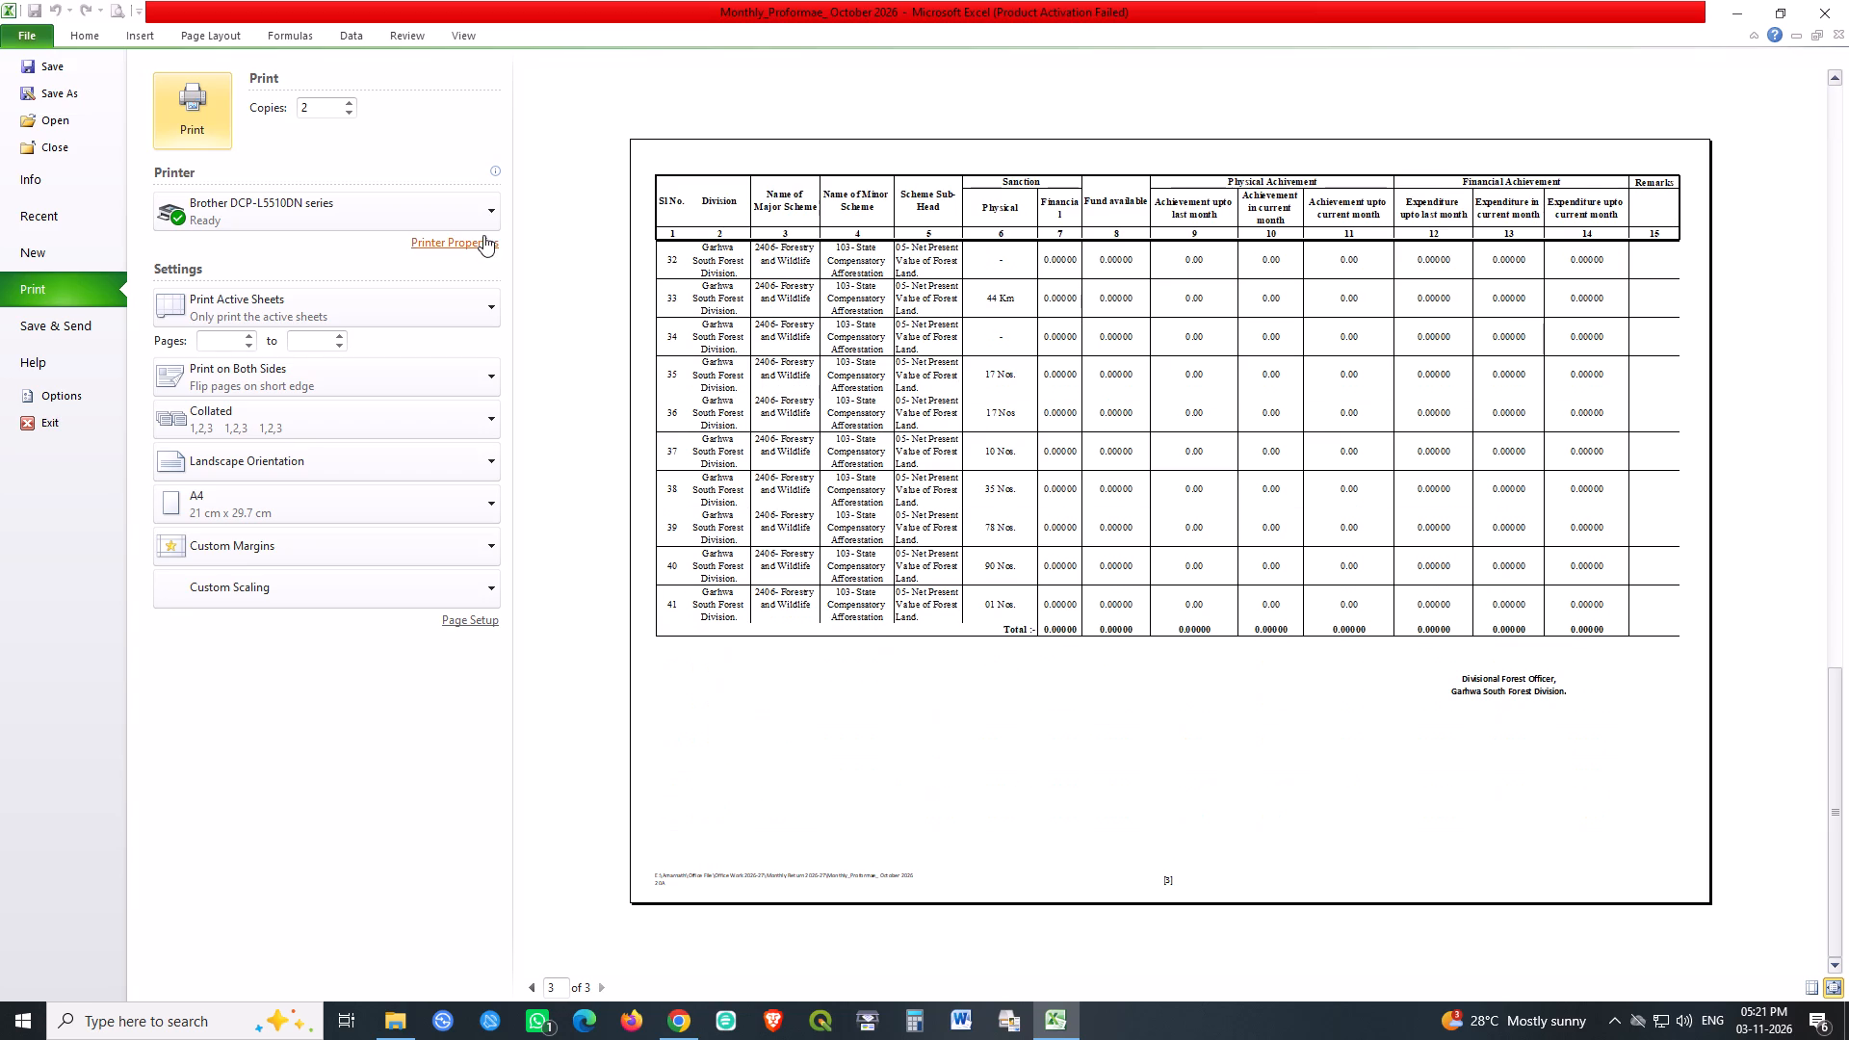
Check the Brother DCP-L5510DN printer's 2-sided settings for short-edge (right) binding and print two double-sided landscape copies of sheet 20A.
click(476, 251)
click(467, 242)
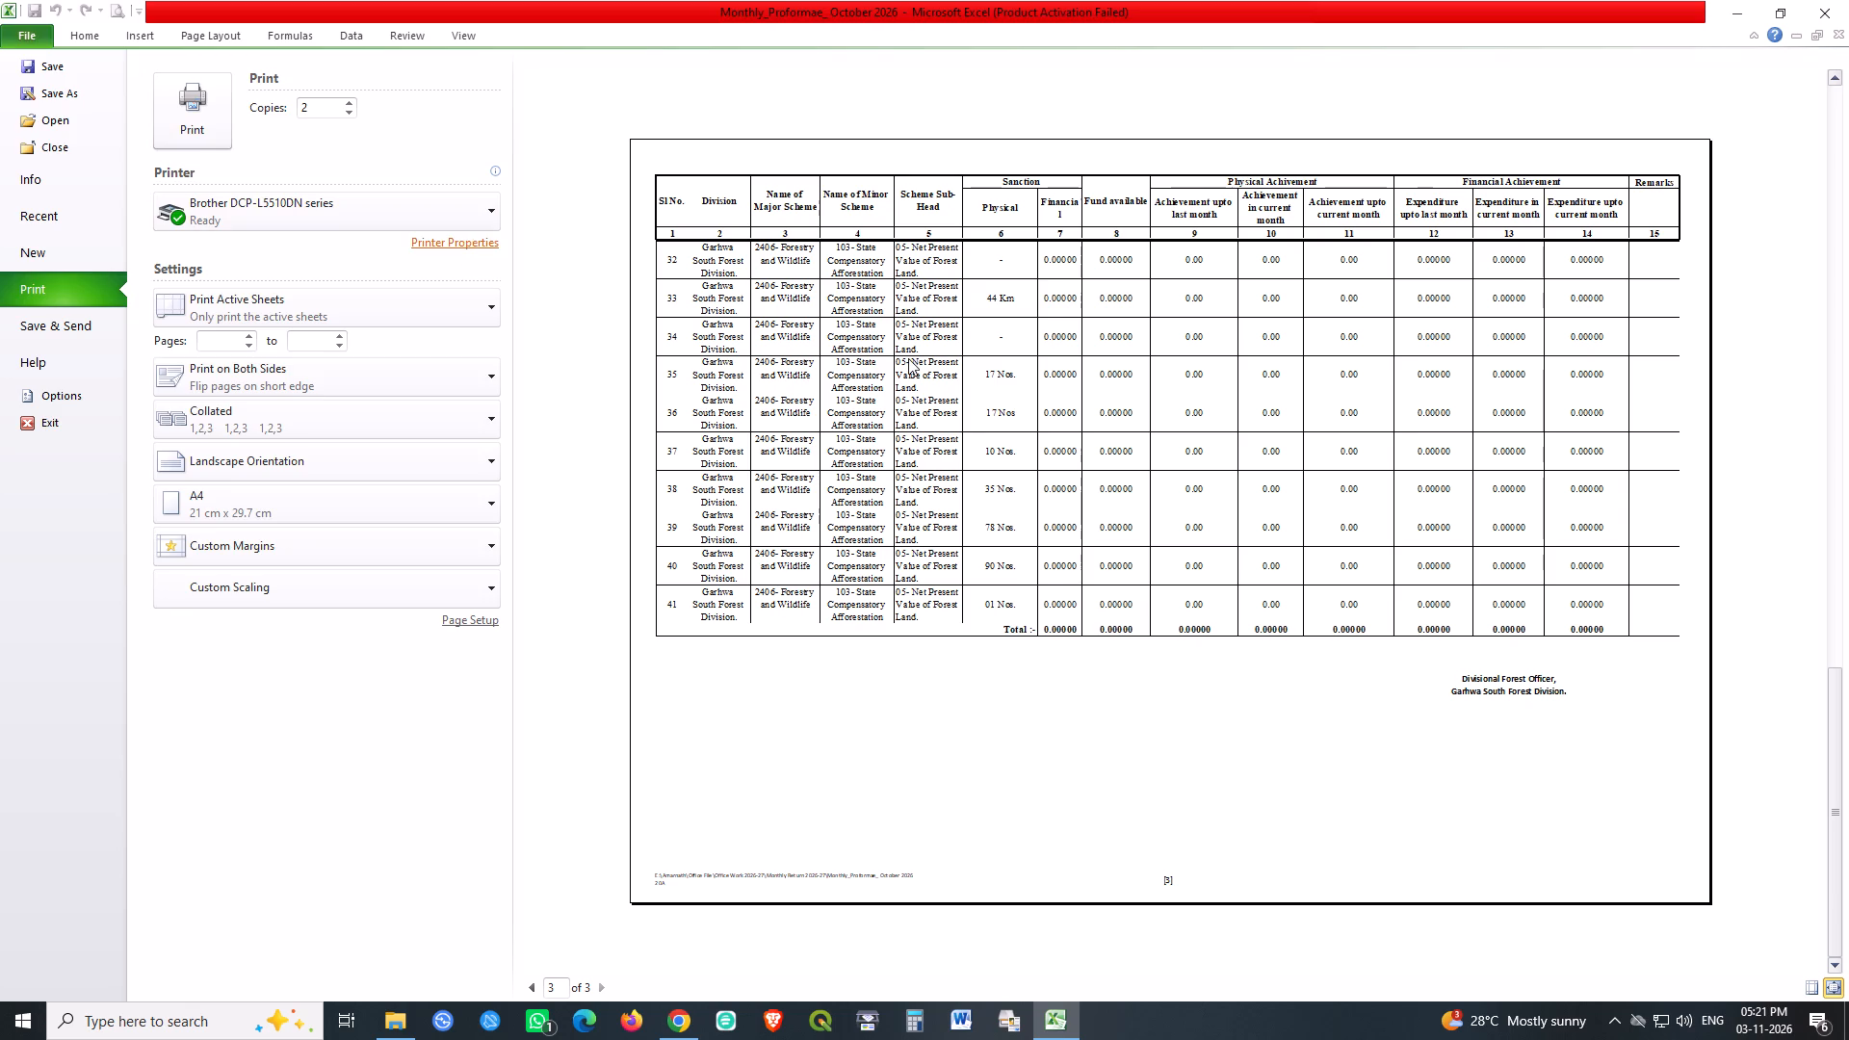
click(551, 381)
click(552, 388)
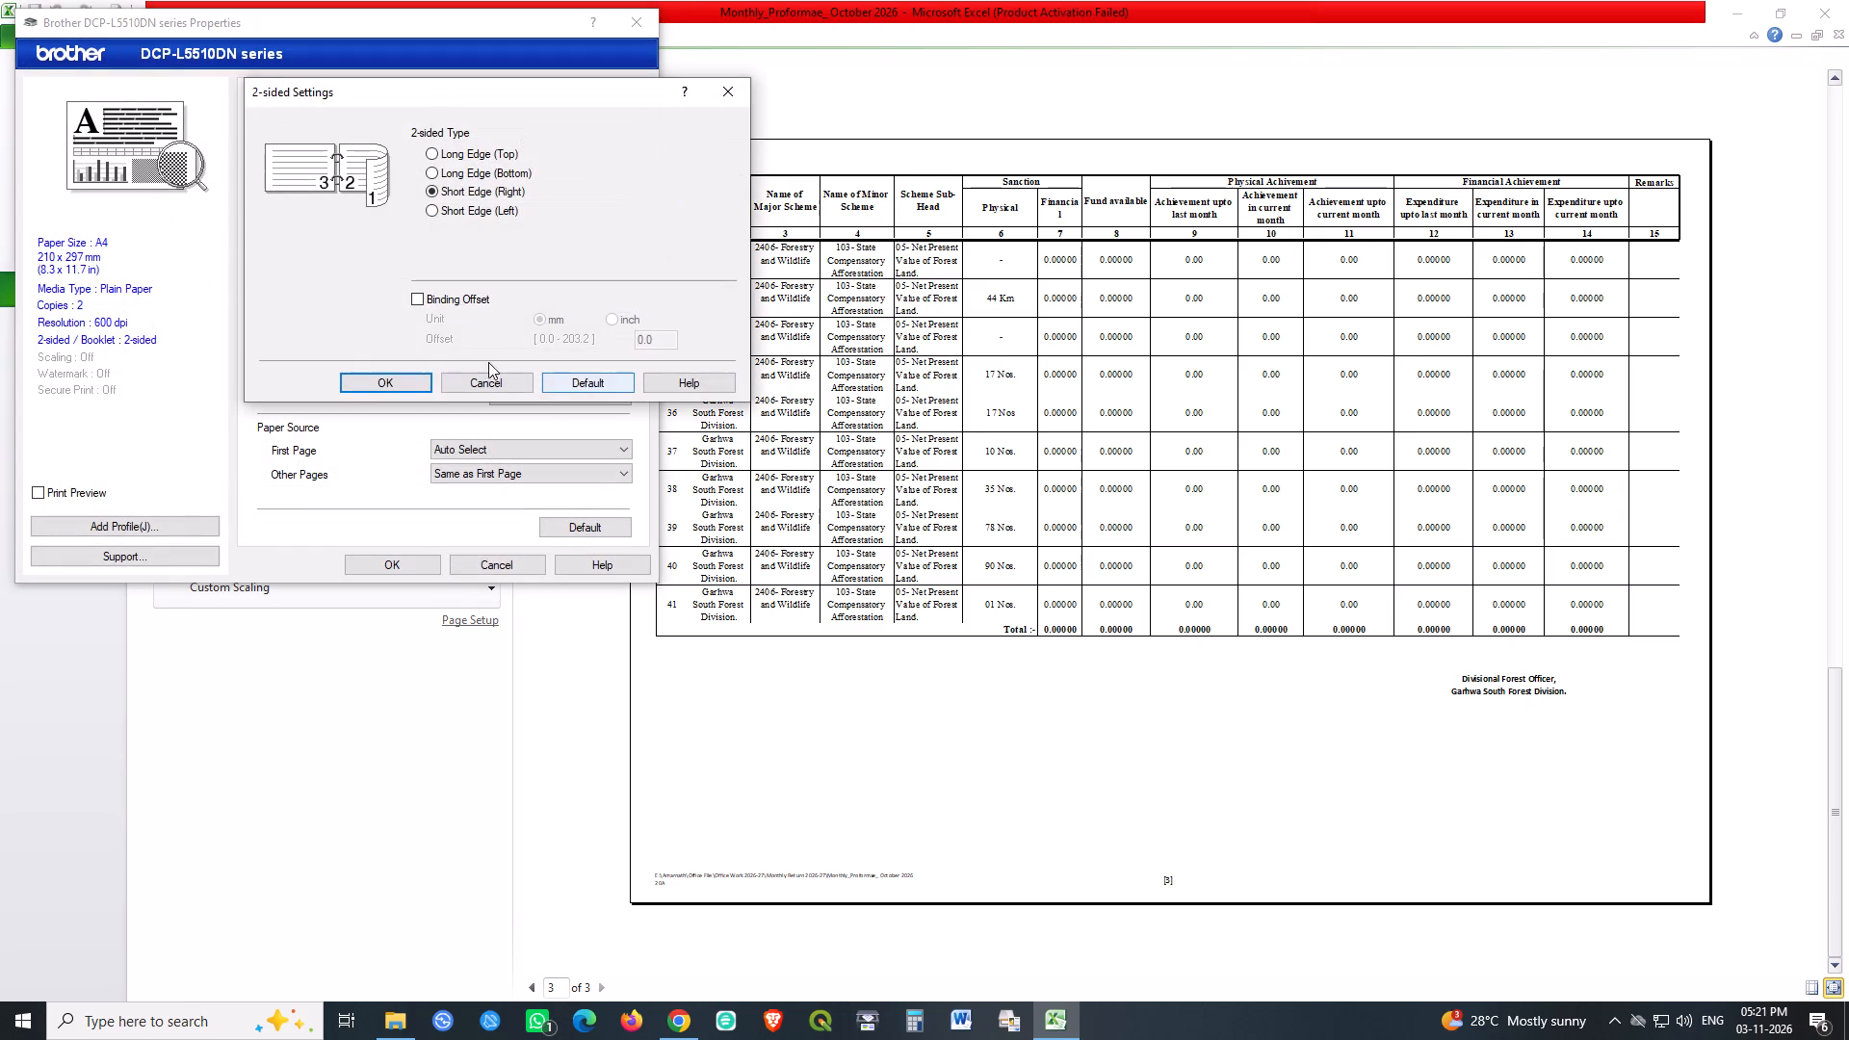
click(403, 376)
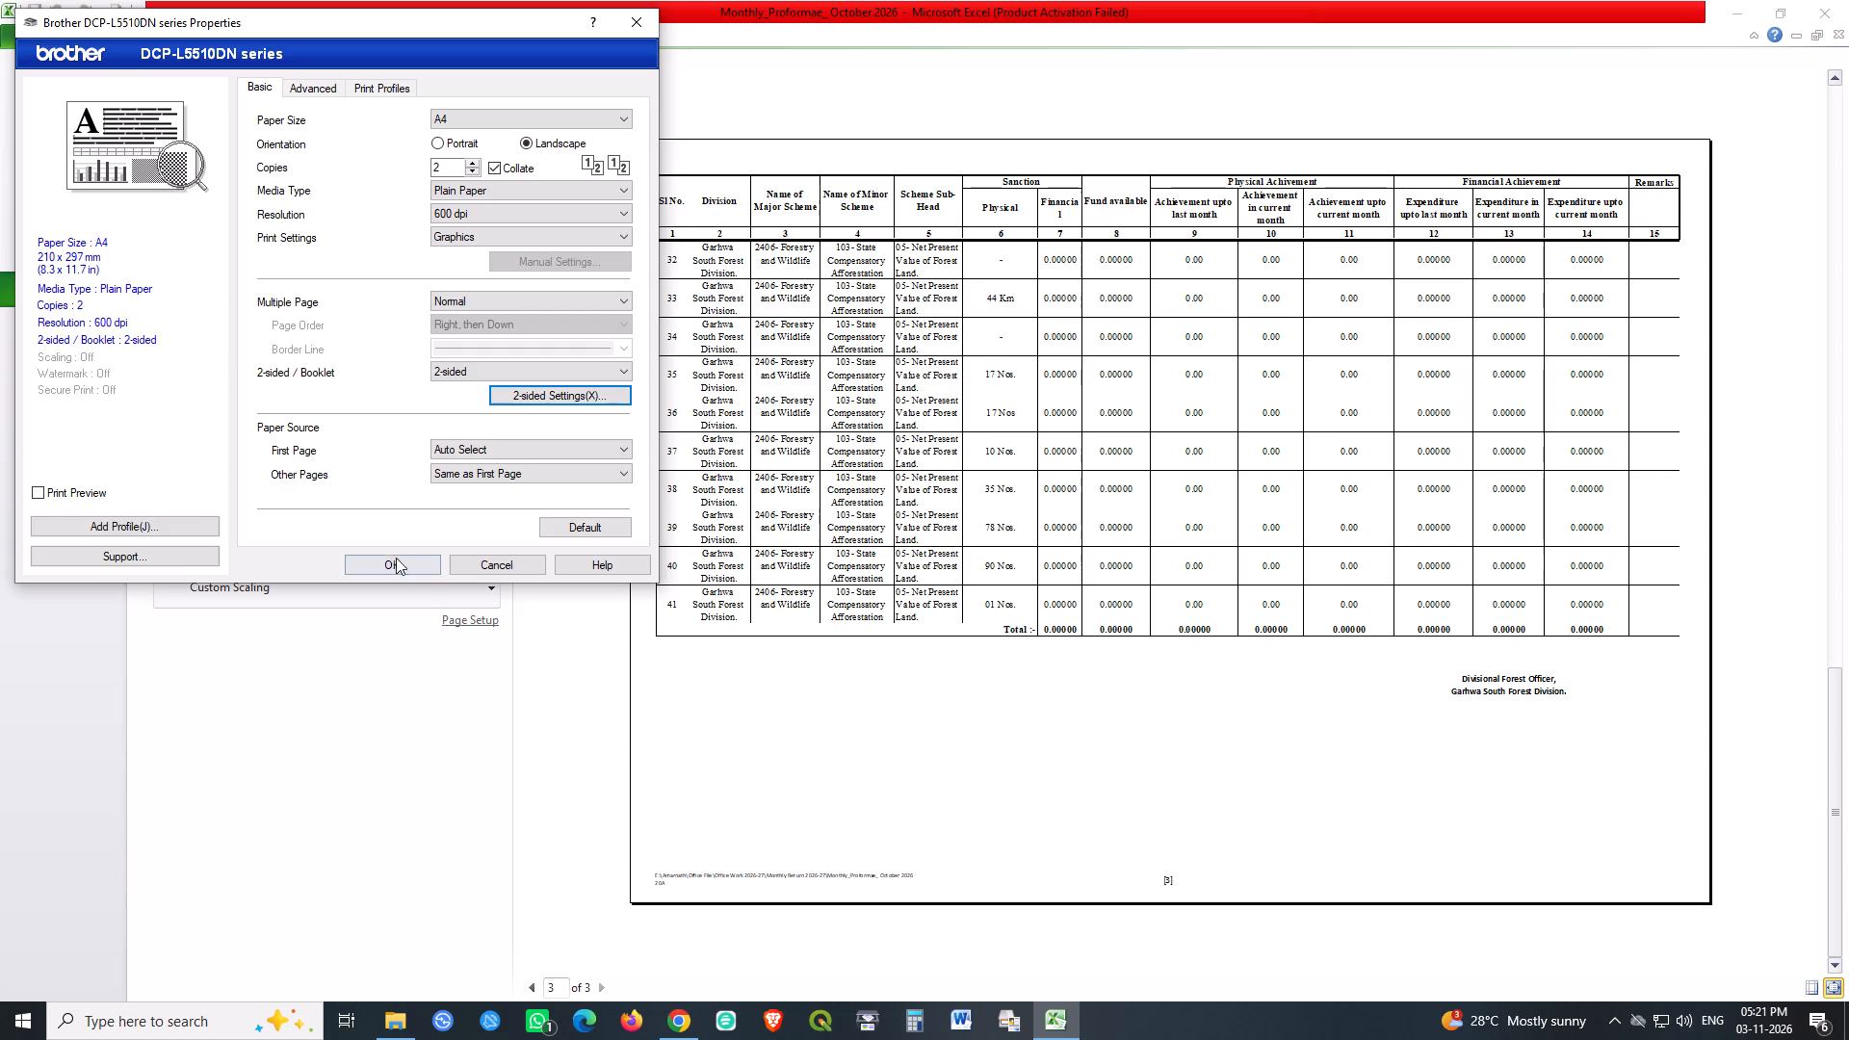
click(389, 566)
click(186, 104)
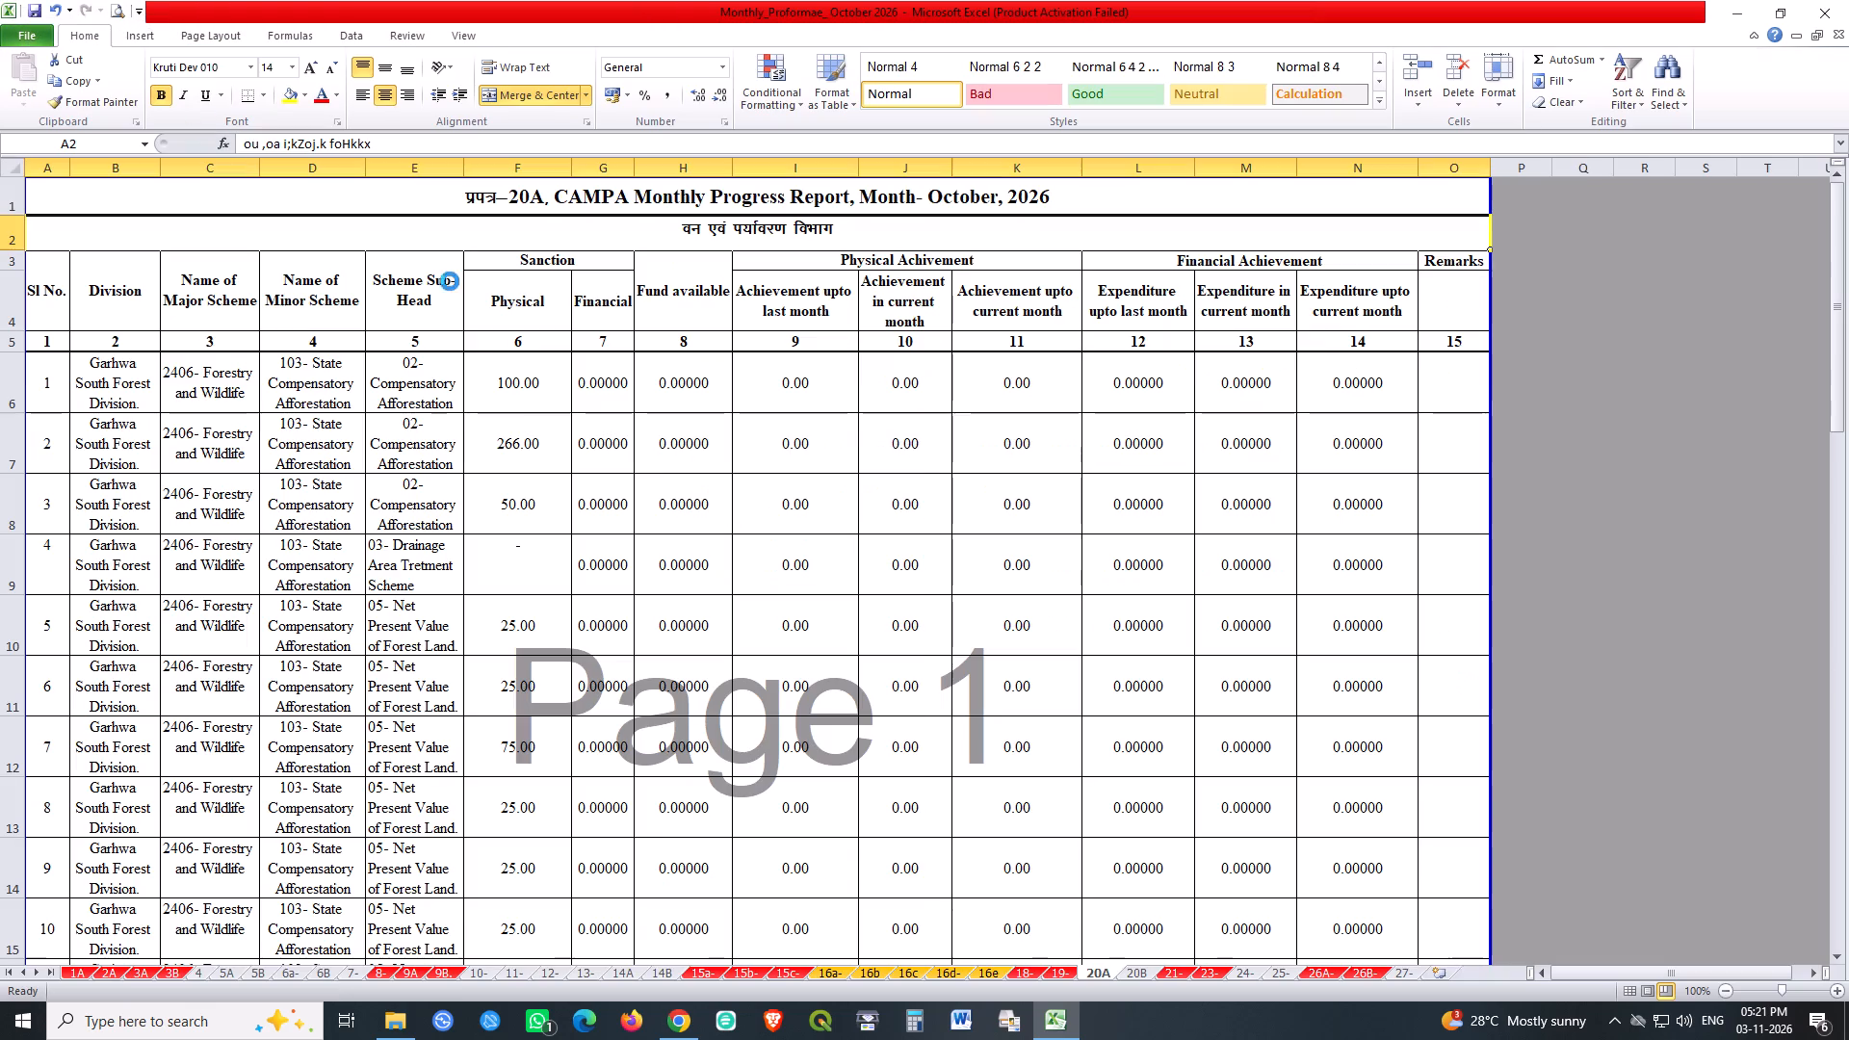
Save the October 2026 monthly proformas workbook.
key(ctrl+s)
key(ctrl+s)
key(ctrl+s)
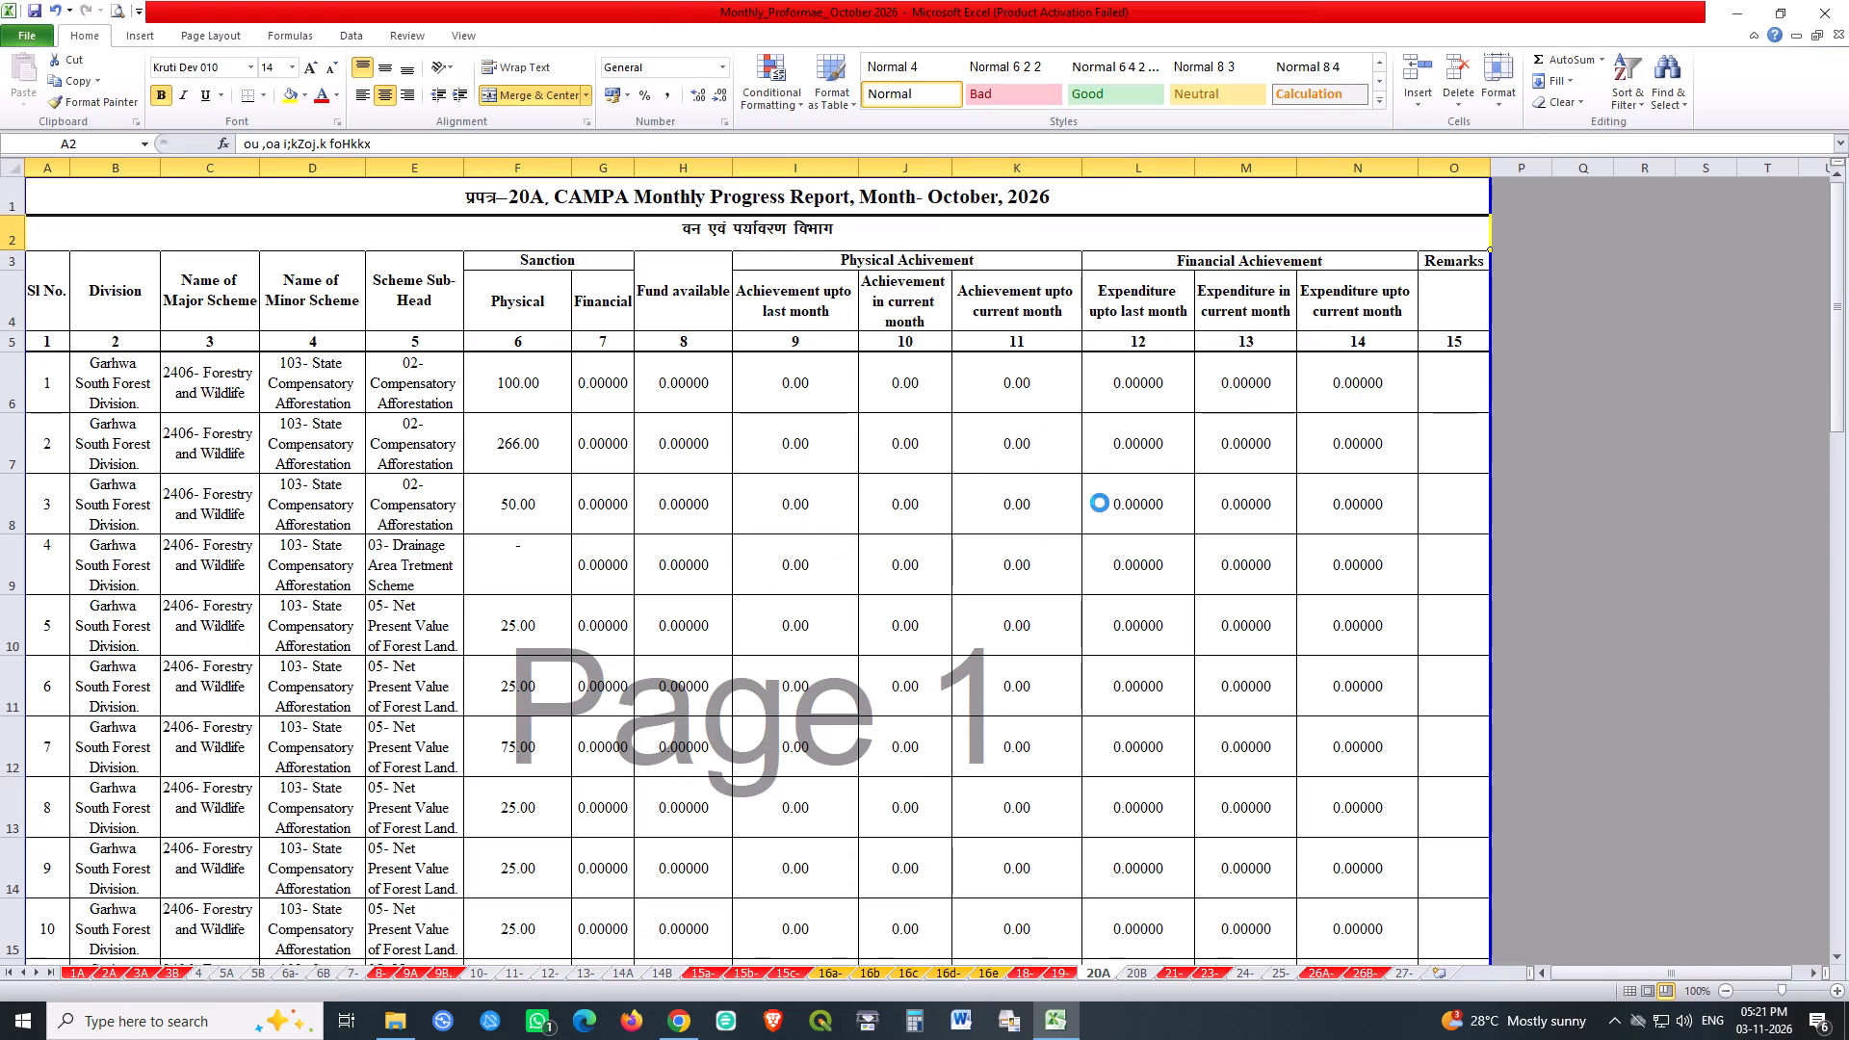
key(ctrl+s)
key(ctrl+s)
key(ctrl+s)
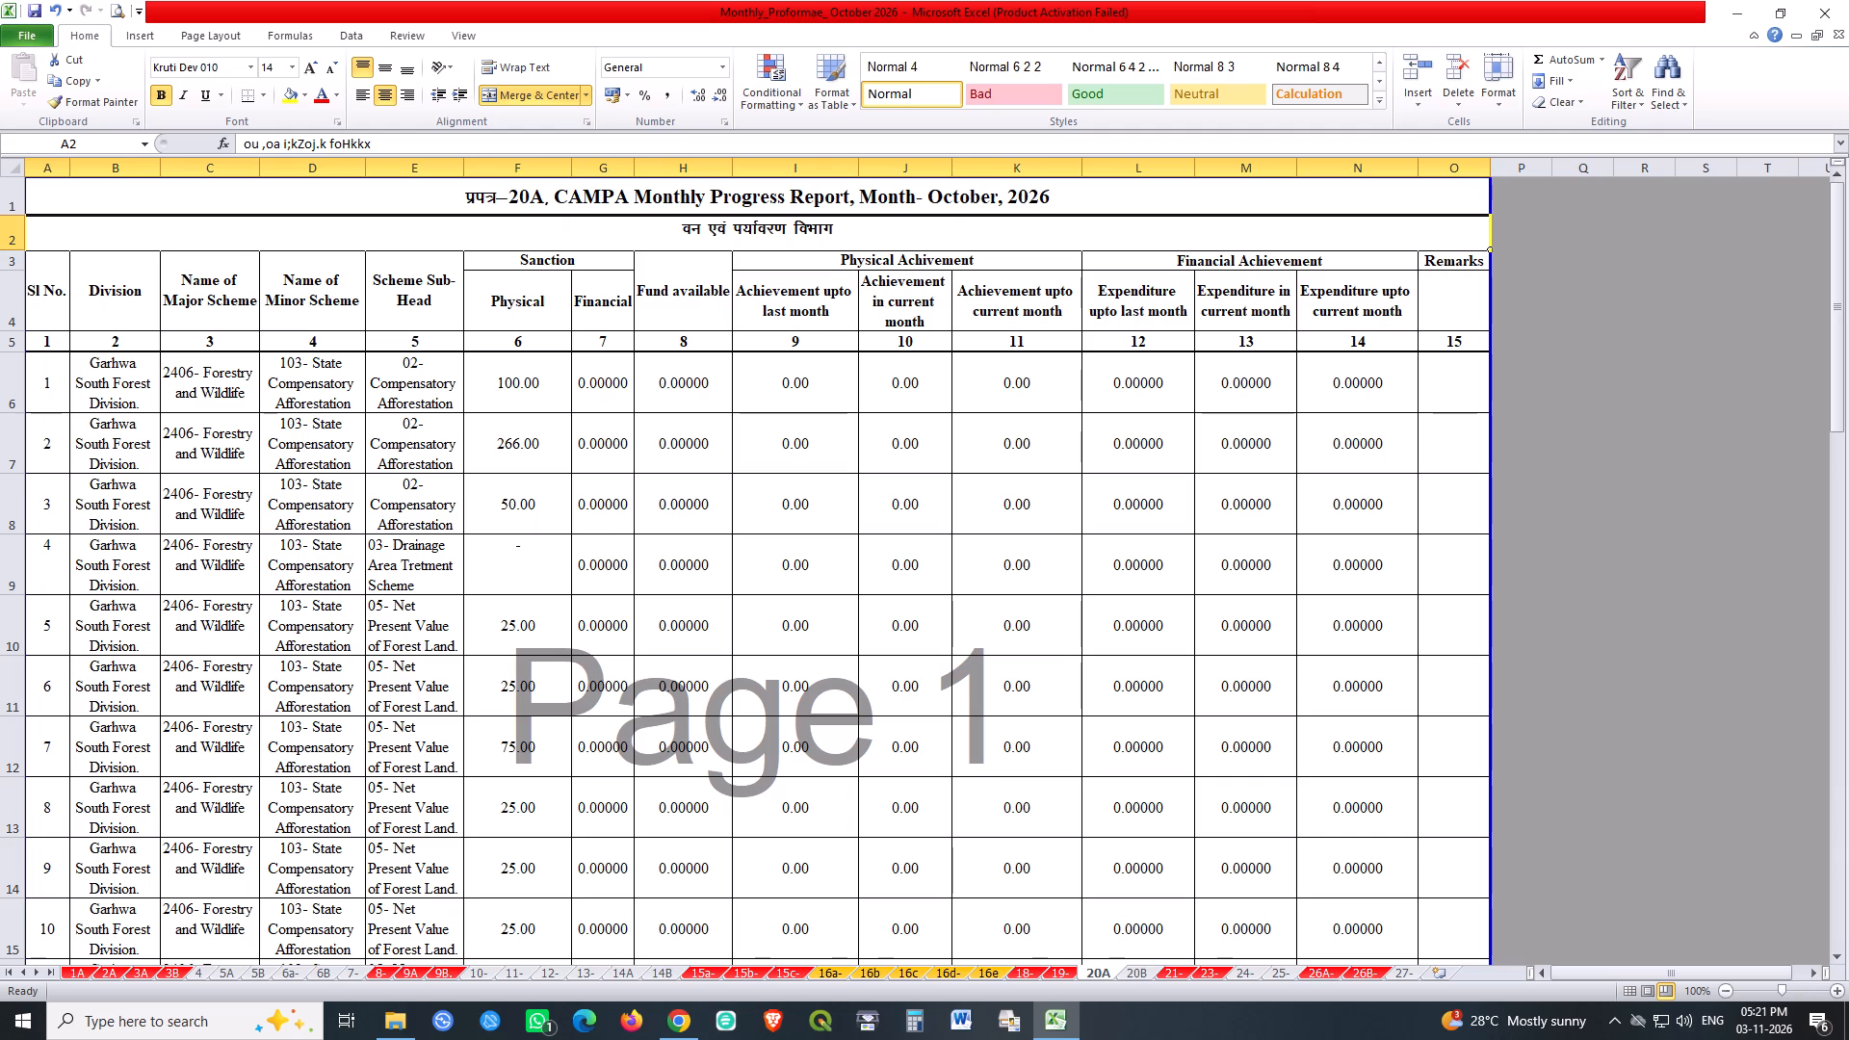
key(ctrl+s)
key(ctrl+s)
key(ctrl+s)
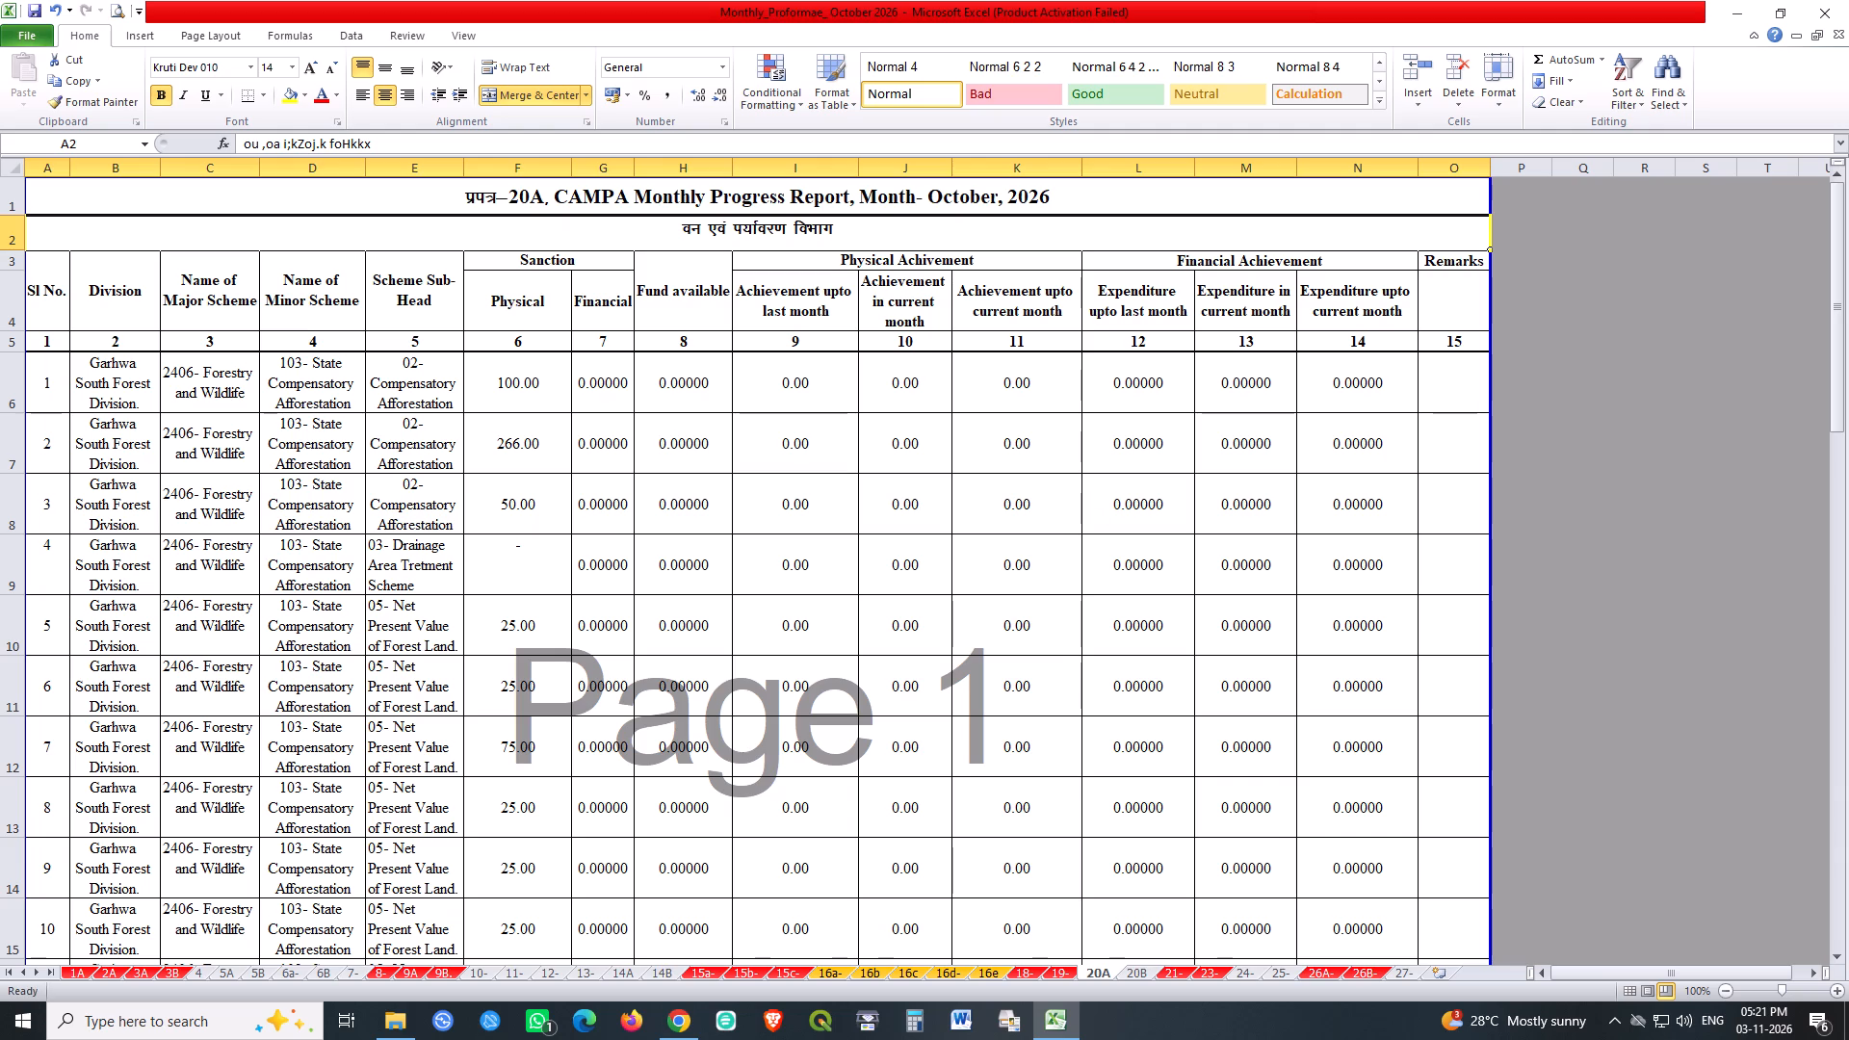
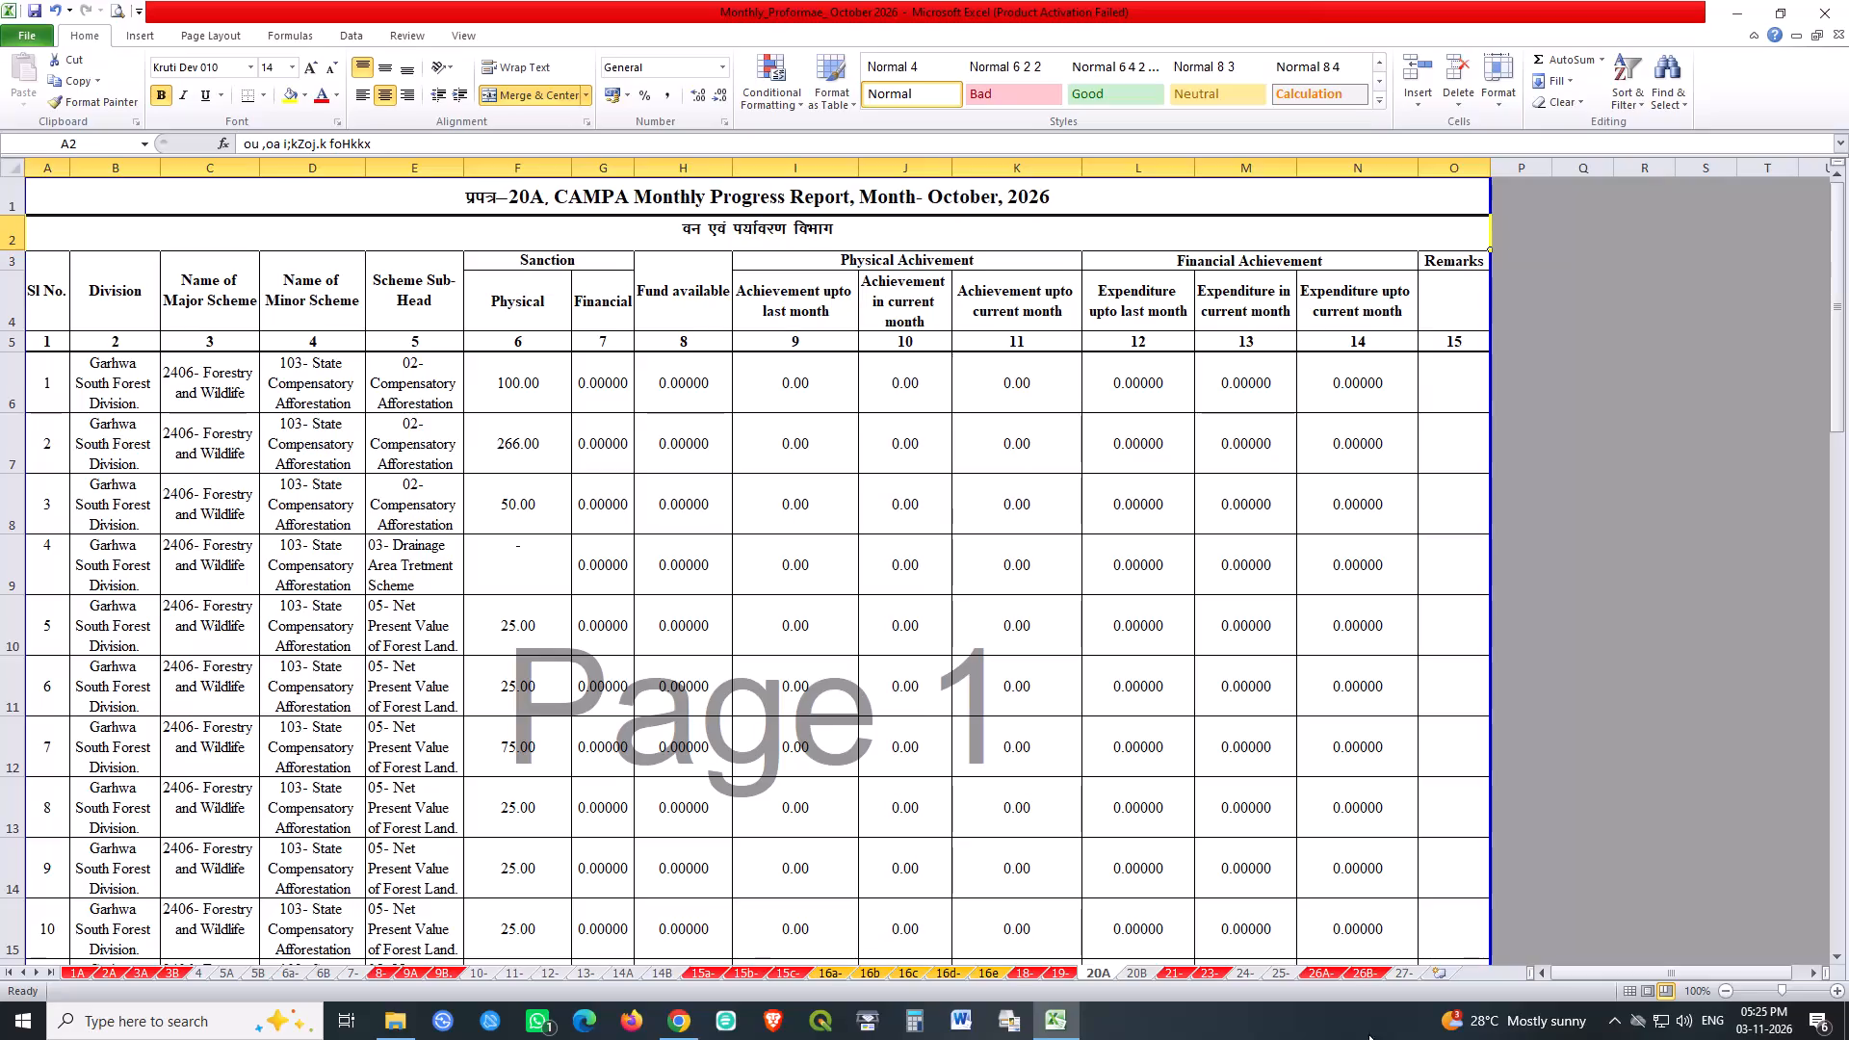
Colour the sheet 20A tab red.
right_click(1104, 975)
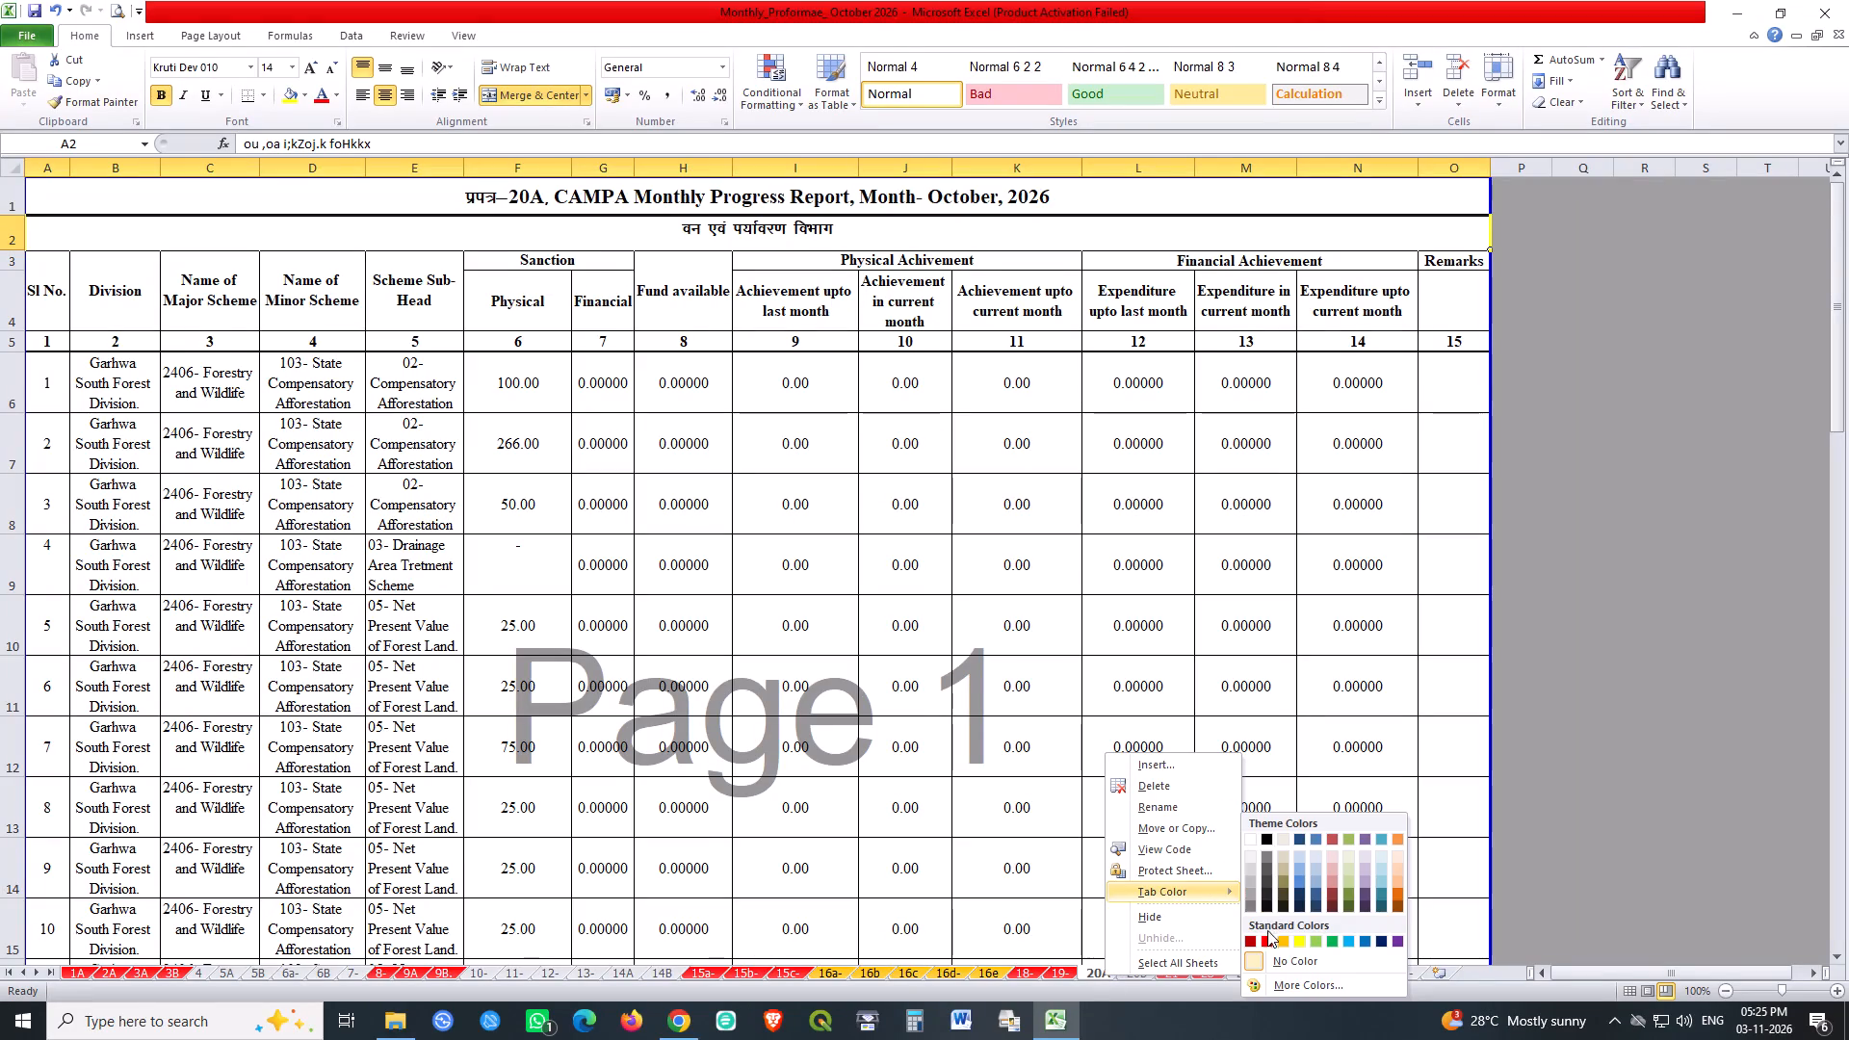
click(1267, 935)
On sheet 20B, change the month in the report title to अक्टूबर (October) and save the workbook.
click(1131, 974)
scroll(1077, 529, up, 2)
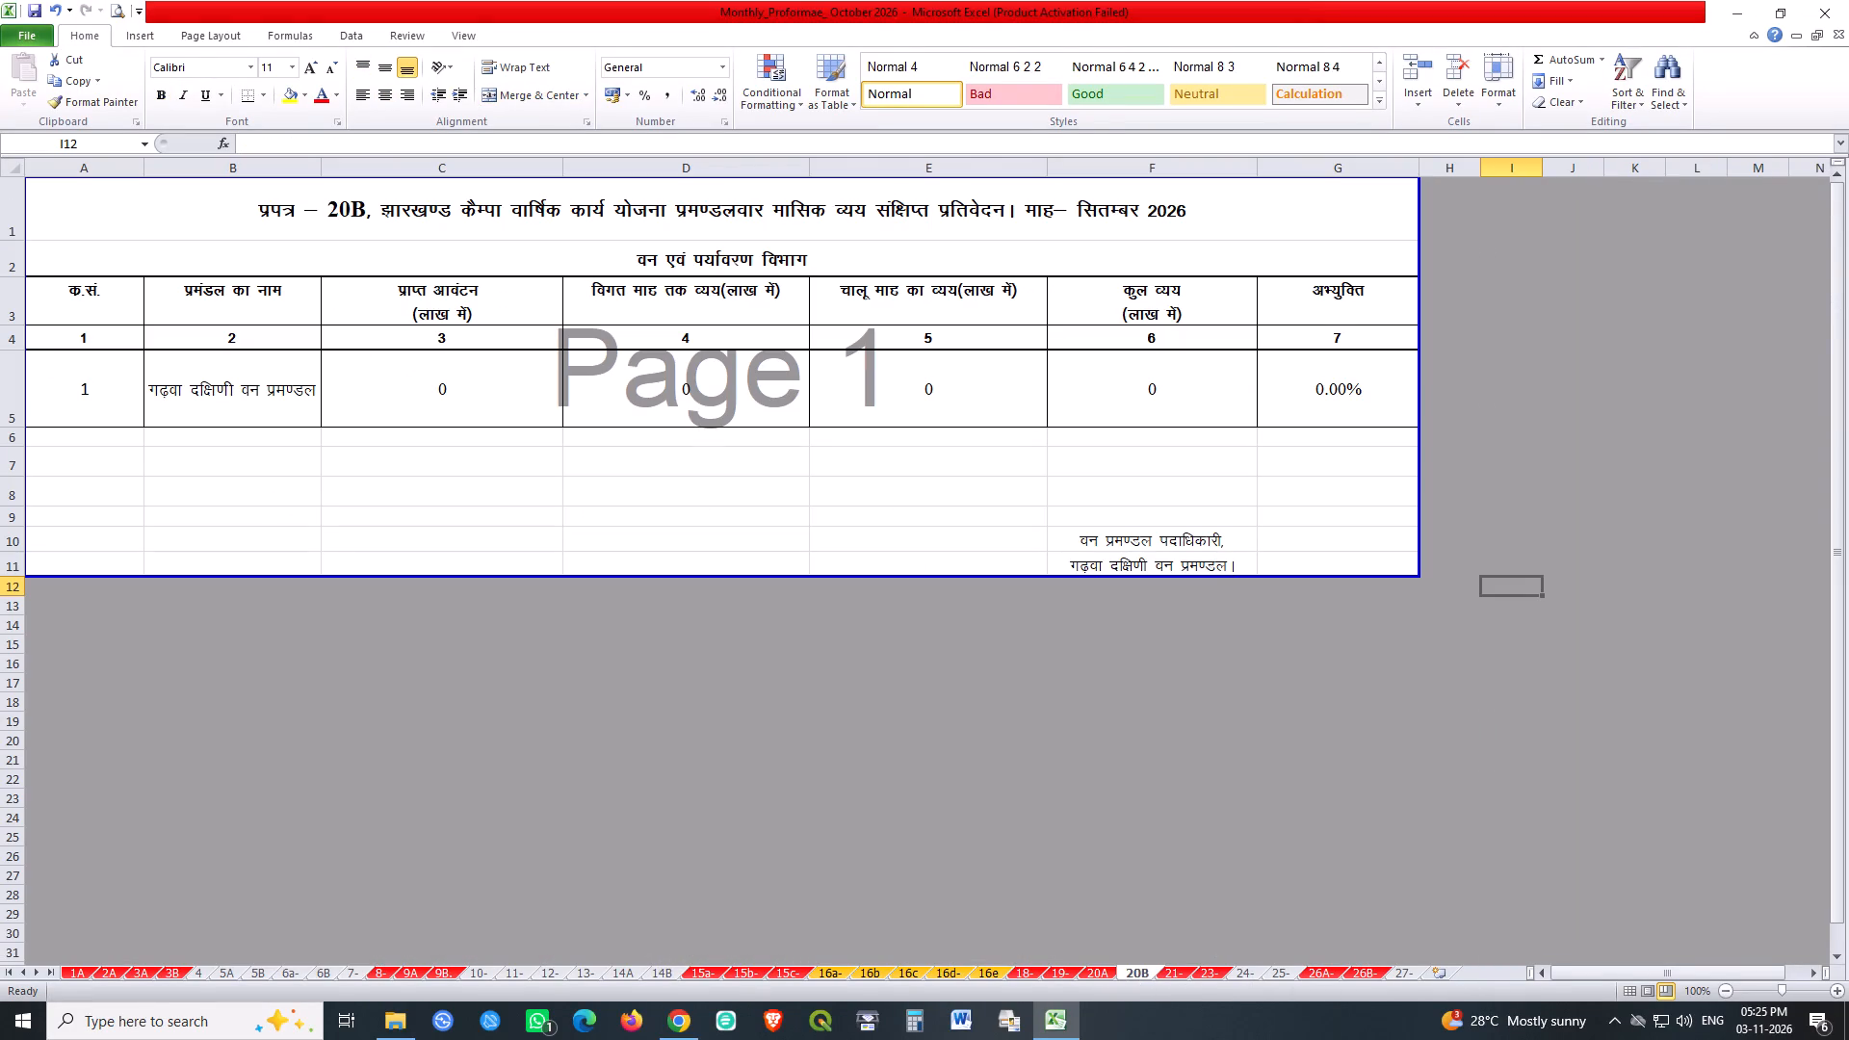
scroll(1067, 482, up, 4)
triple_click(1079, 200)
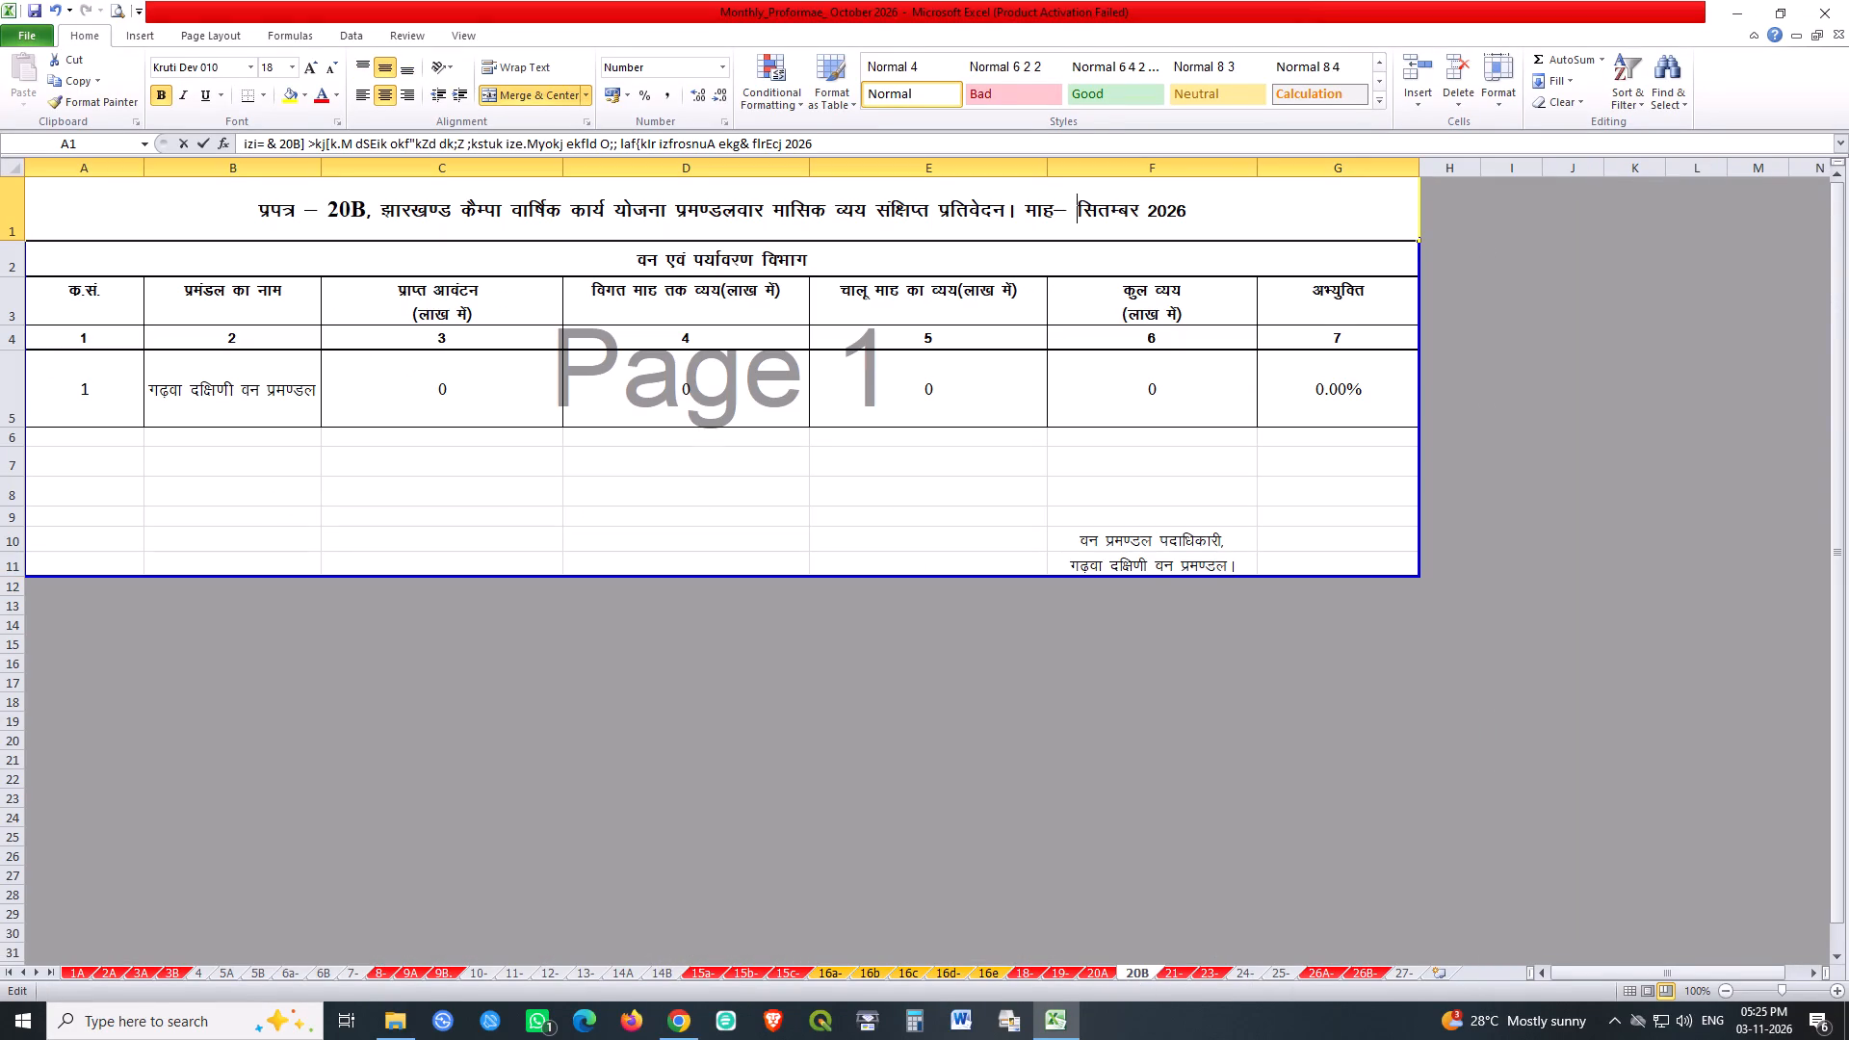
key(shift+Right)
key(ctrl+shift+Right)
key(shift+Left)
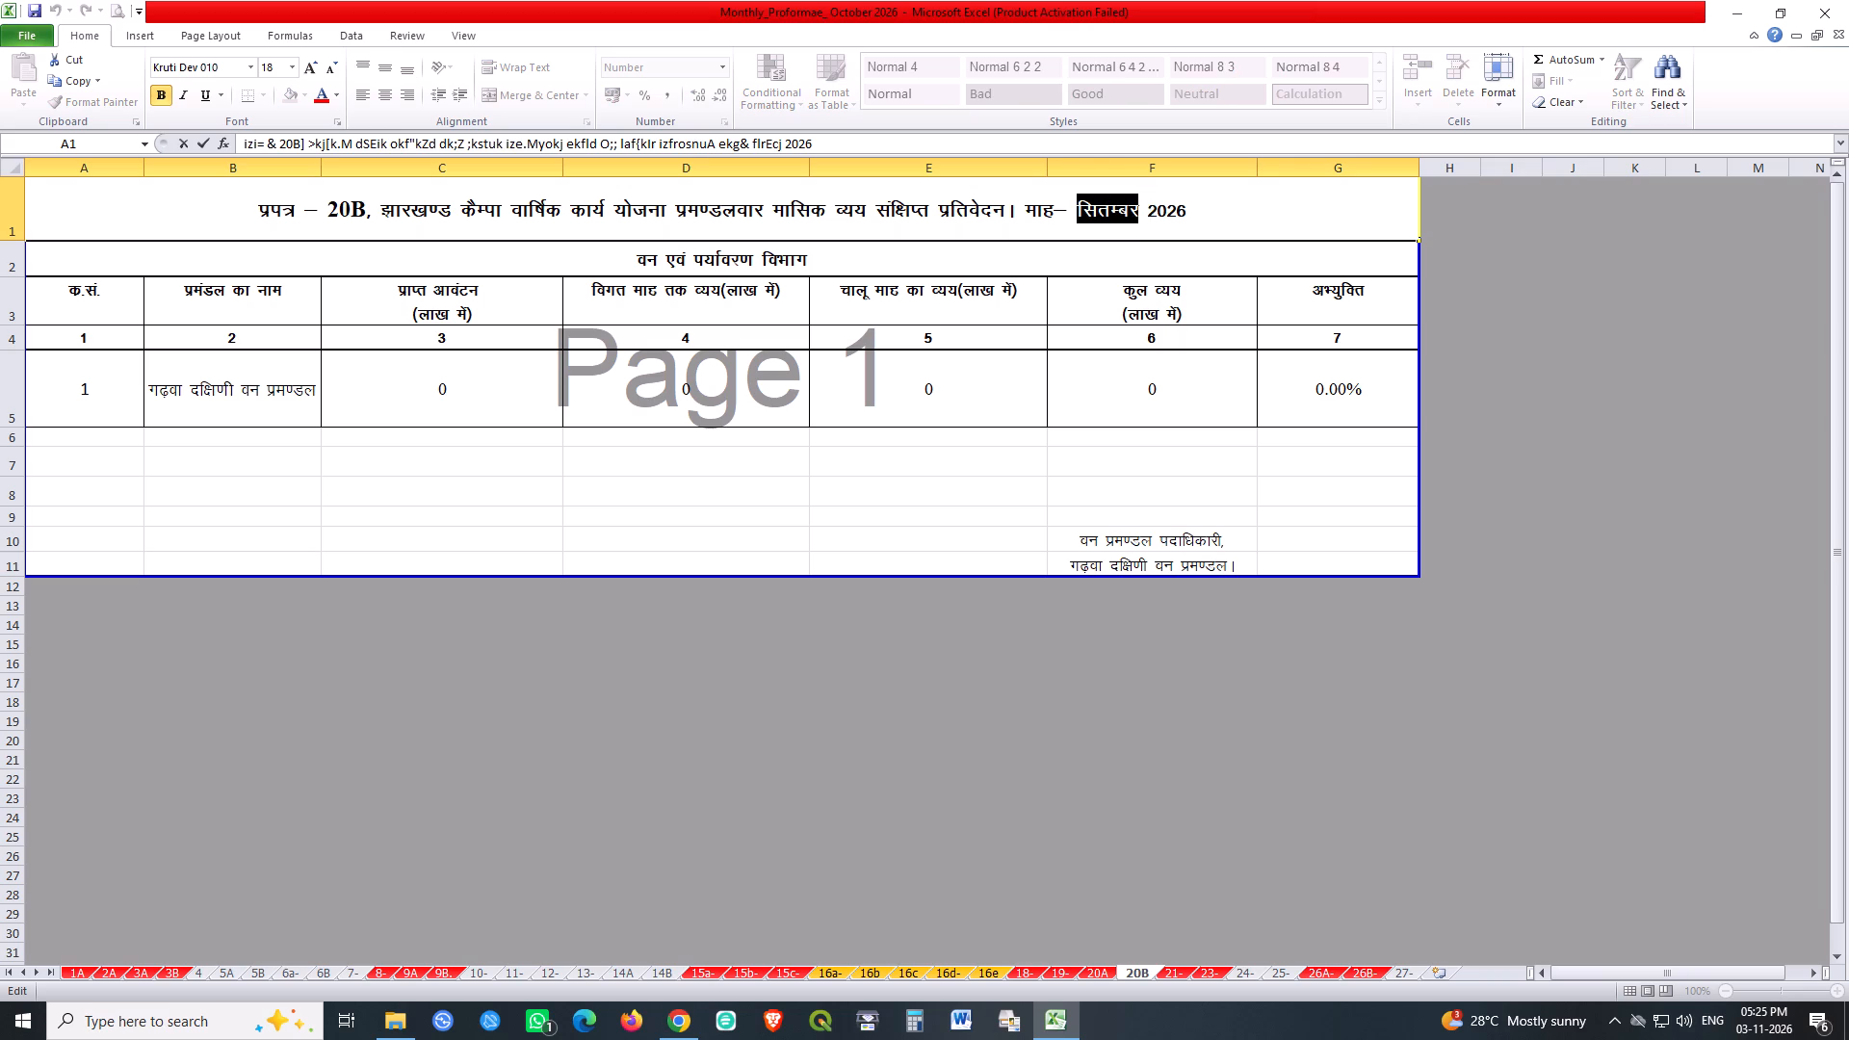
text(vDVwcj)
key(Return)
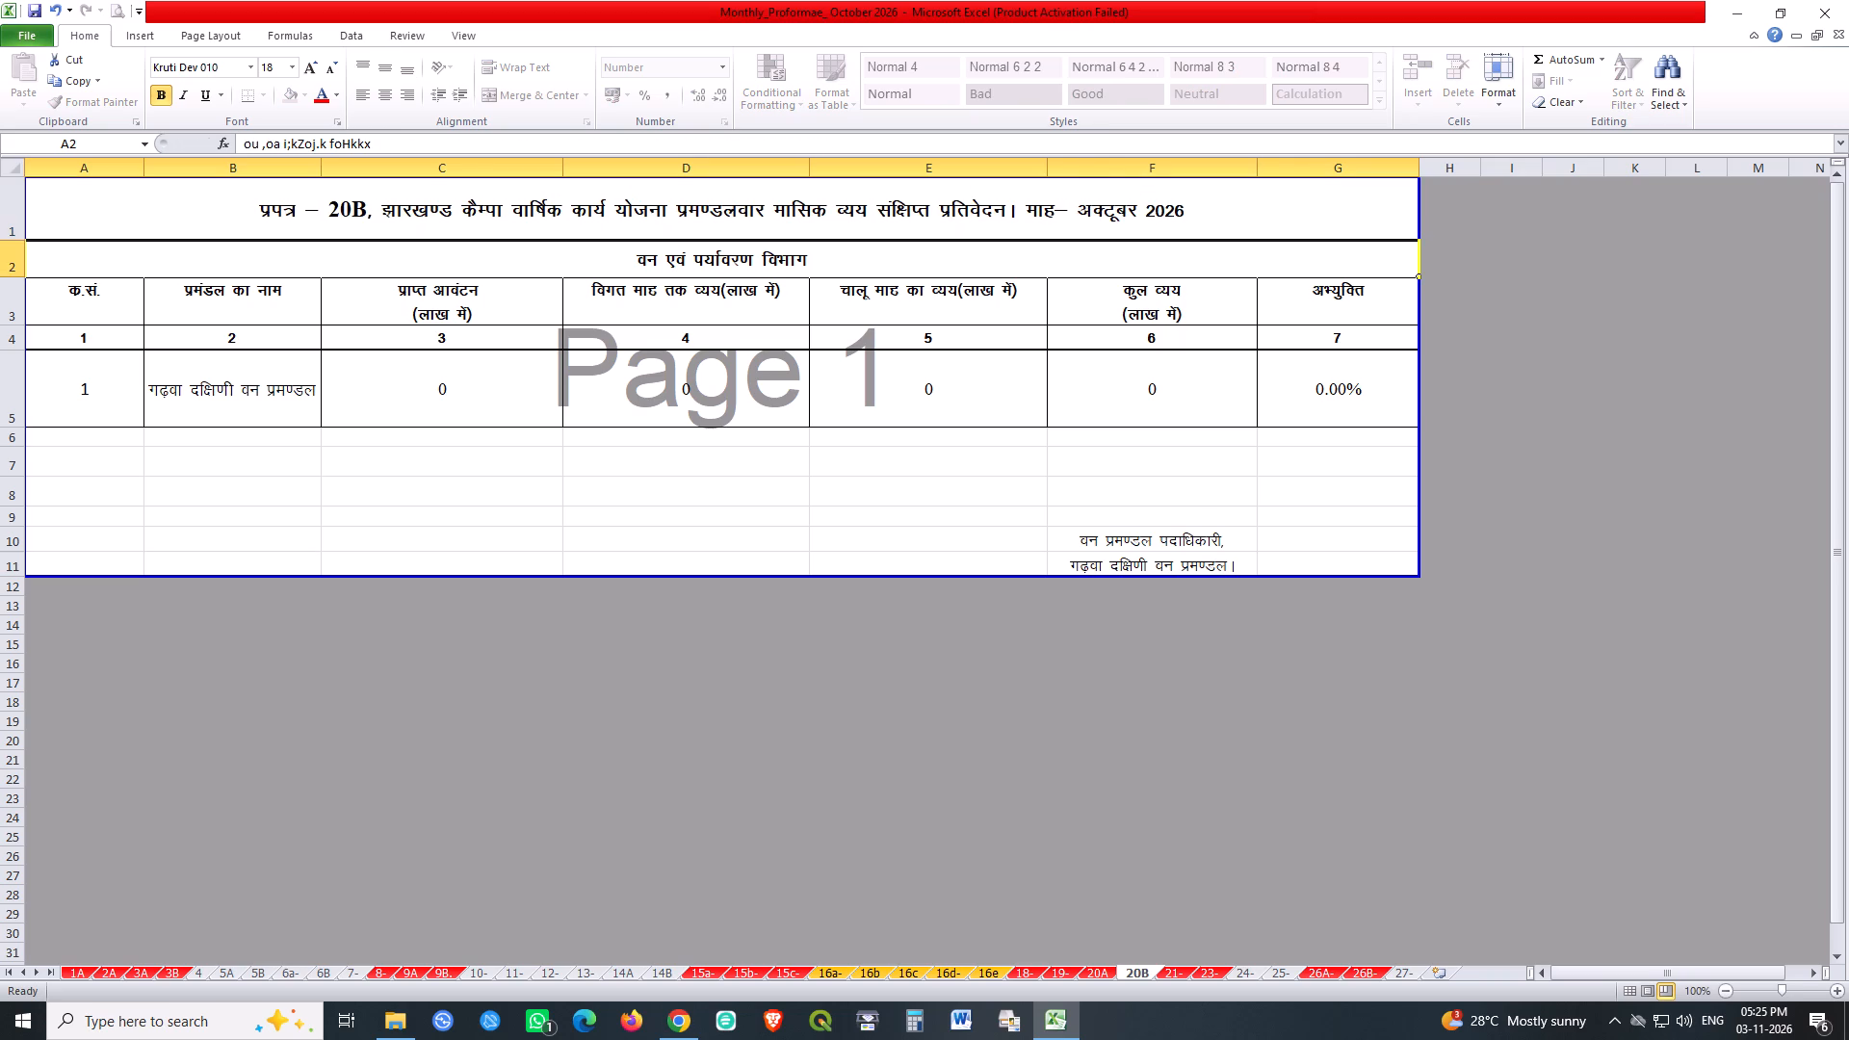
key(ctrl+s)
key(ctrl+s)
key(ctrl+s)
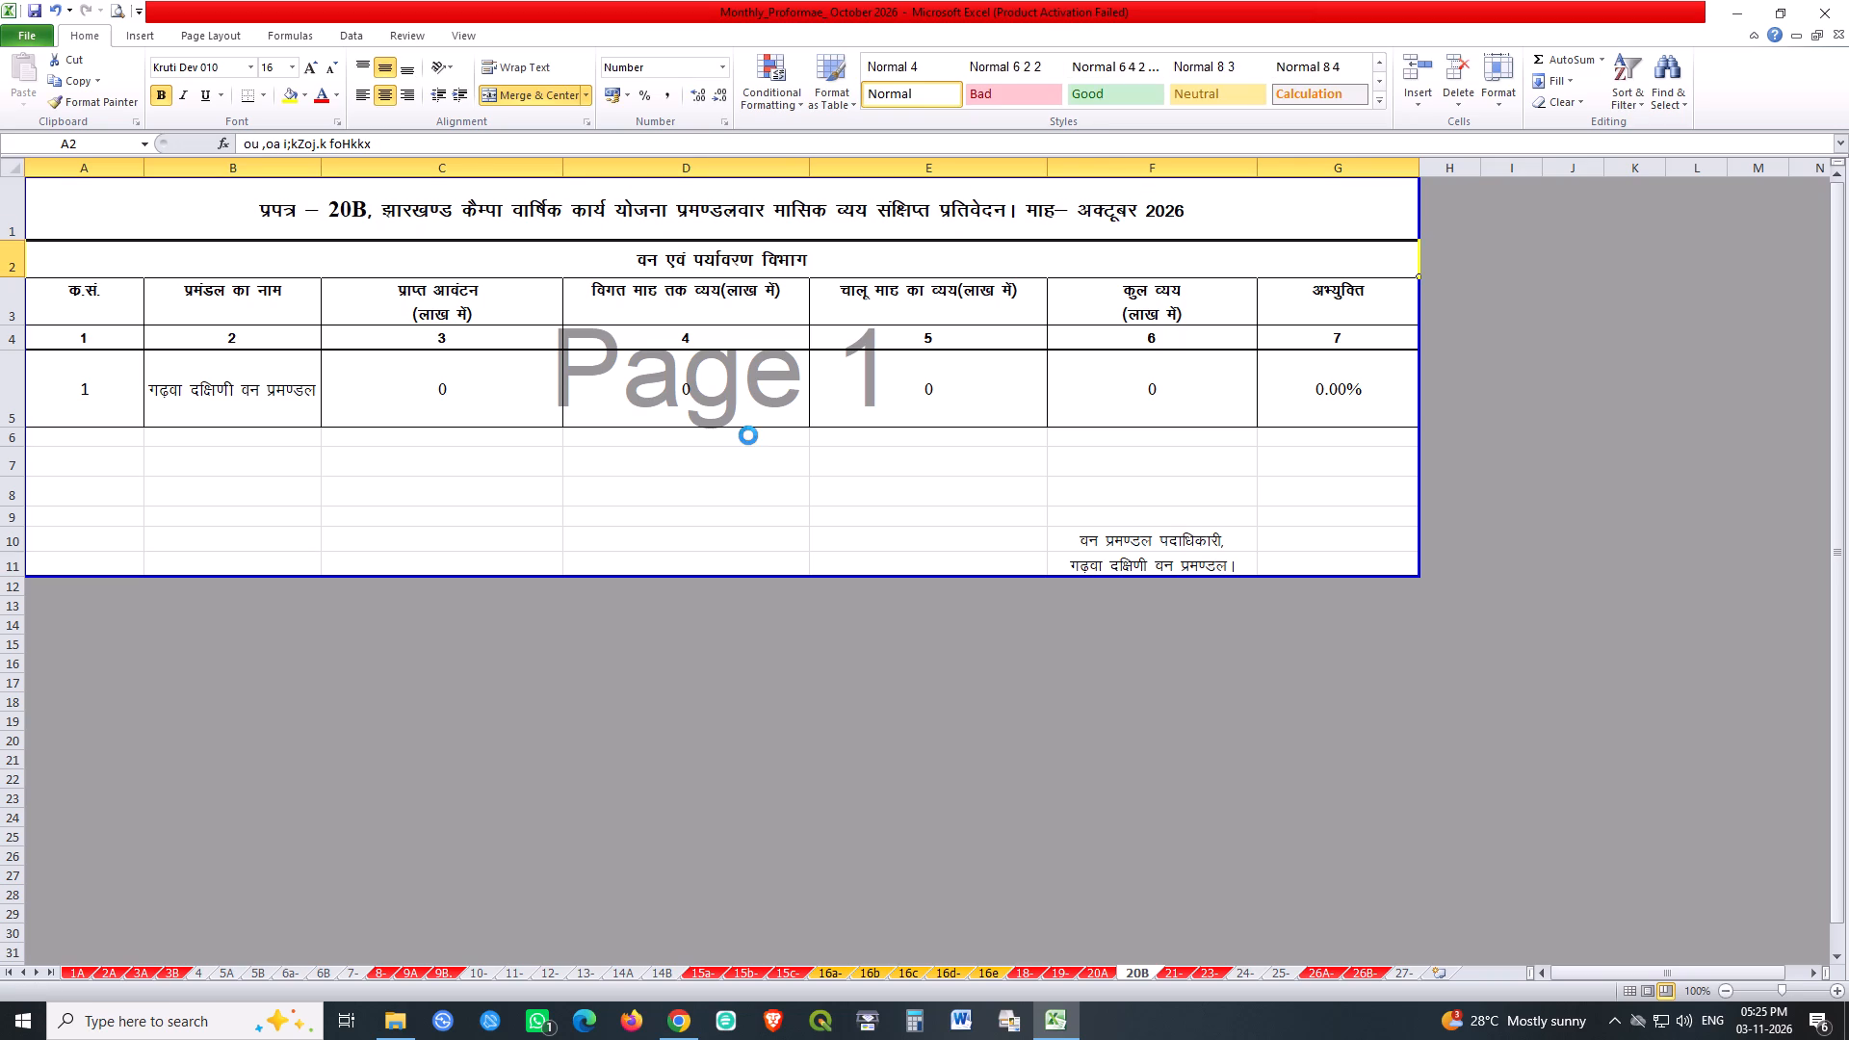
Preview sheet 20B, print two one-sided A4 landscape copies on the Brother DCP-L5510DN, and save the workbook.
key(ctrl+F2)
scroll(1427, 479, down, 7)
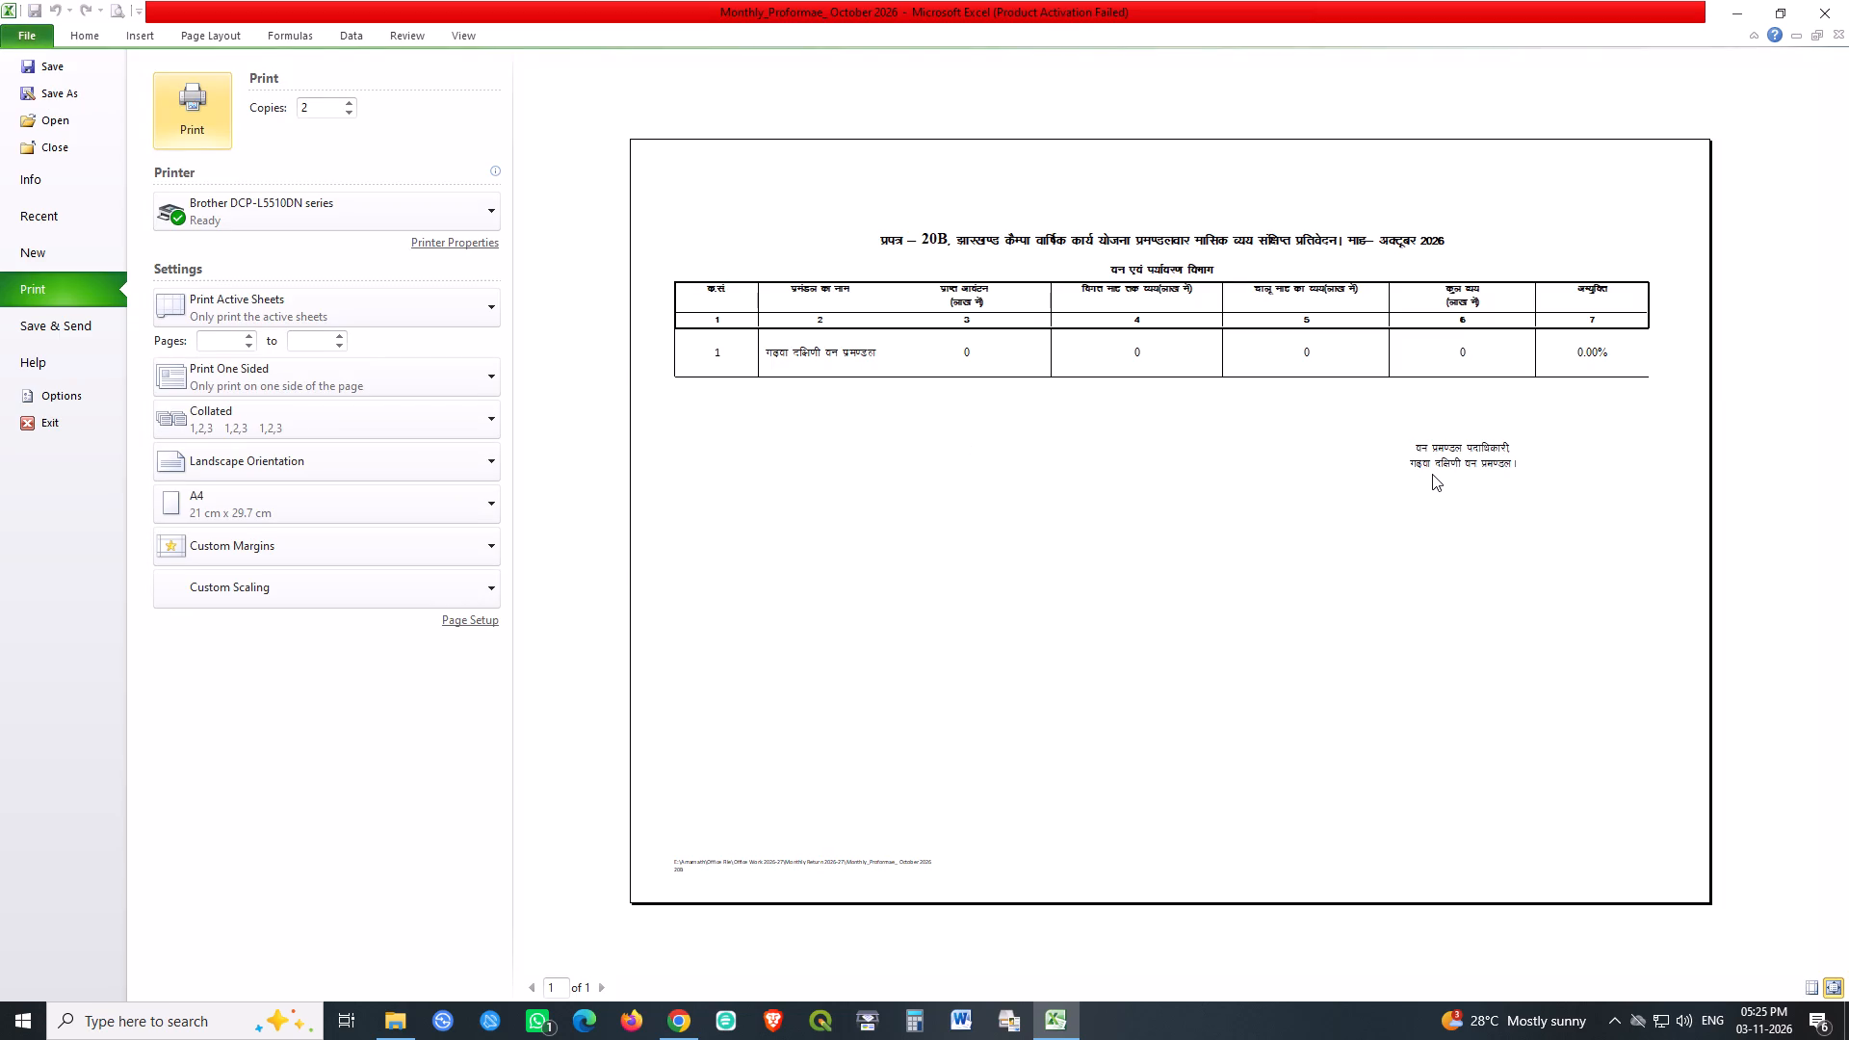
scroll(1432, 474, down, 15)
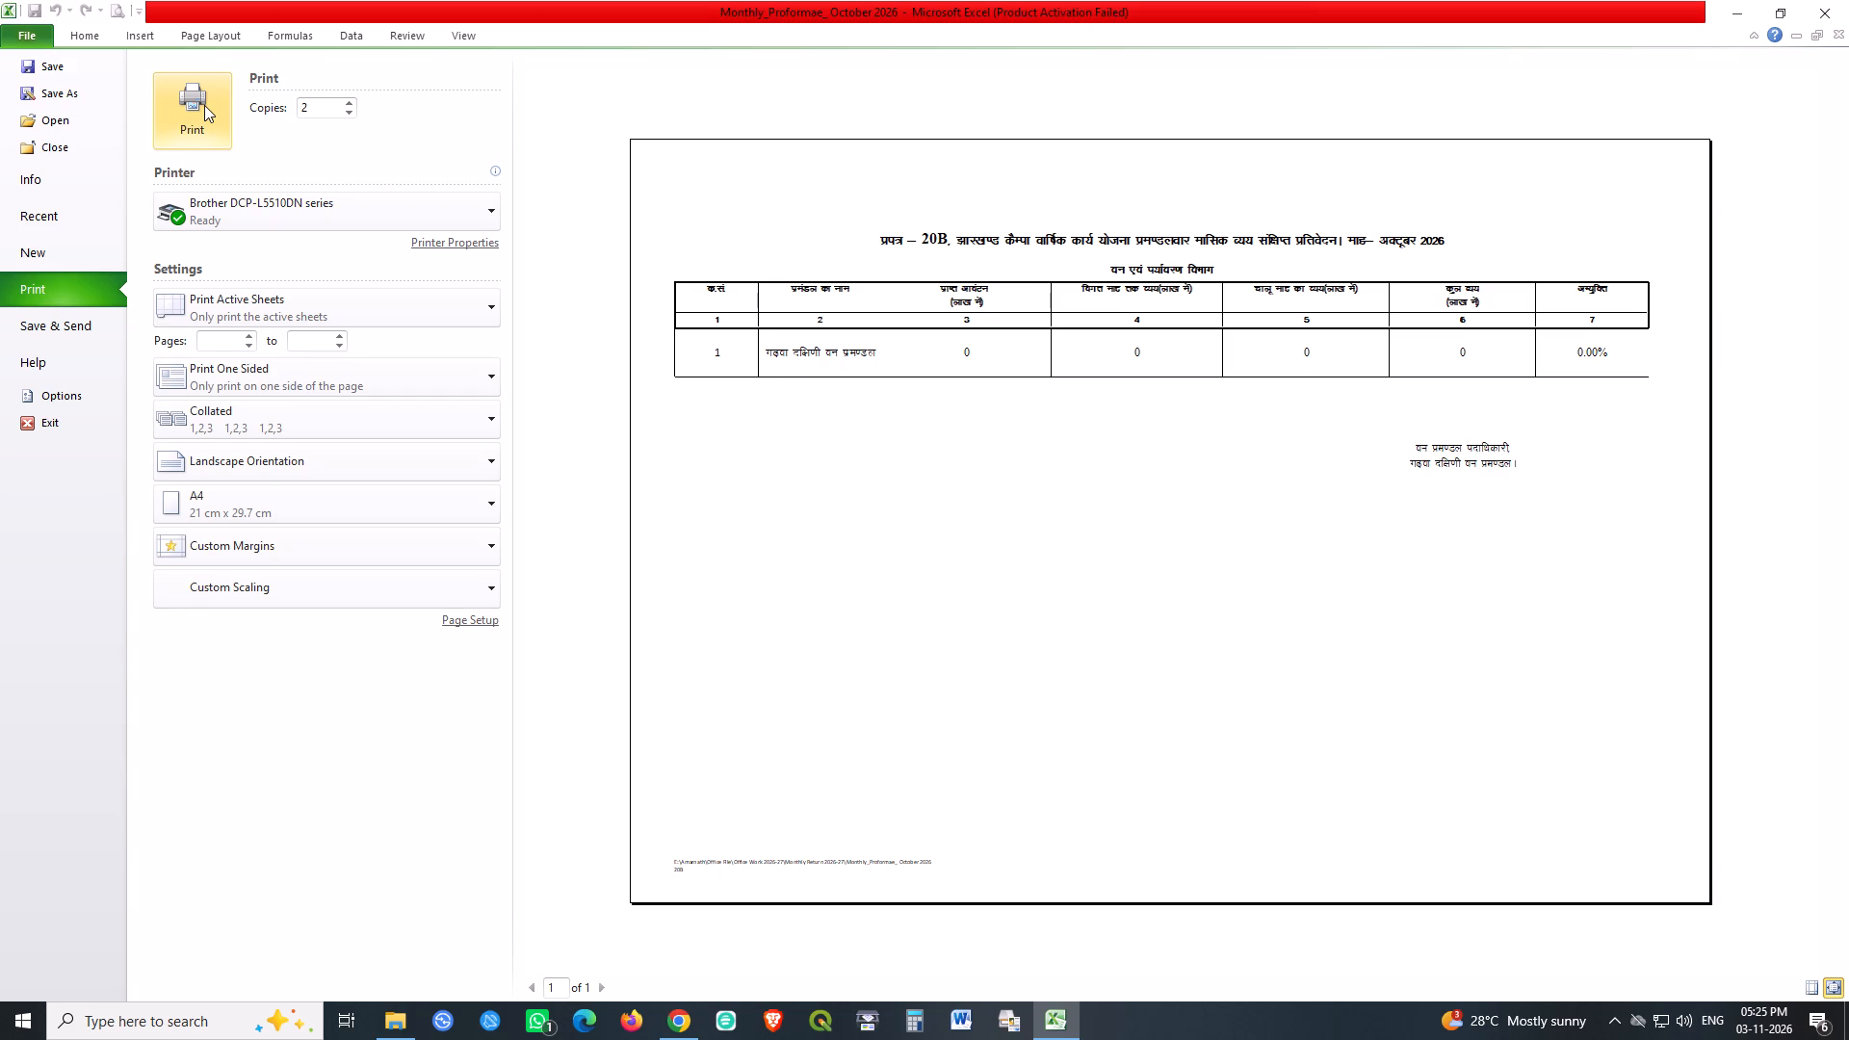
click(204, 105)
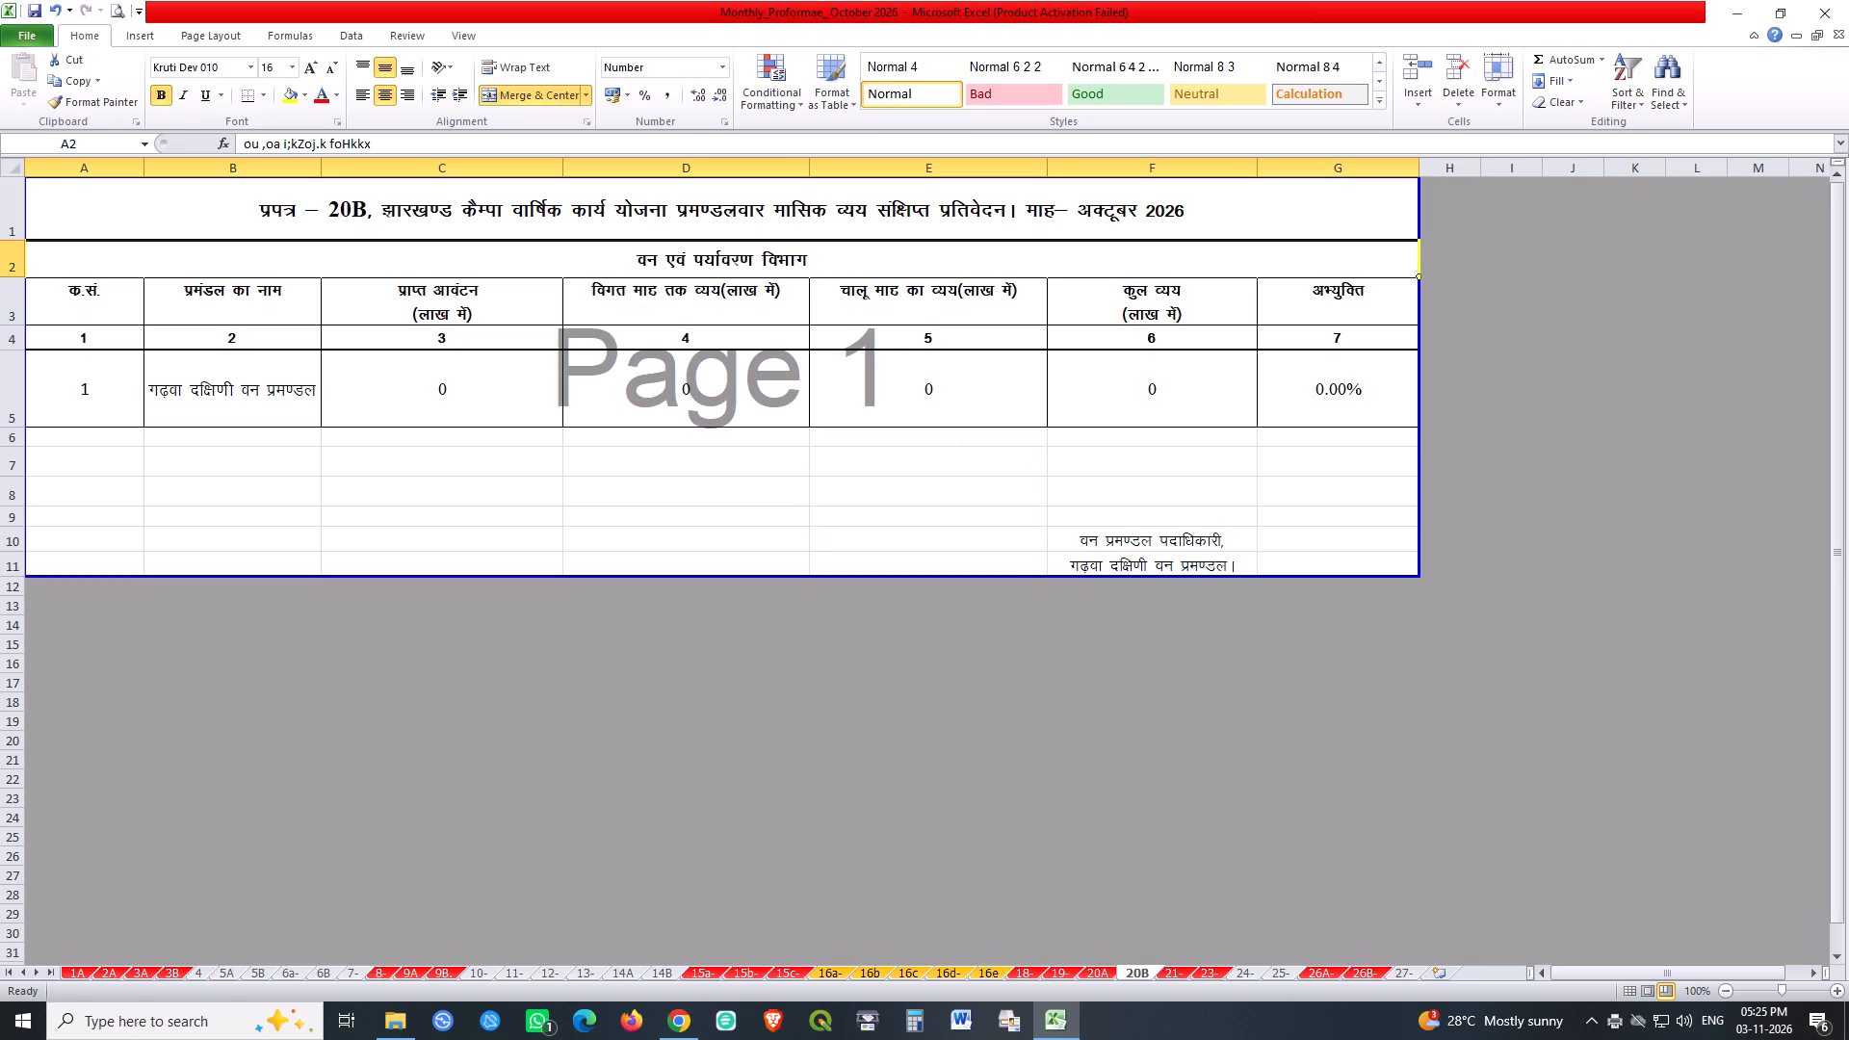
key(ctrl+s)
key(ctrl+s)
key(ctrl+s)
Colour the sheet 20B tab red and save the workbook.
right_click(1139, 974)
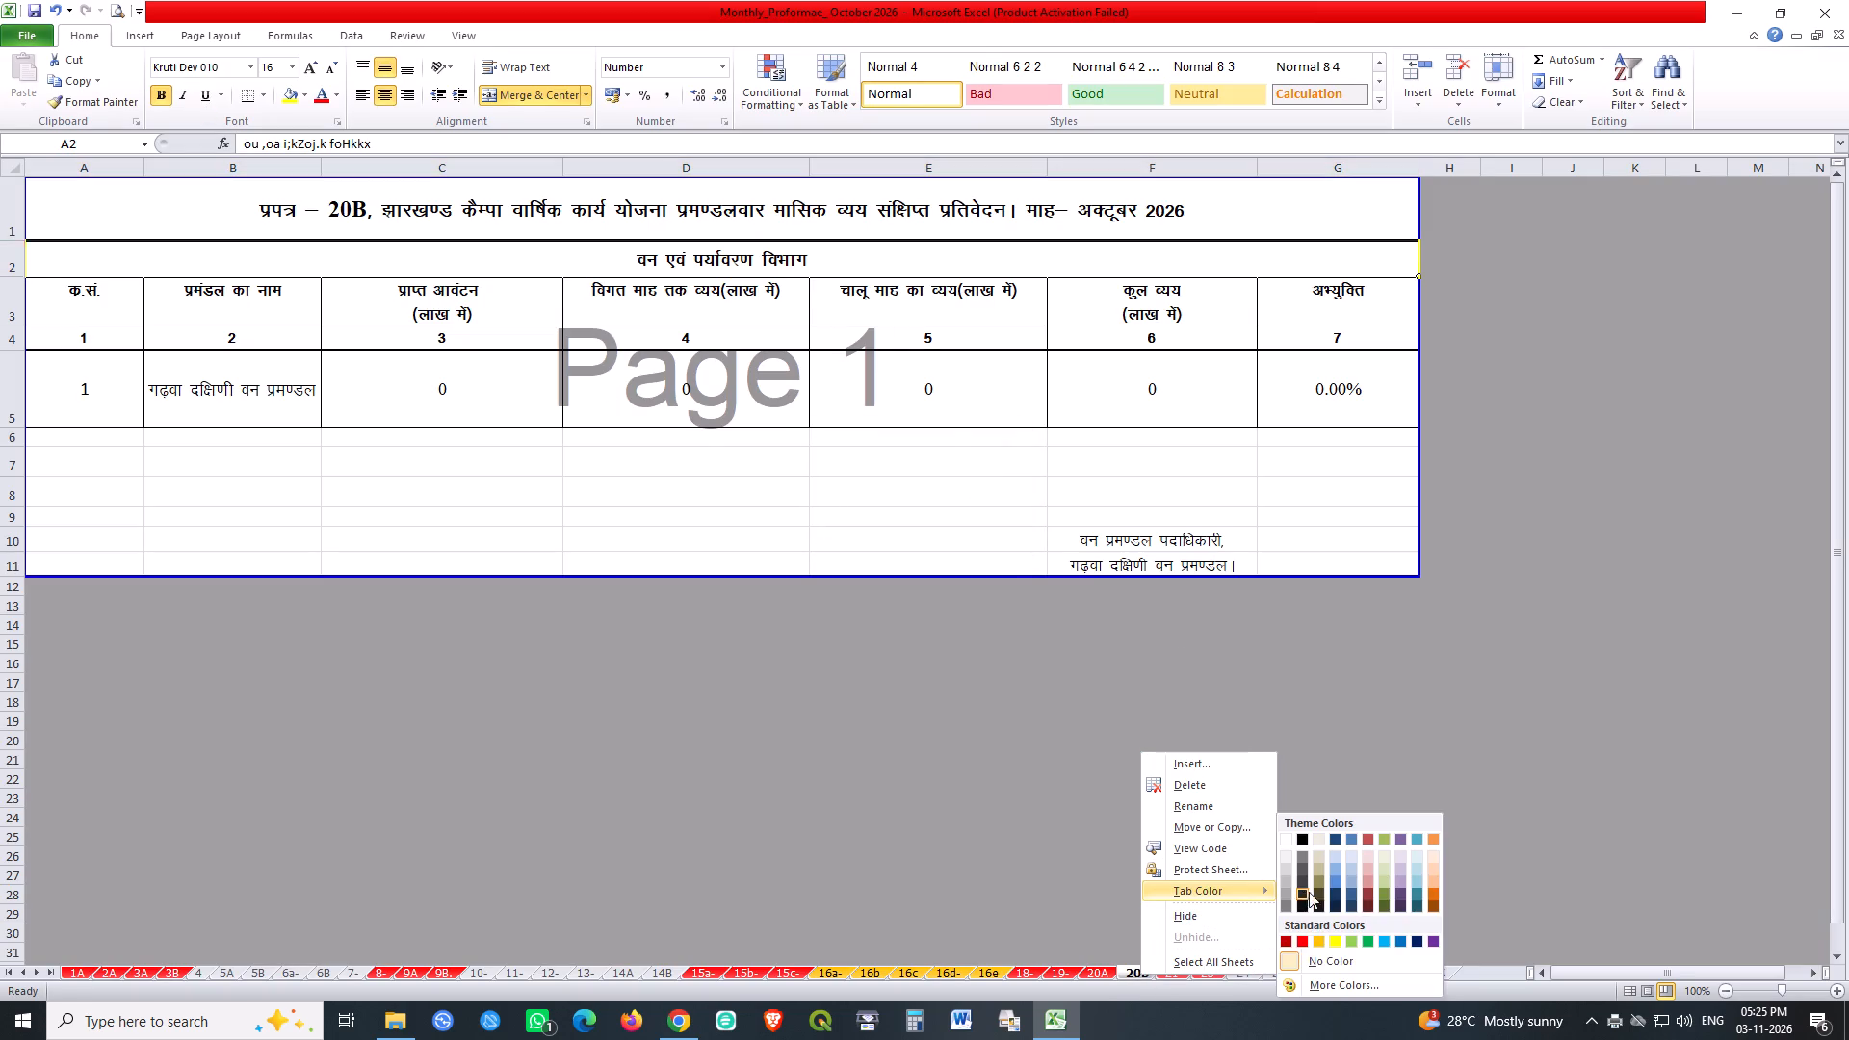
click(1305, 943)
click(913, 440)
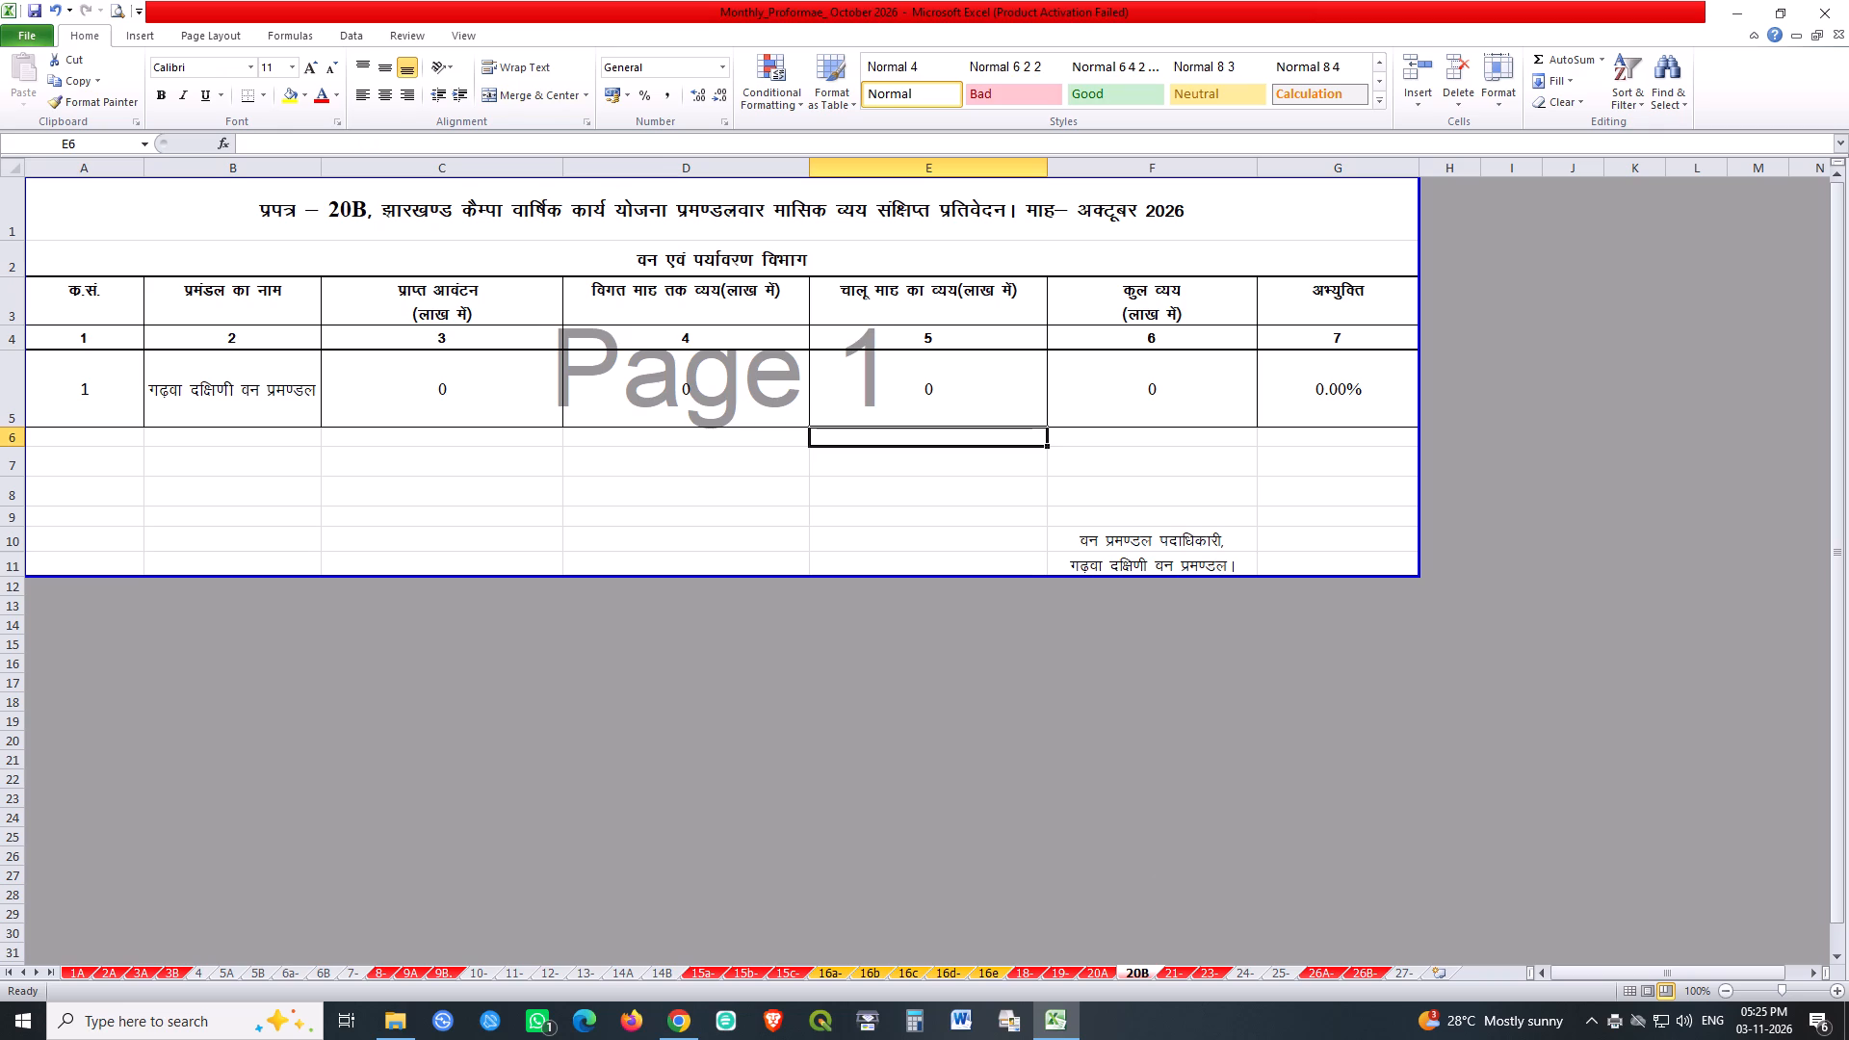
key(ctrl+s)
key(ctrl+s)
key(ctrl+s)
key(ctrl+s)
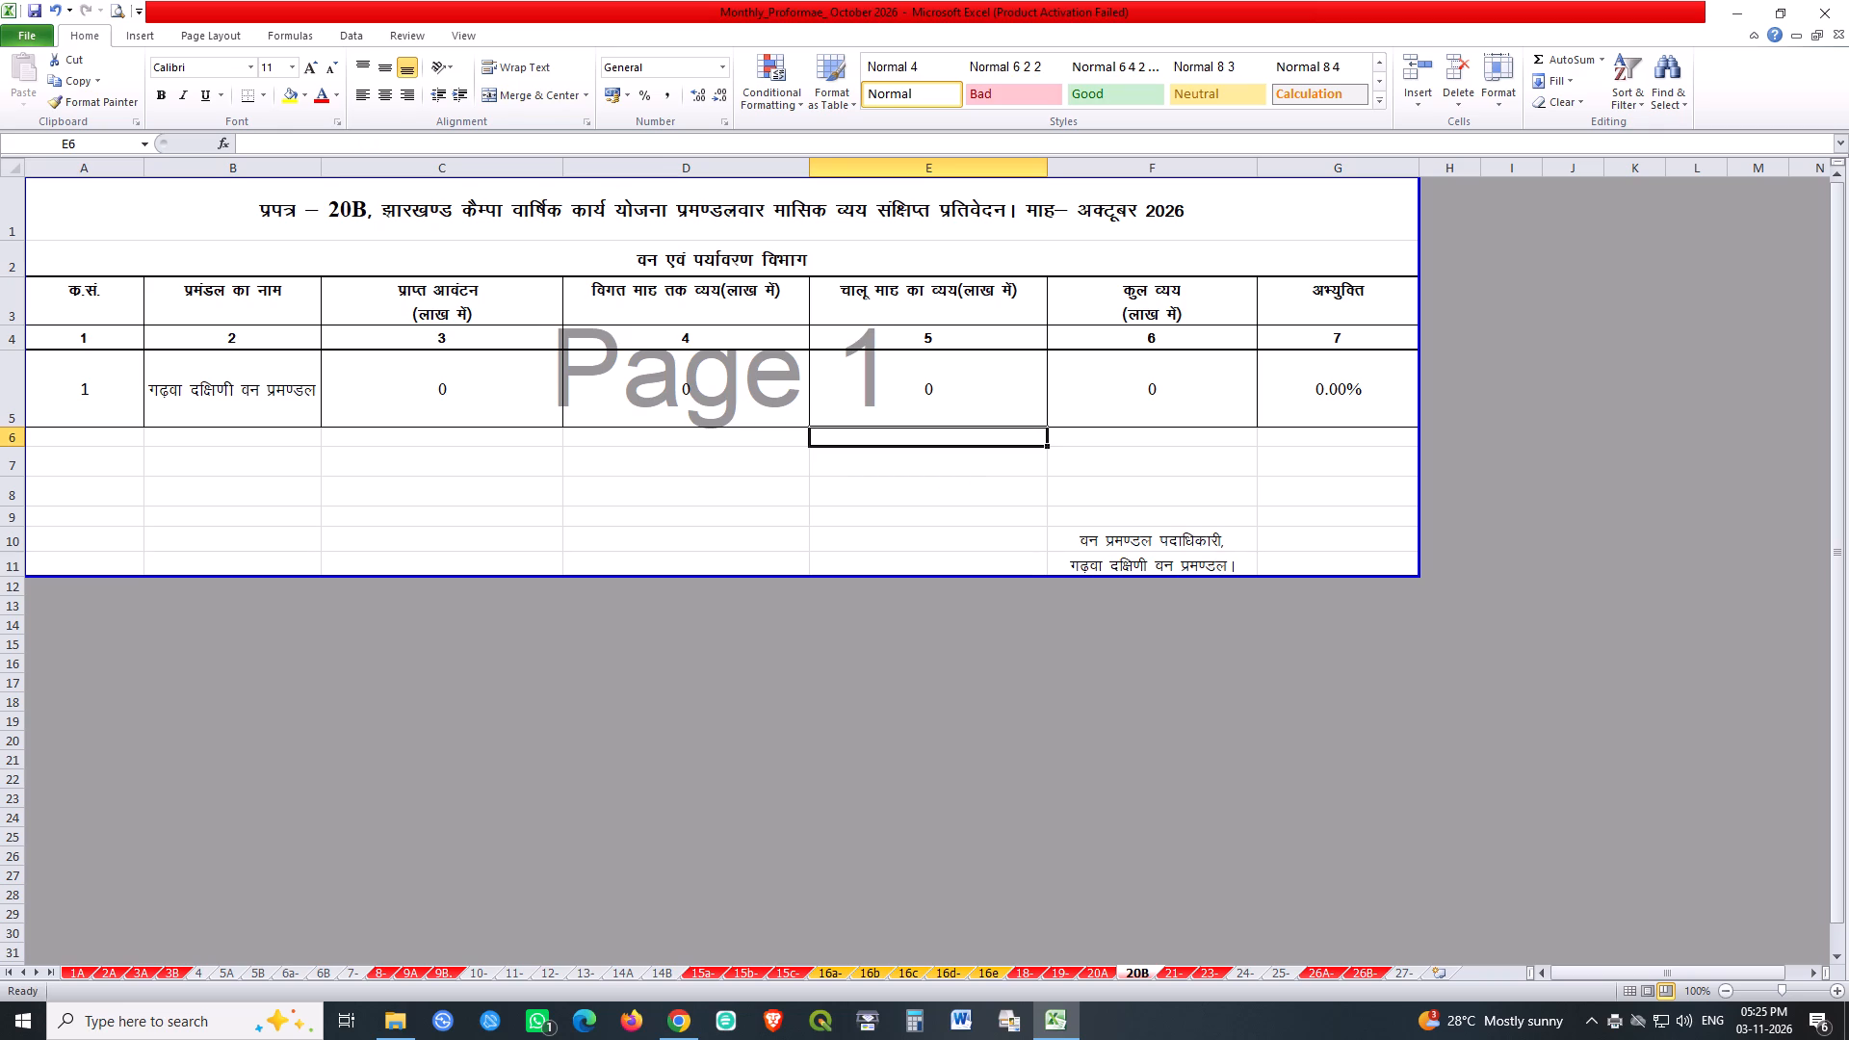